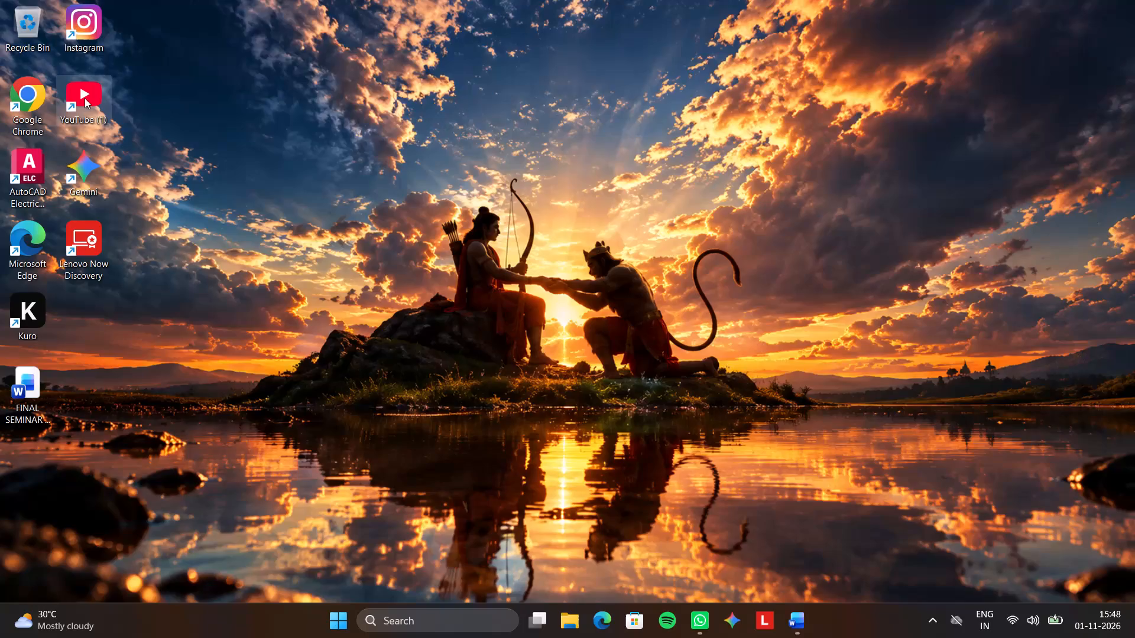
# Open YouTube, search for "besharmi ki height song" and play the T-Series full video song.
pyautogui.doubleClick(85, 98)
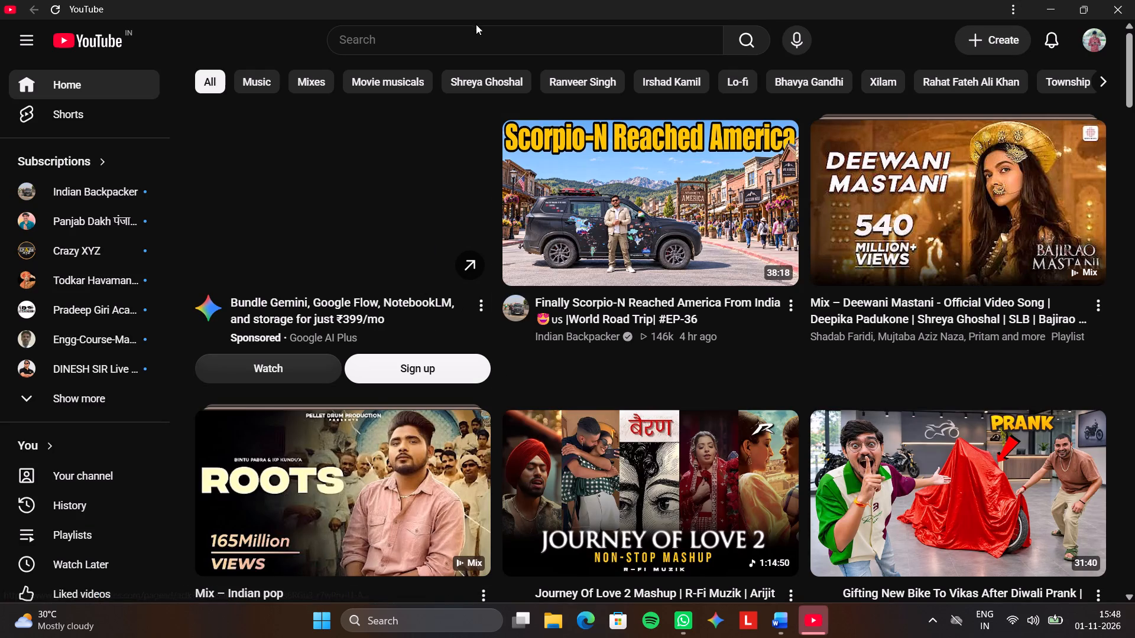
pyautogui.click(479, 36)
pyautogui.write('BESH')
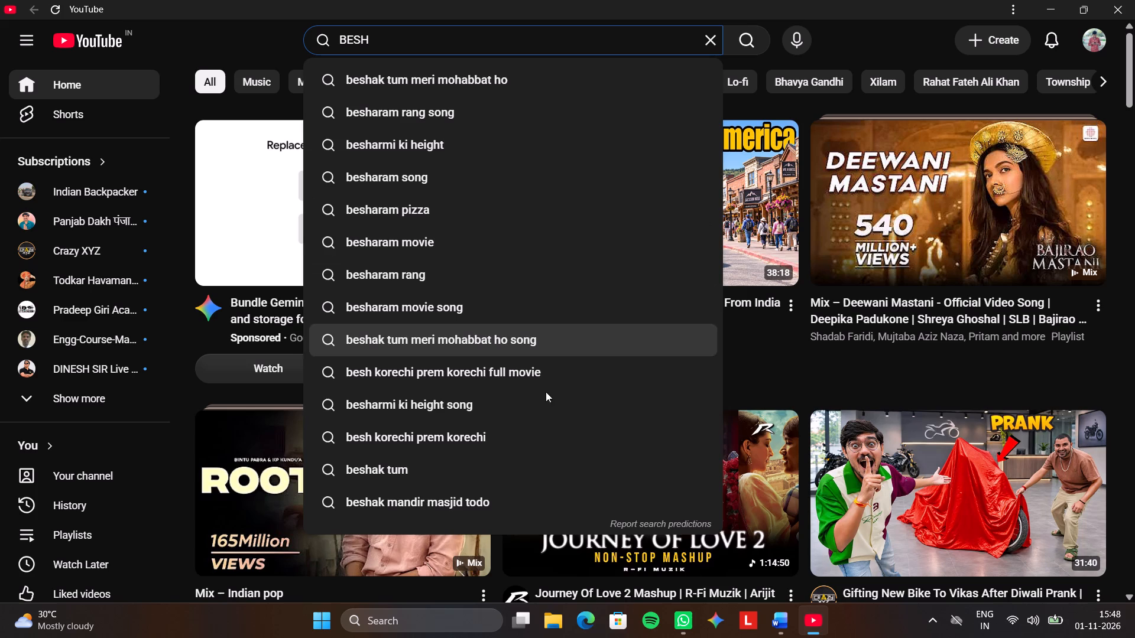
pyautogui.click(550, 414)
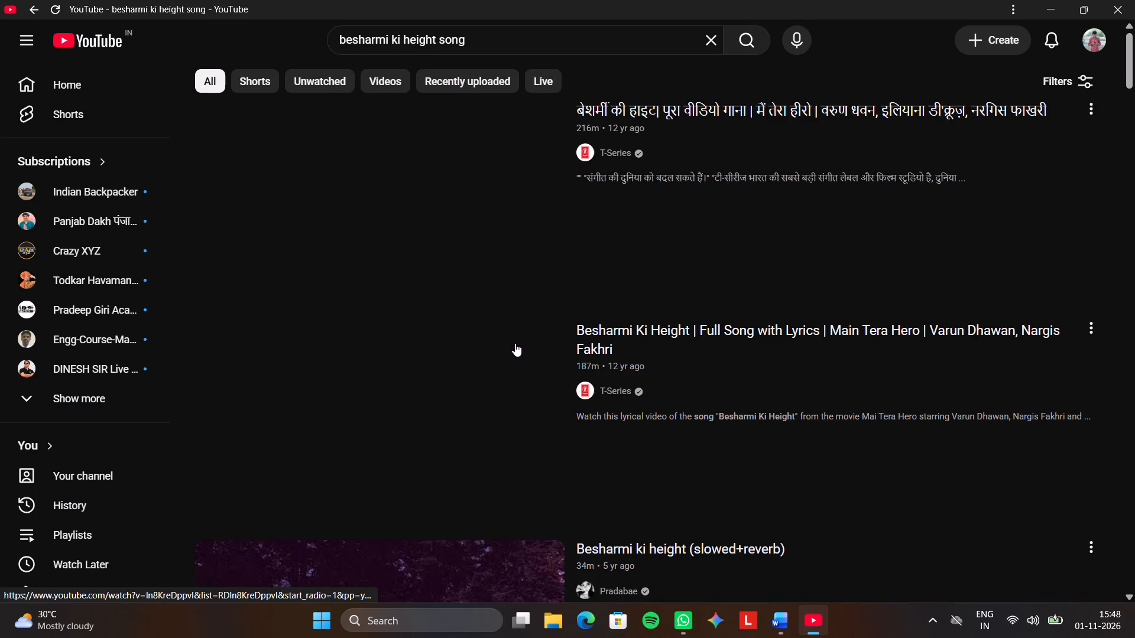
pyautogui.click(471, 258)
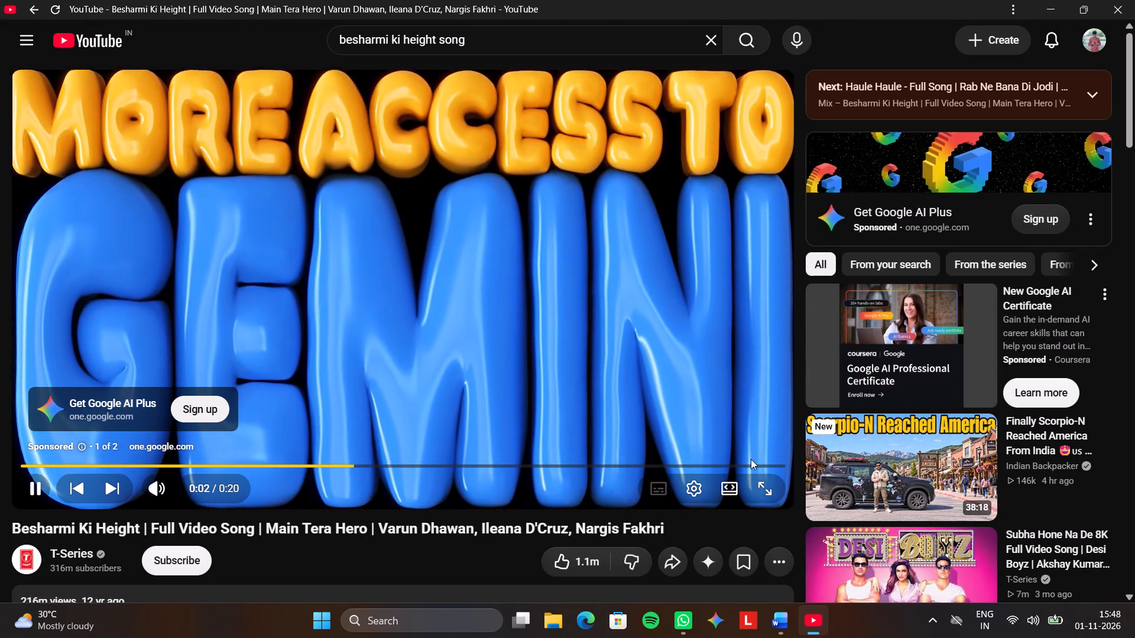
# Lower the system volume slightly and skip the ad before the song.
pyautogui.click(1032, 624)
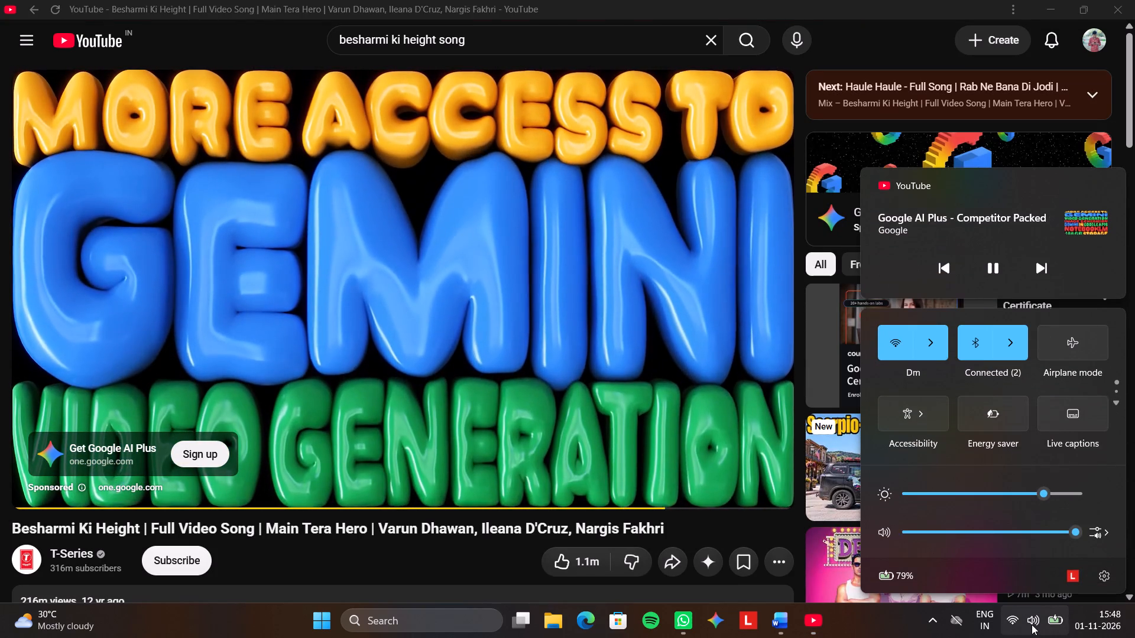
pyautogui.click(1039, 530)
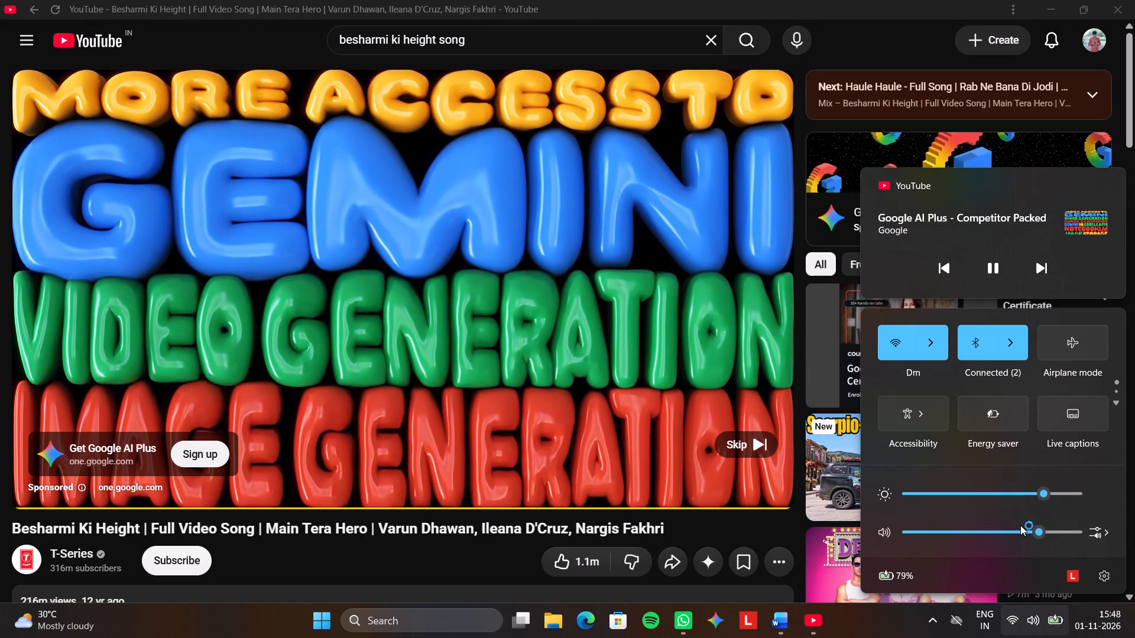
pyautogui.click(722, 448)
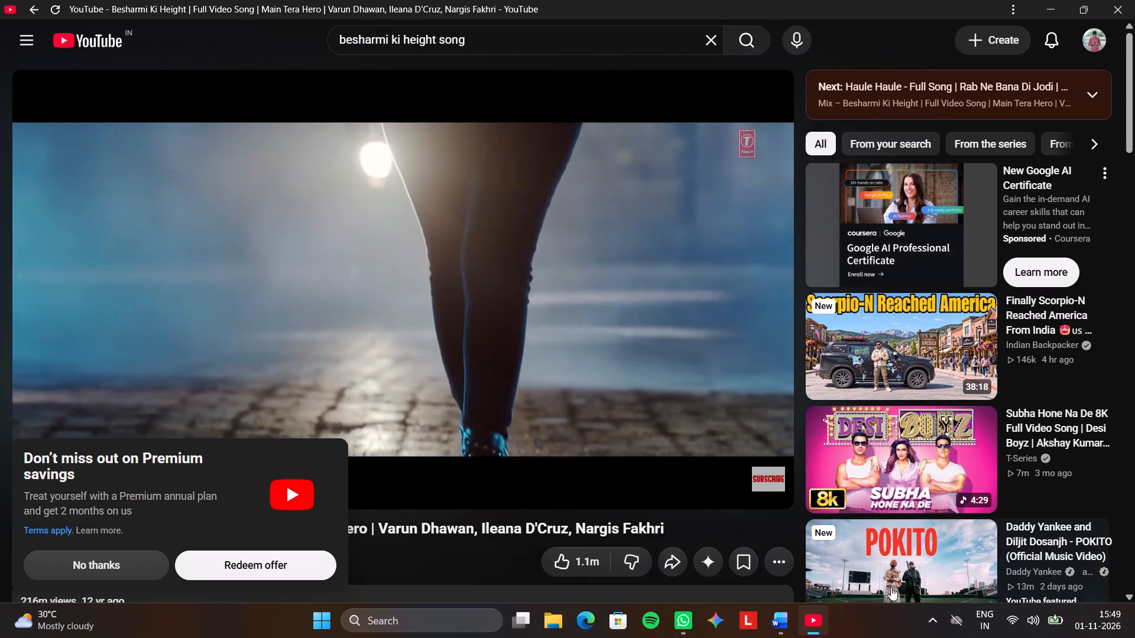
pyautogui.click(1036, 619)
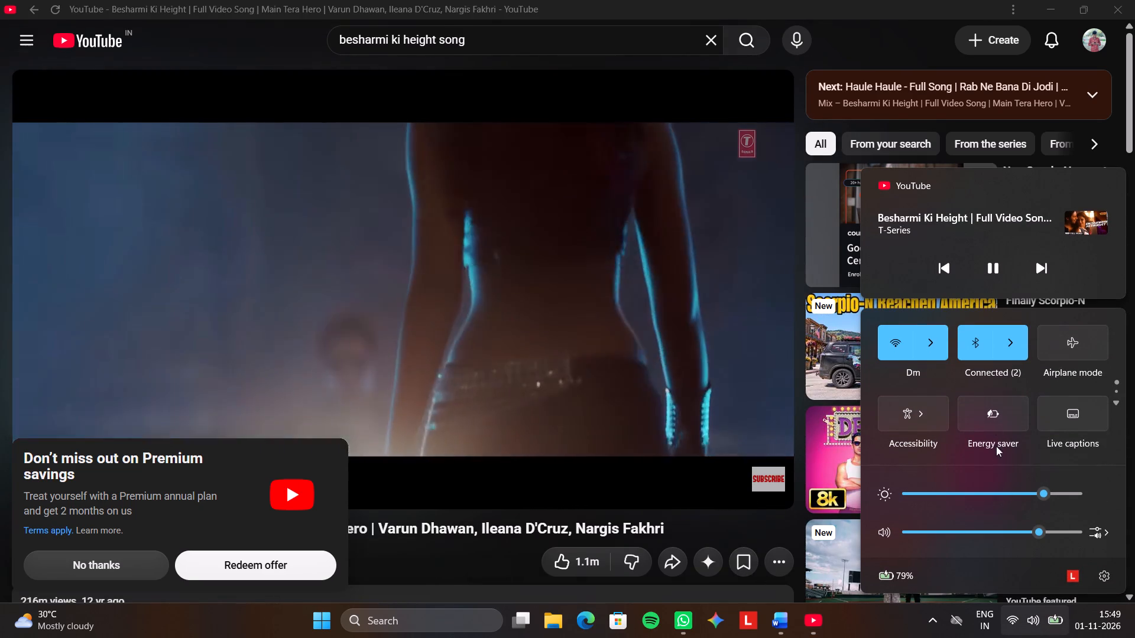
# Disconnect the Audio-FireBoltt 046 Bluetooth device, leaving Airdopes Alpha as the connected audio device.
pyautogui.click(1011, 349)
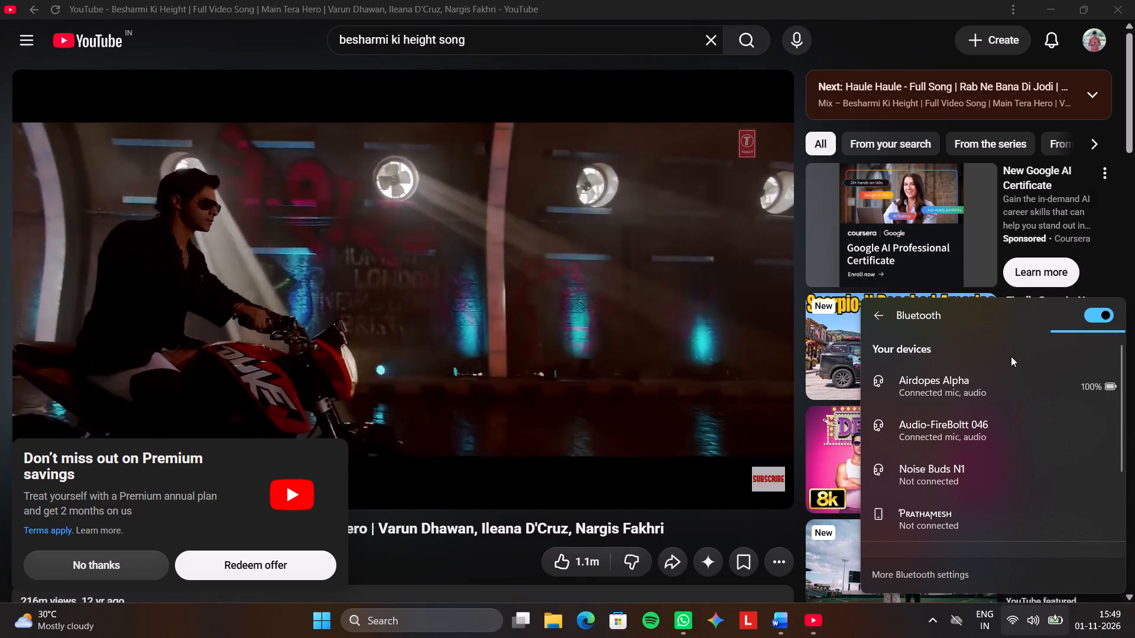
pyautogui.click(1023, 422)
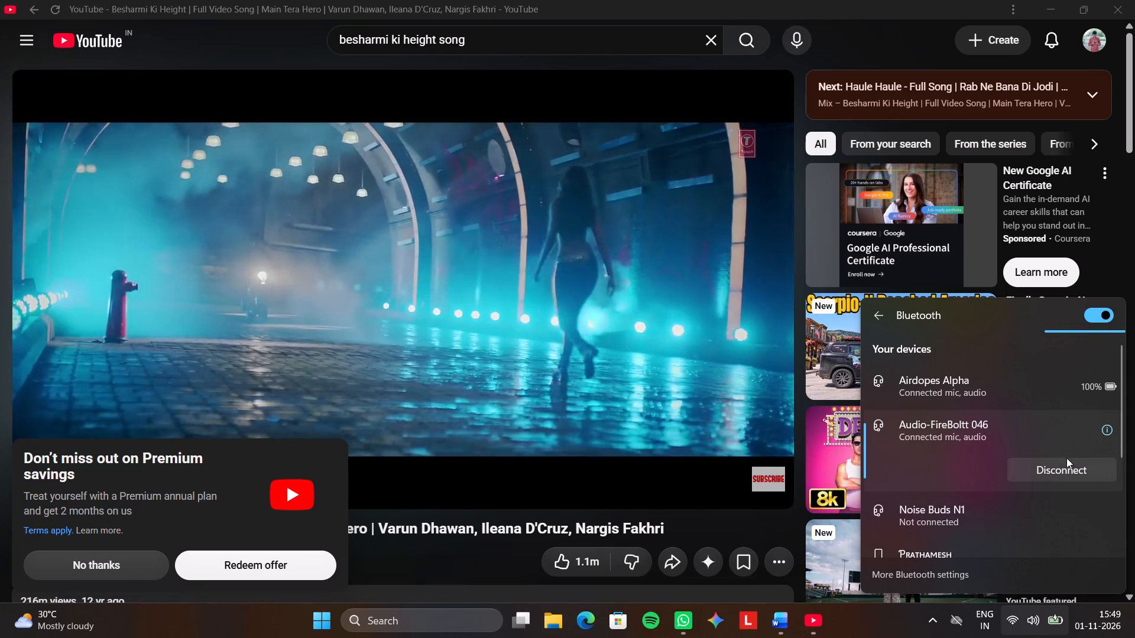
pyautogui.click(1069, 464)
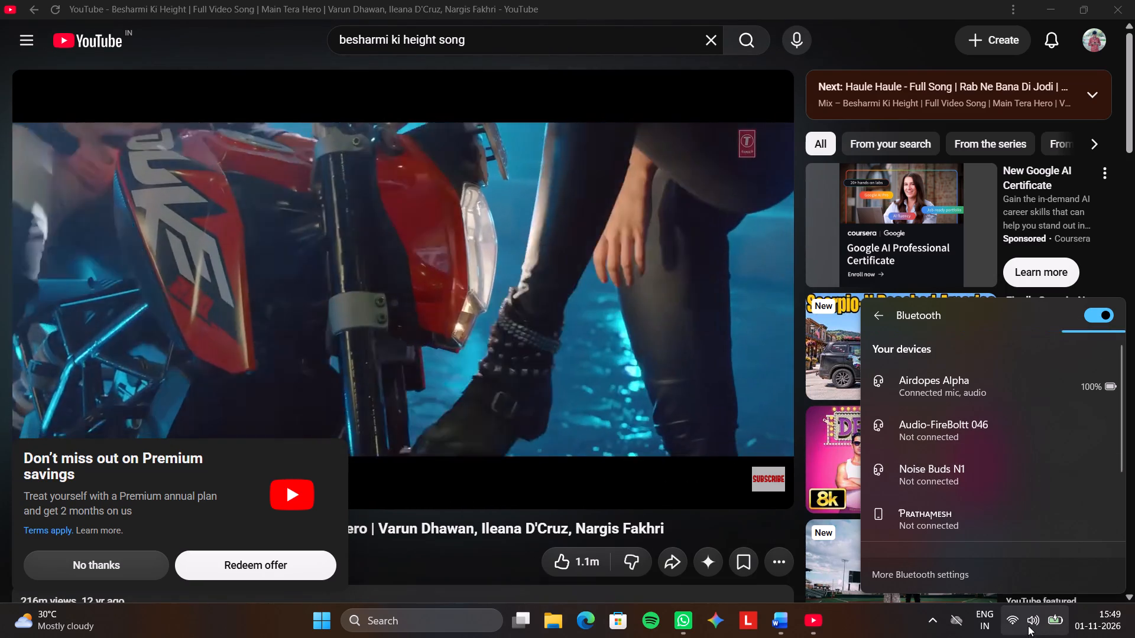
# Lower the system volume to about three quarters of its range.
pyautogui.click(1028, 620)
pyautogui.click(1033, 617)
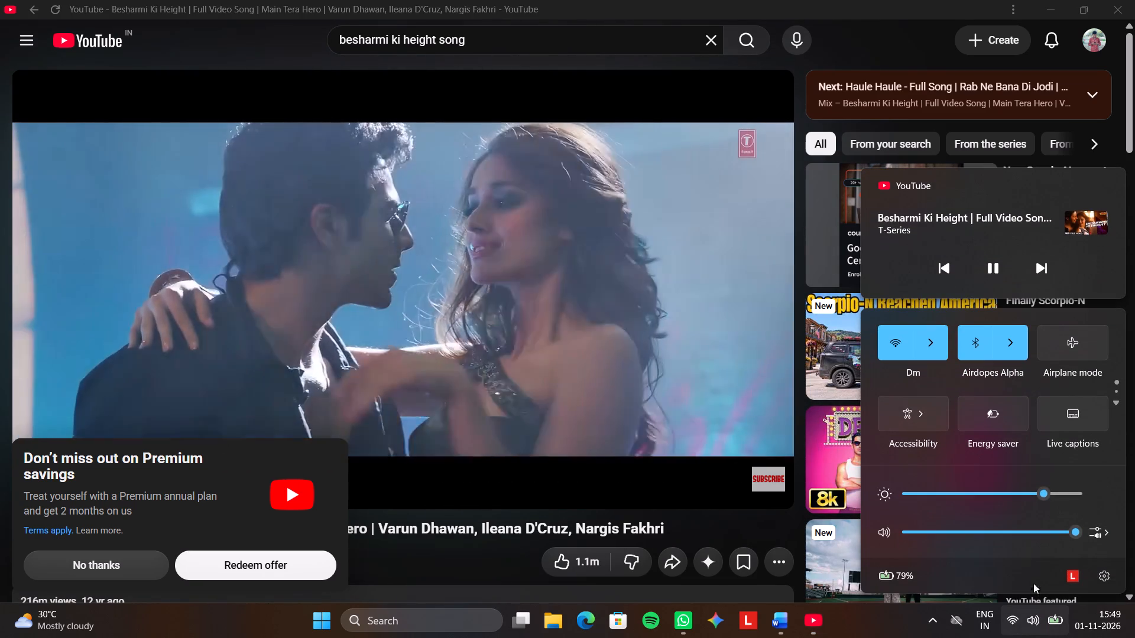
pyautogui.click(1029, 528)
pyautogui.click(1037, 529)
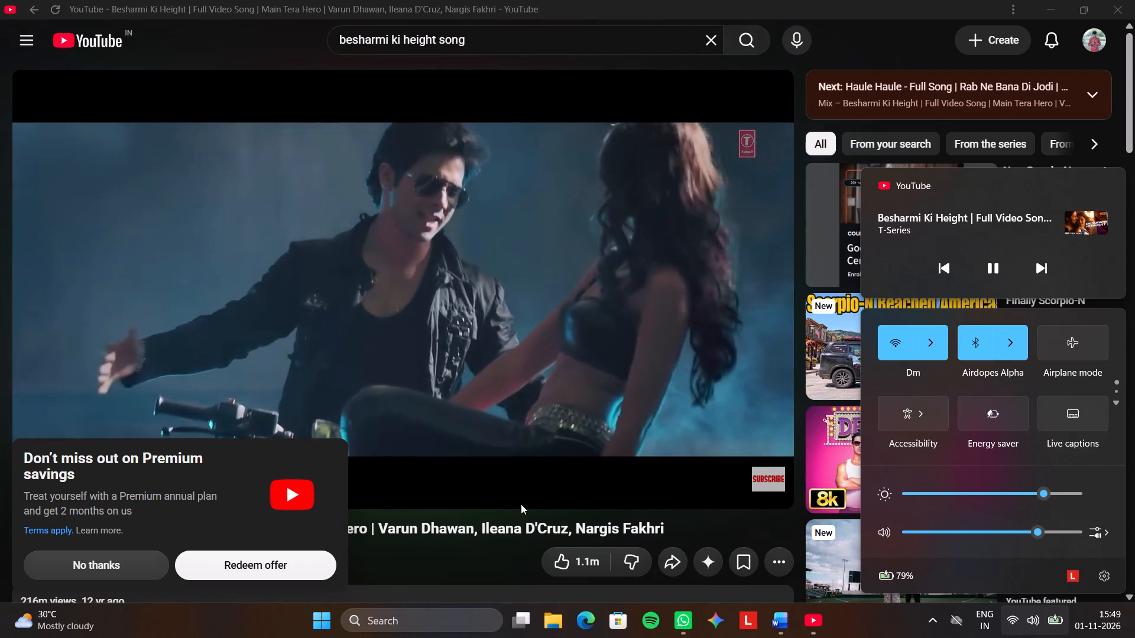
# Minimize the YouTube window and switch to the Seminar.f (1) (1) document in Word.
pyautogui.click(1049, 5)
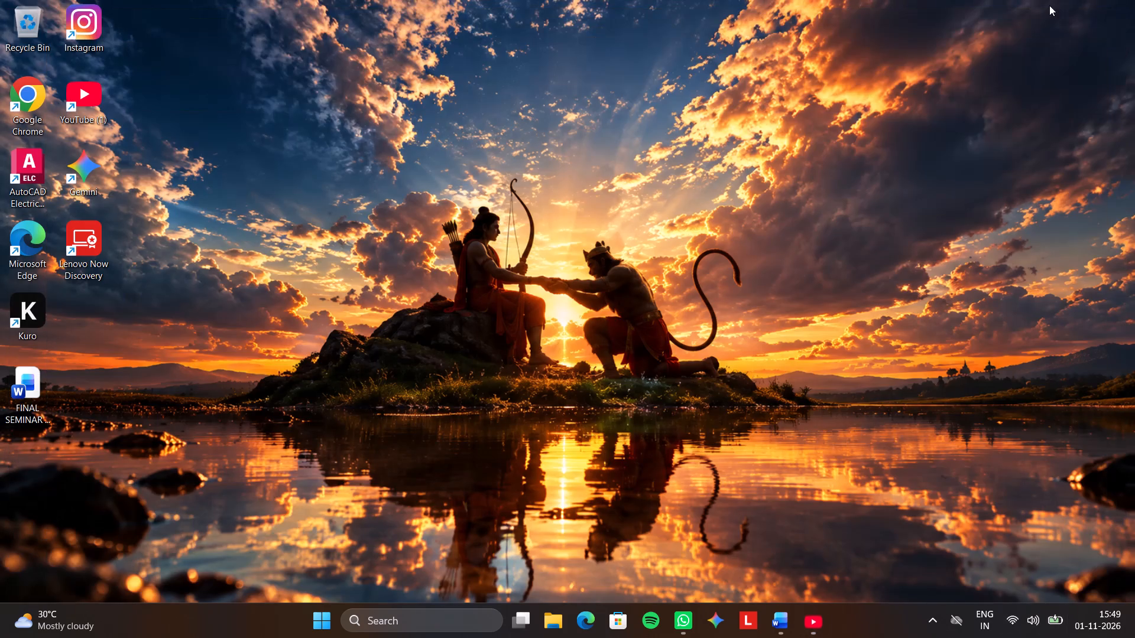
pyautogui.click(777, 616)
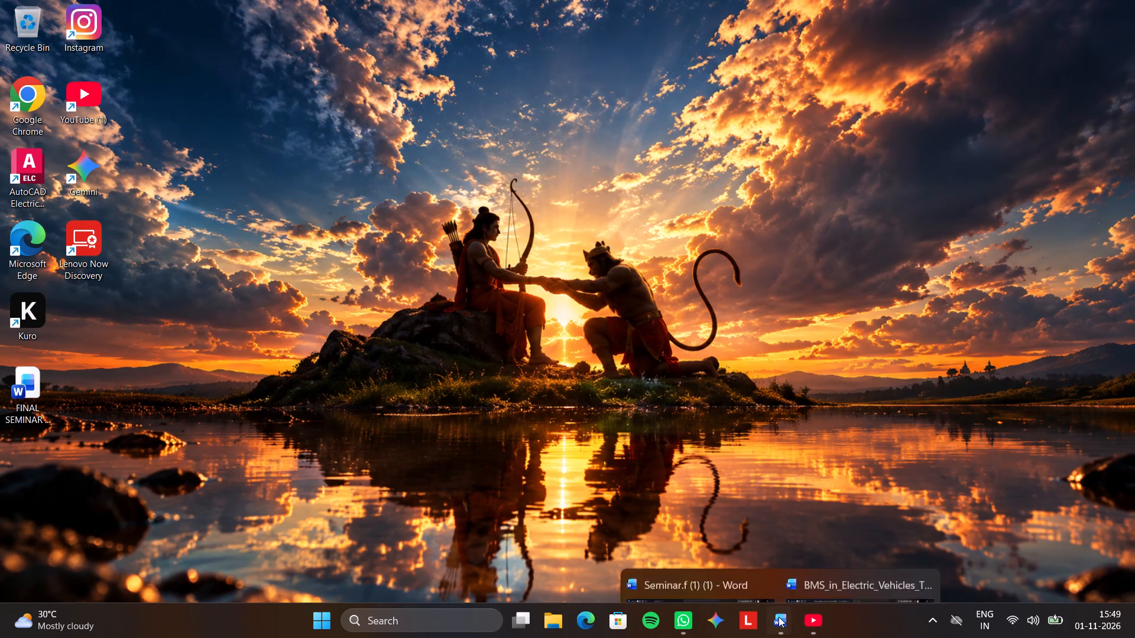
pyautogui.click(717, 542)
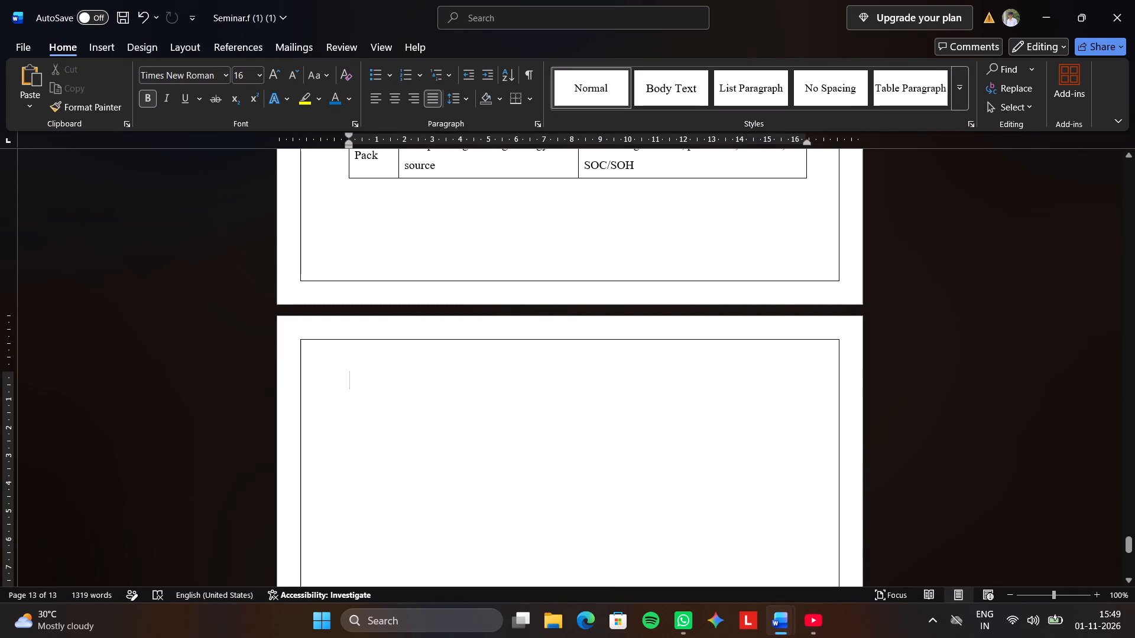
# Switch to the other open Word document, BMS_in_Electric_Vehicles.
pyautogui.click(769, 617)
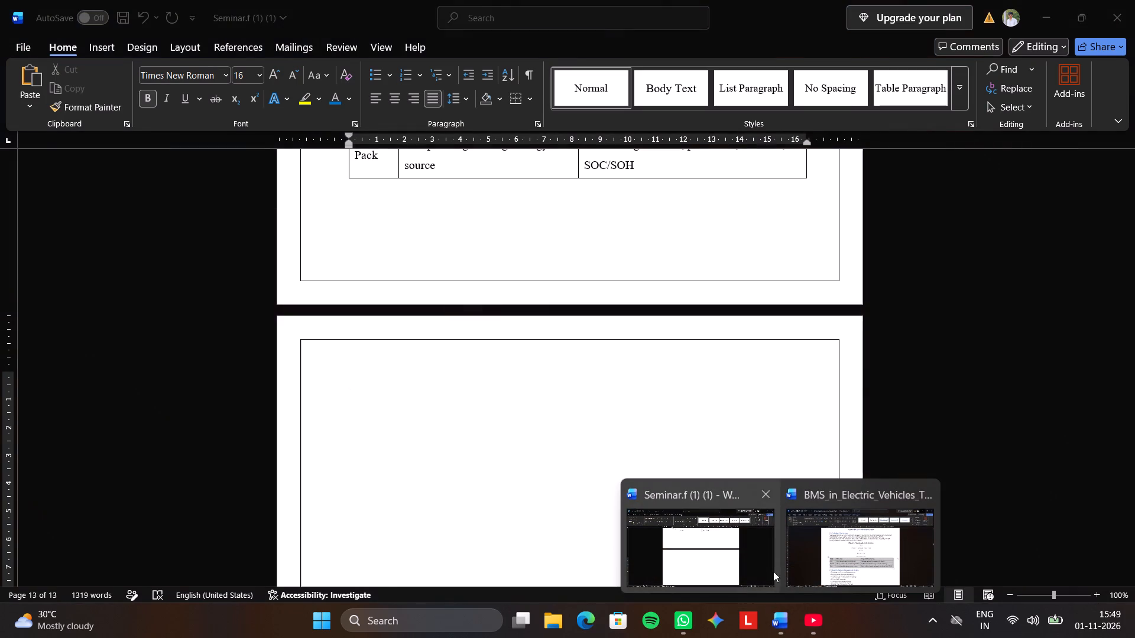
# Copy the heading "1.3 Need for Battery Management System" and its bullets from the BMS_in_Electric_Vehicles report onto the blank page 13 of Seminar.f (1) (1).
pyautogui.click(881, 564)
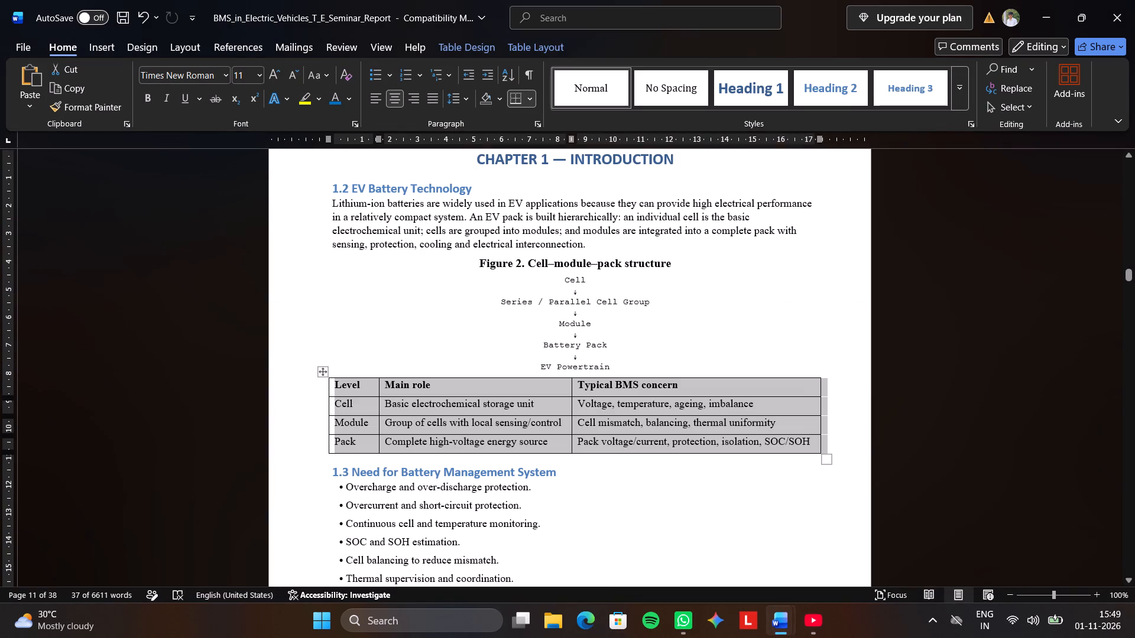
pyautogui.click(333, 467)
pyautogui.moveTo(333, 467); pyautogui.dragTo(452, 559)
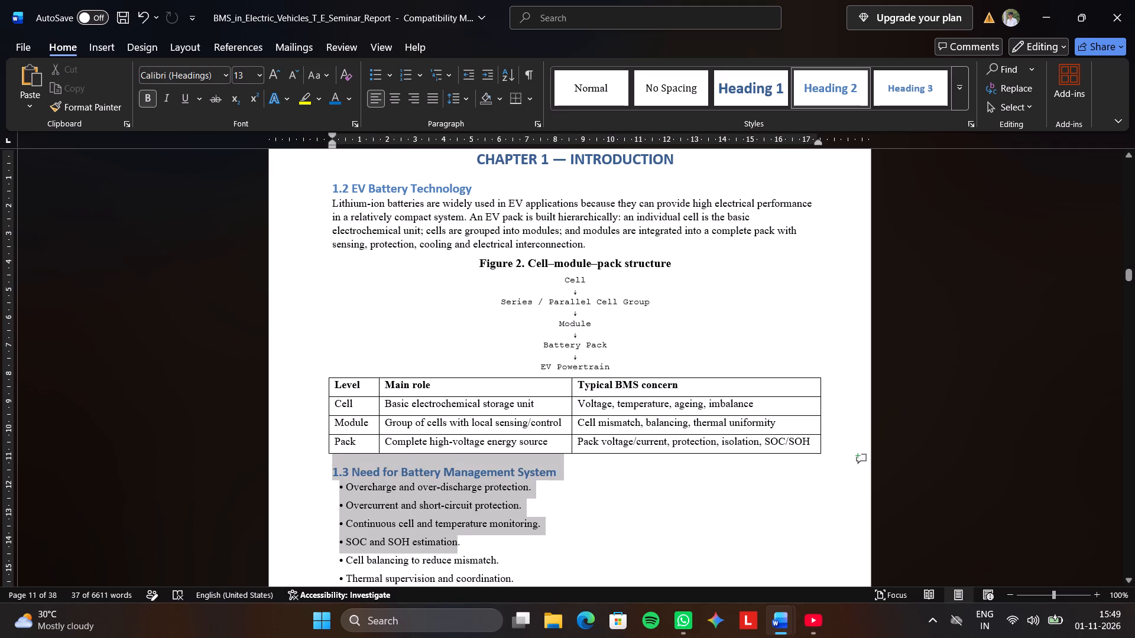
pyautogui.moveTo(452, 559); pyautogui.dragTo(608, 224)
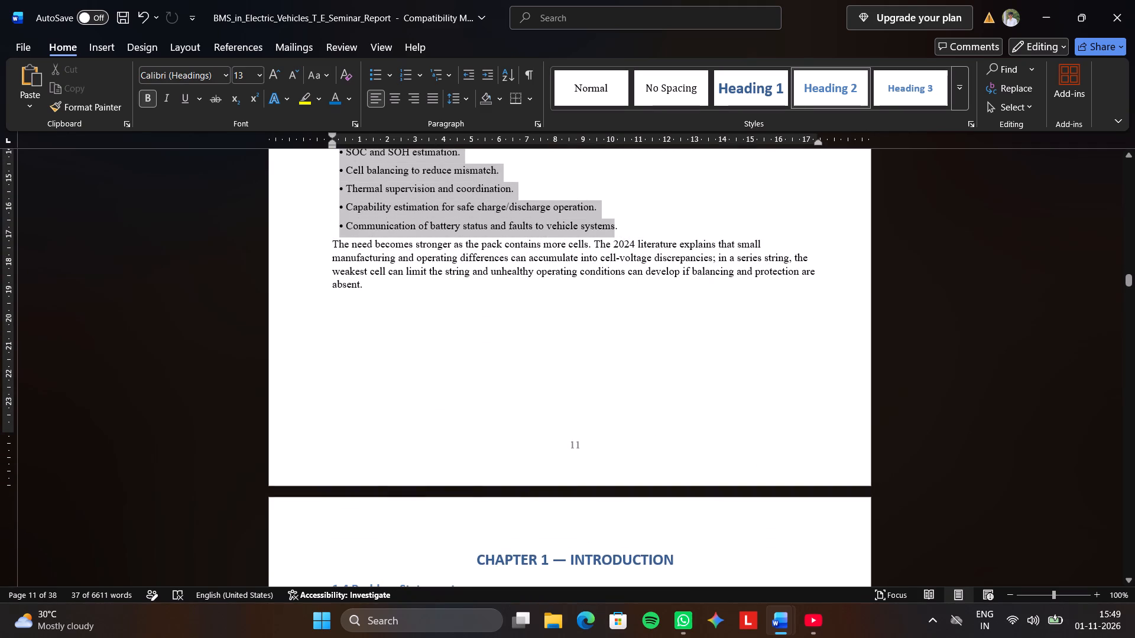
pyautogui.moveTo(608, 224); pyautogui.dragTo(639, 223)
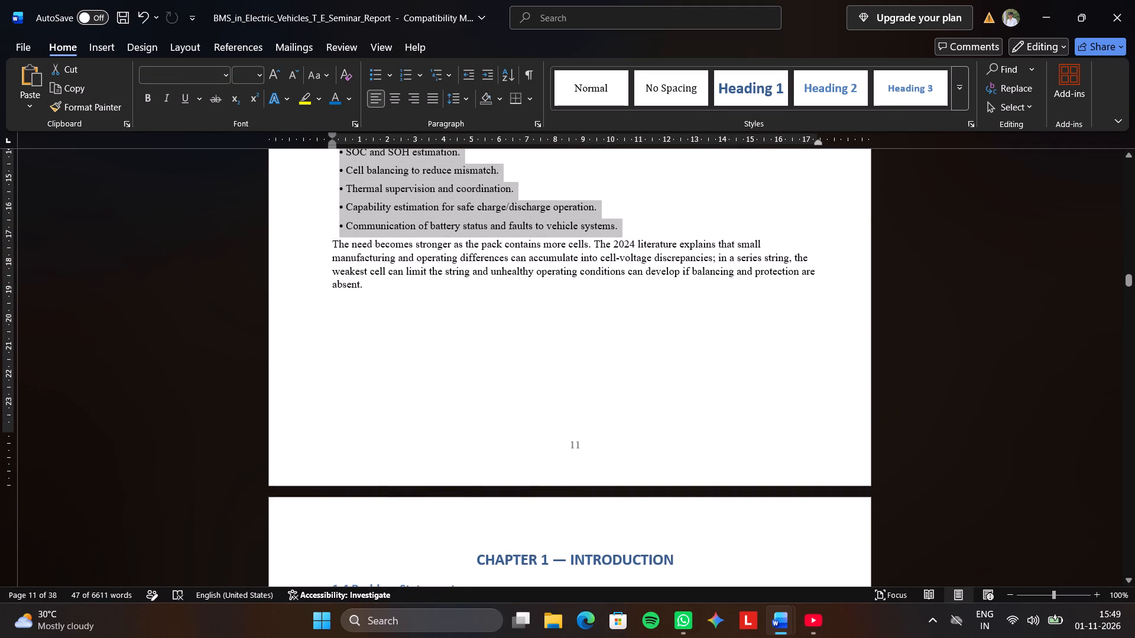
pyautogui.hotkey('ctrl', 'c')
pyautogui.click(749, 561)
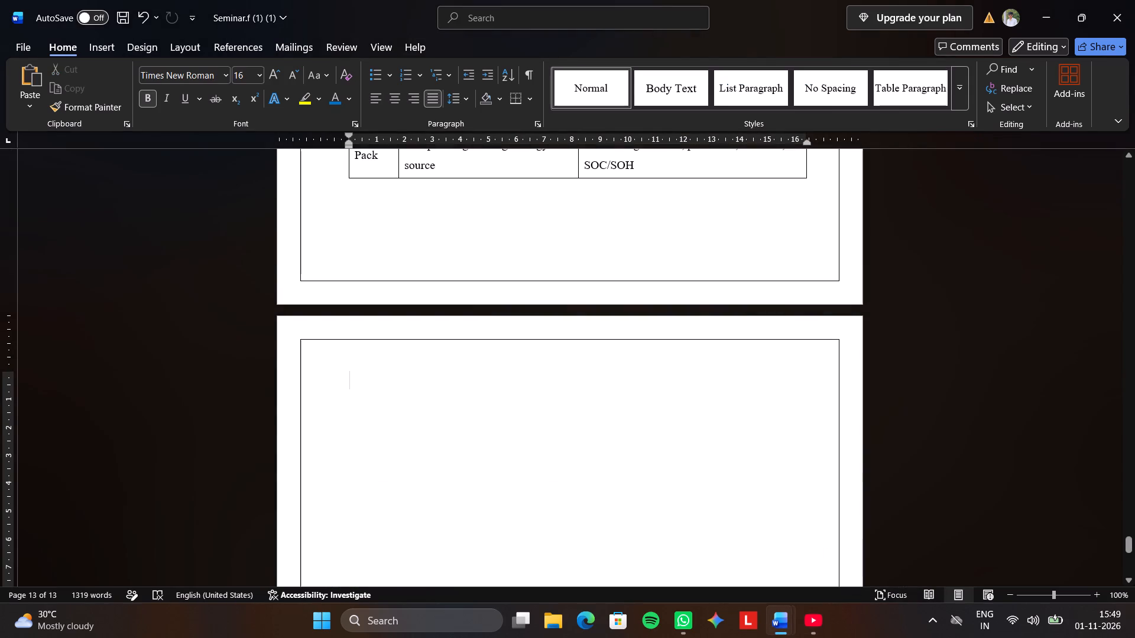
pyautogui.scroll(-3, 625, 474)
pyautogui.scroll(4, 625, 474)
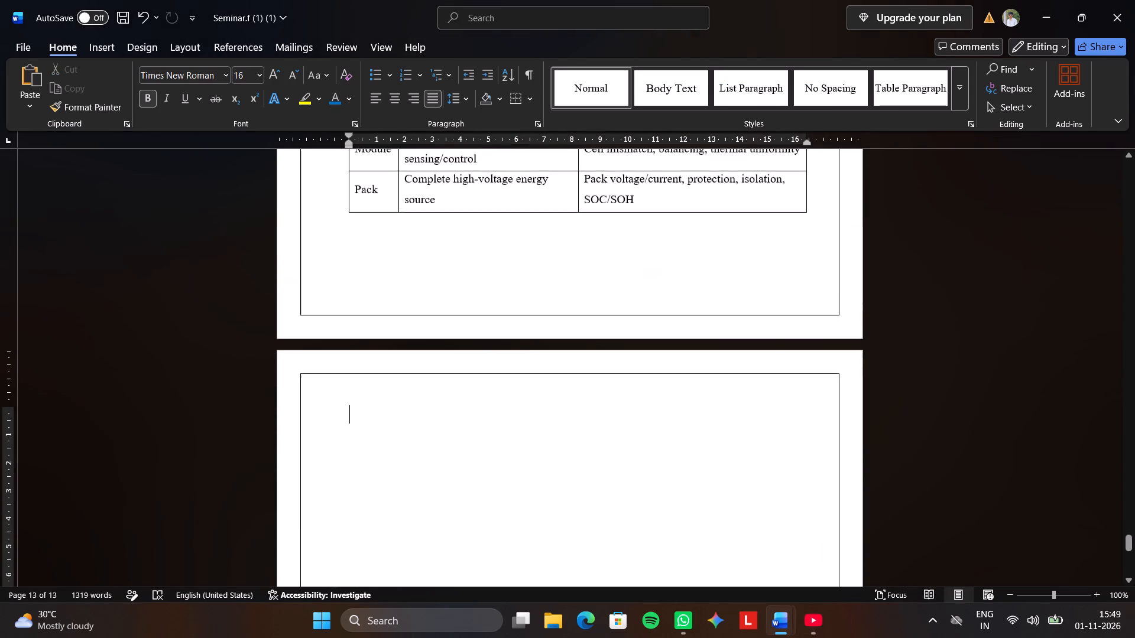
pyautogui.hotkey('ctrl', 'v')
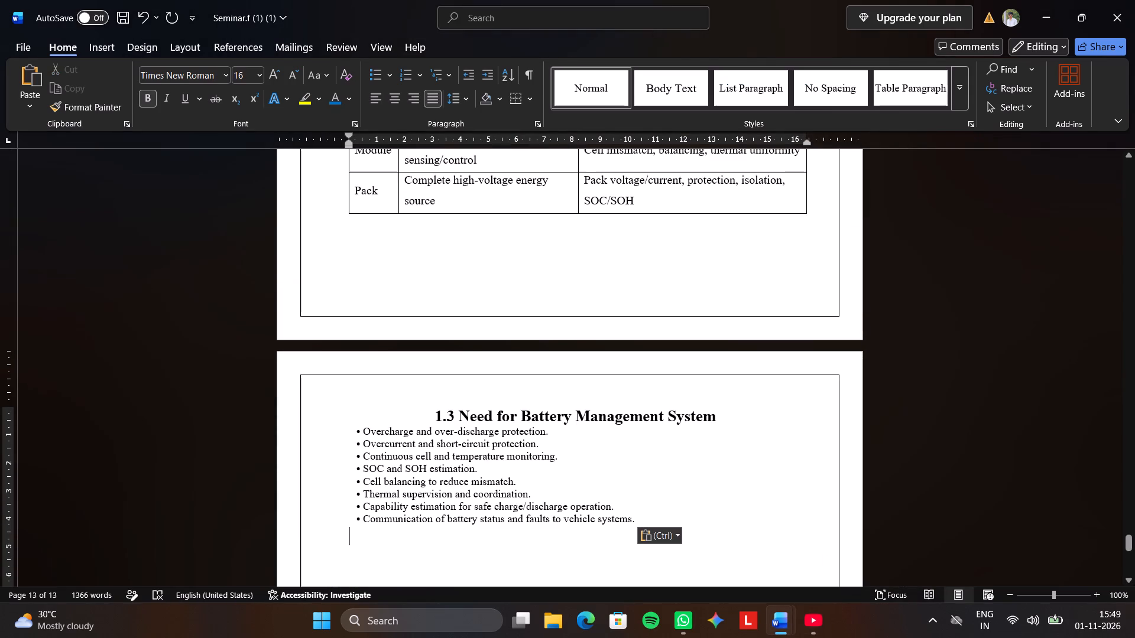
# Left-align the pasted heading "1.3 Need for Battery Management System" and format it as 14 pt bold.
pyautogui.click(433, 416)
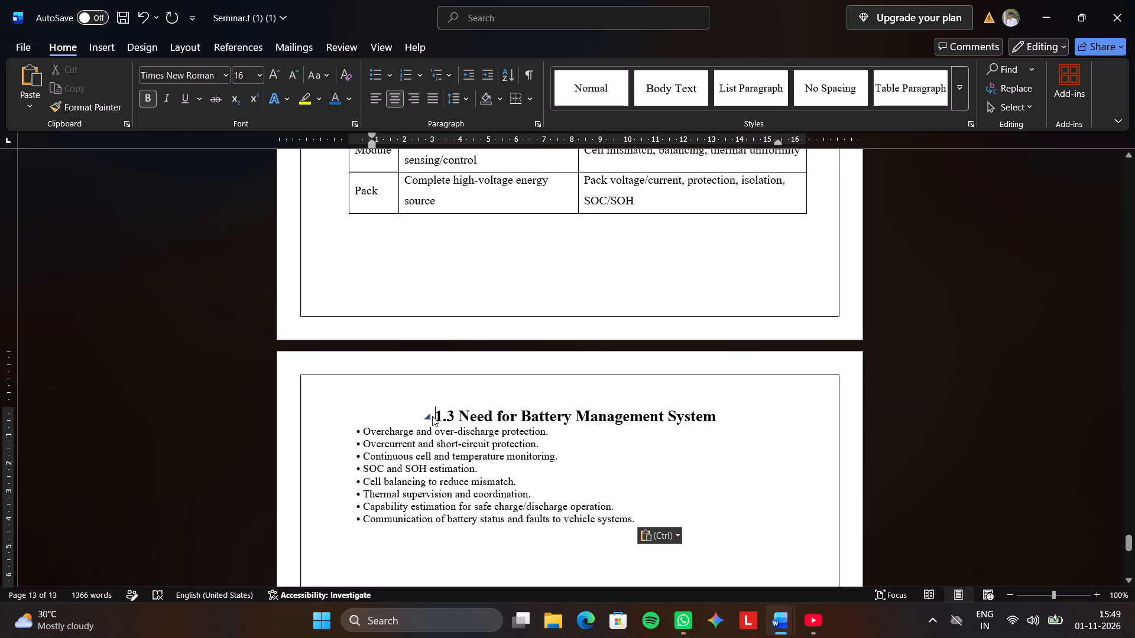
pyautogui.press('BackSpace')
pyautogui.press('BackSpace')
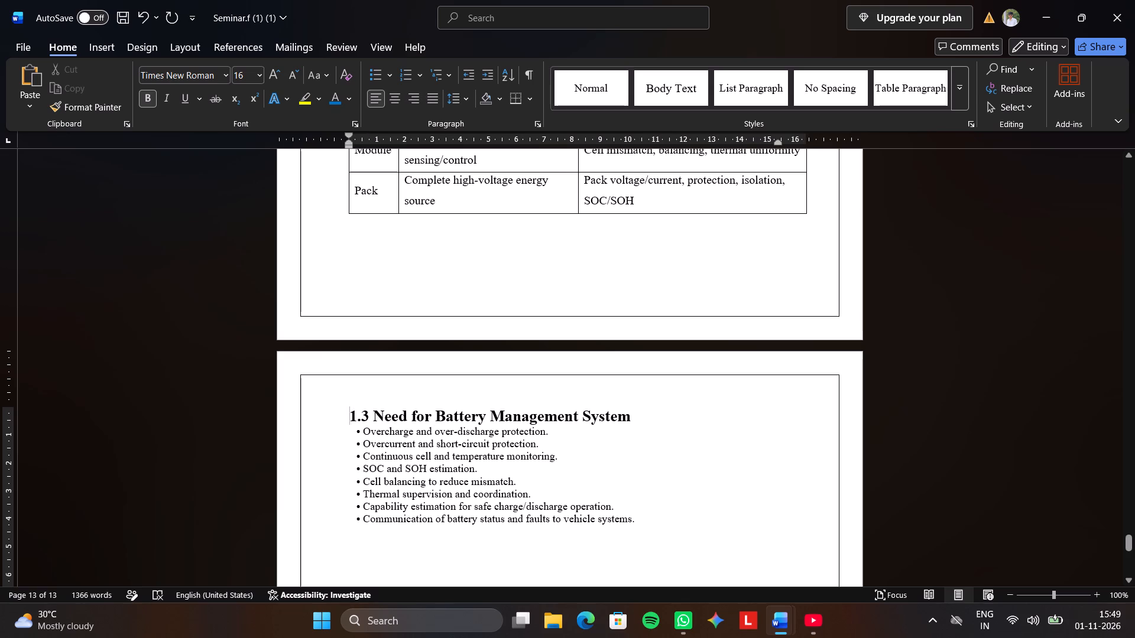
pyautogui.tripleClick(356, 411)
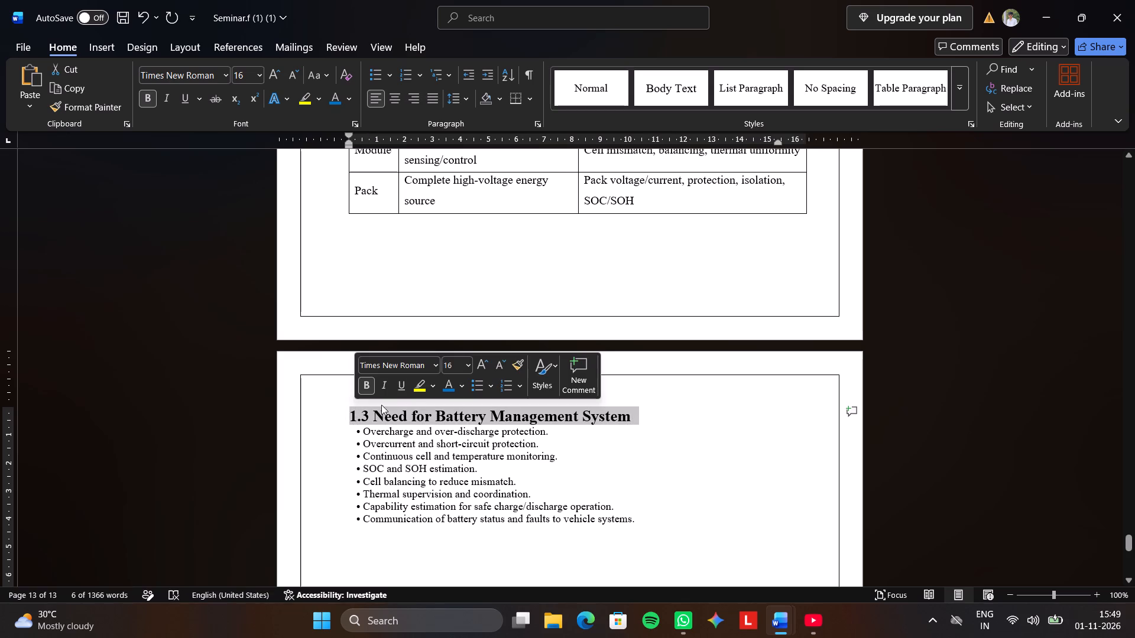
pyautogui.click(368, 380)
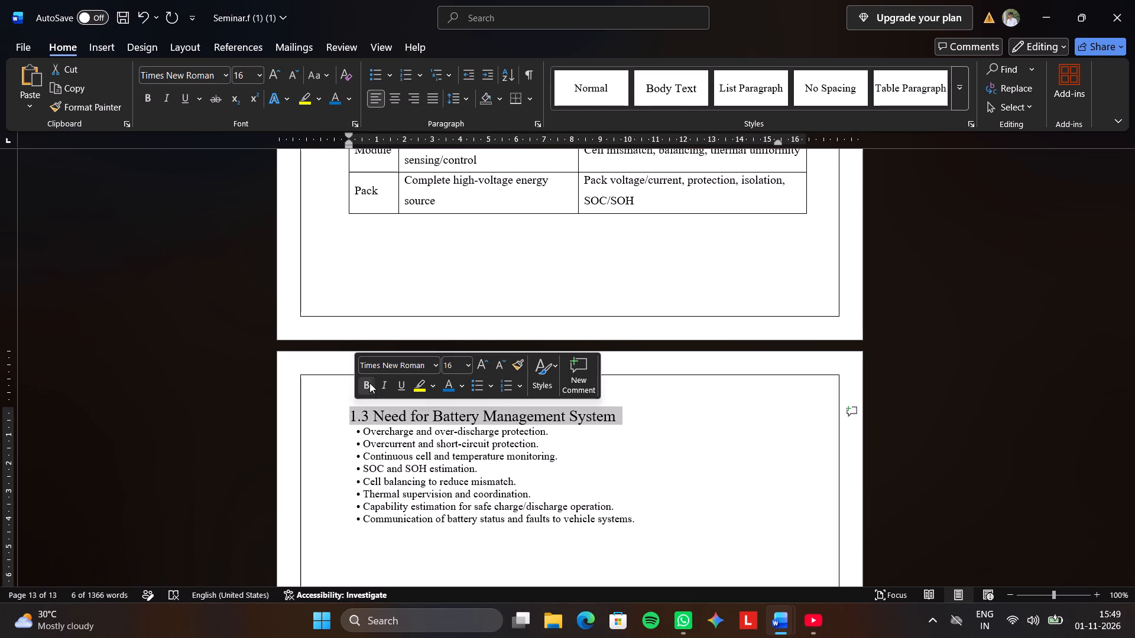
pyautogui.click(471, 372)
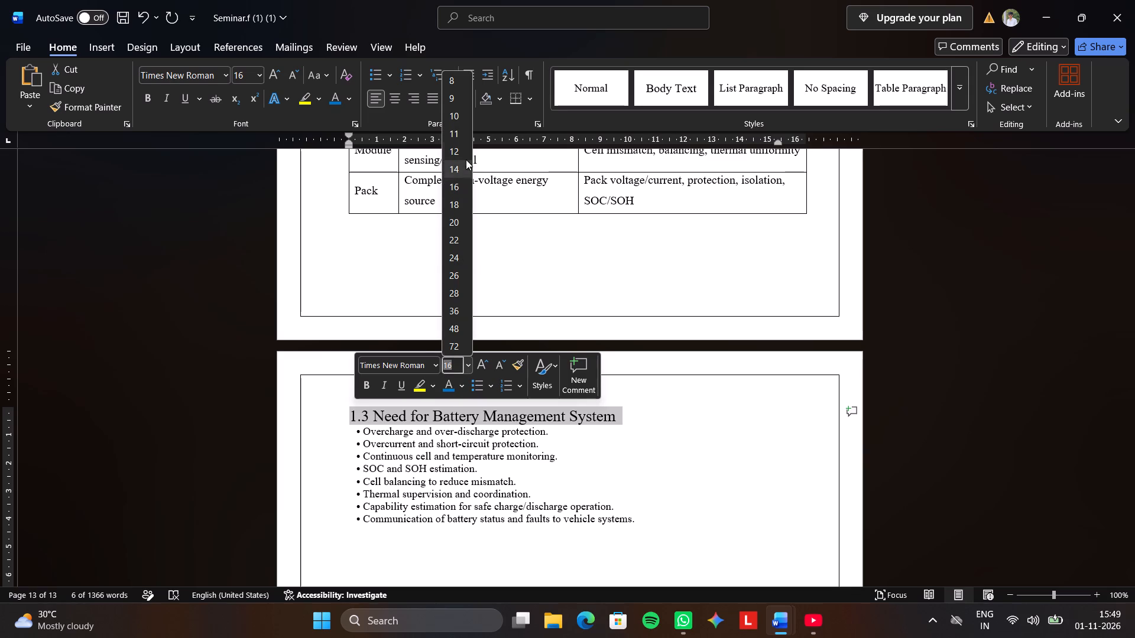
pyautogui.click(459, 168)
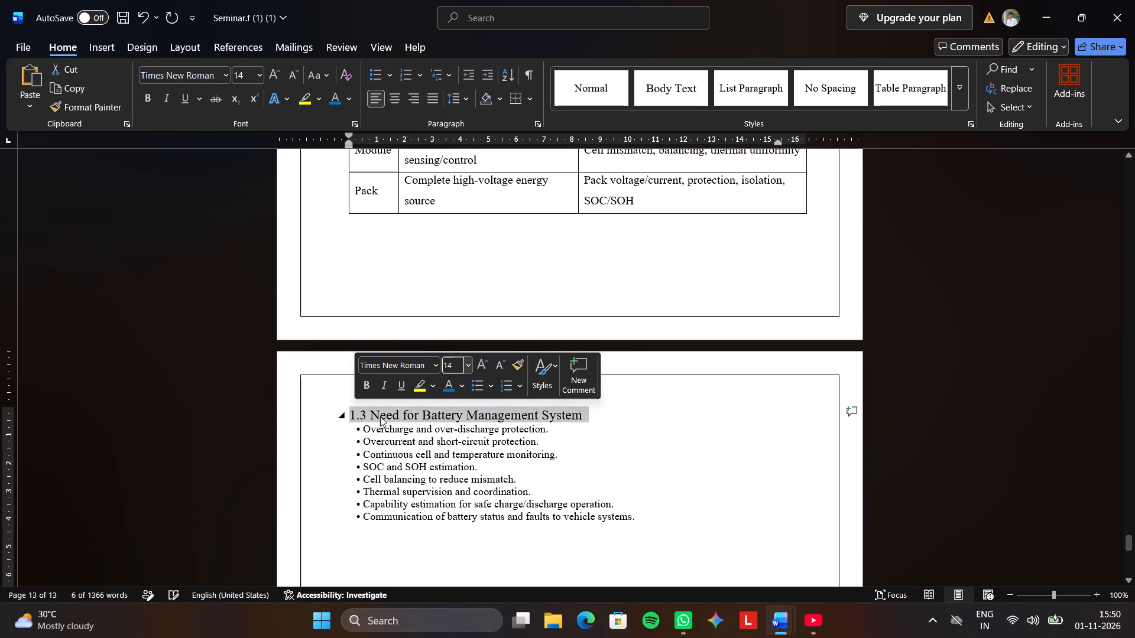
pyautogui.doubleClick(380, 416)
pyautogui.doubleClick(377, 416)
pyautogui.click(384, 383)
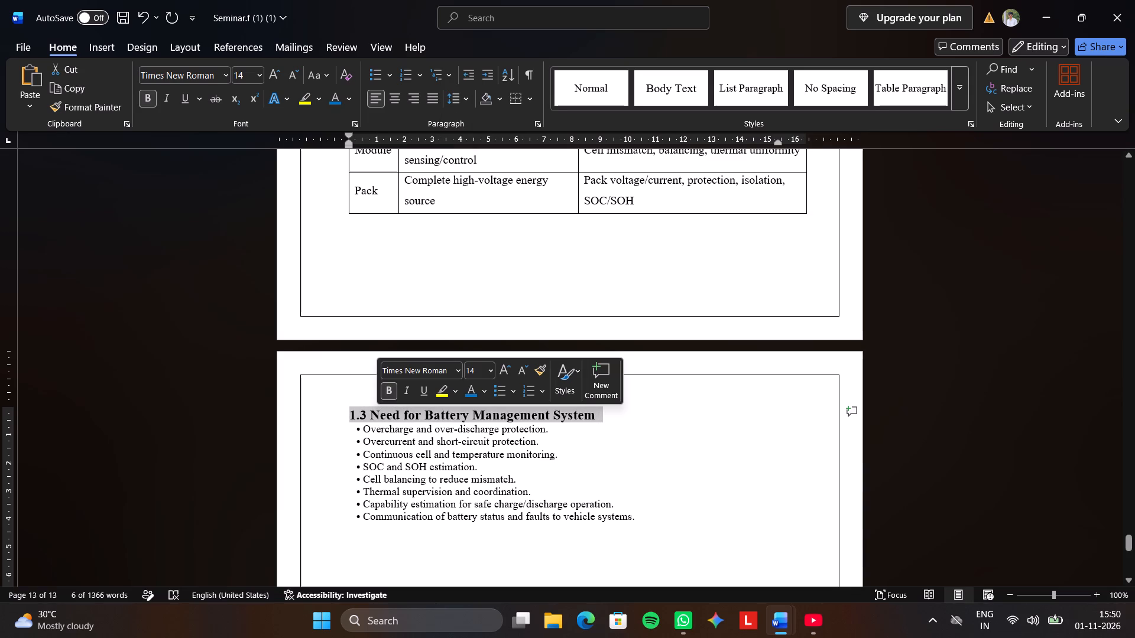
# Insert an empty line between the 1.3 heading and the first bullet.
pyautogui.click(638, 431)
pyautogui.click(629, 411)
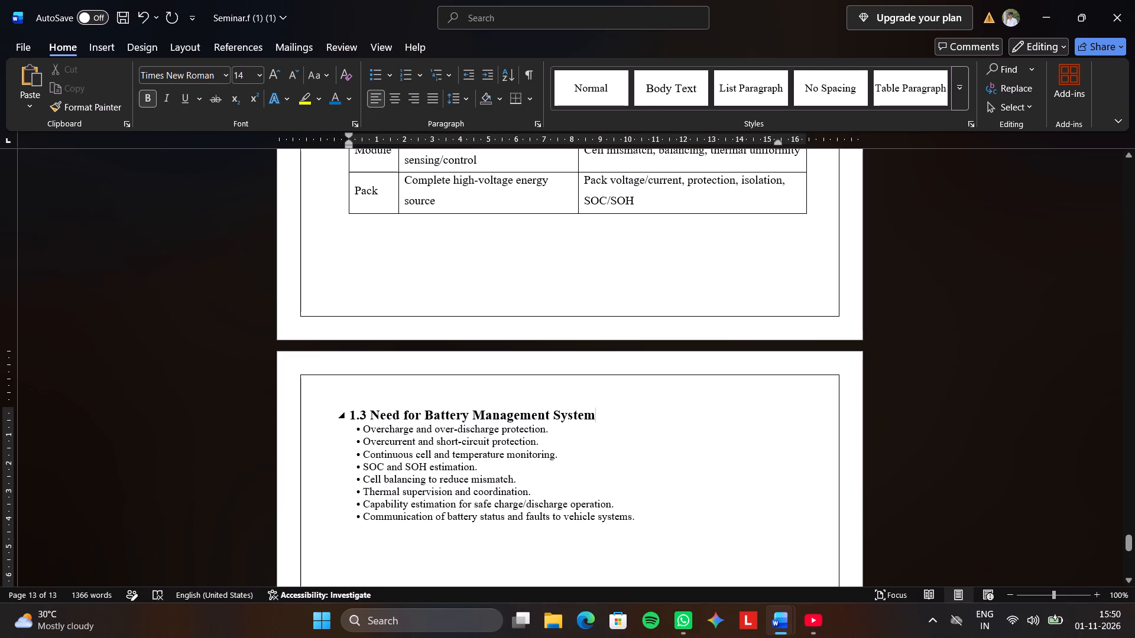
pyautogui.press('Return')
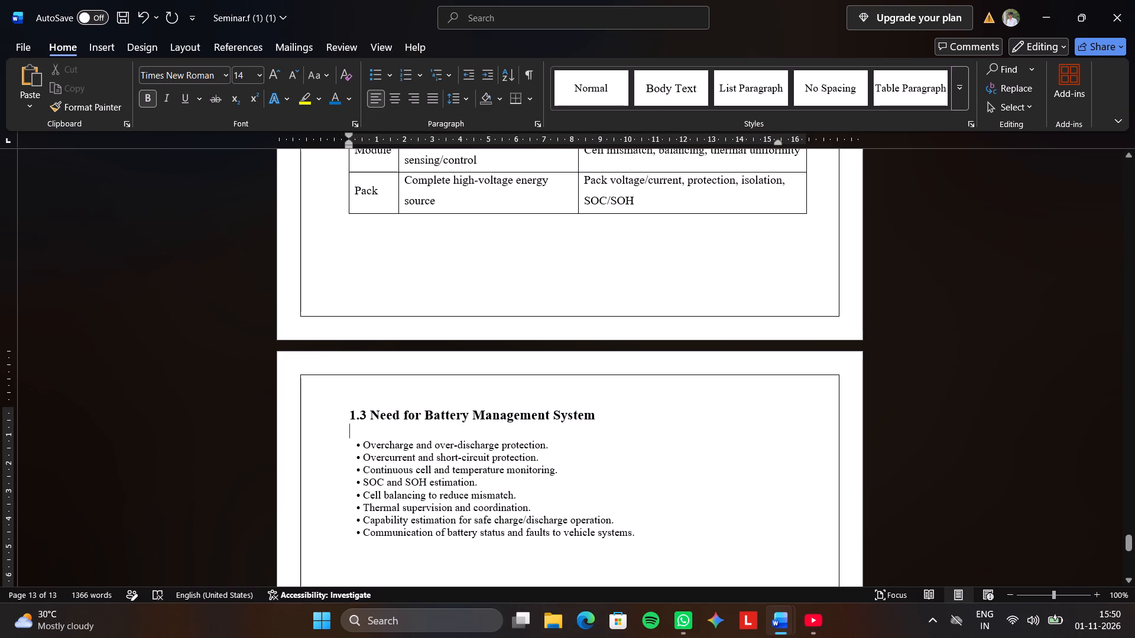
# Try right and centre alignment on the bullet list under heading 1.3, and settle on left alignment.
pyautogui.moveTo(353, 444); pyautogui.dragTo(589, 557)
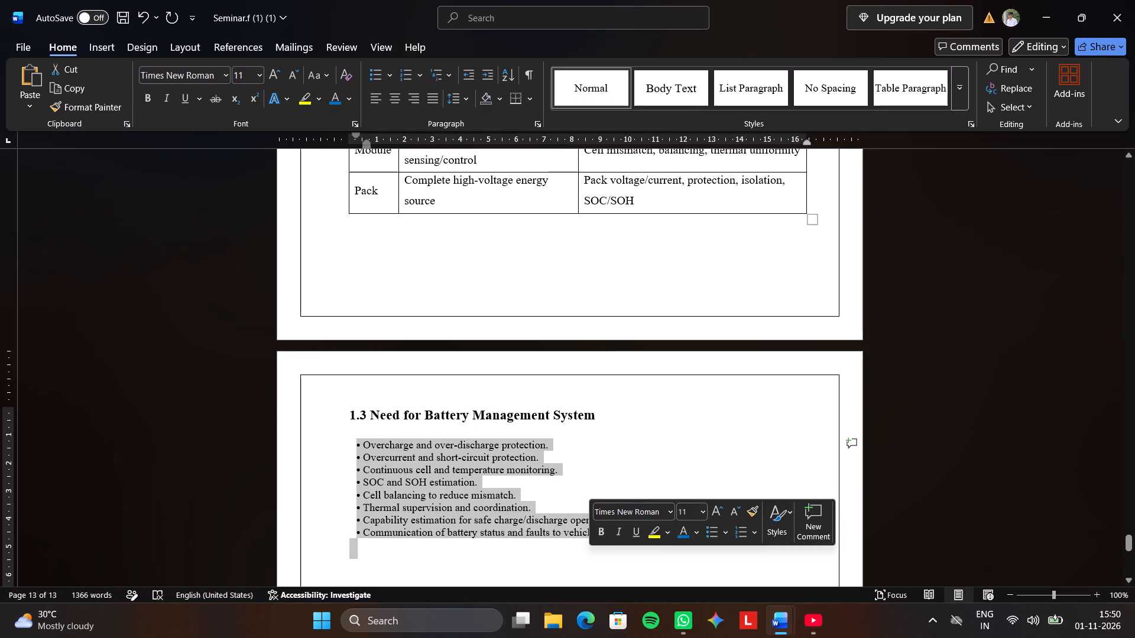
pyautogui.click(380, 107)
pyautogui.click(378, 105)
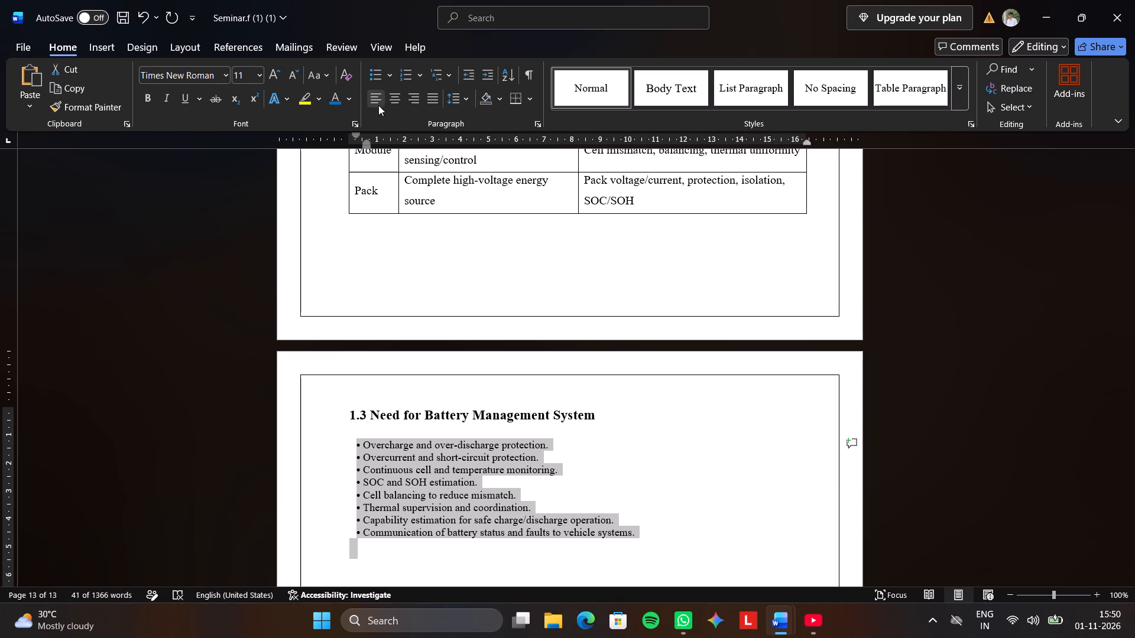
pyautogui.click(409, 97)
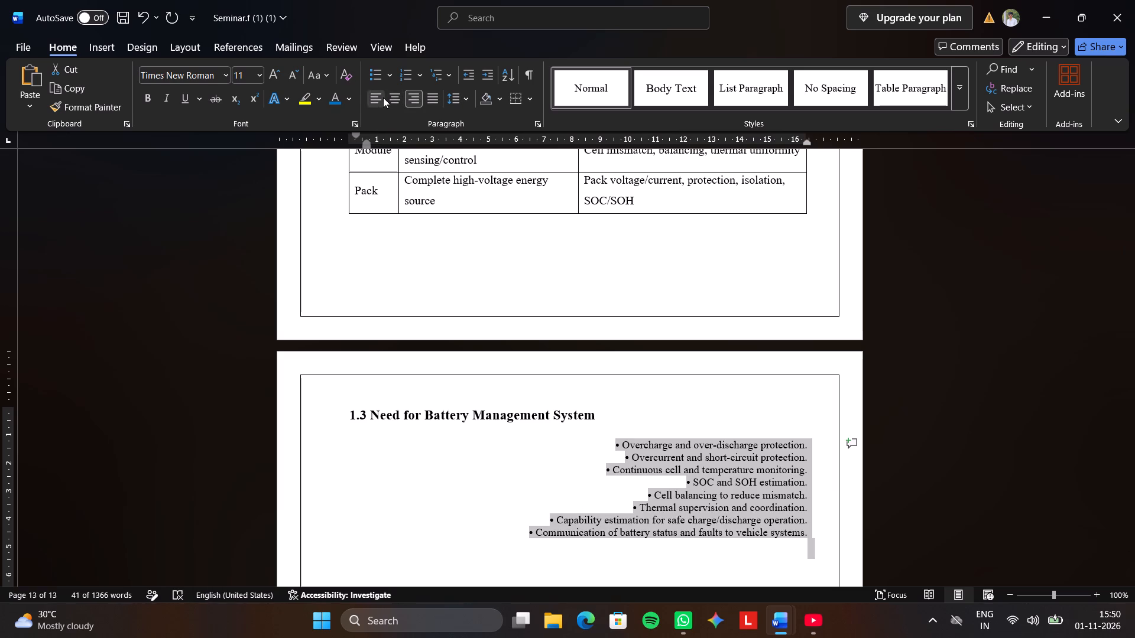
pyautogui.click(383, 97)
pyautogui.click(395, 99)
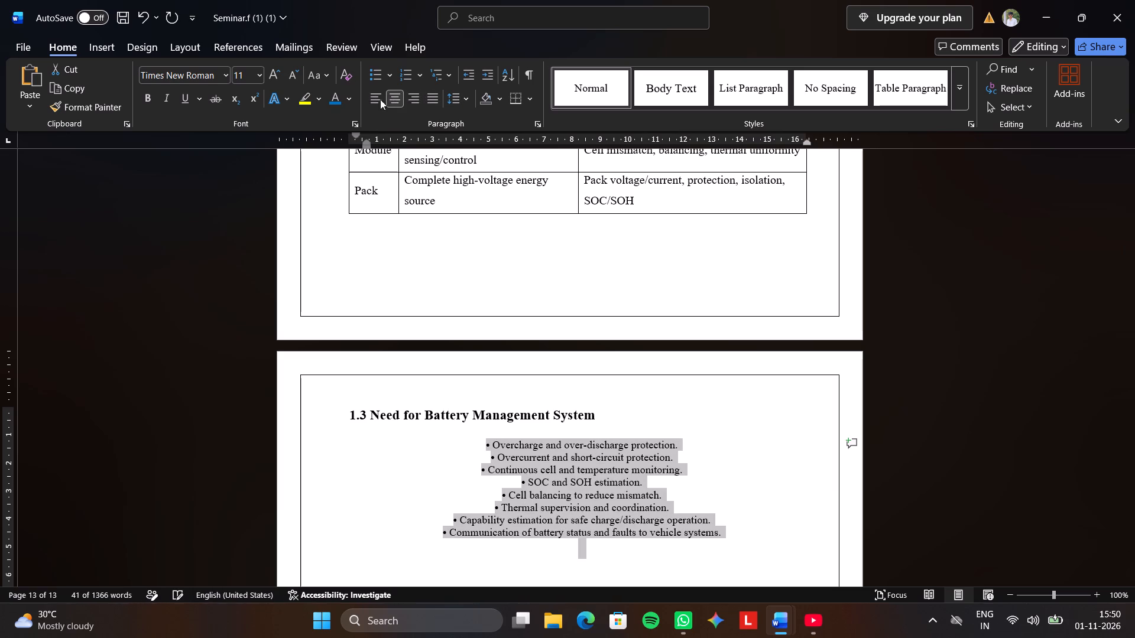
pyautogui.click(372, 99)
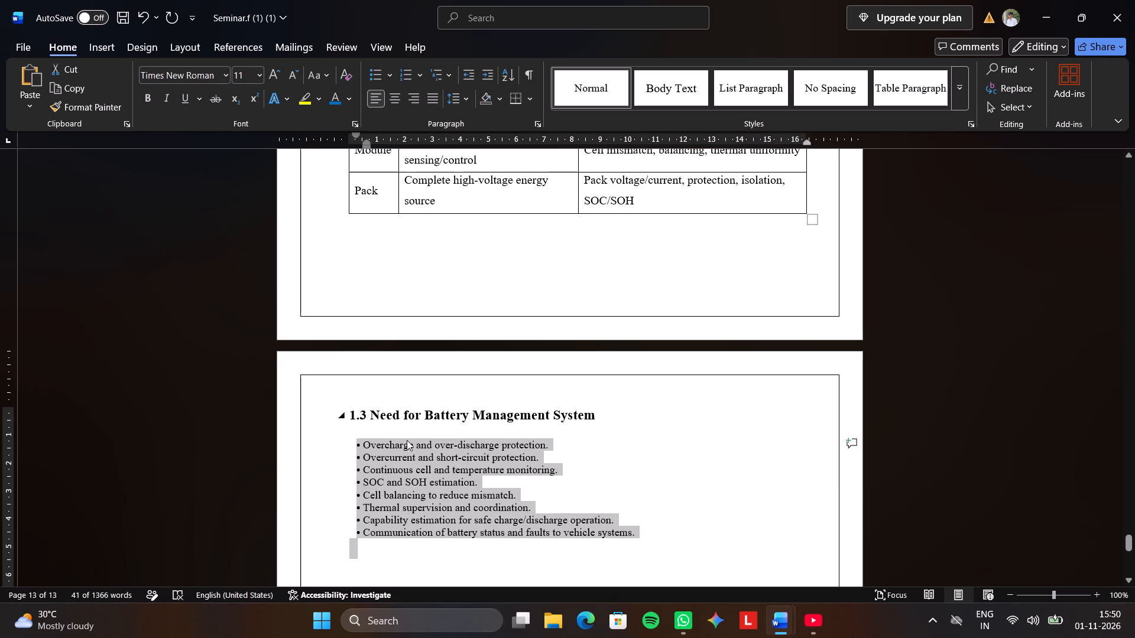
# Set the line spacing of the bullet list under heading 1.3 to 1.5.
pyautogui.click(460, 93)
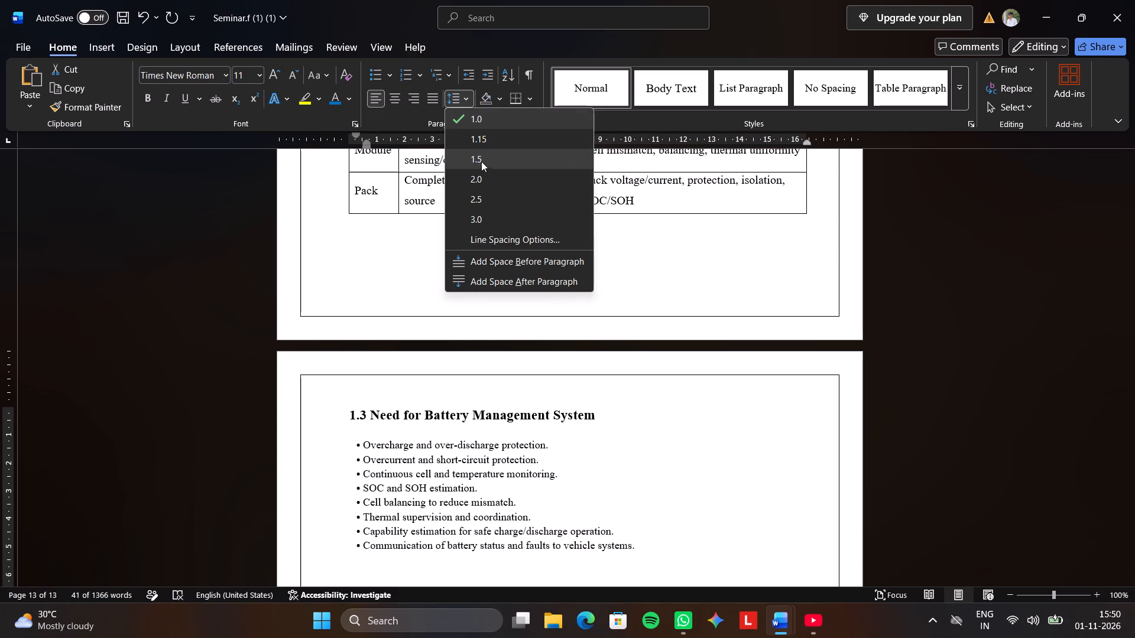
pyautogui.click(482, 161)
pyautogui.scroll(-2, 480, 265)
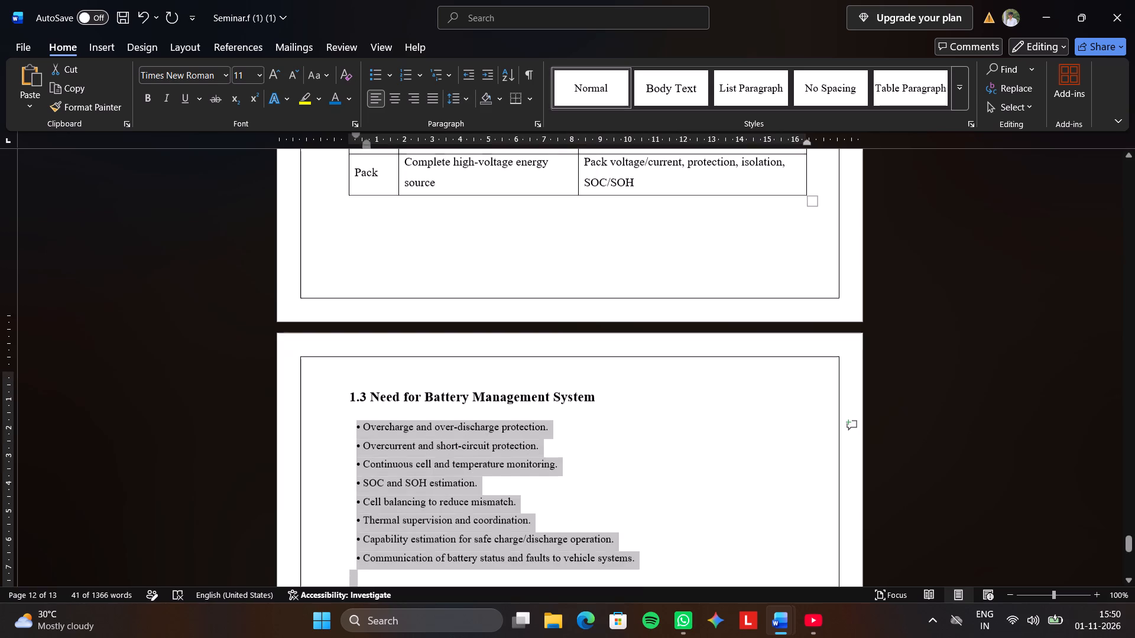
pyautogui.scroll(-2, 480, 268)
pyautogui.click(714, 321)
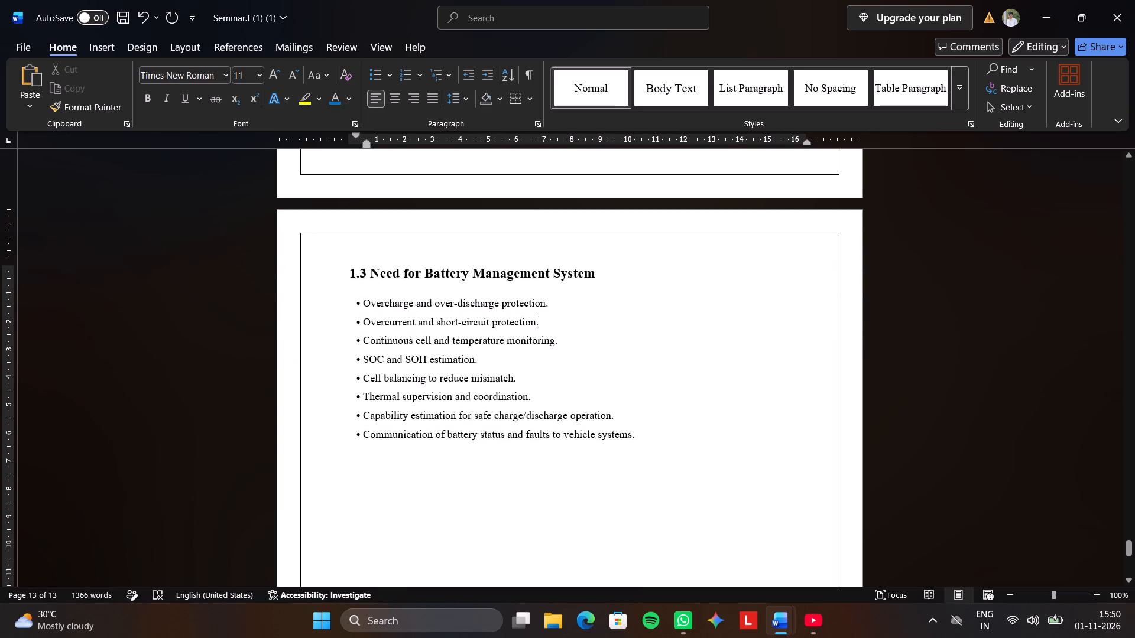
# Add a new line after the last bullet, "Communication of battery status and faults to vehicle systems.".
pyautogui.click(679, 447)
pyautogui.click(676, 438)
pyautogui.press('Return')
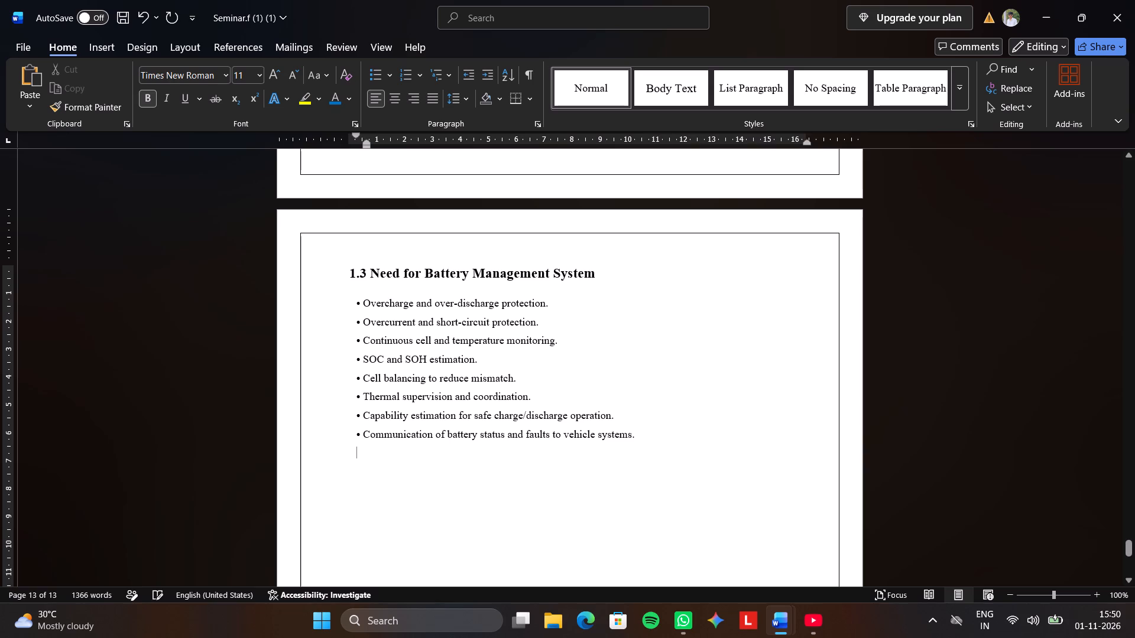
# Set the font size of the bullet list under heading 1.3 to 12.
pyautogui.moveTo(355, 305); pyautogui.dragTo(619, 451)
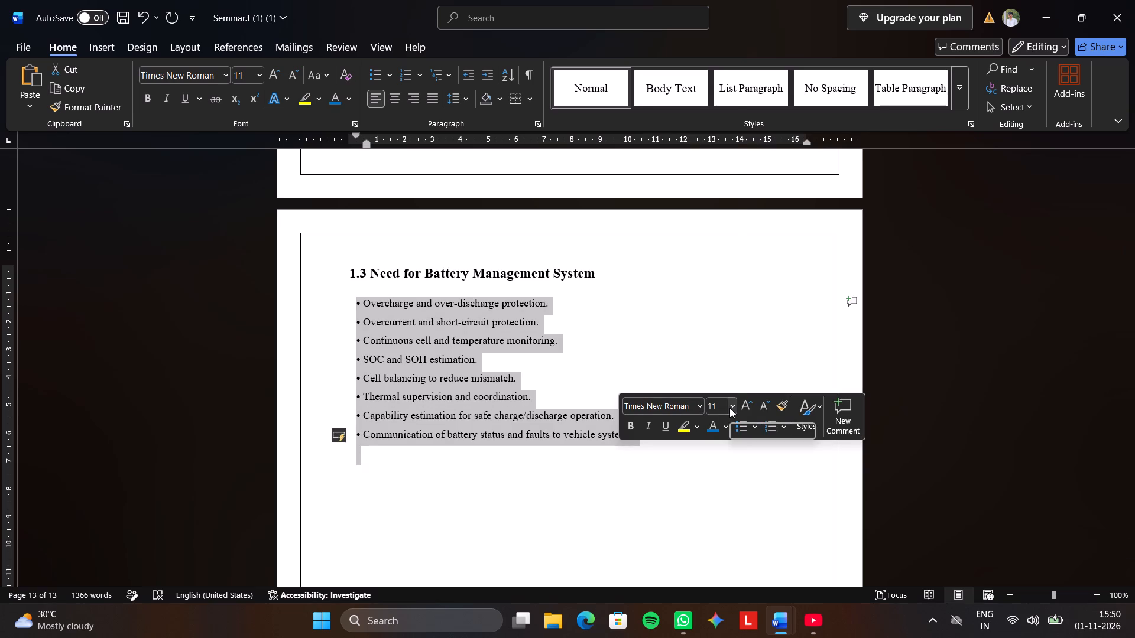
pyautogui.click(729, 408)
pyautogui.click(729, 190)
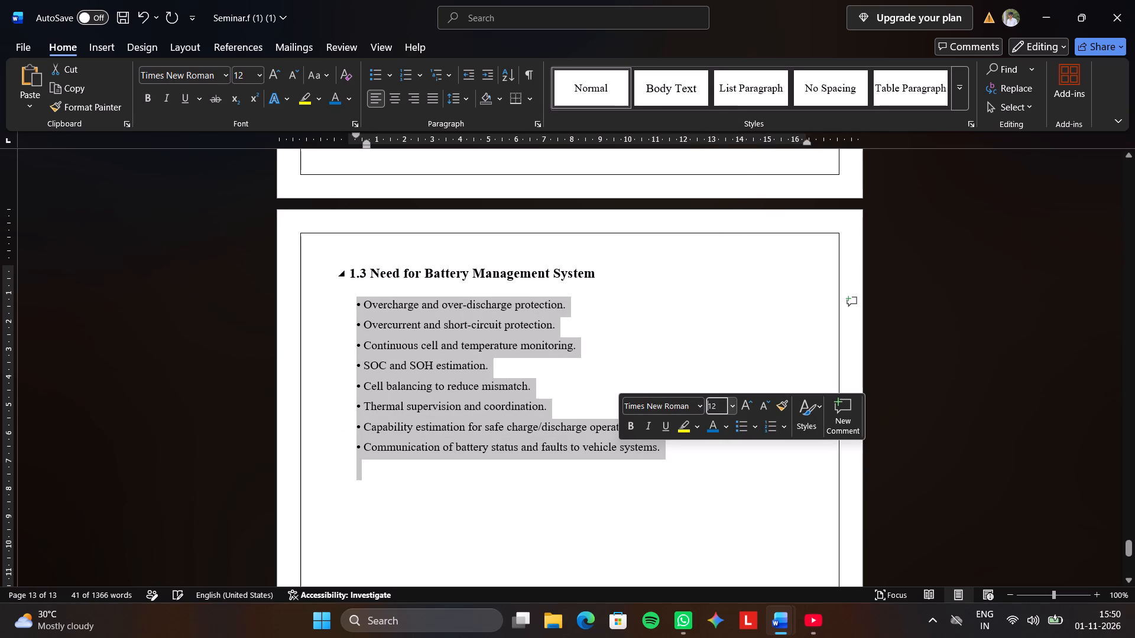
pyautogui.click(663, 354)
# Insert a new line after the last bullet, "Communication of battery status and faults to vehicle systems.".
pyautogui.click(676, 453)
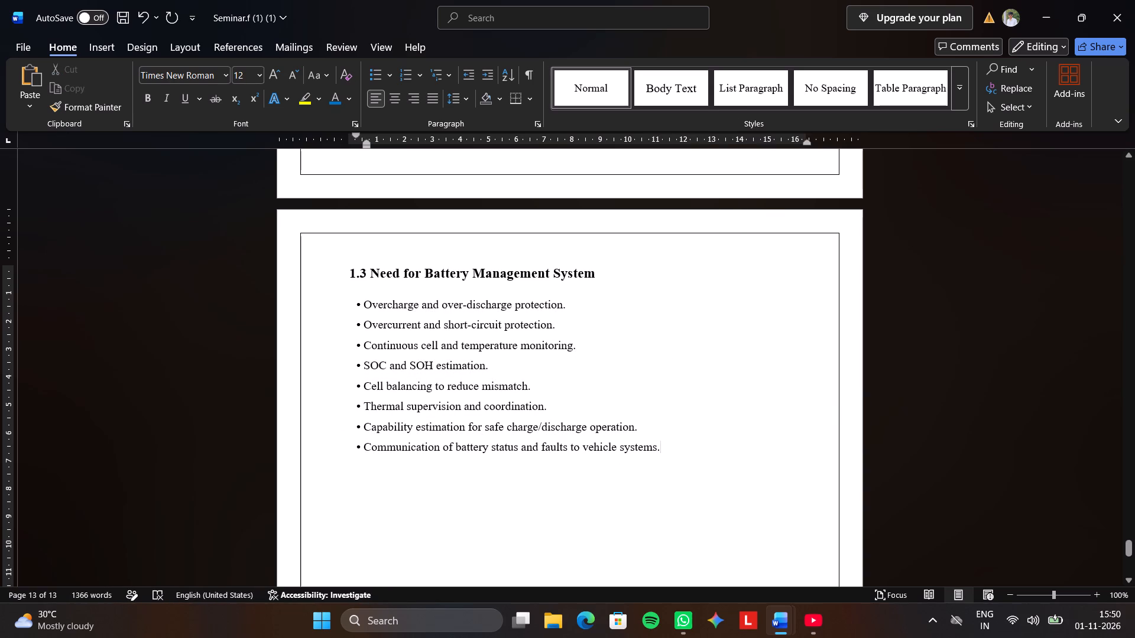
pyautogui.press('Return')
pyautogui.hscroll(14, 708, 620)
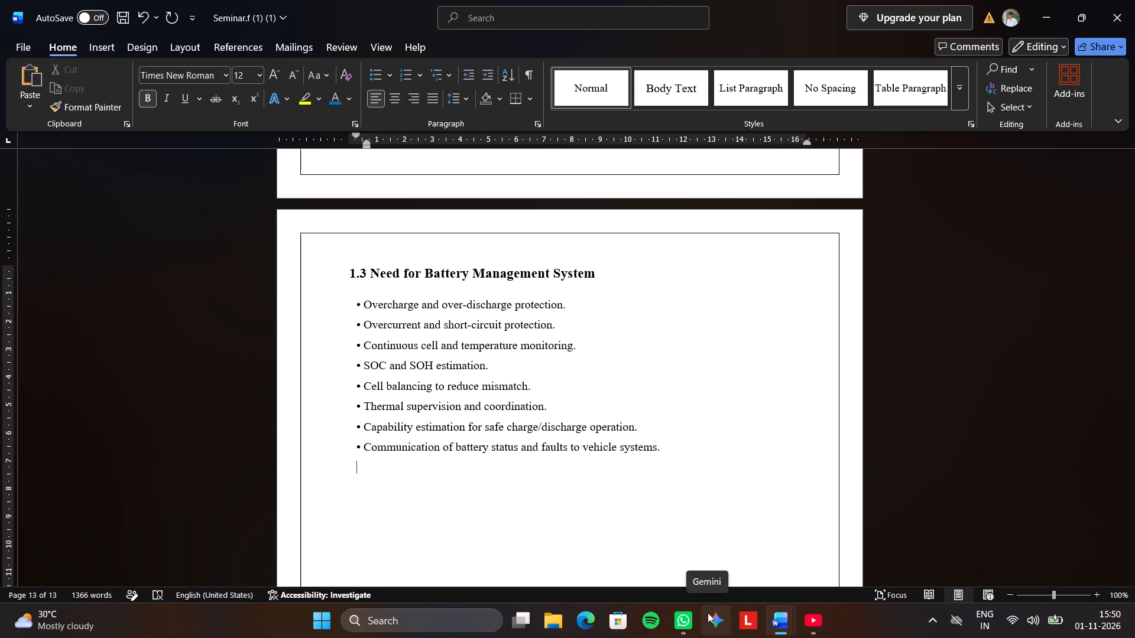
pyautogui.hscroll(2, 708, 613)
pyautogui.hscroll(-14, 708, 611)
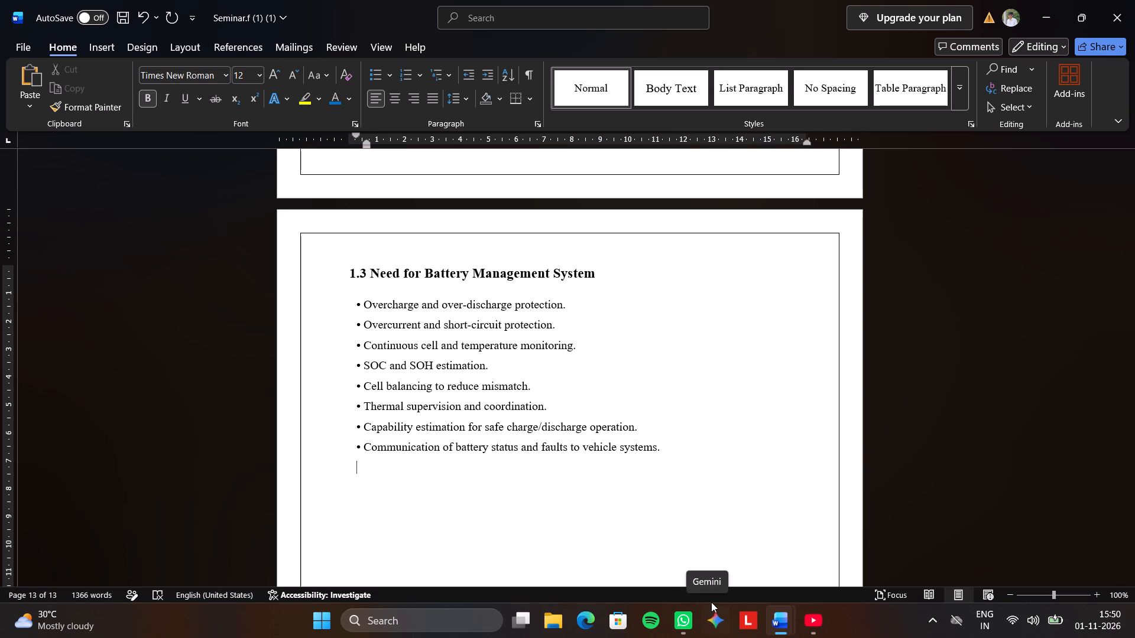
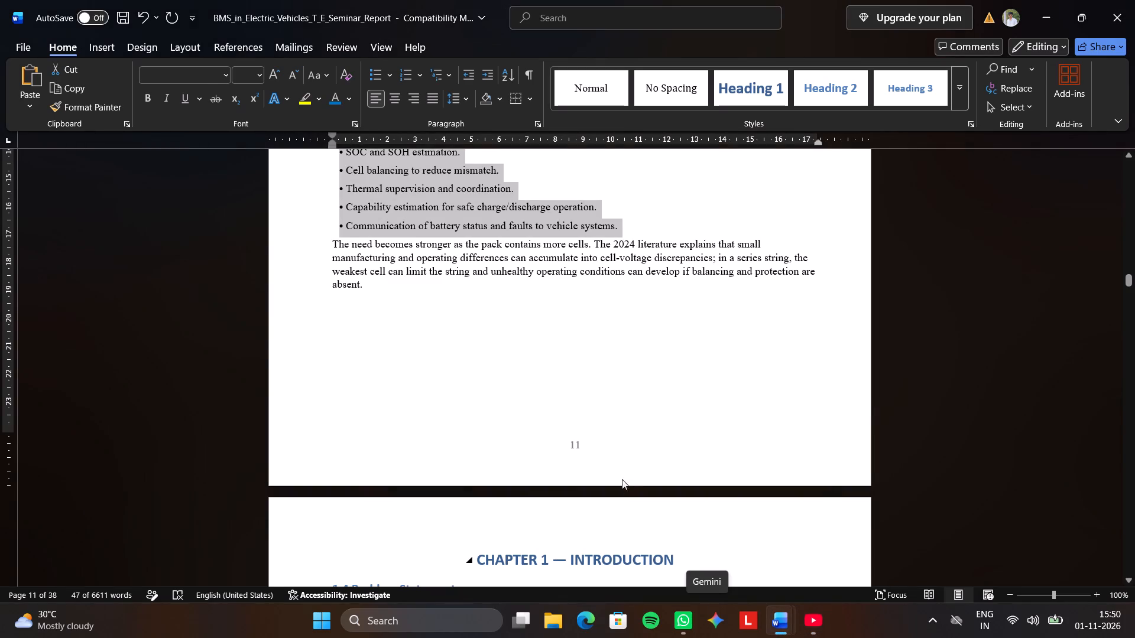
# Copy the paragraph beginning "The need becomes stronger" from the BMS report and paste it below the 1.3 bullet list in Seminar.f.
pyautogui.click(596, 459)
pyautogui.moveTo(331, 240); pyautogui.dragTo(332, 243)
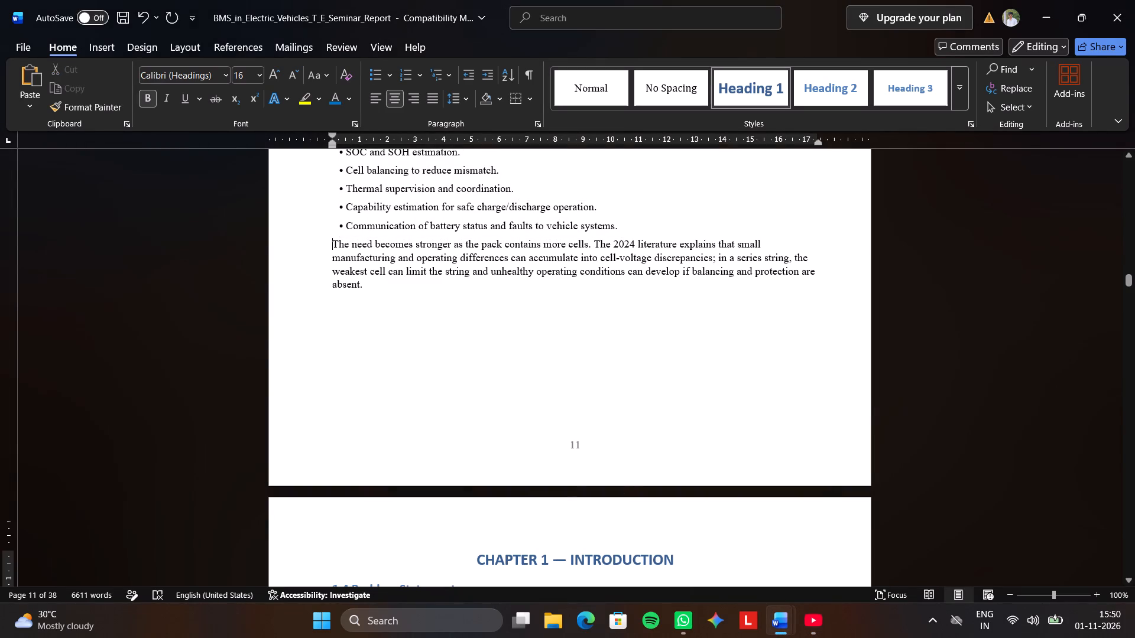
pyautogui.moveTo(332, 243); pyautogui.dragTo(420, 304)
pyautogui.hotkey('ctrl', 'c')
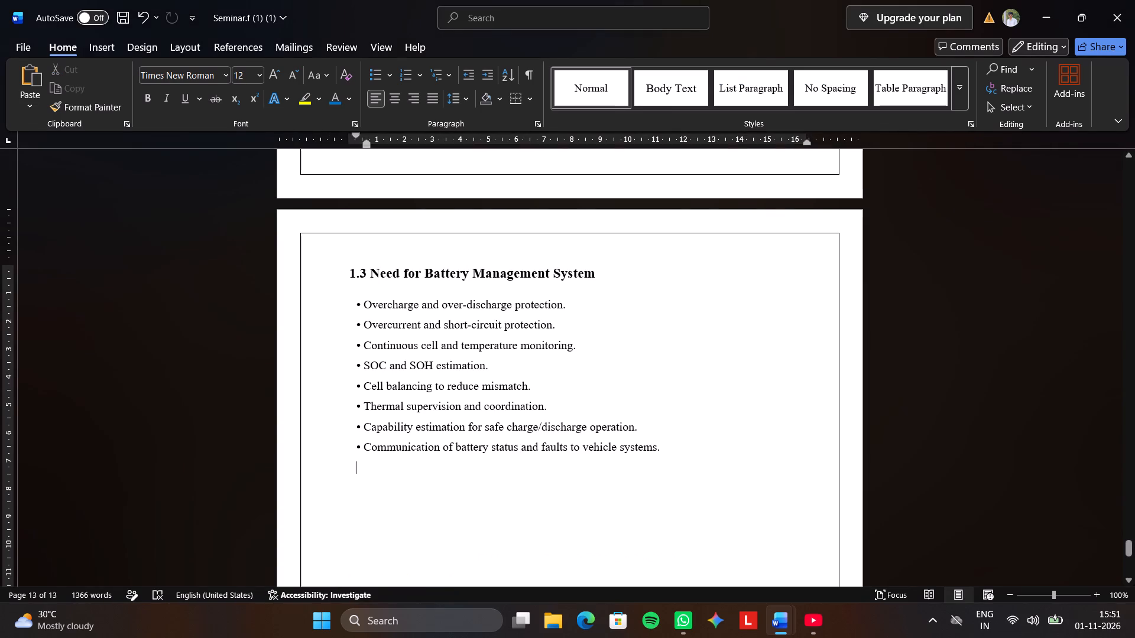
pyautogui.press('Return')
pyautogui.hotkey('ctrl', 'v')
pyautogui.scroll(-1, 517, 451)
pyautogui.scroll(6, 517, 451)
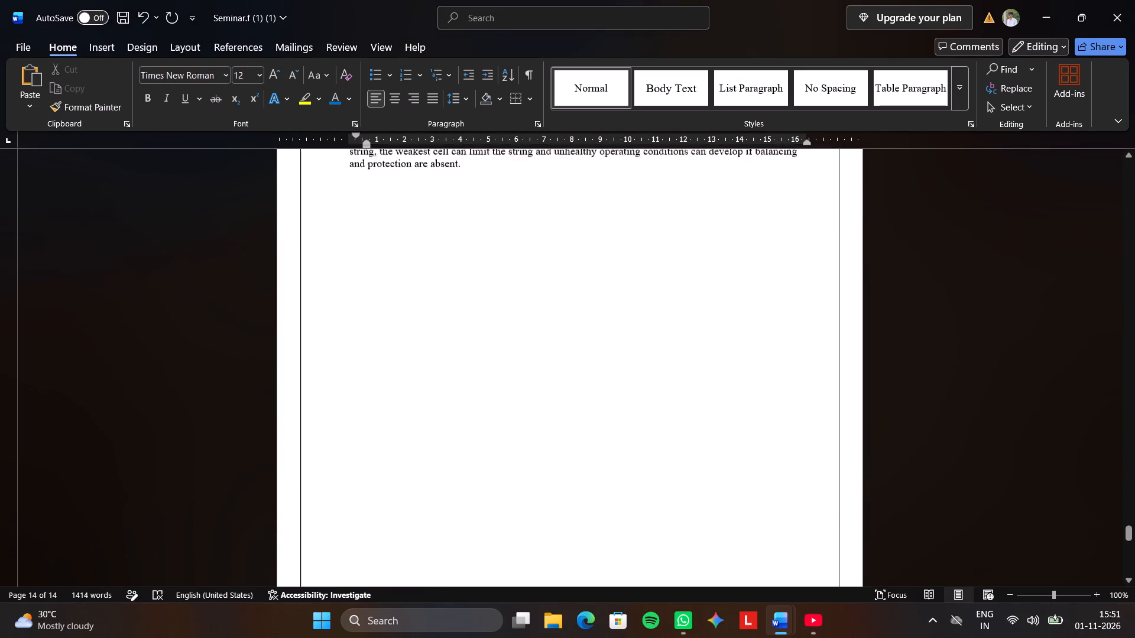
pyautogui.scroll(6, 517, 451)
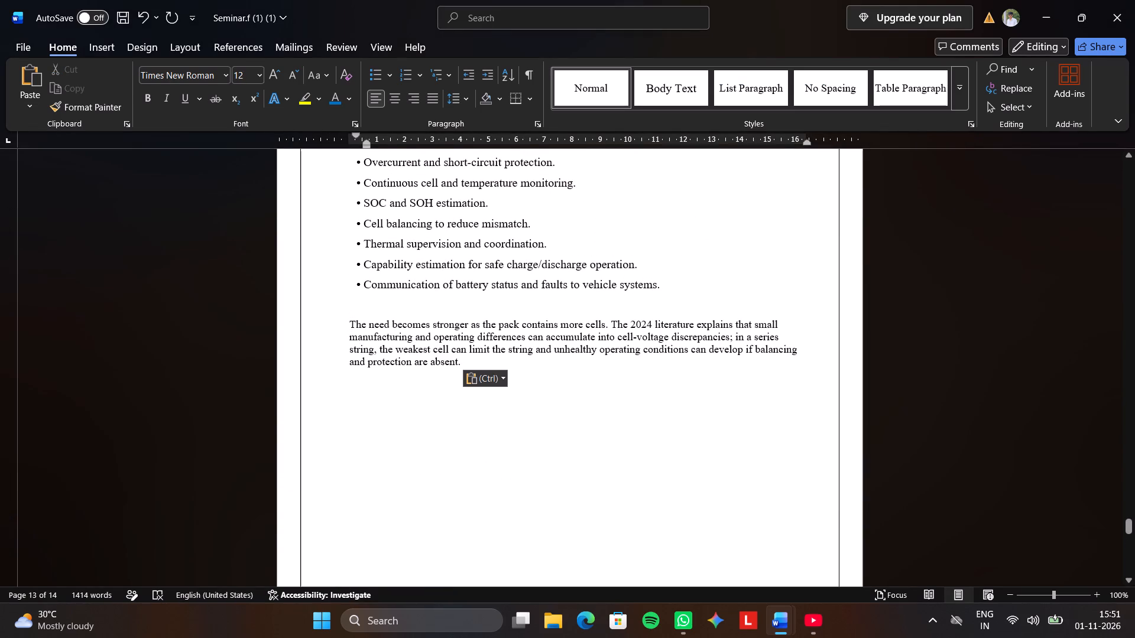
# Set the pasted paragraph beginning "The need becomes stronger" to font size 12 and justify it.
pyautogui.moveTo(345, 323); pyautogui.dragTo(618, 360)
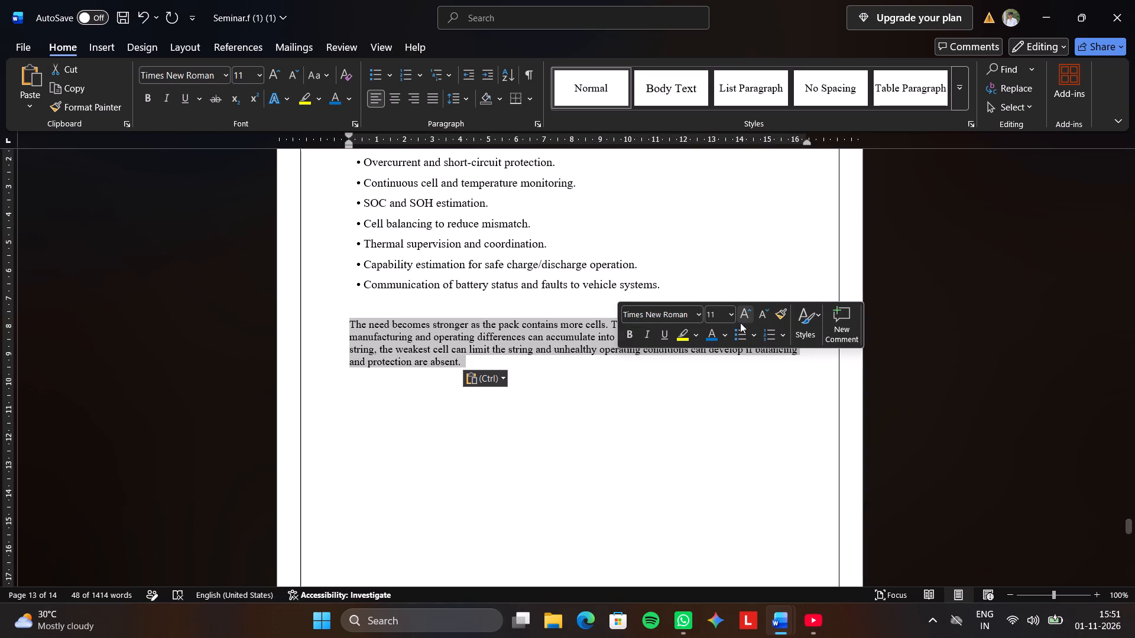
pyautogui.click(729, 312)
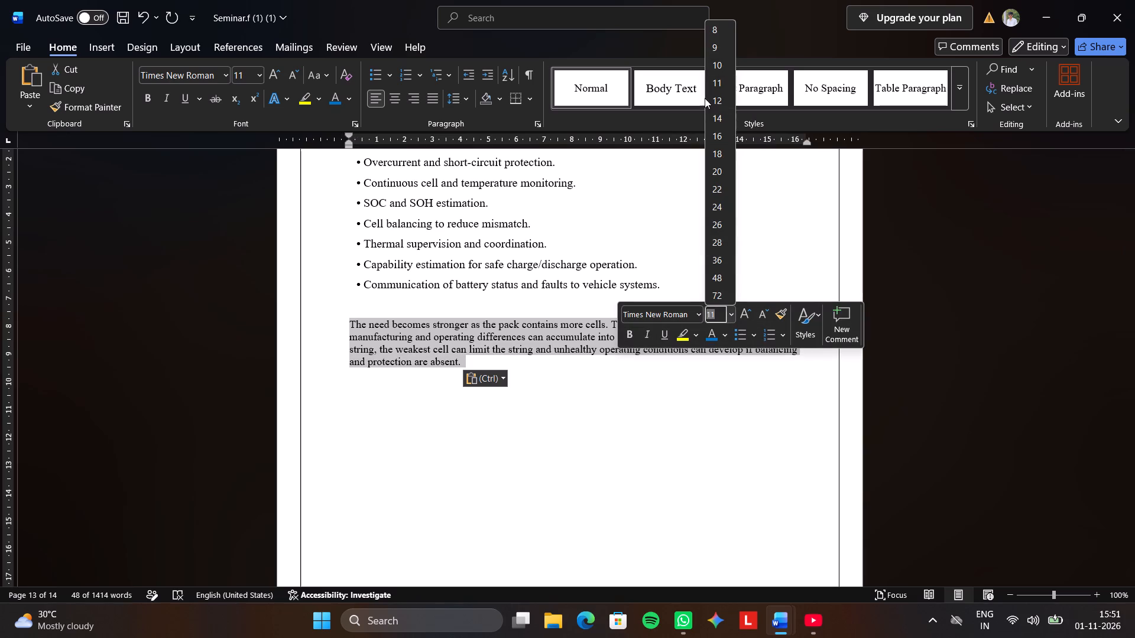
pyautogui.click(713, 103)
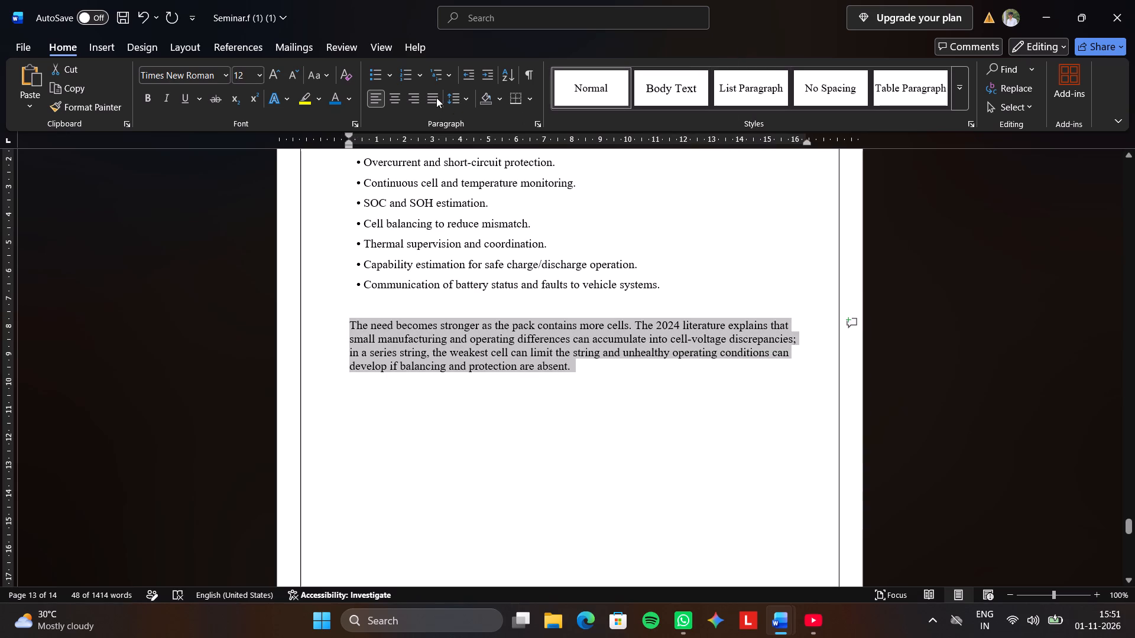
pyautogui.click(436, 97)
pyautogui.click(363, 323)
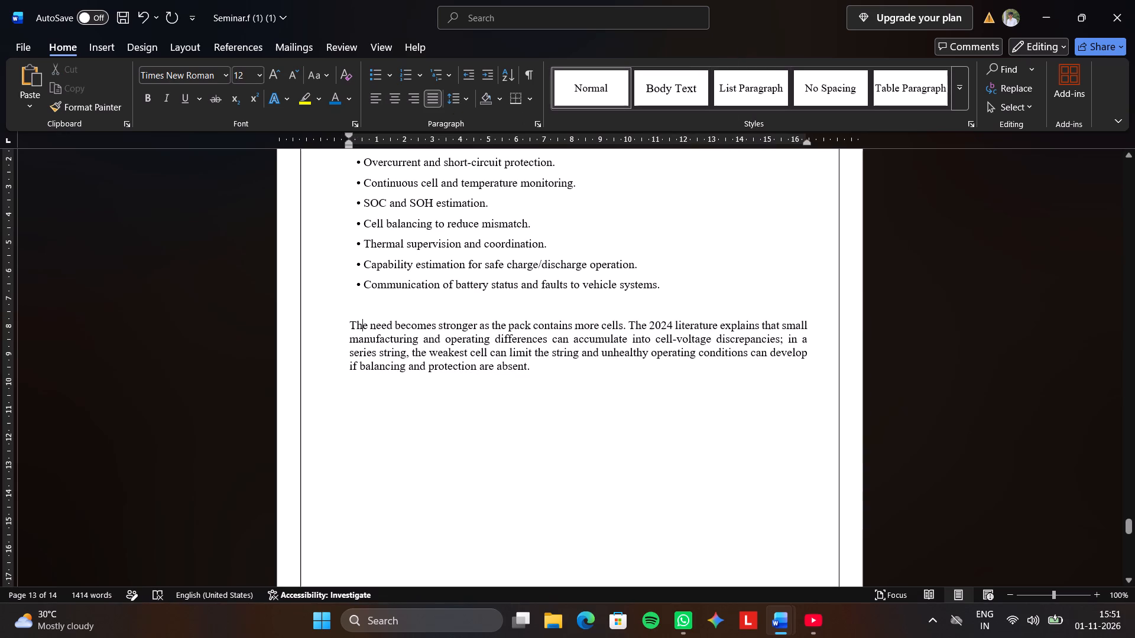
# Set the line spacing of the paragraph beginning "The need becomes stronger" to 1.5.
pyautogui.moveTo(352, 321); pyautogui.dragTo(570, 393)
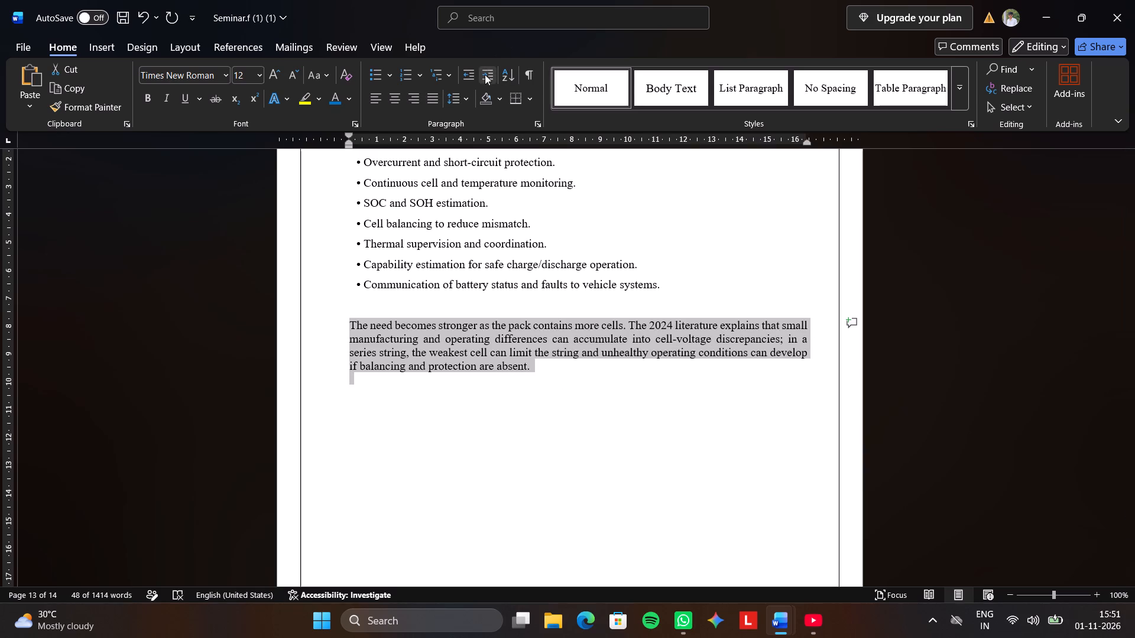
pyautogui.click(467, 102)
pyautogui.click(480, 156)
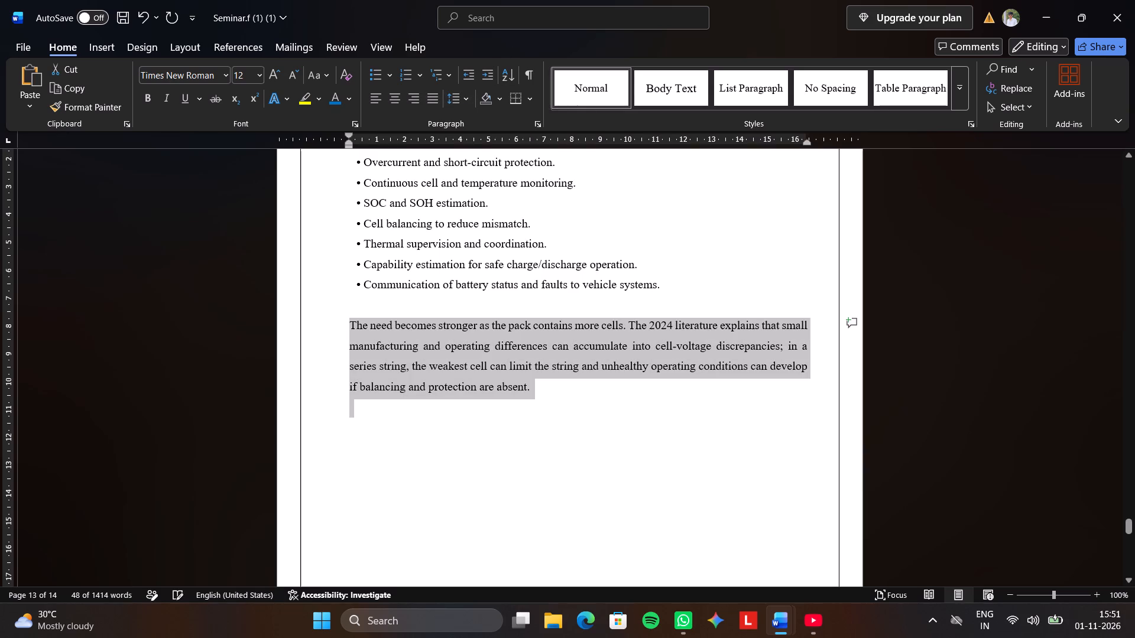
pyautogui.click(590, 458)
pyautogui.click(575, 409)
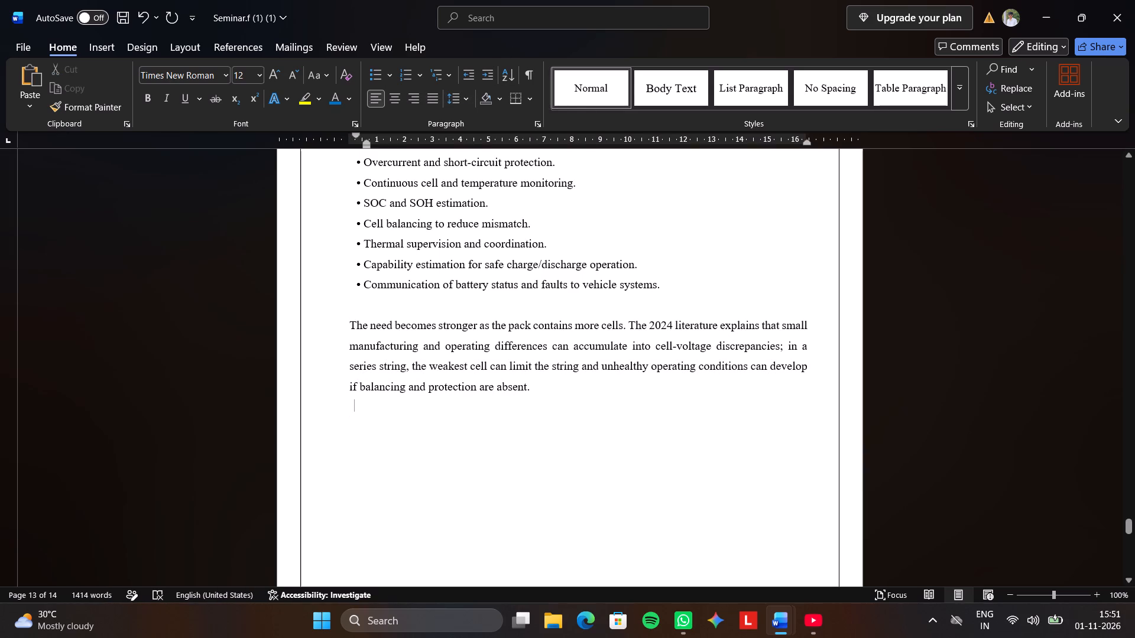
# Insert a new line after the paragraph ending "if balancing and protection are absent.".
pyautogui.click(552, 369)
pyautogui.click(551, 392)
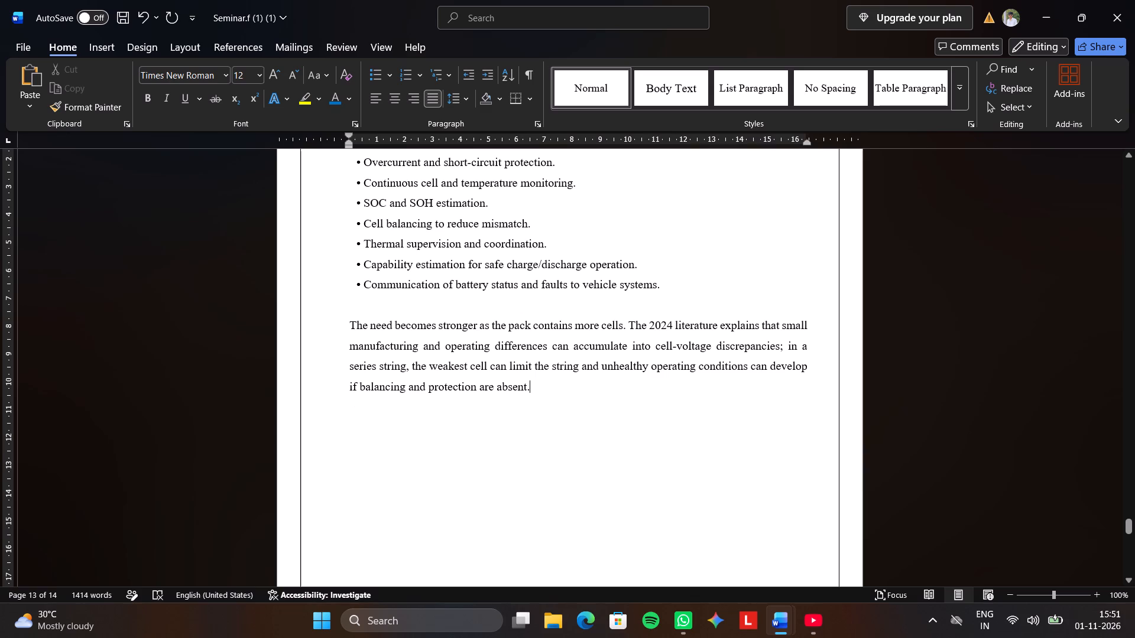
pyautogui.press('Return')
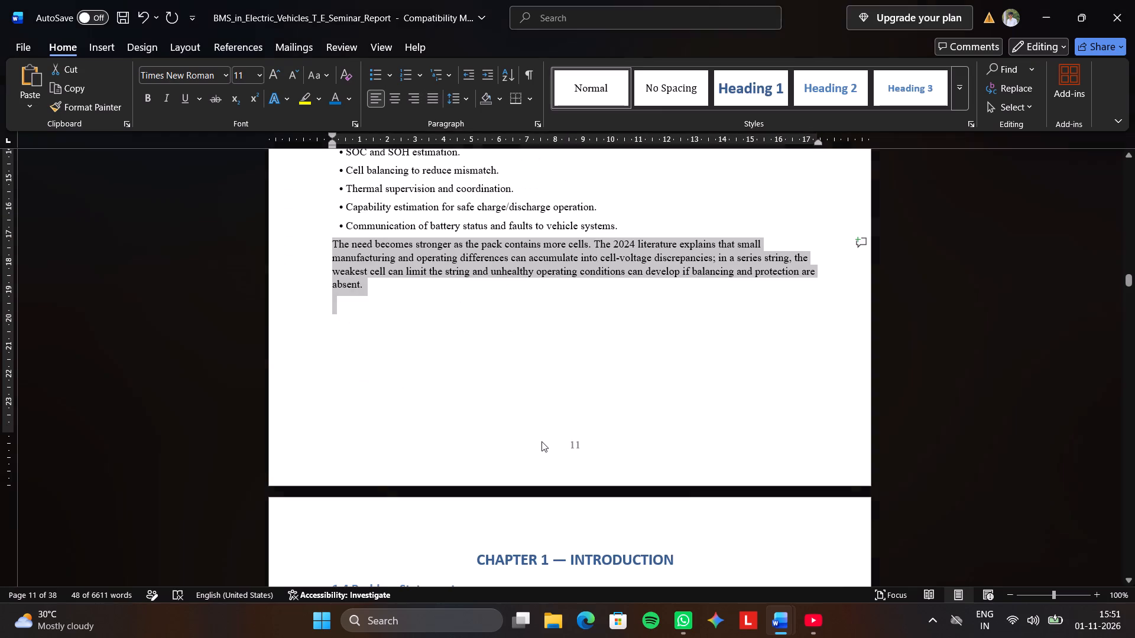
# Copy the heading "1.4 Problem Statement" and its paragraph from the BMS in Electric Vehicles report.
pyautogui.scroll(-3, 539, 440)
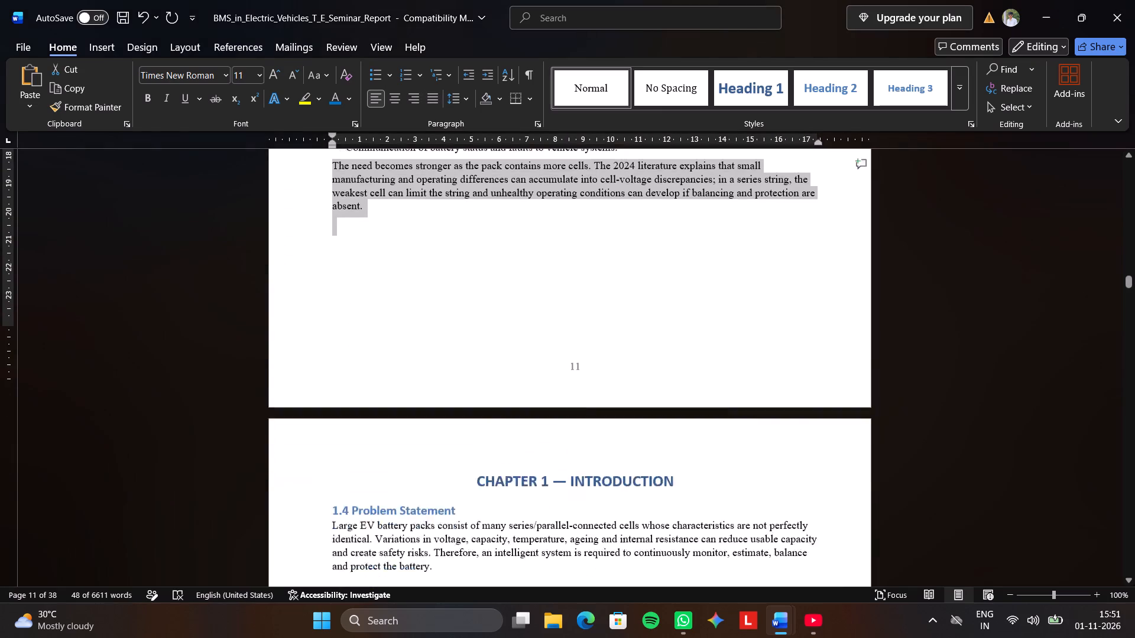
pyautogui.scroll(-1, 540, 440)
pyautogui.click(520, 440)
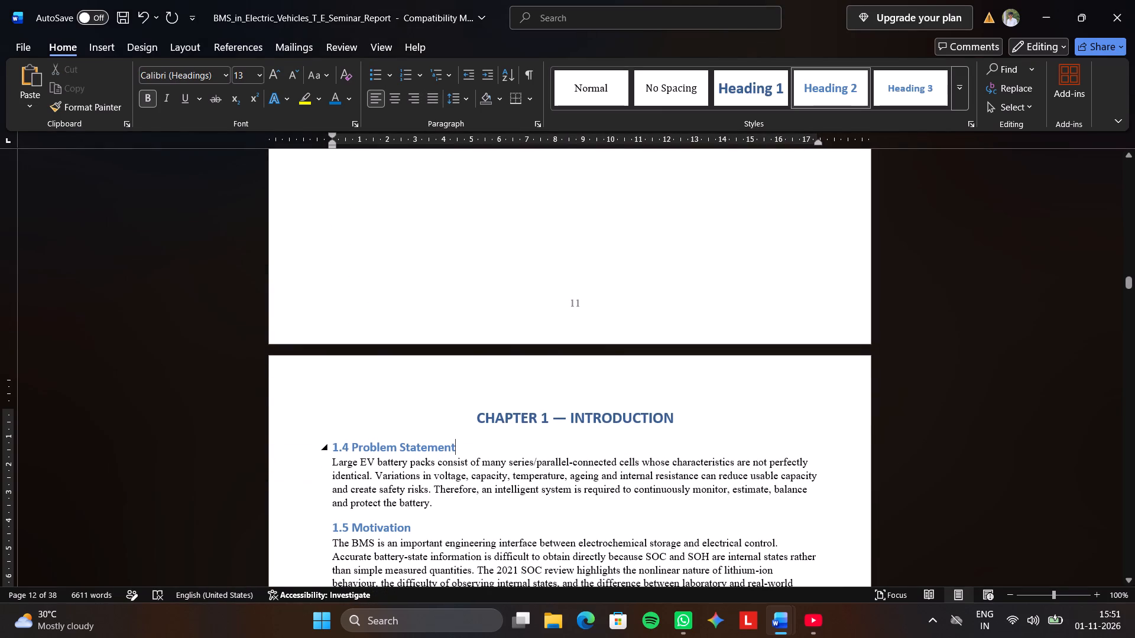
pyautogui.doubleClick(329, 444)
pyautogui.moveTo(335, 445); pyautogui.dragTo(424, 509)
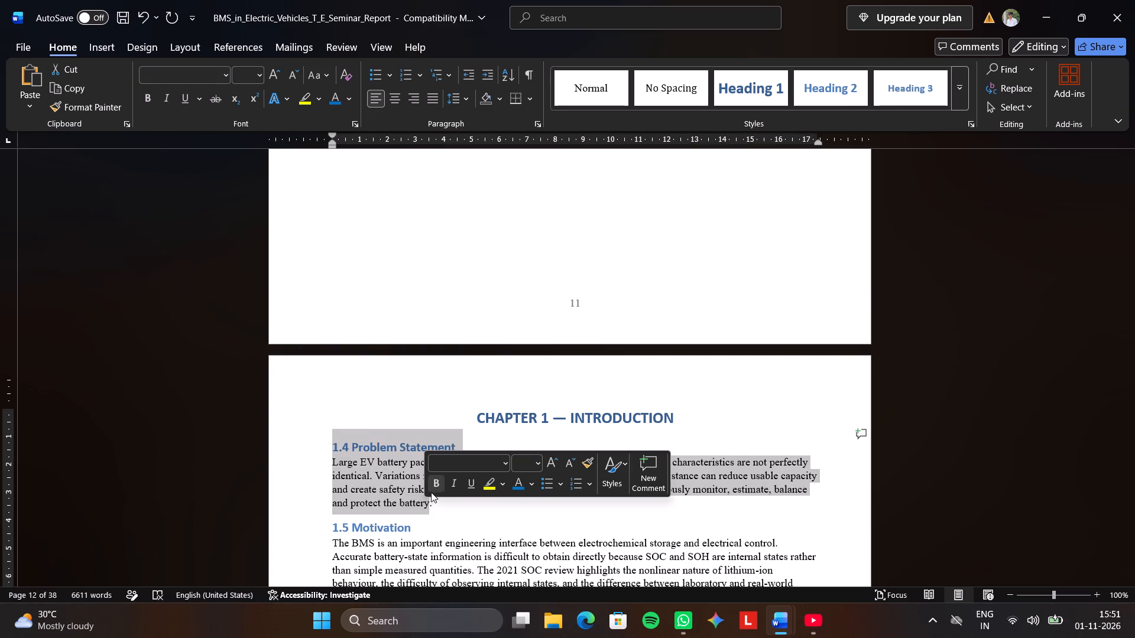
pyautogui.hotkey('ctrl', 'c')
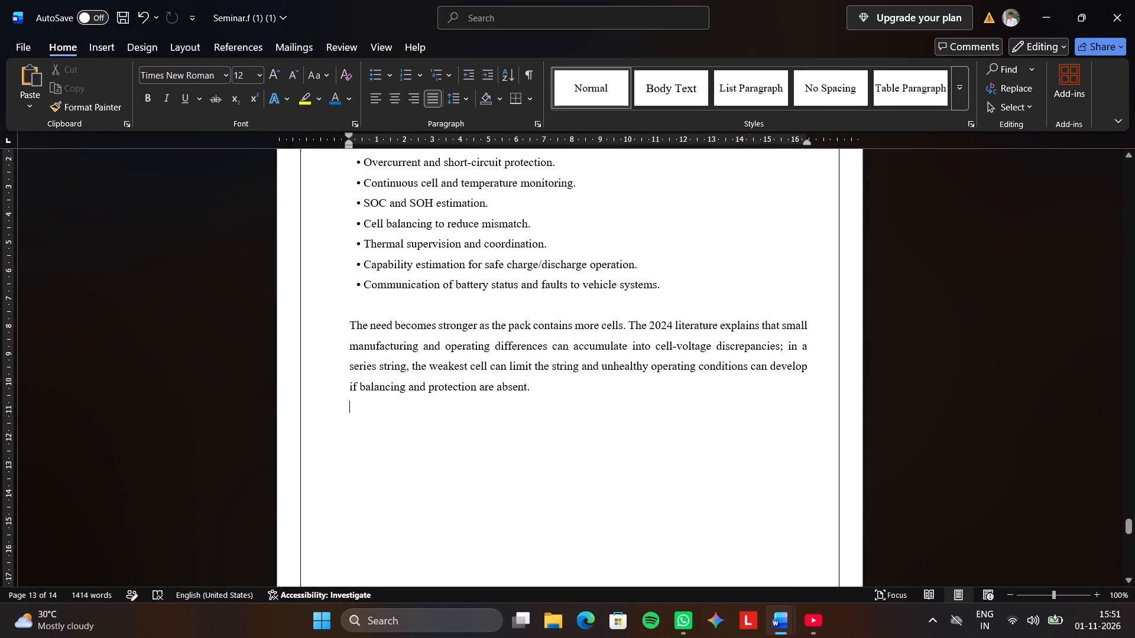
# In Seminar.f, delete the surplus blank lines following the paragraph that ends "protection are absent.".
pyautogui.click(434, 481)
pyautogui.press('Return')
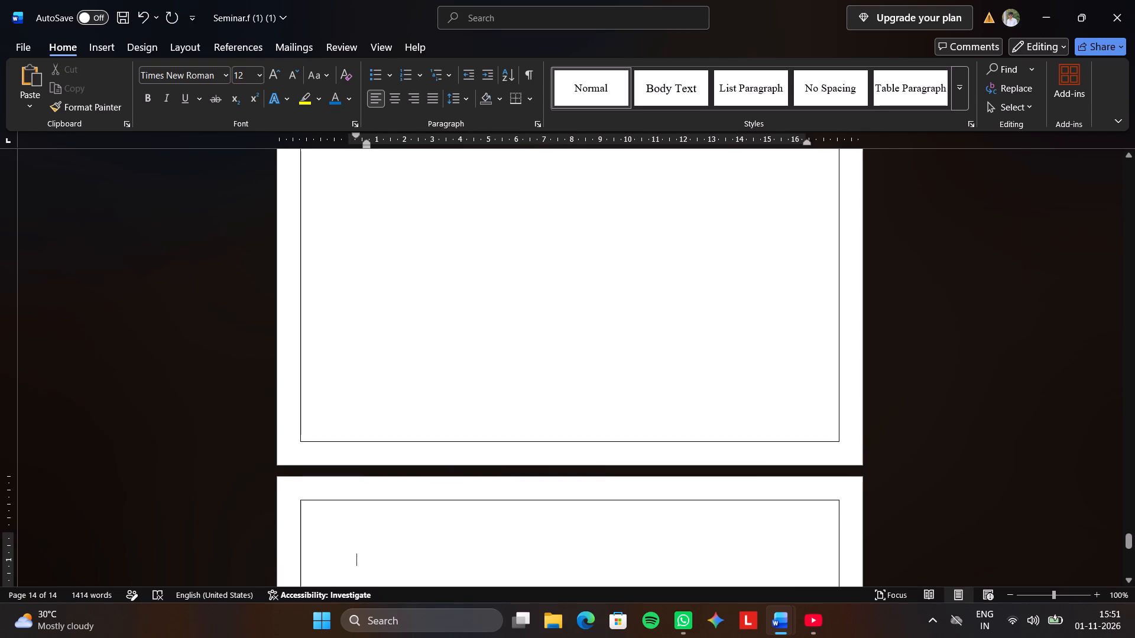
pyautogui.press('BackSpace')
pyautogui.press('BackSpace')
pyautogui.press('BackSpace')
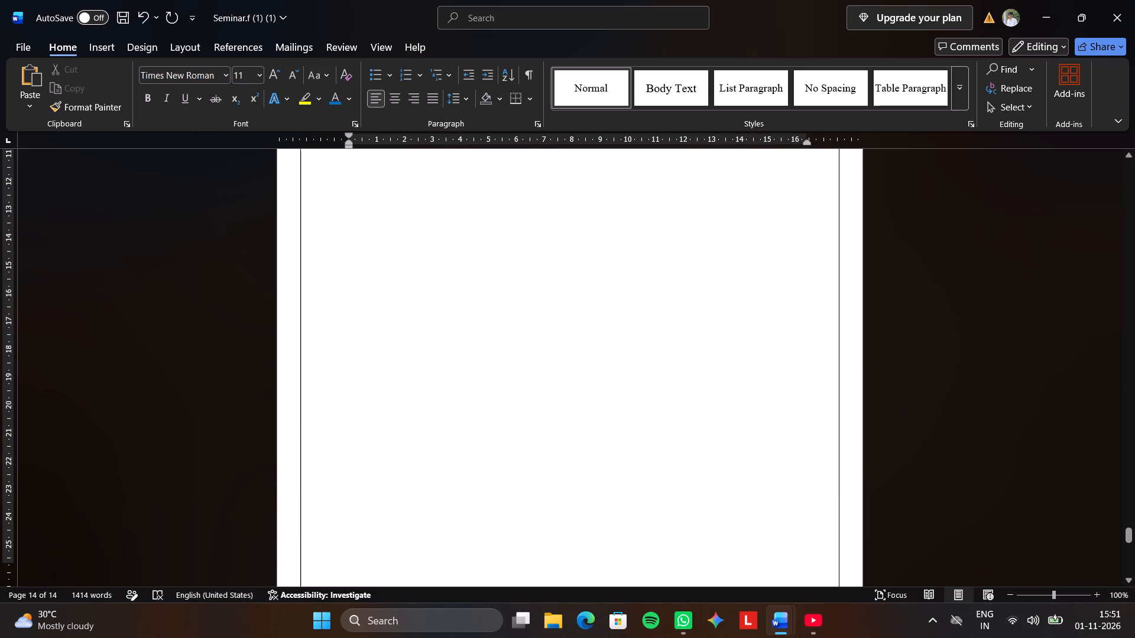
pyautogui.scroll(5, 427, 224)
pyautogui.scroll(-1, 432, 230)
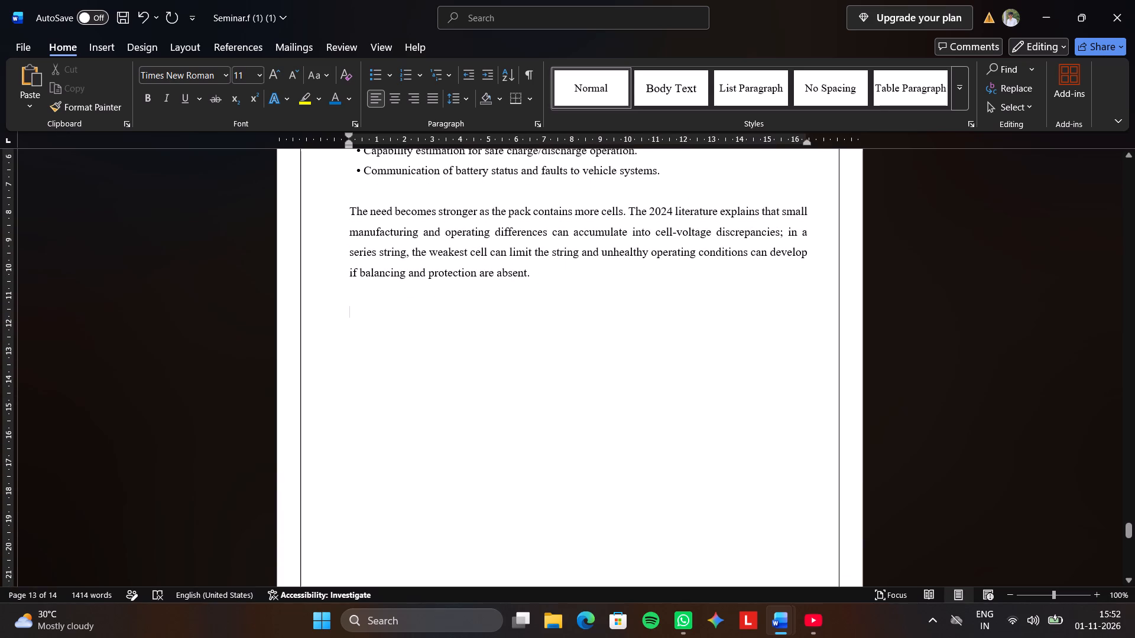
# Justify the empty line below the last 1.3 paragraph and paste the copied 1.4 Problem Statement section there.
pyautogui.click(429, 103)
pyautogui.hotkey('ctrl', 'v')
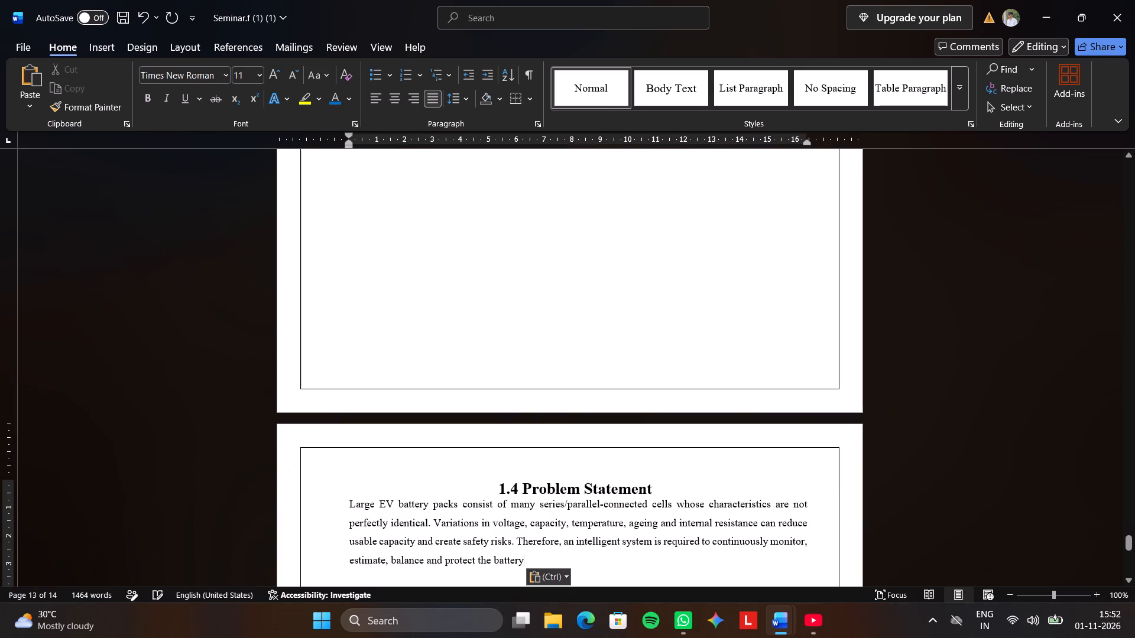
# Left-align the heading "1.4 Problem Statement" without indent and pull it up to page 13, just below the 1.3 text.
pyautogui.click(485, 481)
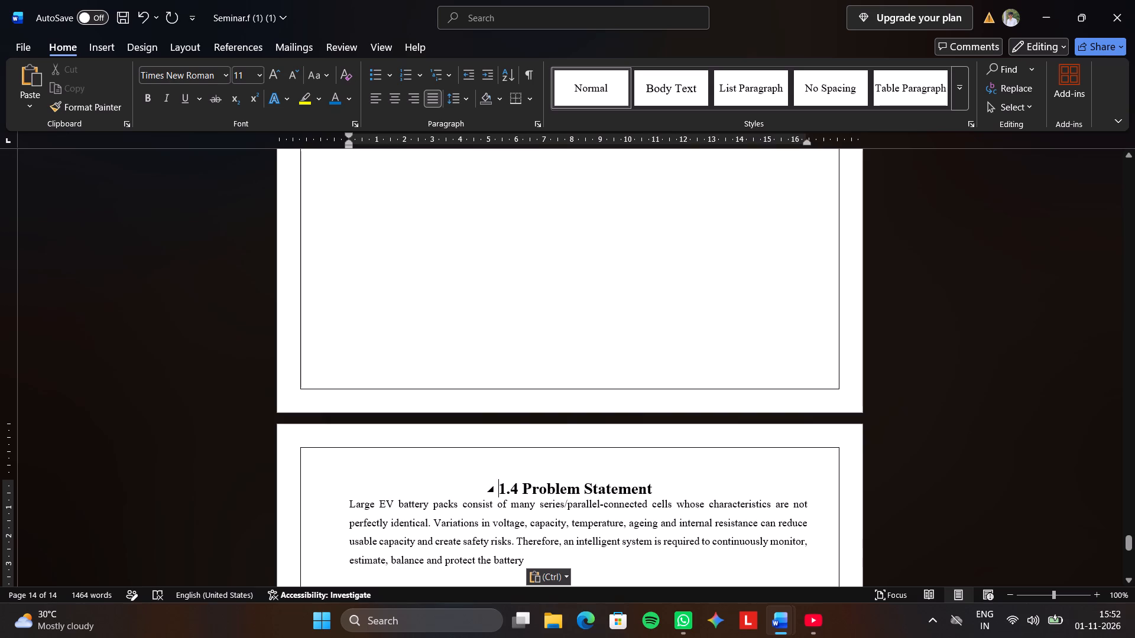
pyautogui.click(479, 483)
pyautogui.press('BackSpace')
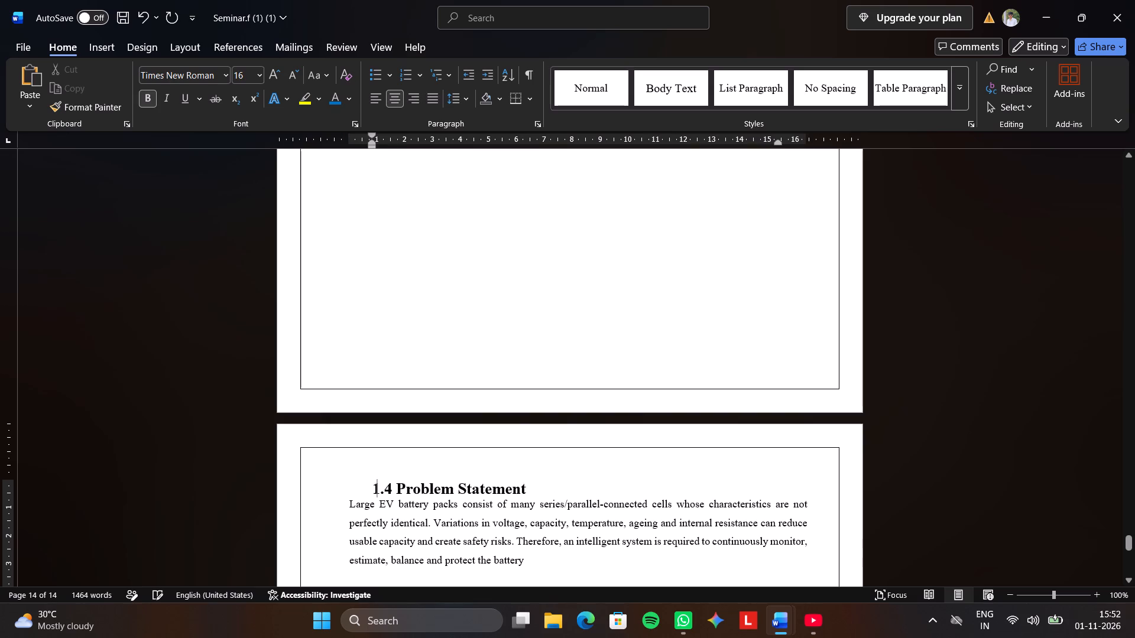
pyautogui.press('BackSpace')
pyautogui.press('BackSpace')
pyautogui.scroll(5, 486, 468)
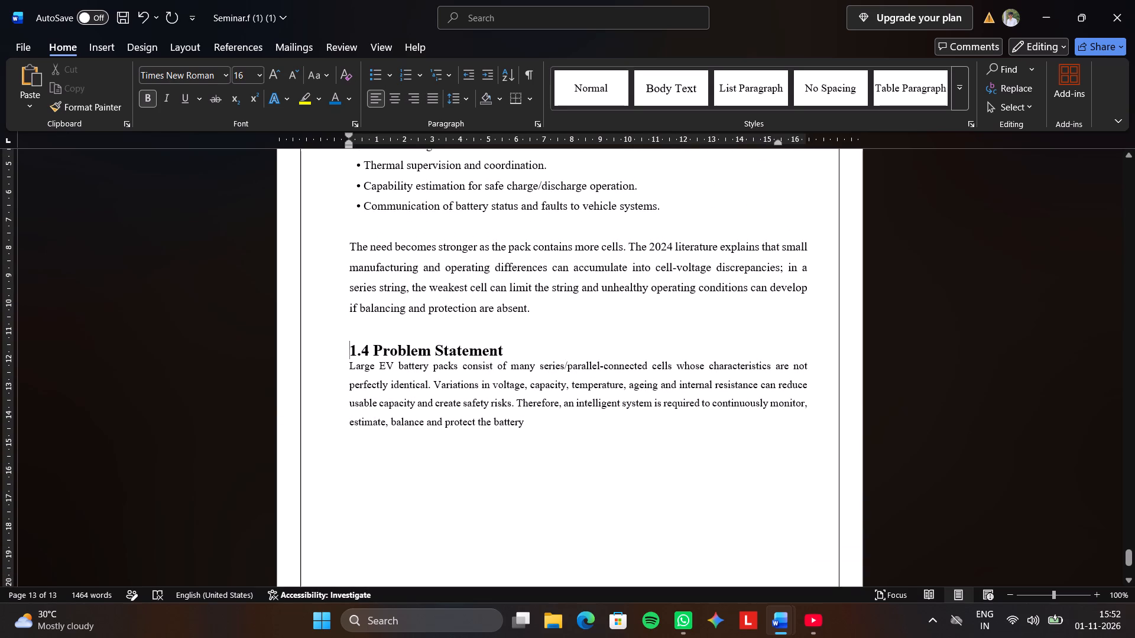
# Insert a blank line between the heading "1.4 Problem Statement" and its paragraph, keeping the heading text intact.
pyautogui.click(514, 353)
pyautogui.press('BackSpace')
pyautogui.press('t')
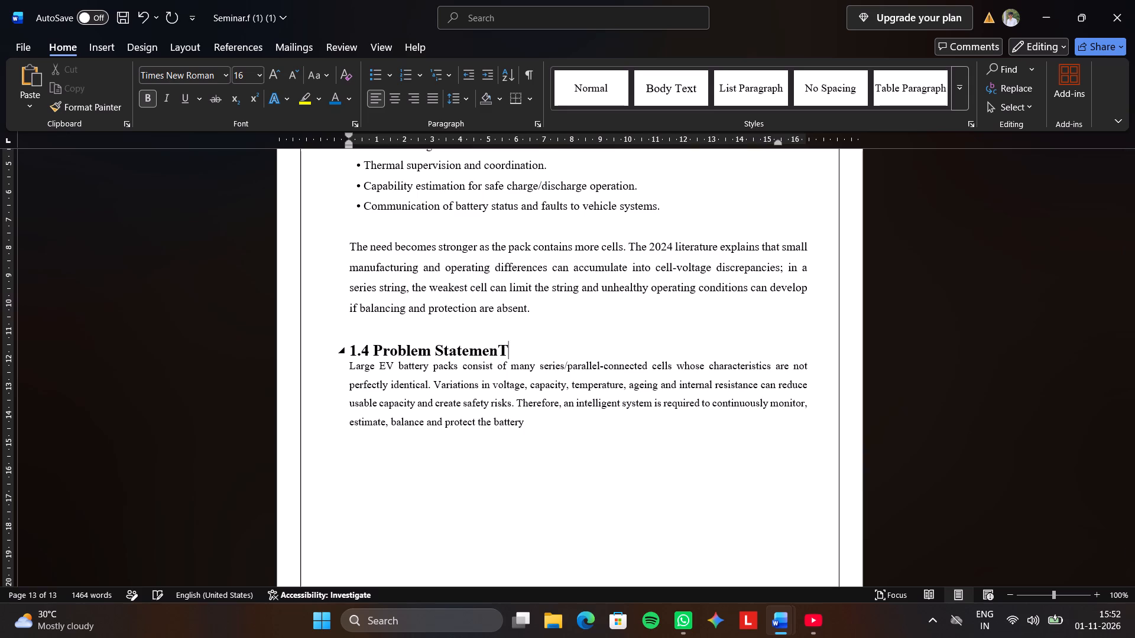
pyautogui.press('BackSpace')
pyautogui.hotkey('shift', 't')
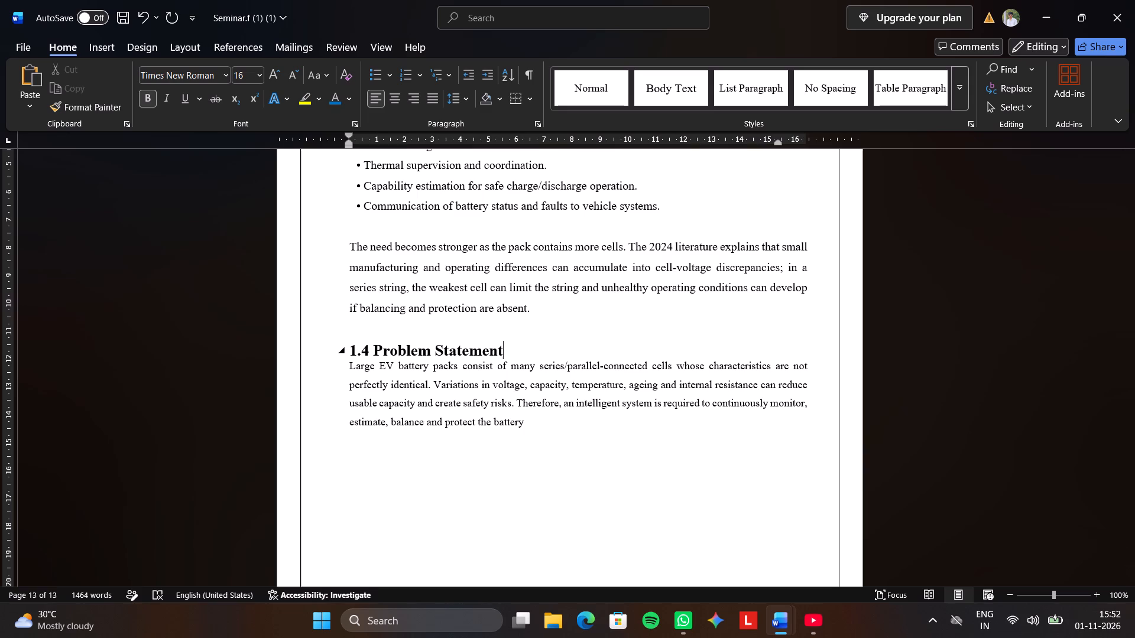
pyautogui.press('Return')
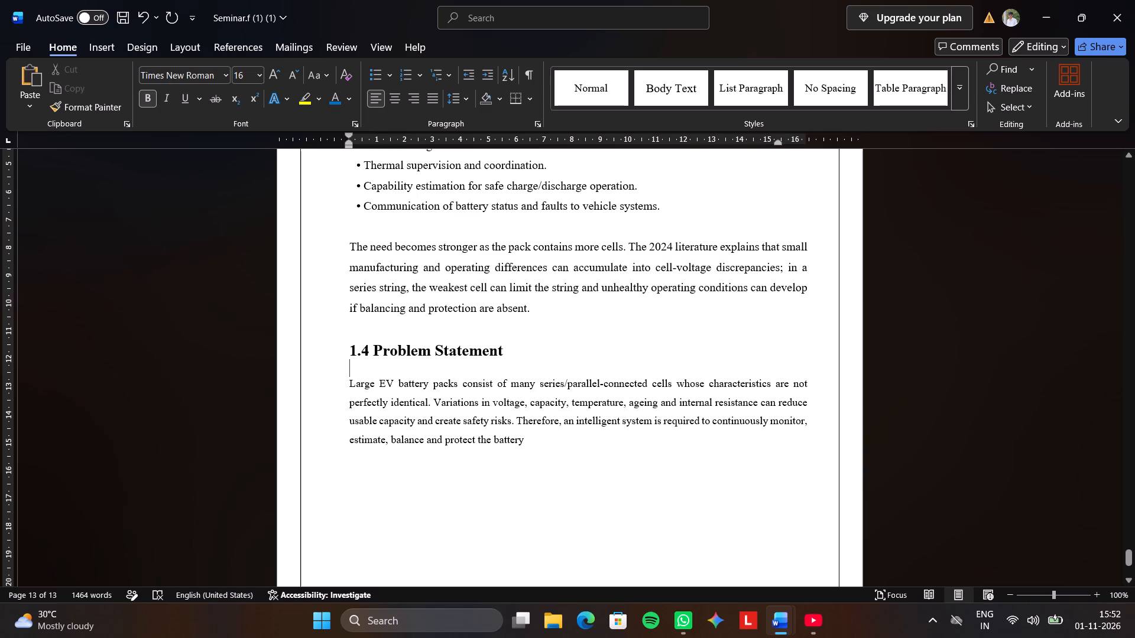
# Format the paragraph under "1.4 Problem Statement" in 12 pt with 1.5 line spacing.
pyautogui.moveTo(351, 385); pyautogui.dragTo(605, 452)
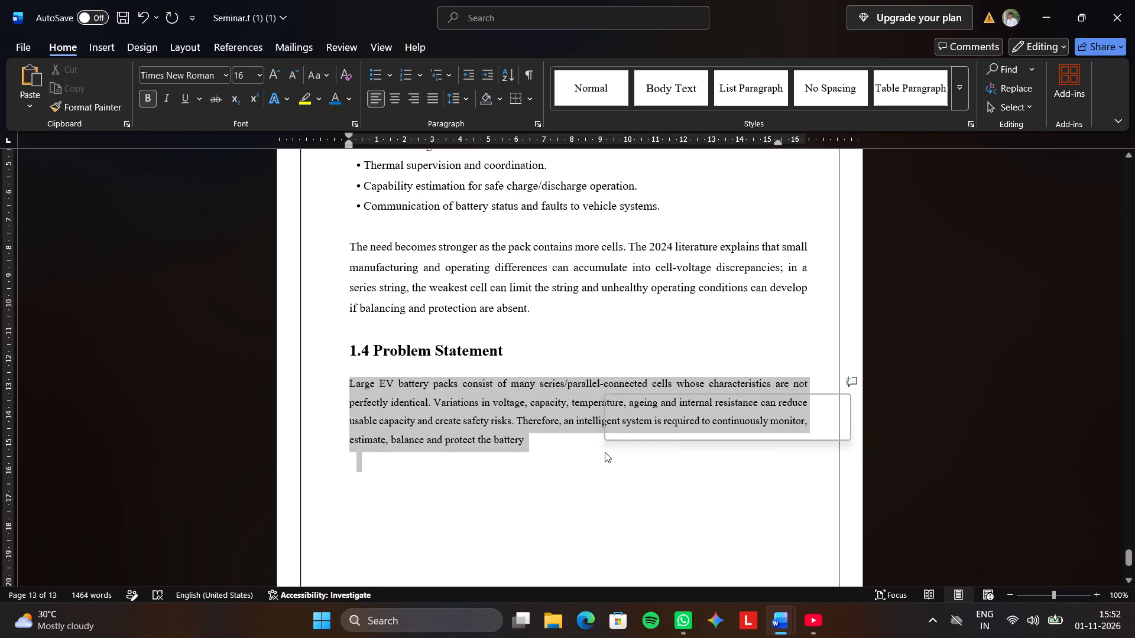
pyautogui.click(718, 409)
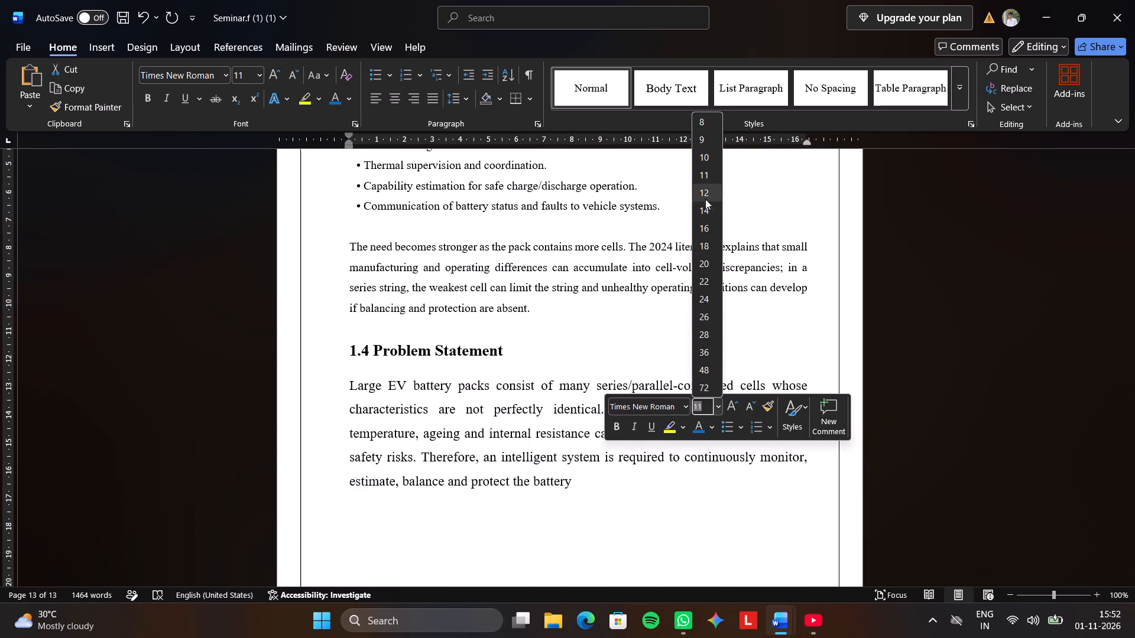
pyautogui.click(706, 188)
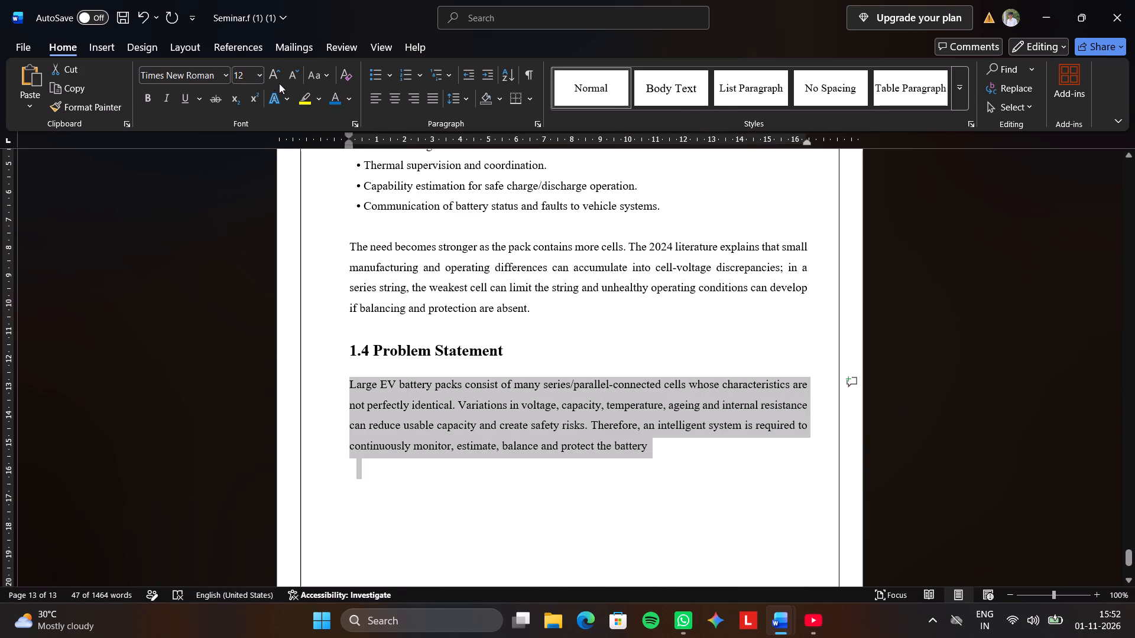
pyautogui.click(453, 99)
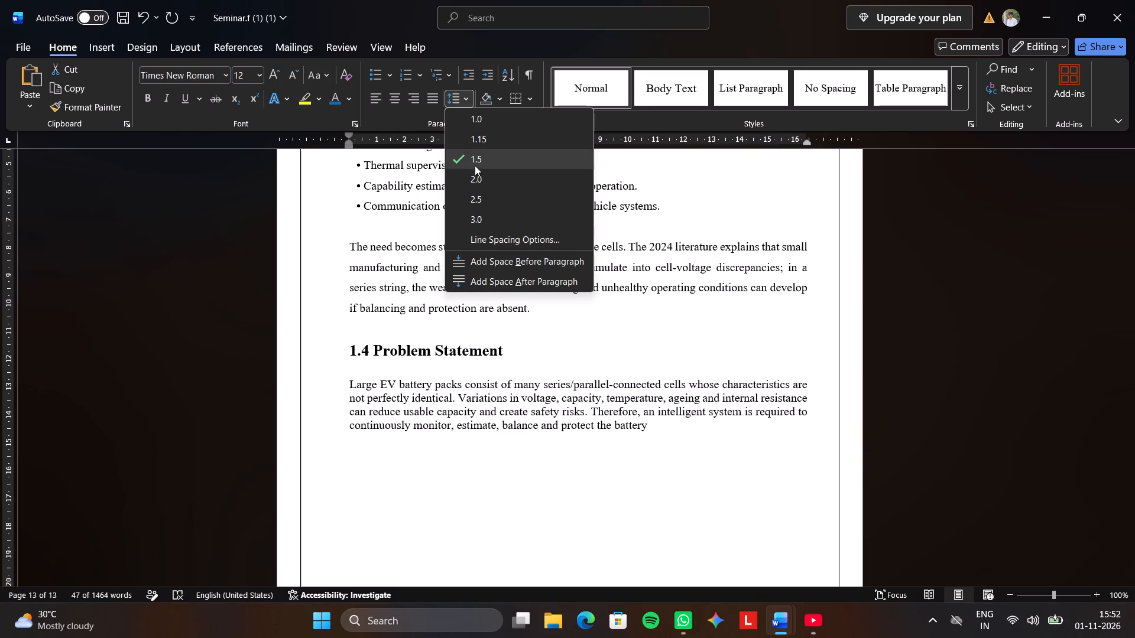
pyautogui.click(475, 163)
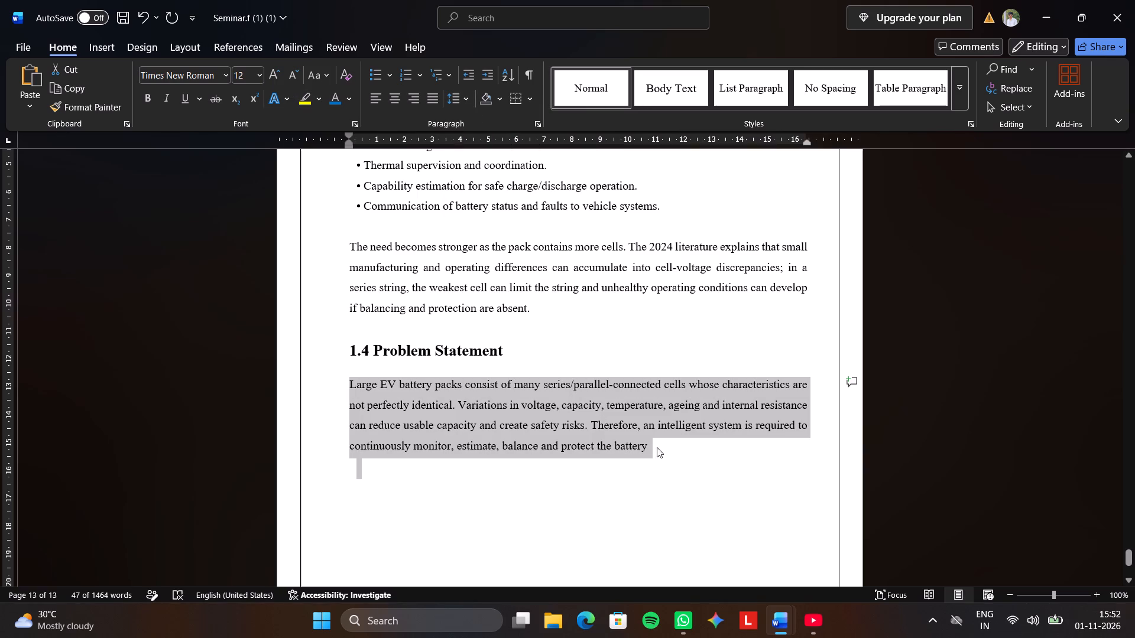
# End the 1.4 paragraph with a period after "protect the battery" and add two empty lines below it.
pyautogui.click(657, 447)
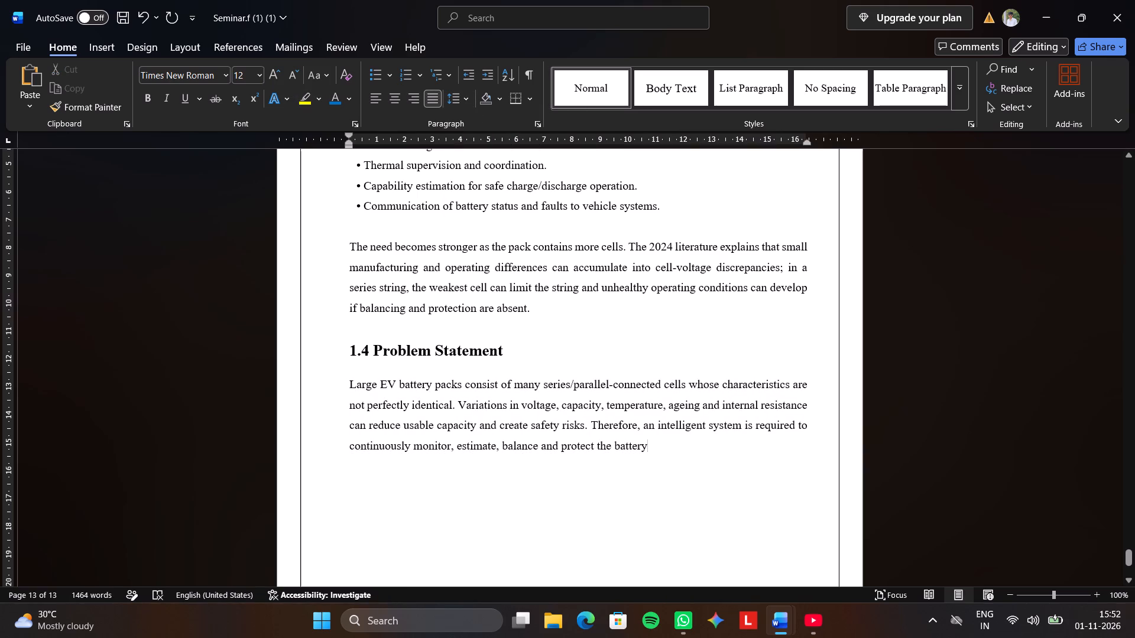
pyautogui.press('.')
pyautogui.press('Return')
pyautogui.press('Return')
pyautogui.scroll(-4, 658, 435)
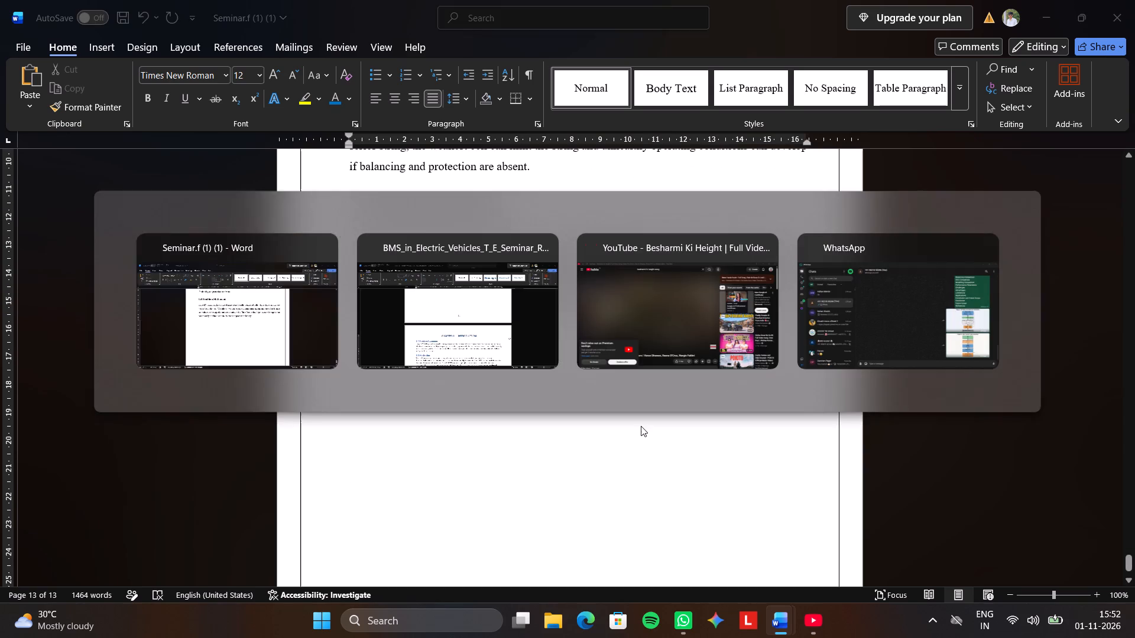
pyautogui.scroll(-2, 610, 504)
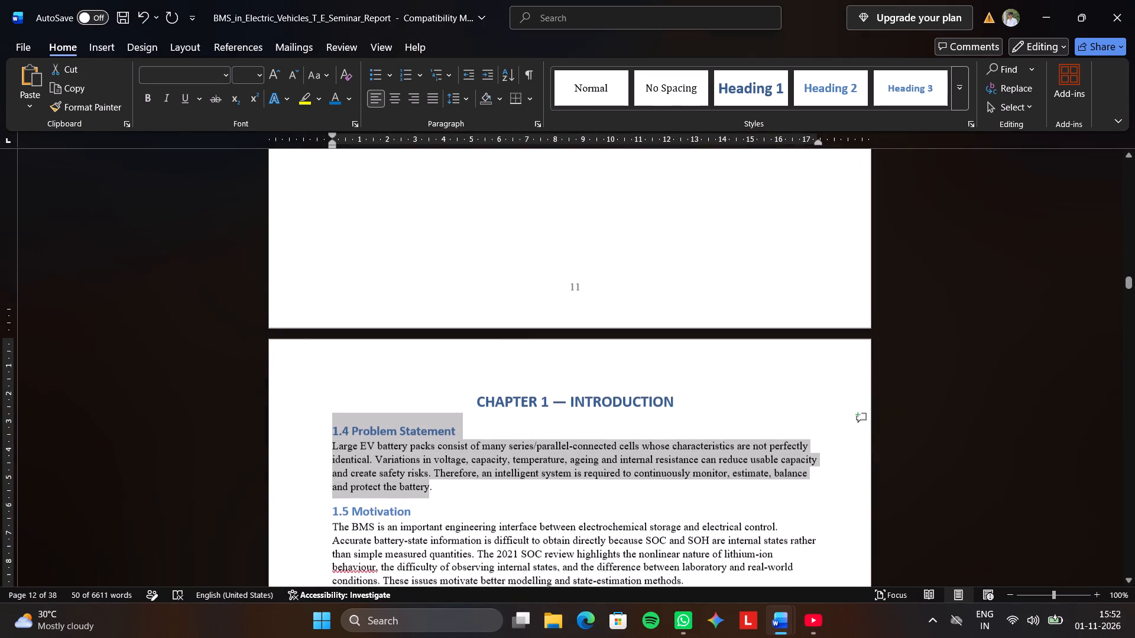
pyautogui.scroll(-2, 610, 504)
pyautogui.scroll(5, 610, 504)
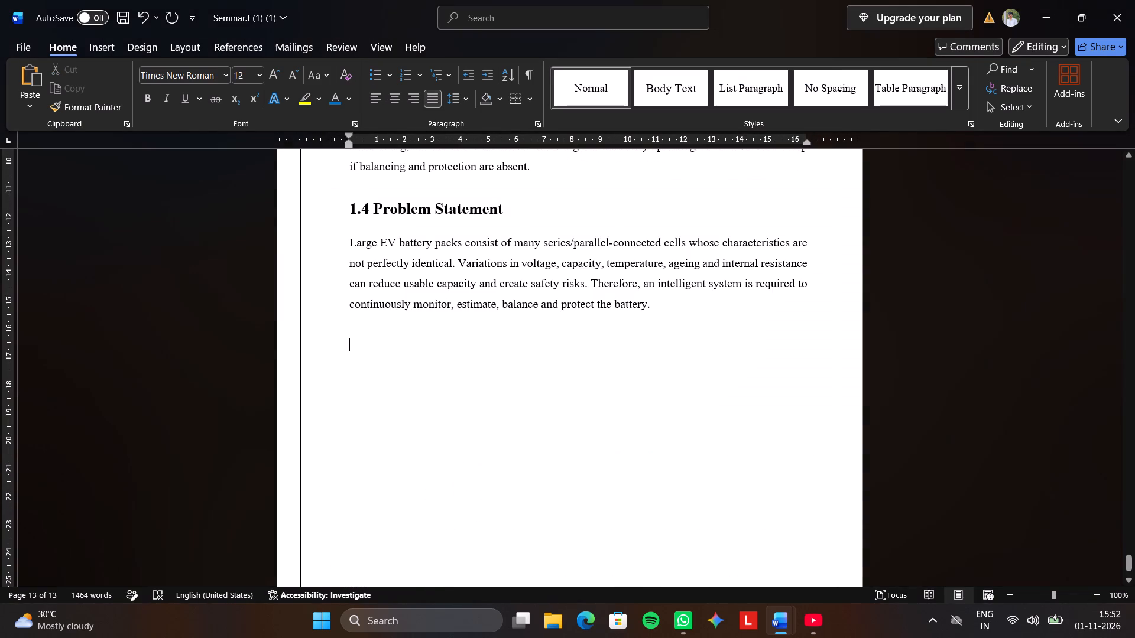
# Set the font size of the heading "1.4 Problem Statement" to 14 pt.
pyautogui.tripleClick(369, 204)
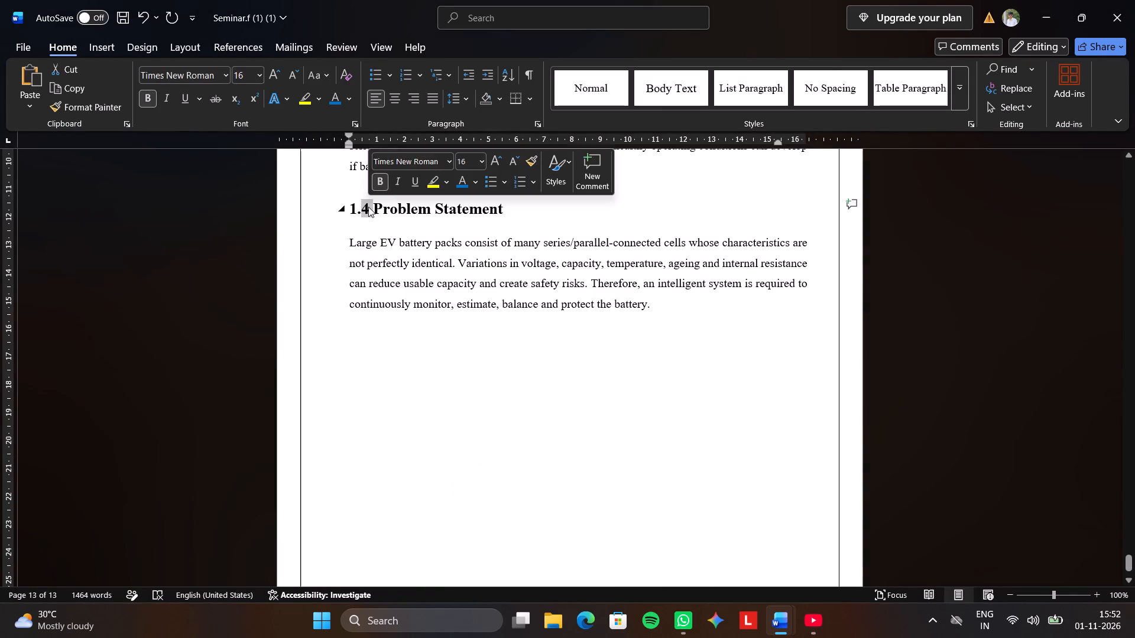
pyautogui.tripleClick(368, 207)
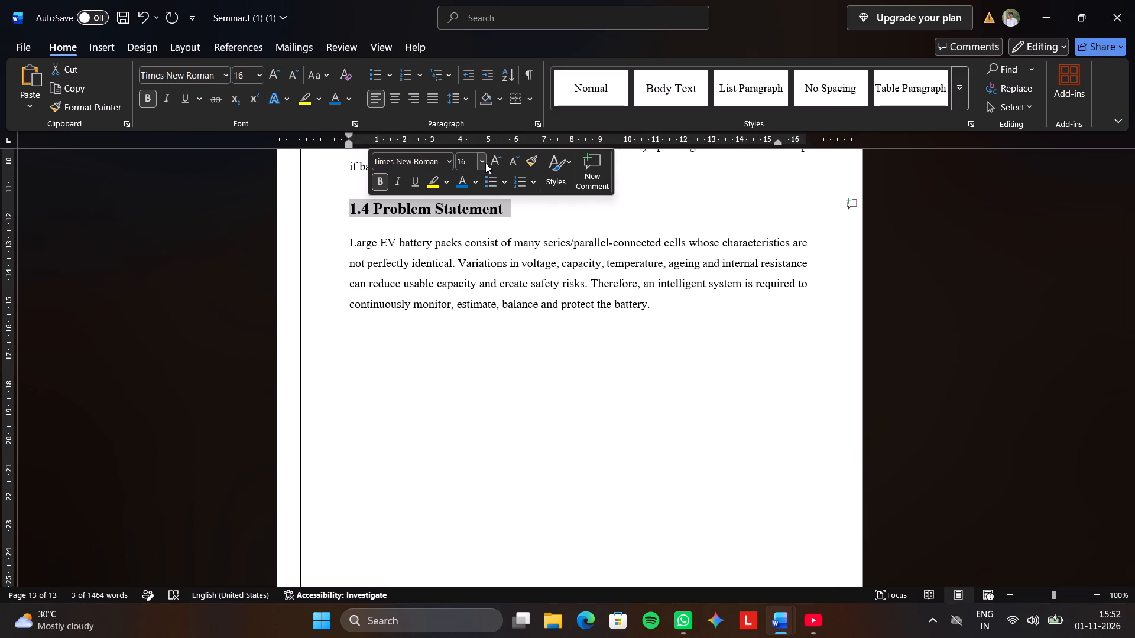
pyautogui.click(485, 163)
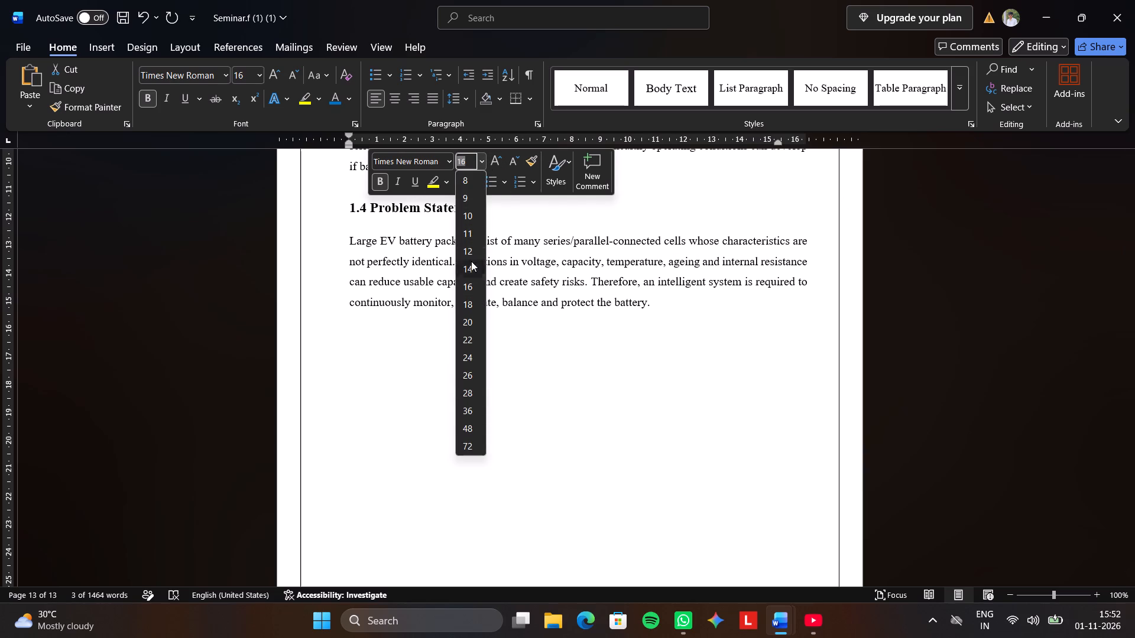
pyautogui.click(471, 261)
# Select the empty line below the 1.4 paragraph and bring up the 1.5 Motivation section in the BMS in Electric Vehicles report.
pyautogui.click(497, 360)
pyautogui.moveTo(641, 339); pyautogui.dragTo(660, 319)
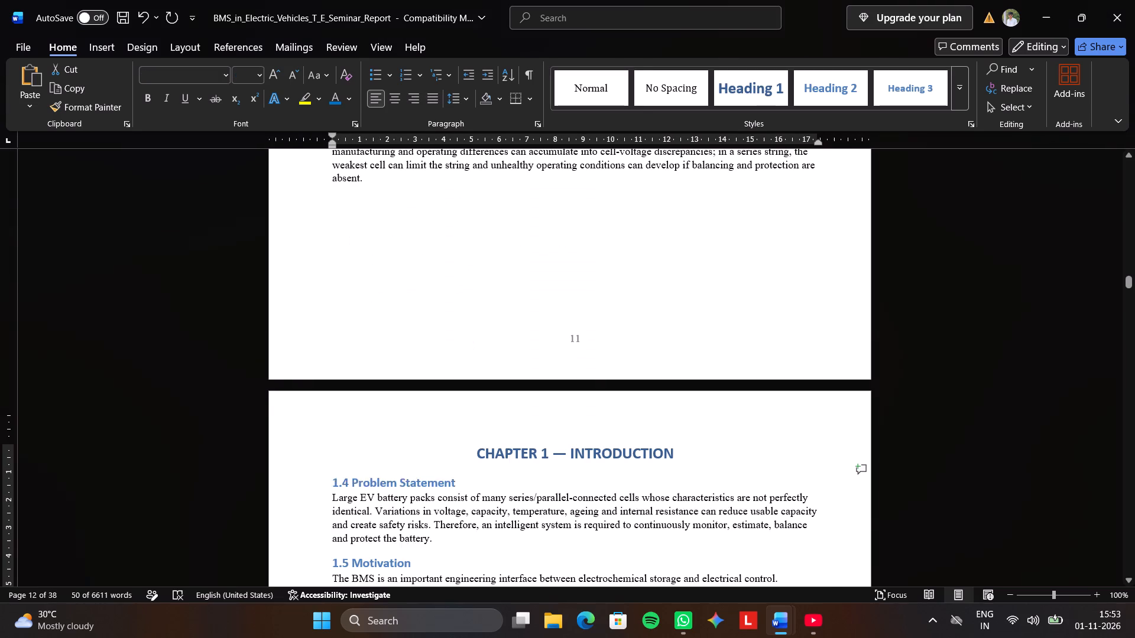
pyautogui.scroll(-5, 607, 413)
pyautogui.moveTo(608, 431); pyautogui.dragTo(563, 391)
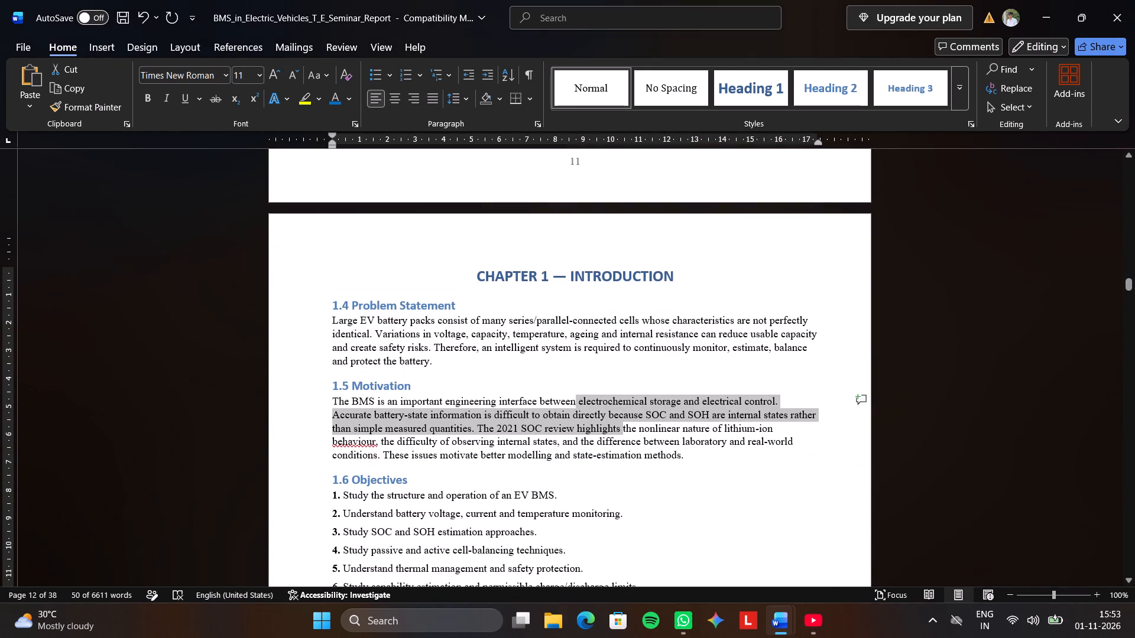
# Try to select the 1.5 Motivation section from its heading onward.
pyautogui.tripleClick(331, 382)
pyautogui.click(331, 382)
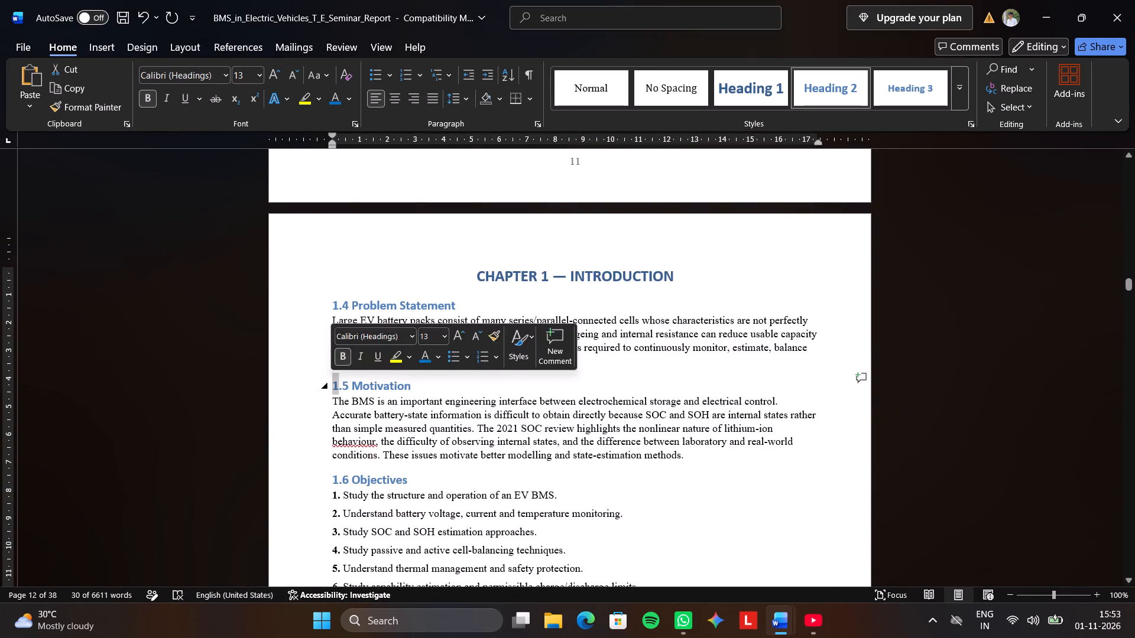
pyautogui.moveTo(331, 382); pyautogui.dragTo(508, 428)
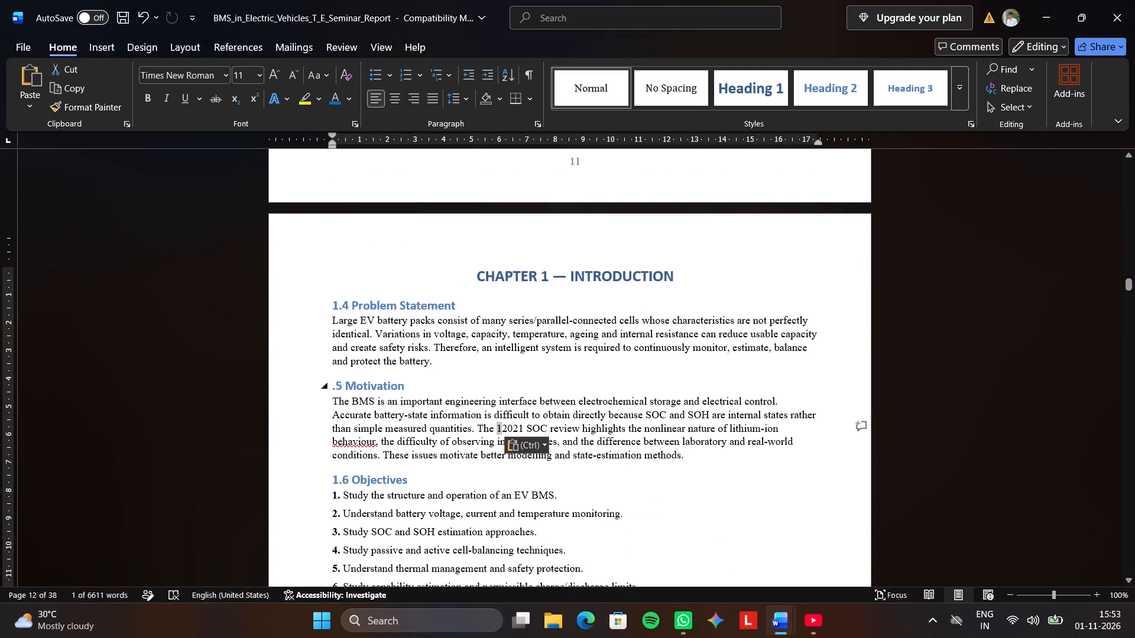
# Re-enter the missing leading 1 so the section heading reads "1.5 Motivation".
pyautogui.doubleClick(326, 379)
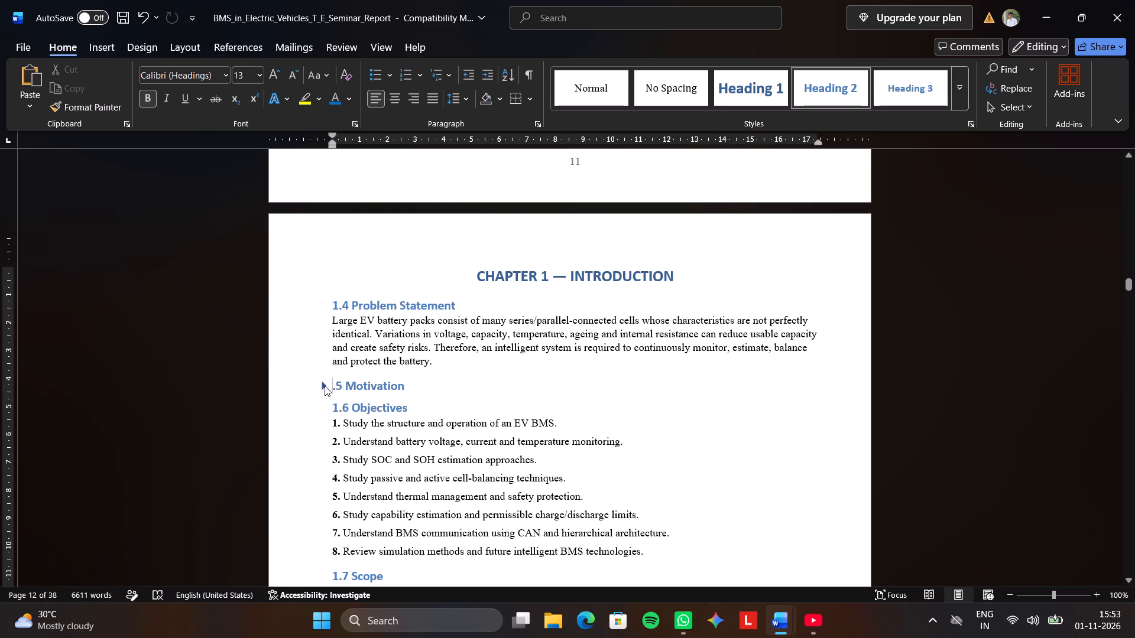
pyautogui.click(325, 386)
pyautogui.press('1')
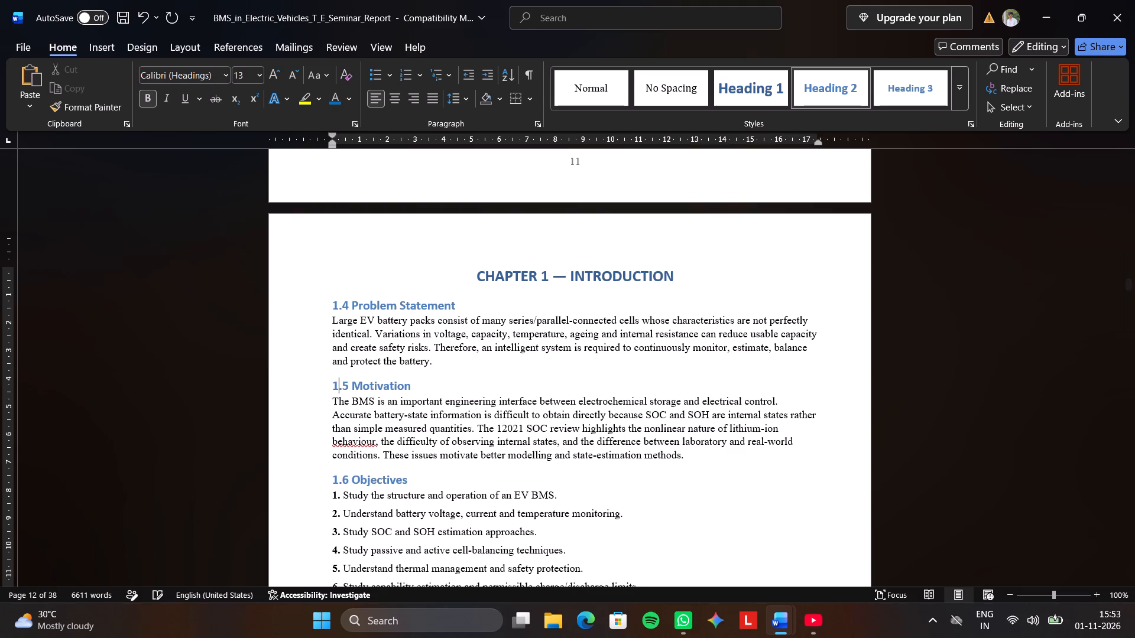
# Copy the whole 1.5 Motivation section and paste it into Seminar.f at the empty line below the 1.4 paragraph.
pyautogui.moveTo(330, 387); pyautogui.dragTo(508, 448)
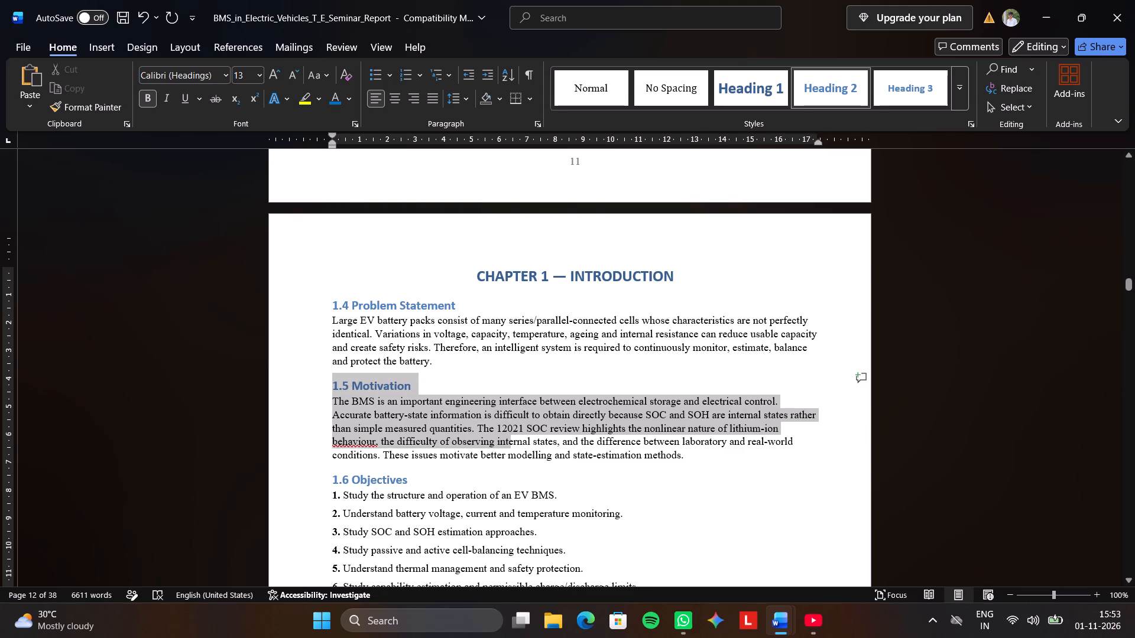
pyautogui.moveTo(508, 448); pyautogui.dragTo(692, 457)
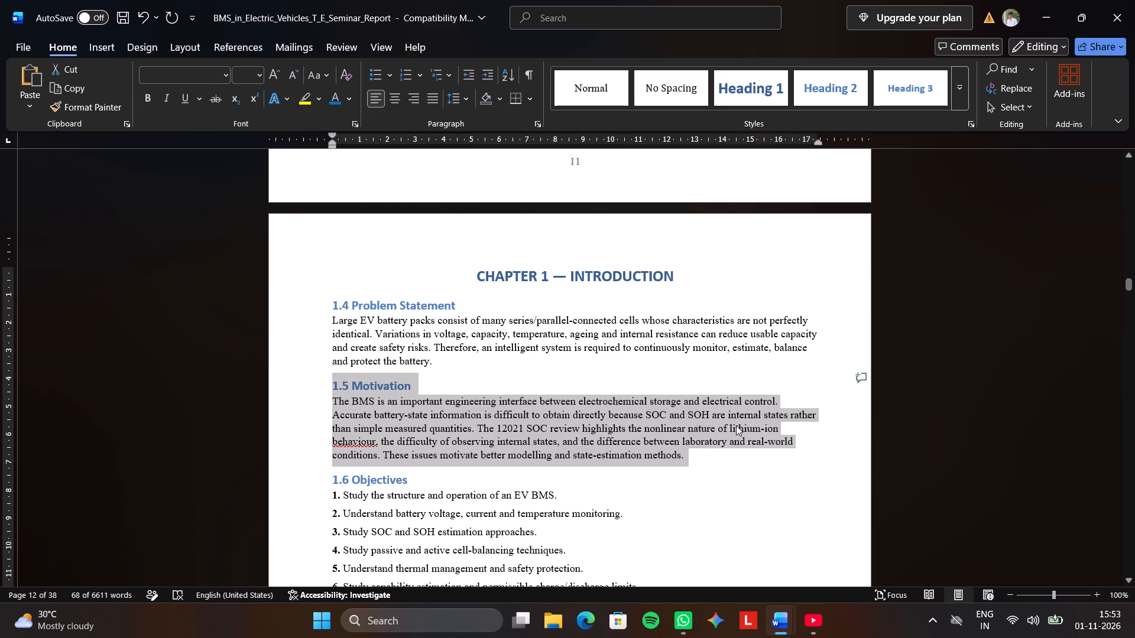
pyautogui.hotkey('ctrl', 'c')
pyautogui.hotkey('ctrl', 'c')
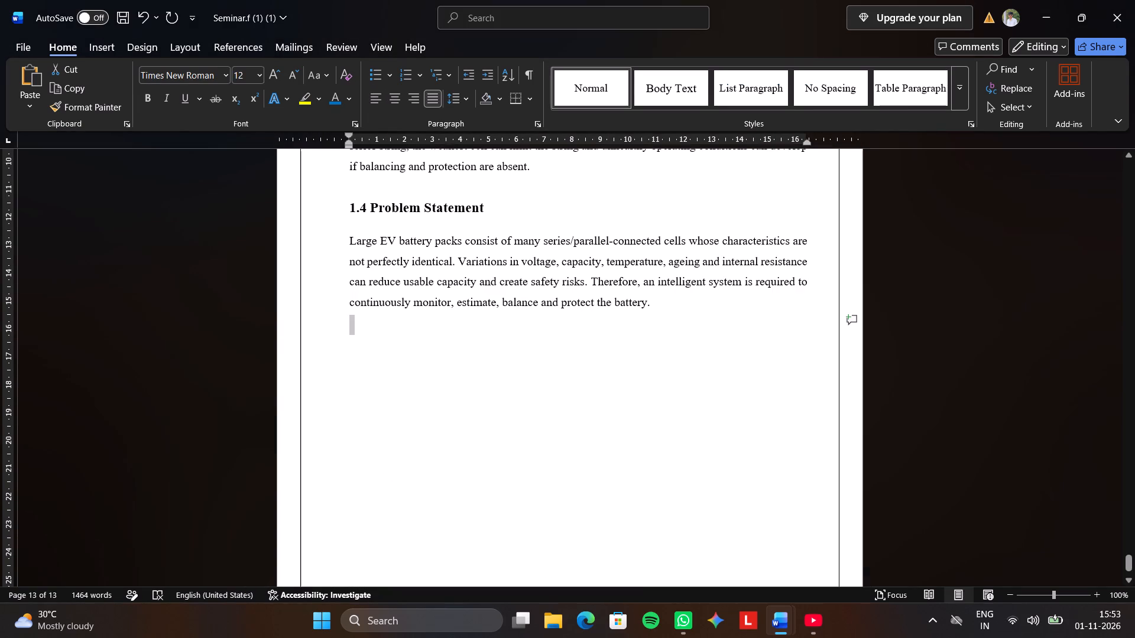
pyautogui.hotkey('ctrl', 'v')
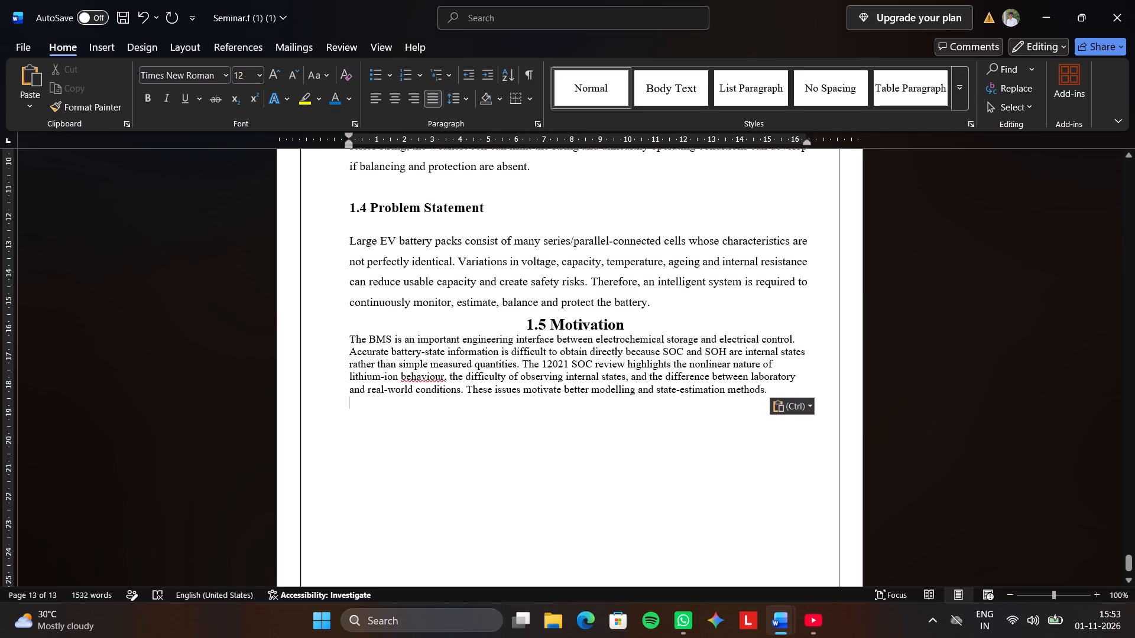
# Left-align the pasted heading "1.5 Motivation" and remove its indent.
pyautogui.click(523, 327)
pyautogui.click(523, 327)
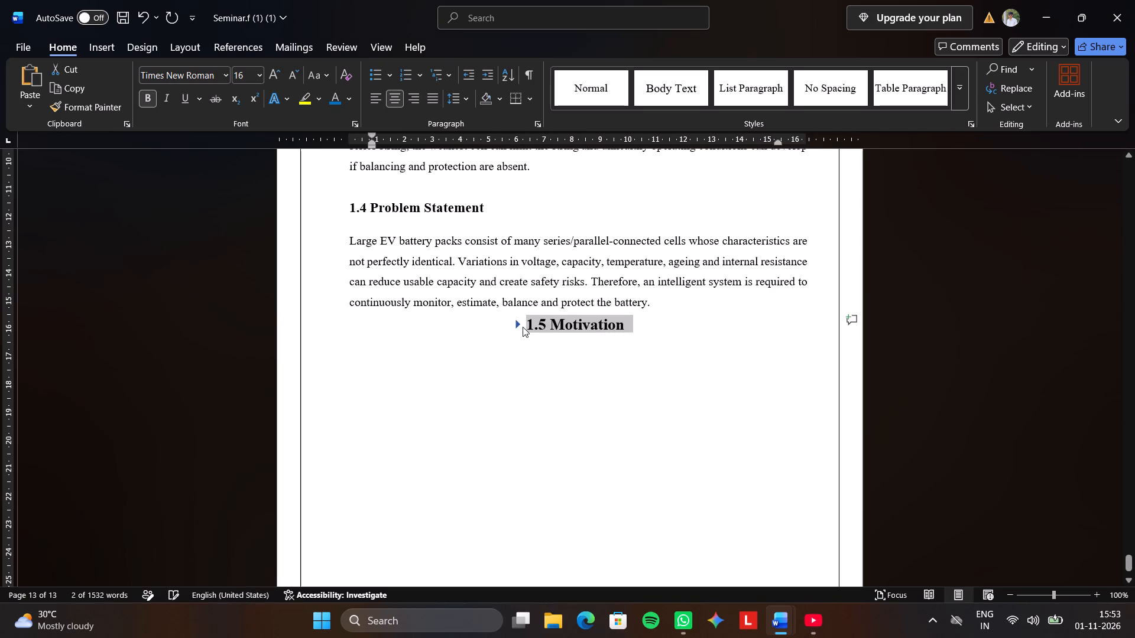
pyautogui.click(502, 320)
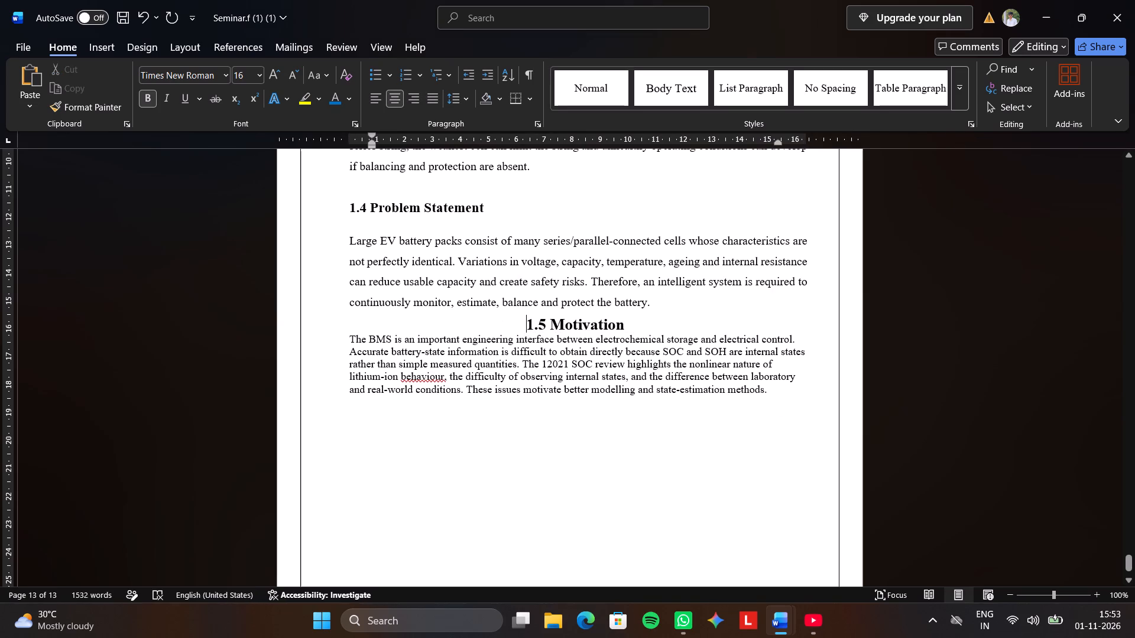
pyautogui.press('BackSpace')
pyautogui.press('BackSpace')
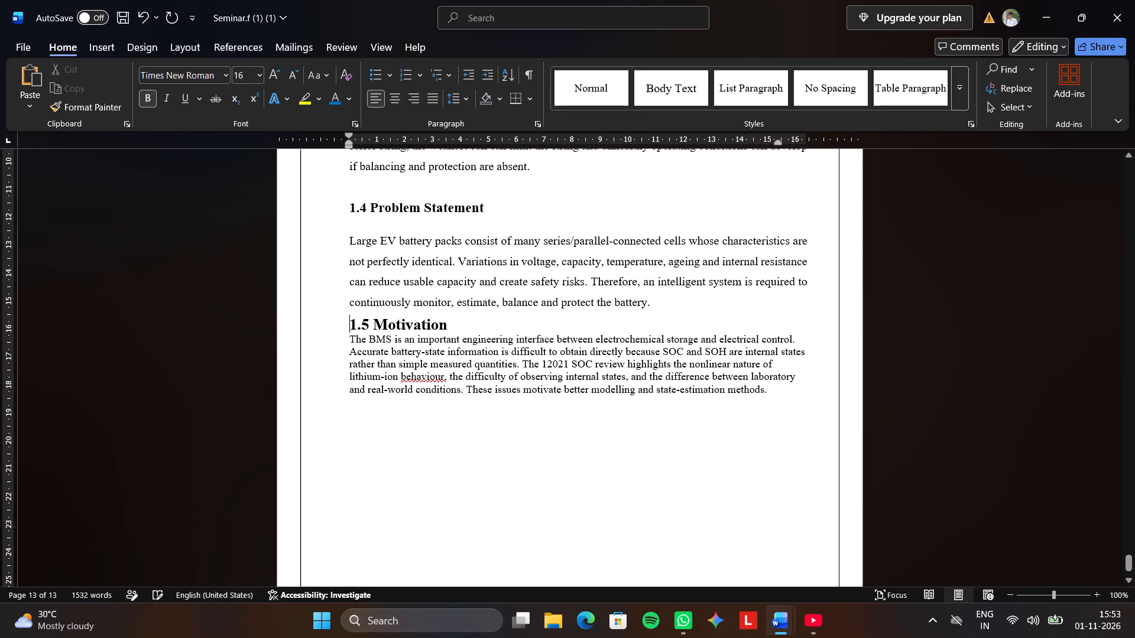
# Insert one blank line below the heading "1.5 Motivation" and one above it, after the 1.4 paragraph.
pyautogui.click(491, 321)
pyautogui.press('Return')
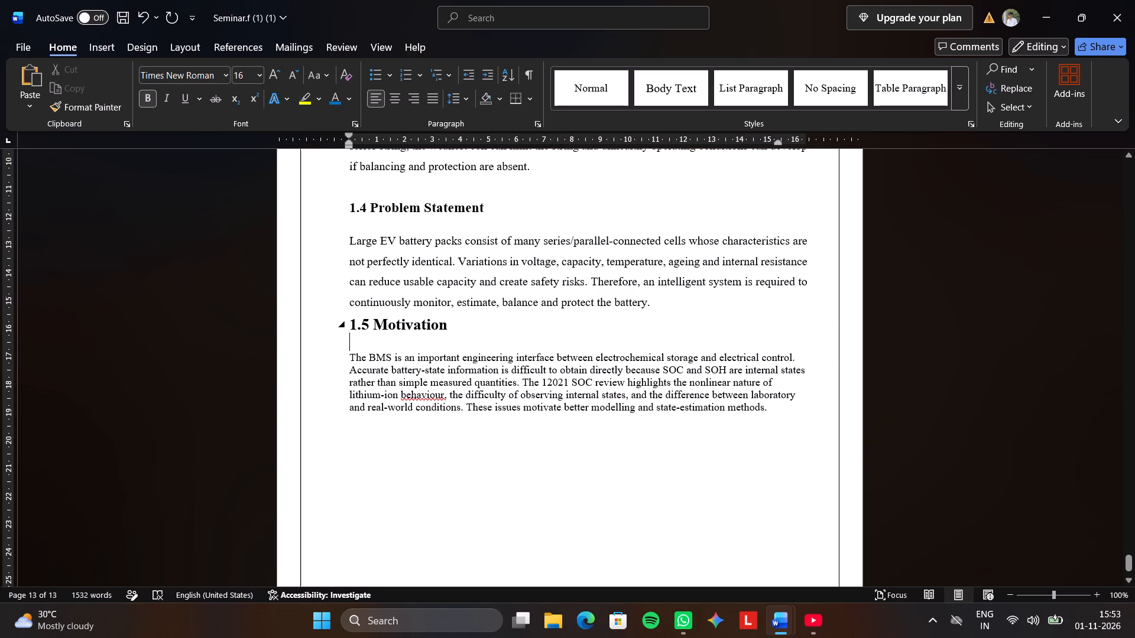
pyautogui.click(689, 312)
pyautogui.press('Return')
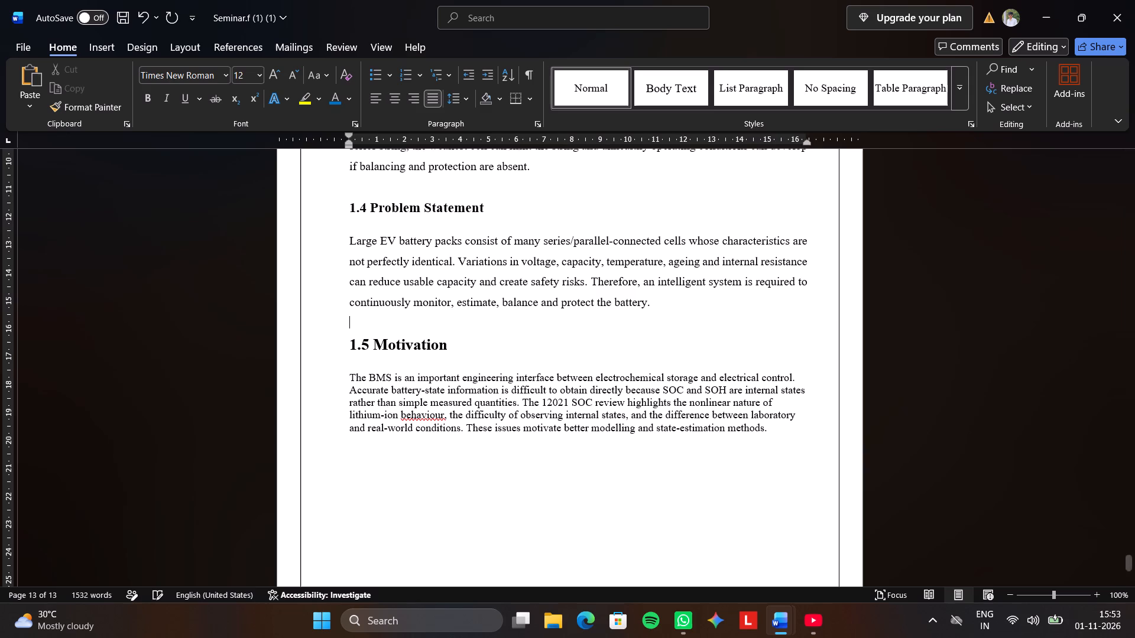
# Set the font size of the heading "1.5 Motivation" to 12 pt.
pyautogui.tripleClick(354, 344)
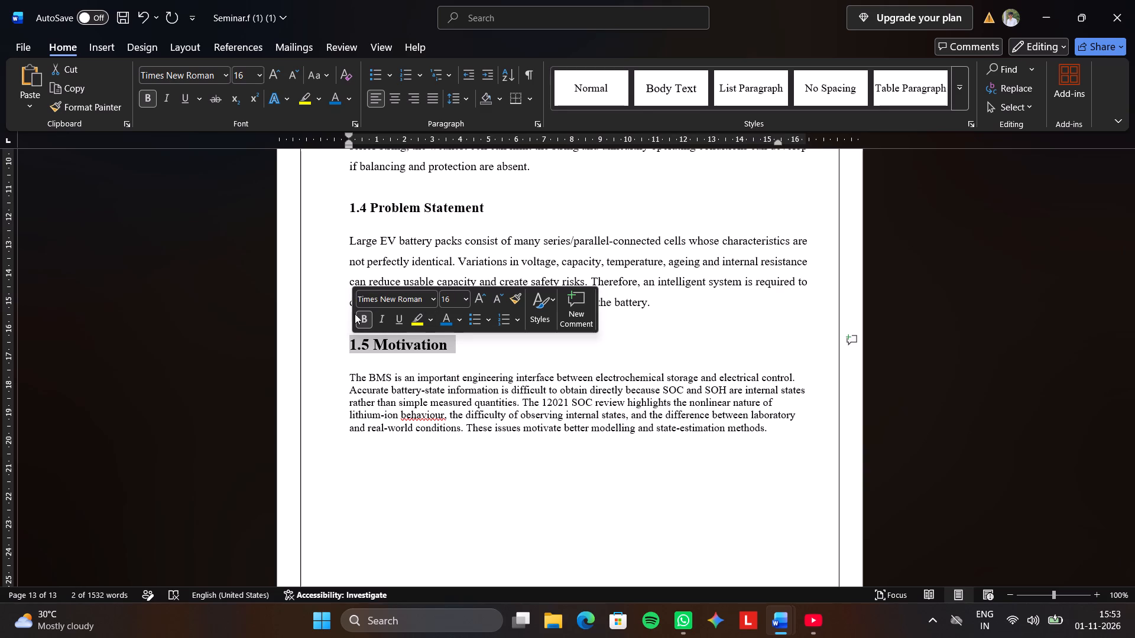
pyautogui.click(464, 301)
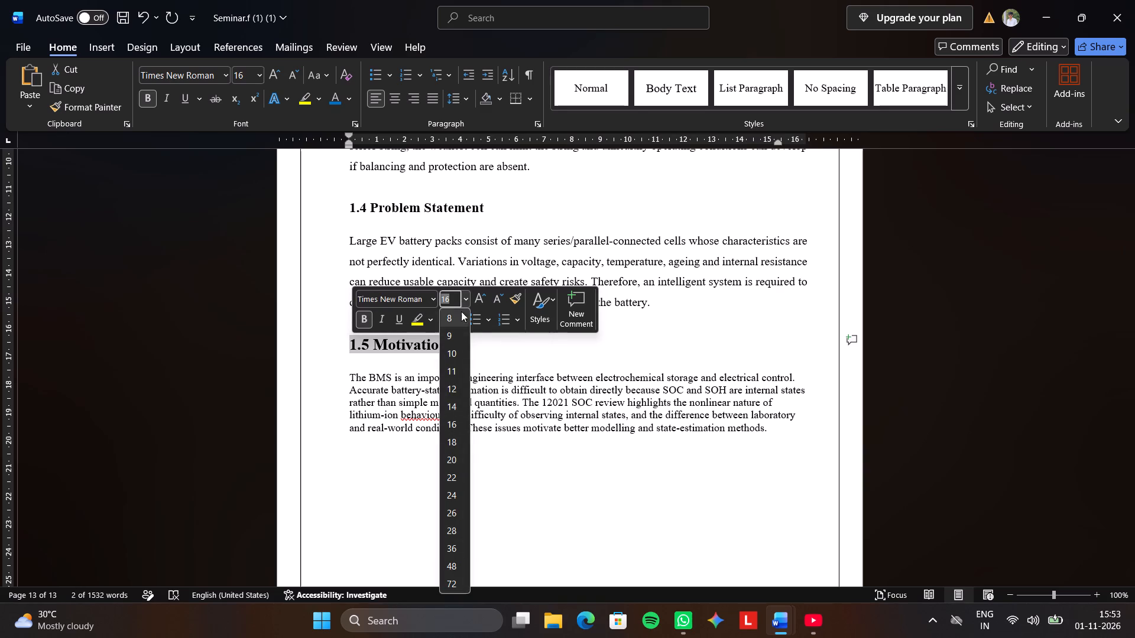
pyautogui.click(463, 385)
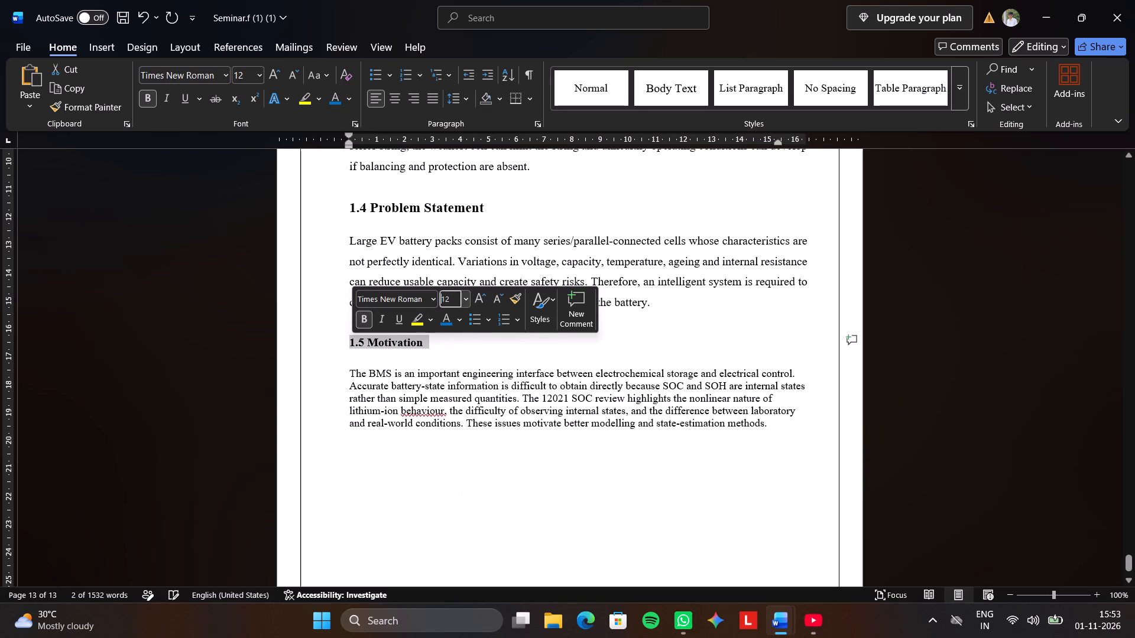
# Set the 1.5 Motivation paragraph to 12 pt and widen its line spacing to match the 1.4 paragraph.
pyautogui.click(341, 364)
pyautogui.tripleClick(346, 373)
pyautogui.tripleClick(352, 375)
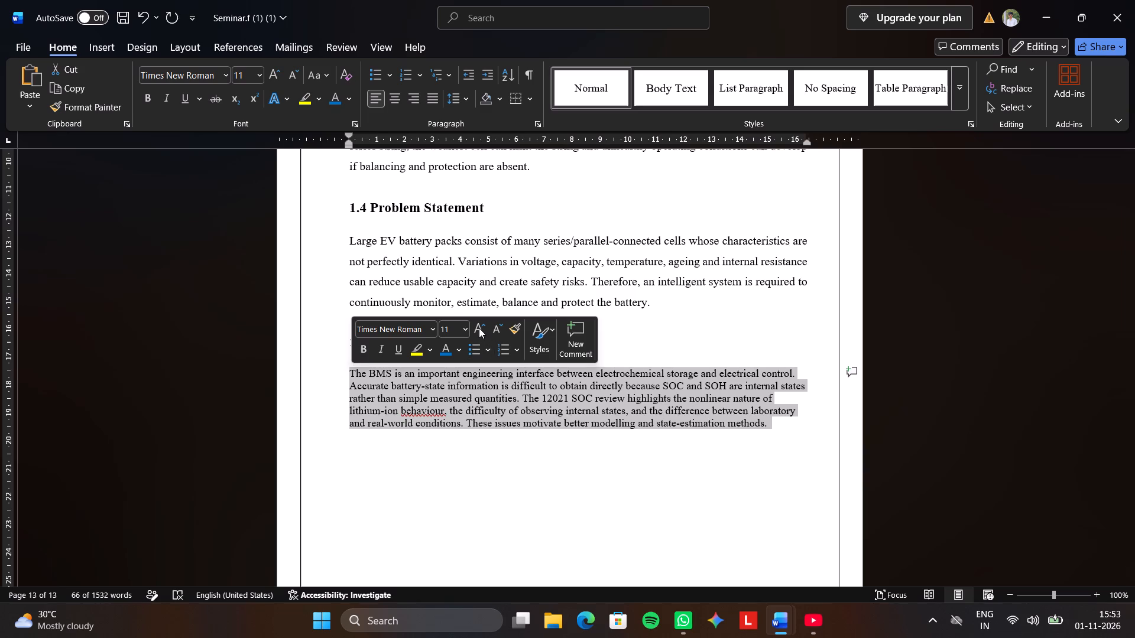
pyautogui.click(466, 325)
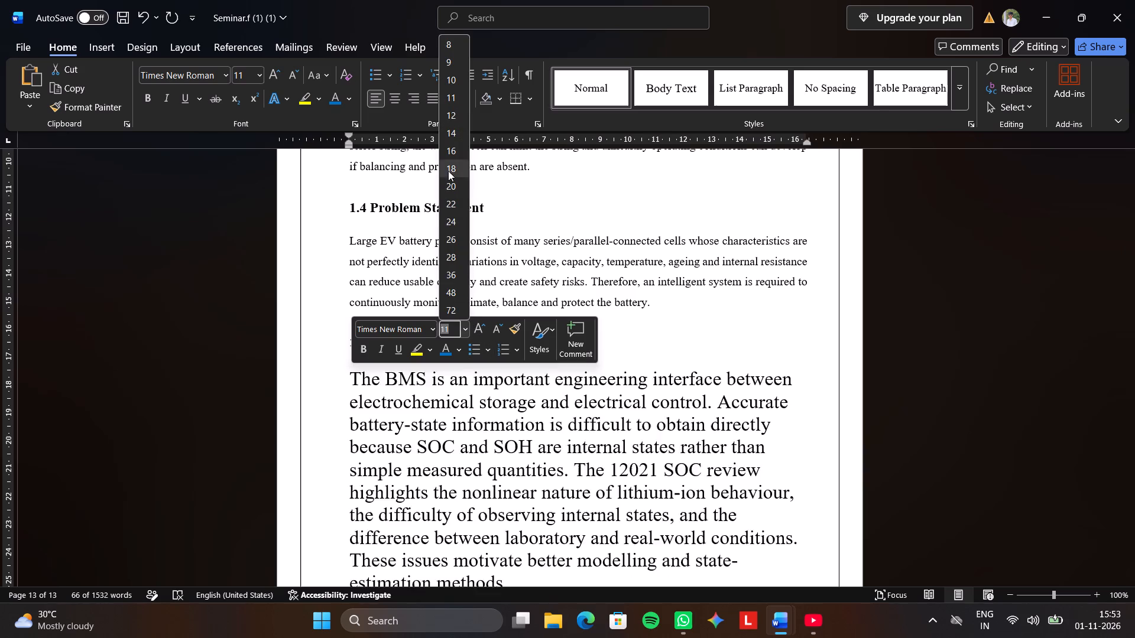
pyautogui.click(459, 115)
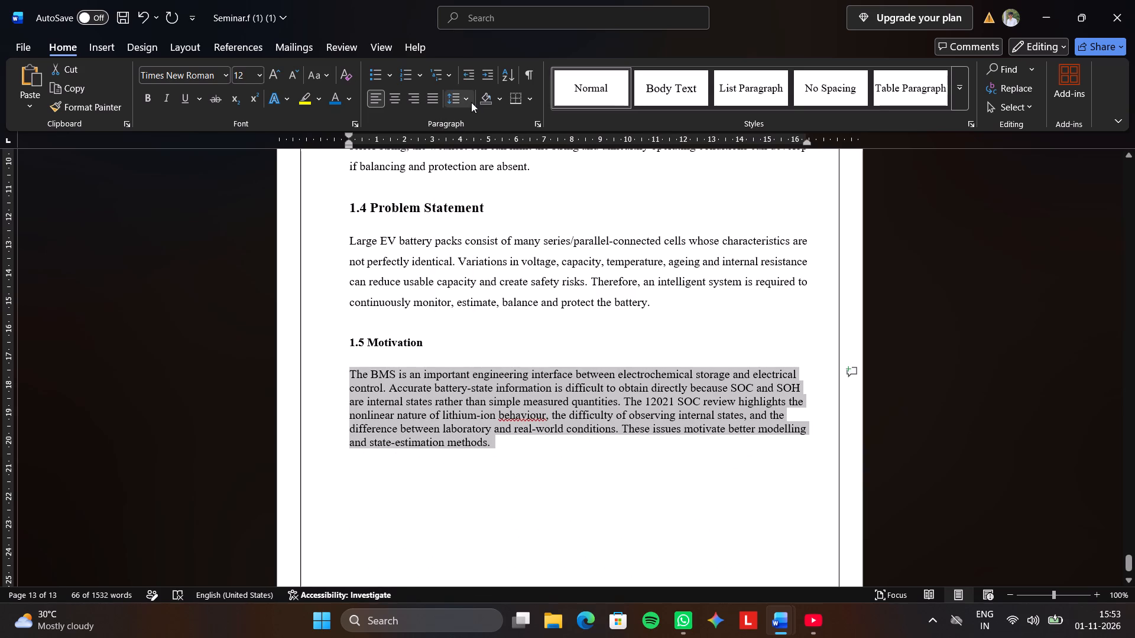
pyautogui.click(470, 102)
pyautogui.click(474, 164)
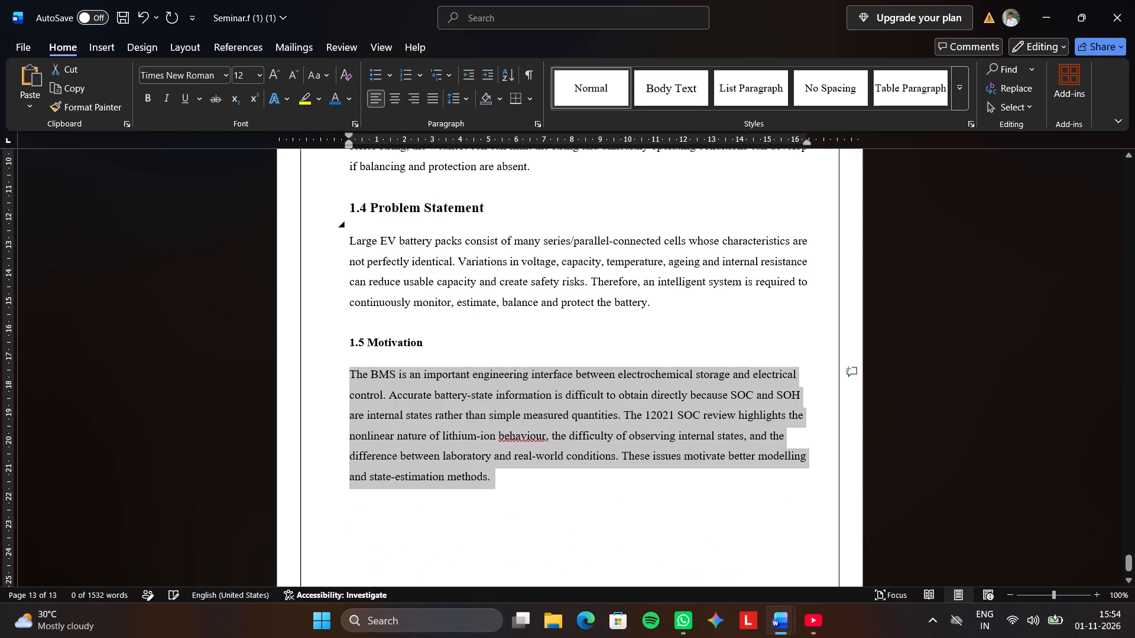
# Copy the whole 1.6 Objectives section from the BMS report and paste it into Seminar.f on a new line below the 1.5 paragraph.
pyautogui.click(530, 482)
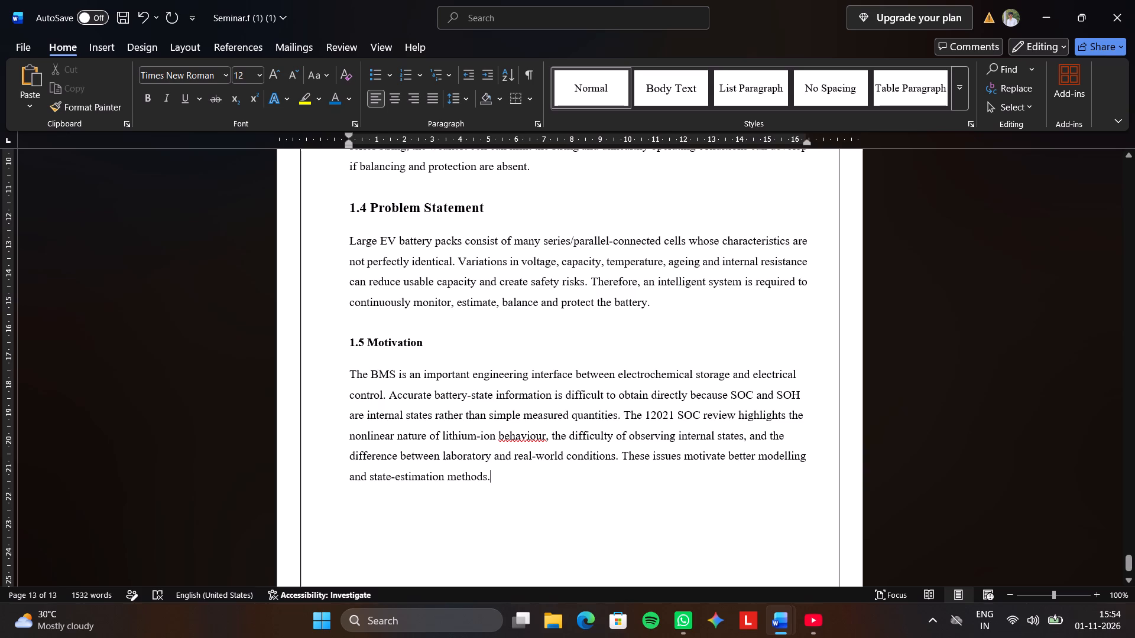
pyautogui.press('Return')
pyautogui.press('Return')
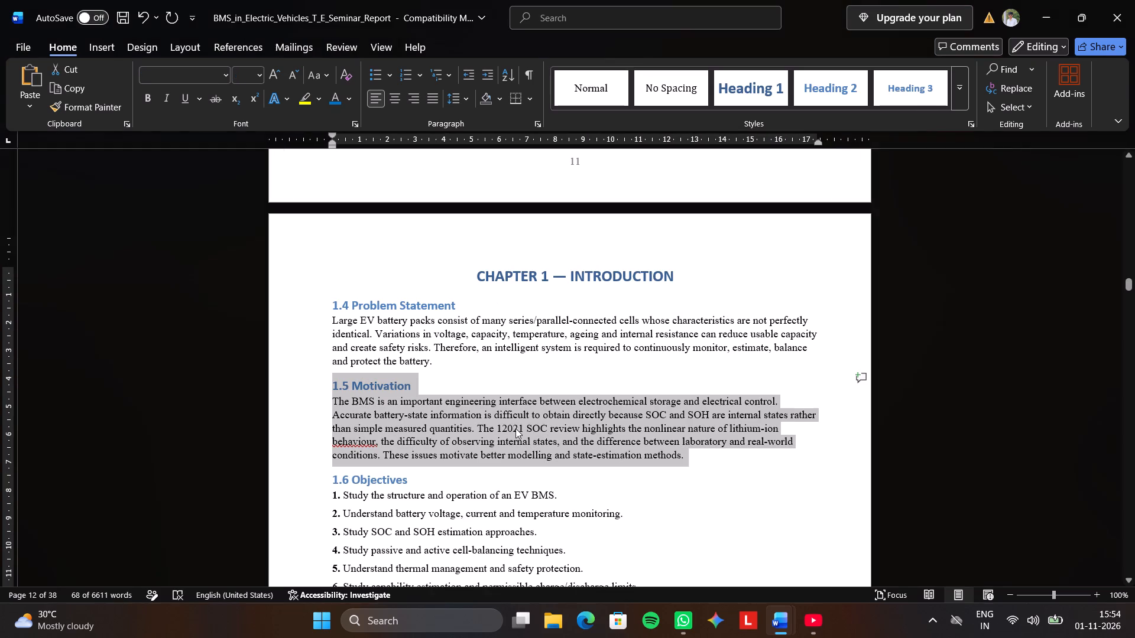
pyautogui.scroll(-6, 499, 479)
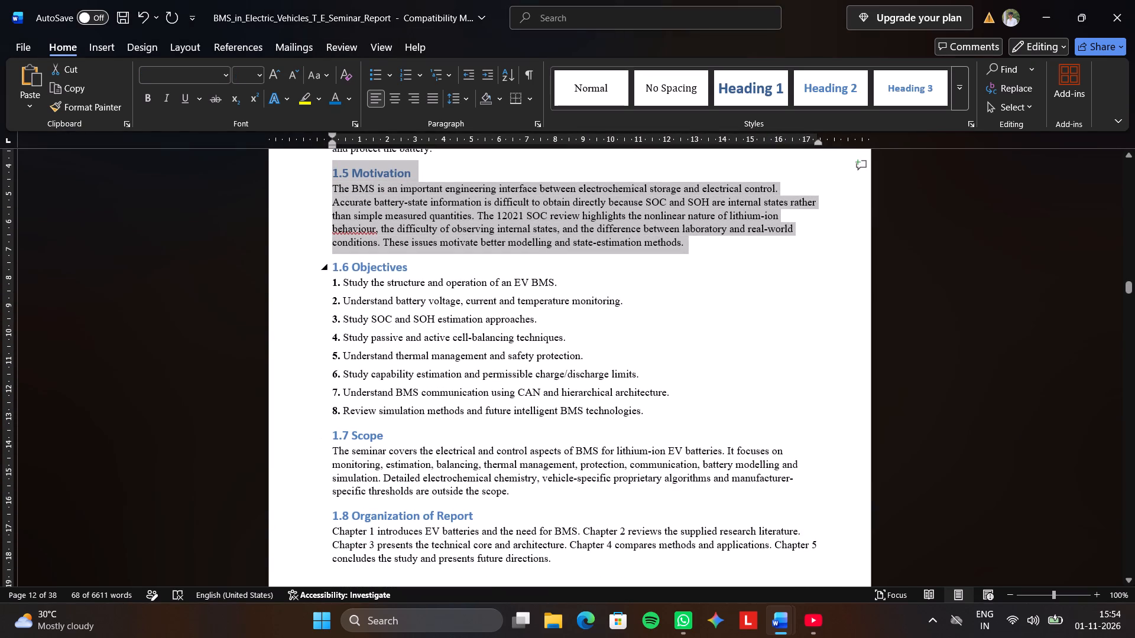
pyautogui.moveTo(332, 266); pyautogui.dragTo(673, 414)
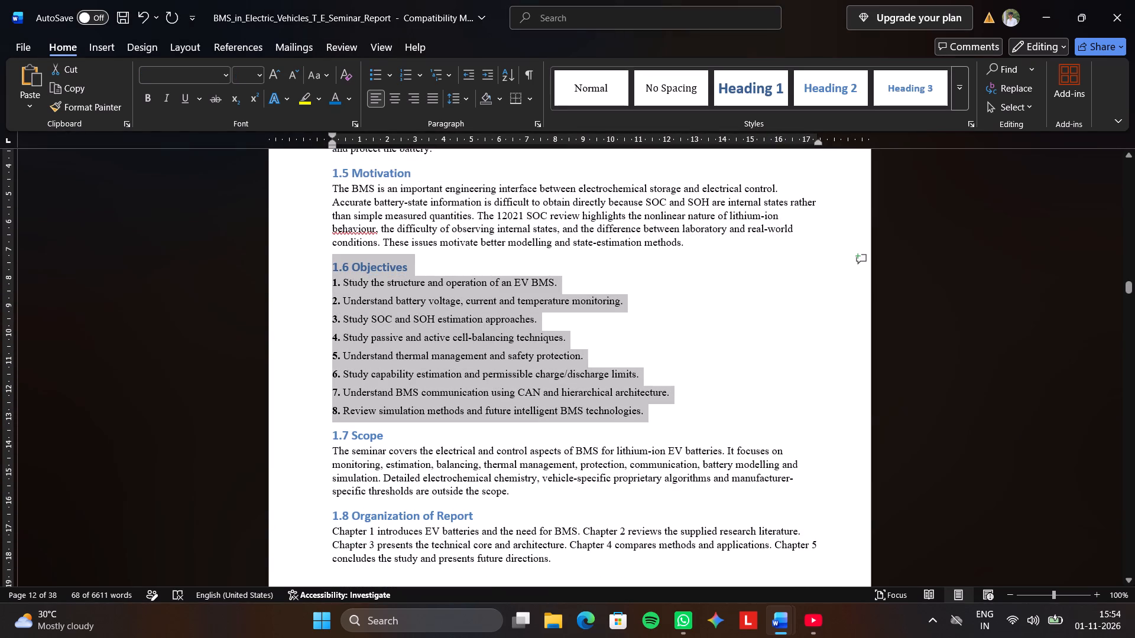
pyautogui.moveTo(673, 414); pyautogui.dragTo(688, 419)
pyautogui.hotkey('ctrl', 'c')
pyautogui.hscroll(1, 712, 479)
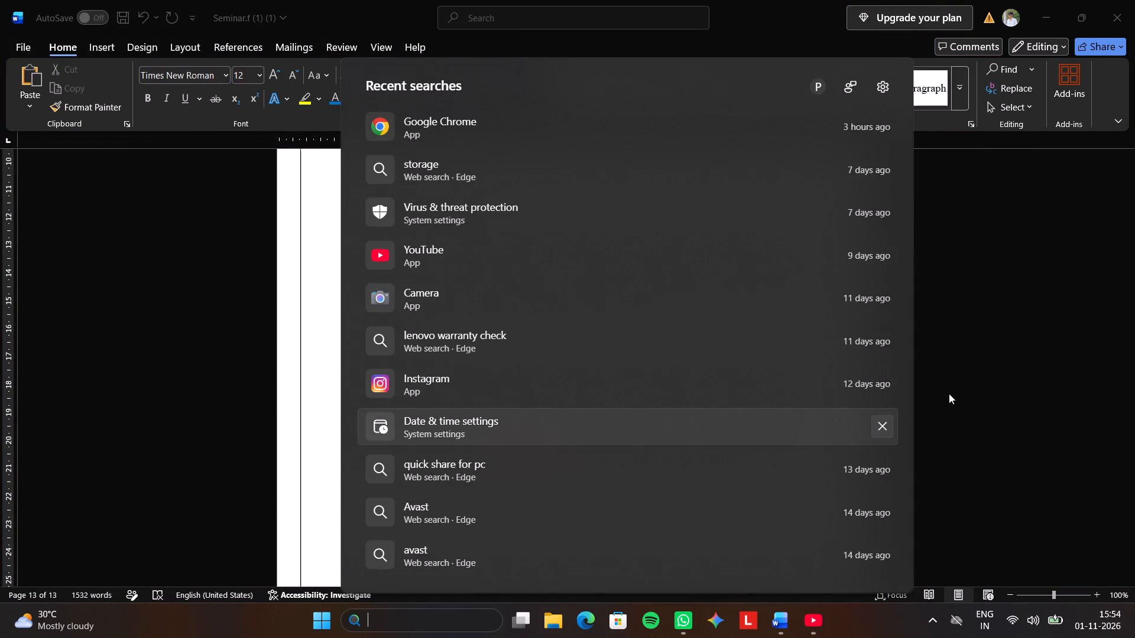
pyautogui.click(950, 393)
pyautogui.moveTo(543, 507); pyautogui.dragTo(550, 487)
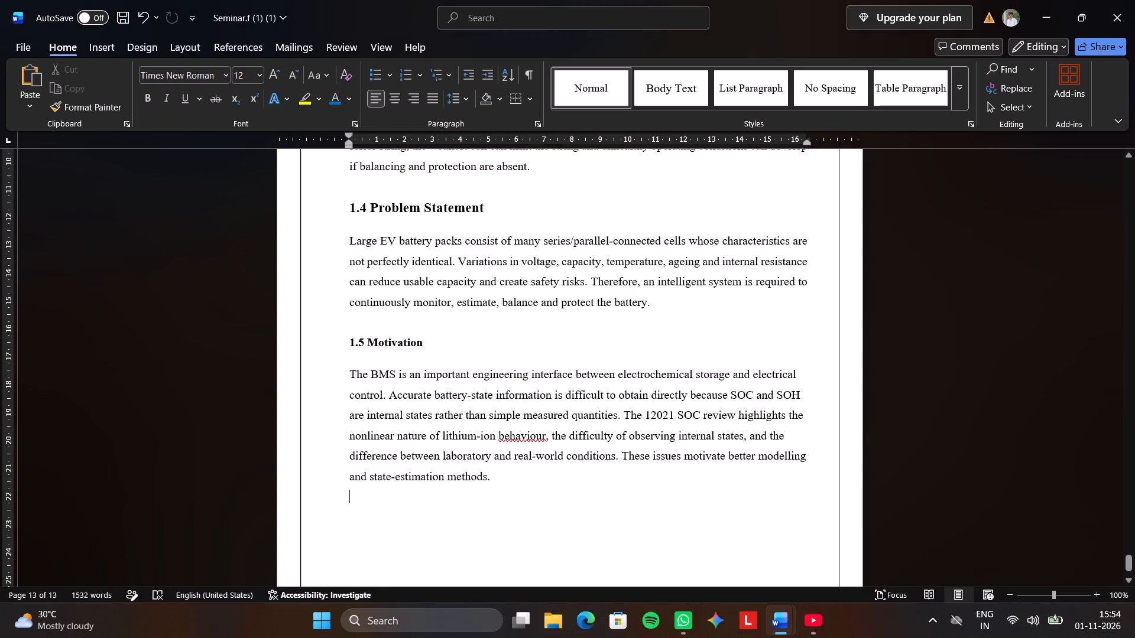
pyautogui.hotkey('ctrl', 'v')
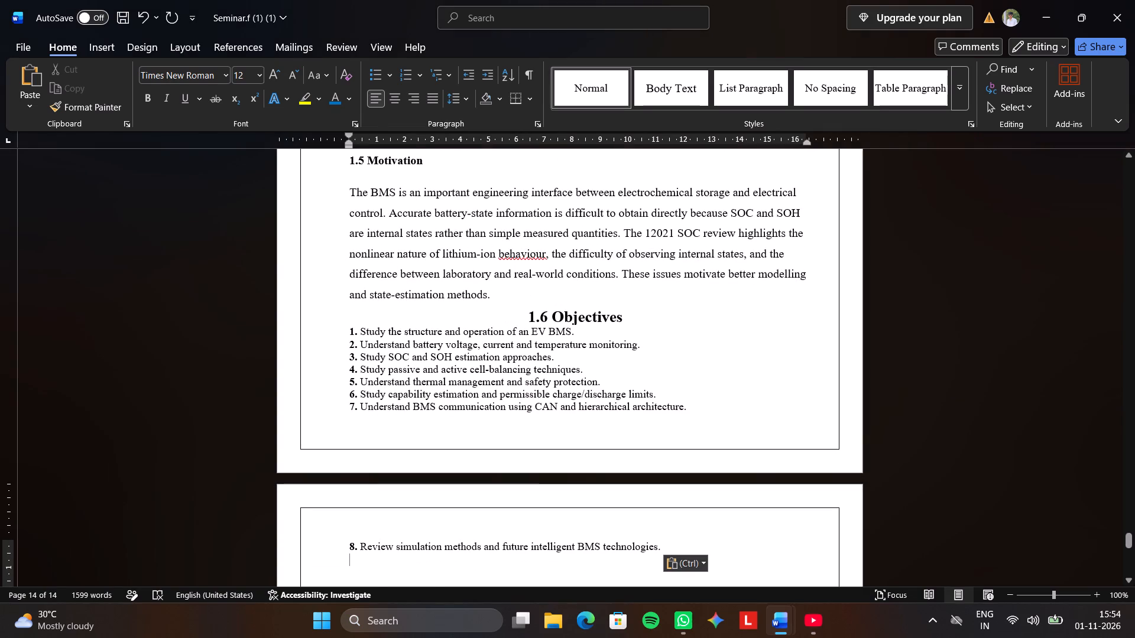
# Left-align the pasted heading "1.6 Objectives" and remove its indent.
pyautogui.click(512, 318)
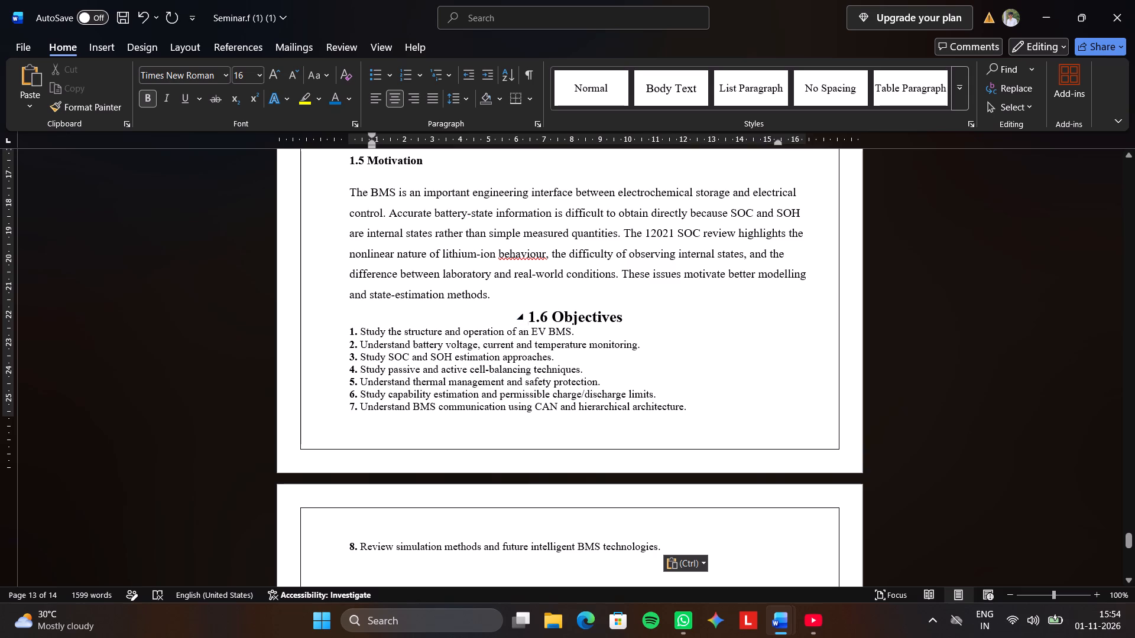
pyautogui.press('BackSpace')
pyautogui.press('BackSpace')
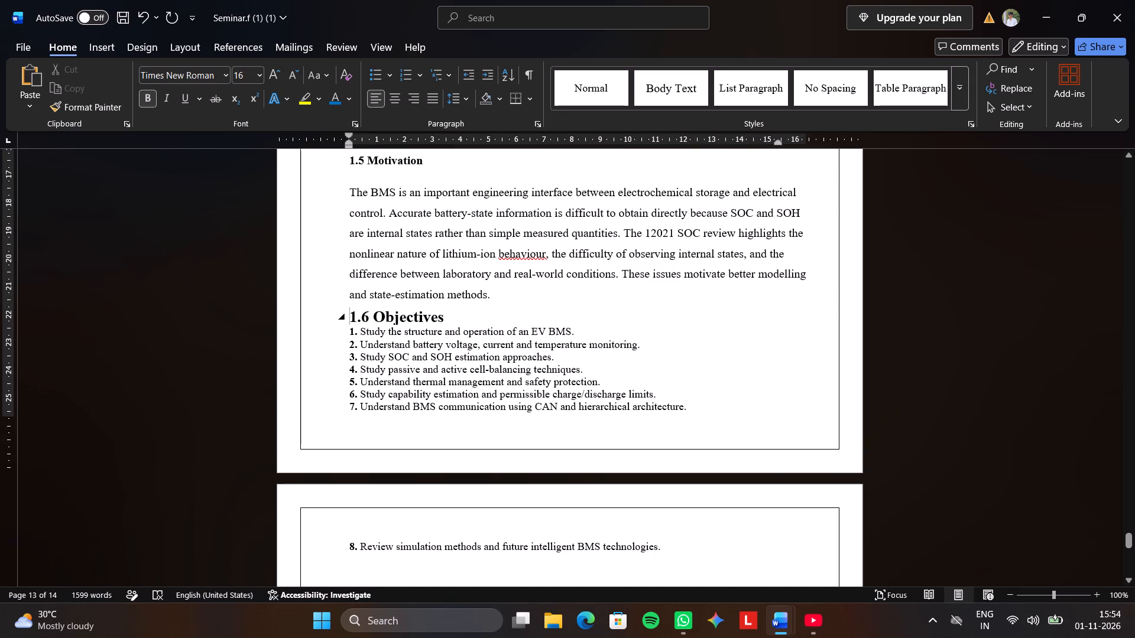
# Insert one blank line below the heading "1.6 Objectives" and one above it, after the 1.5 paragraph.
pyautogui.click(451, 319)
pyautogui.press('Return')
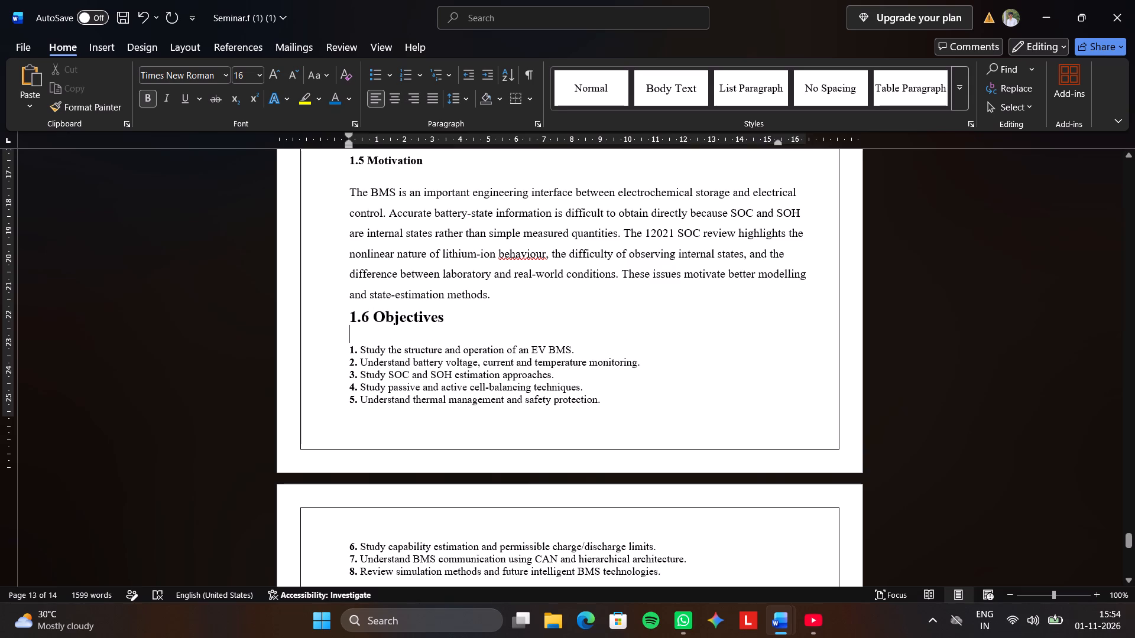
pyautogui.click(498, 298)
pyautogui.press('Return')
# Set the font size of the heading "1.6 Objectives" to 14 pt.
pyautogui.tripleClick(384, 339)
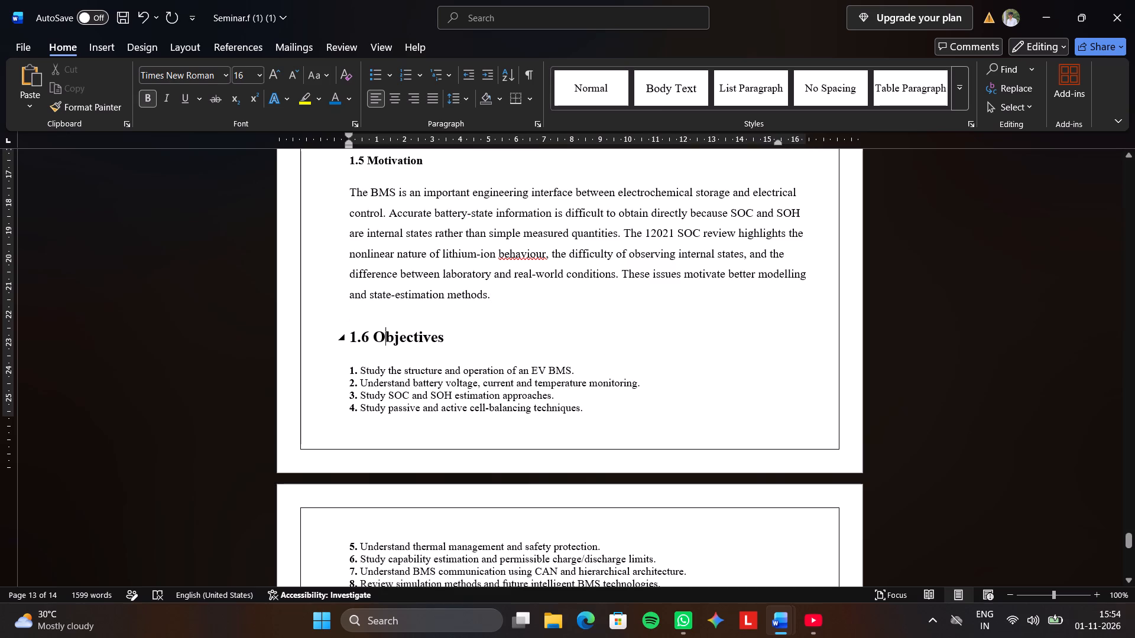
pyautogui.click(500, 295)
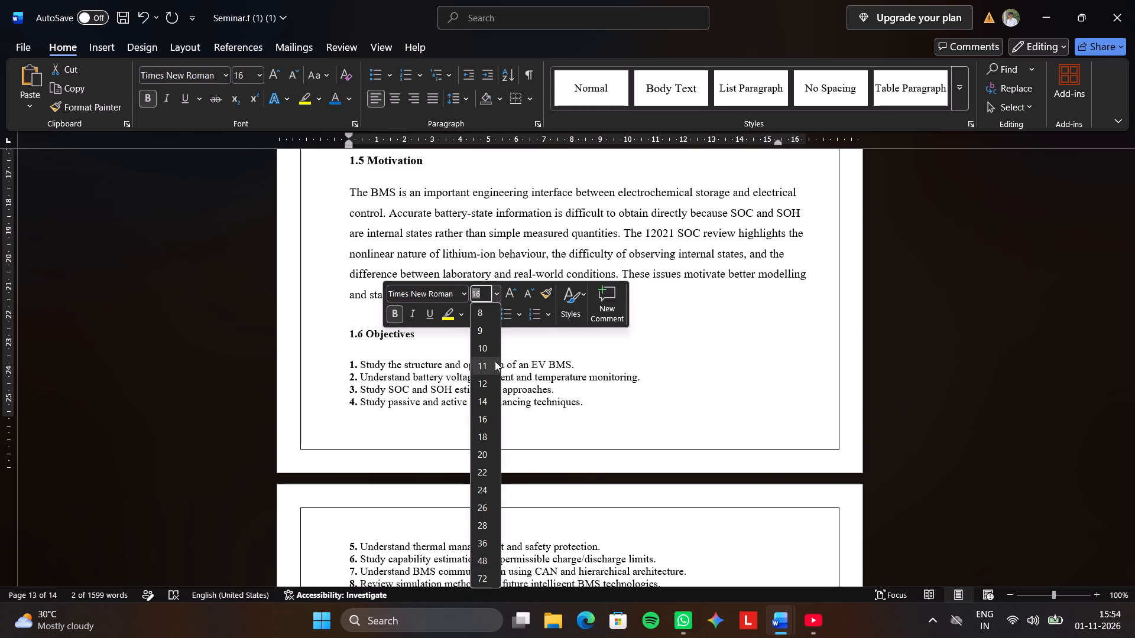
pyautogui.click(492, 403)
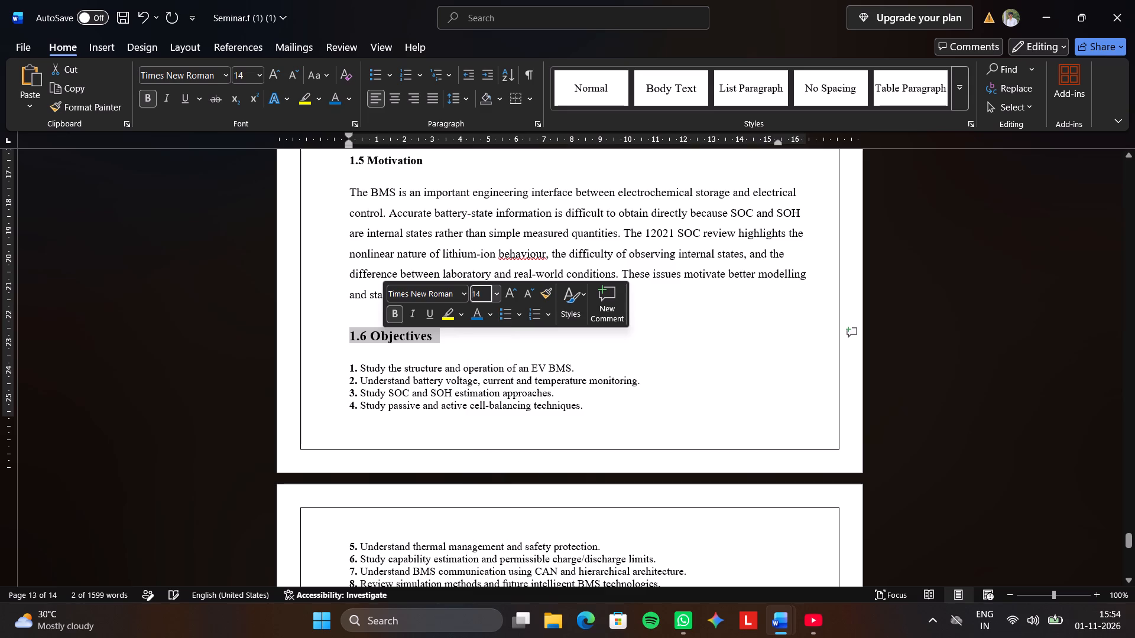
pyautogui.click(455, 352)
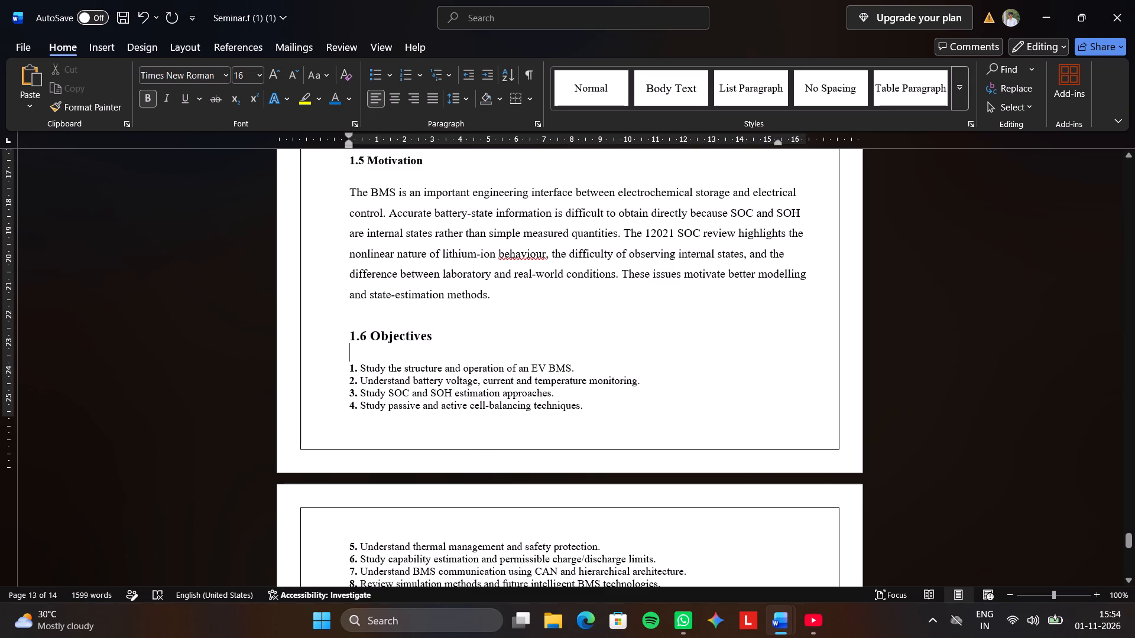
# Set all eight numbered objectives in section 1.6 to 12 pt and widen their line spacing to match the 1.5 paragraph.
pyautogui.moveTo(350, 366); pyautogui.dragTo(540, 592)
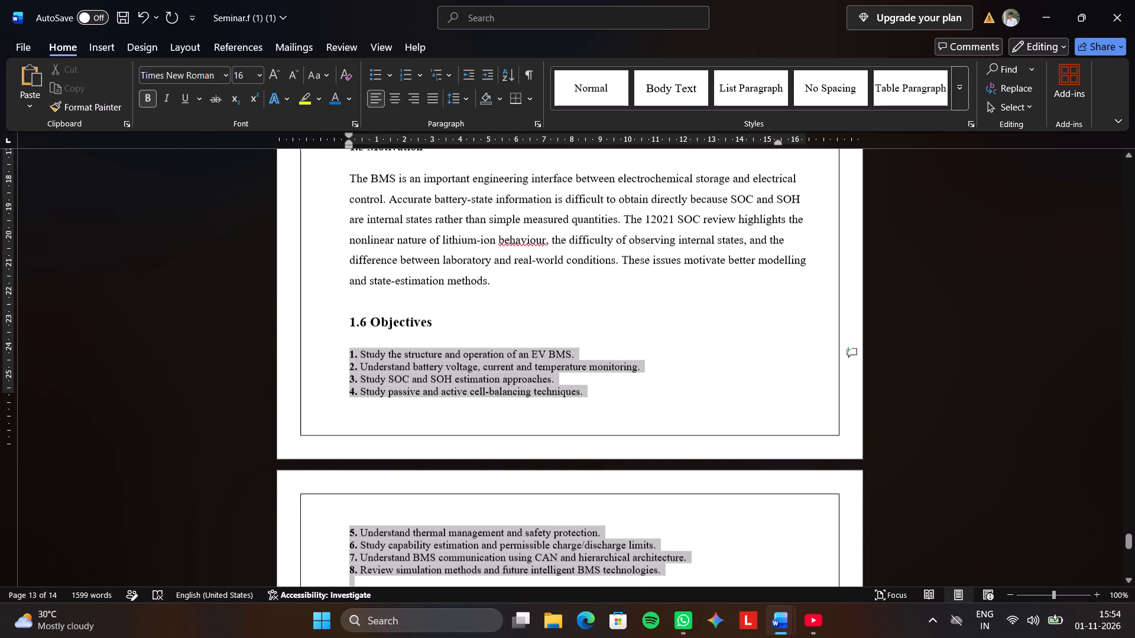
pyautogui.moveTo(540, 592); pyautogui.dragTo(689, 491)
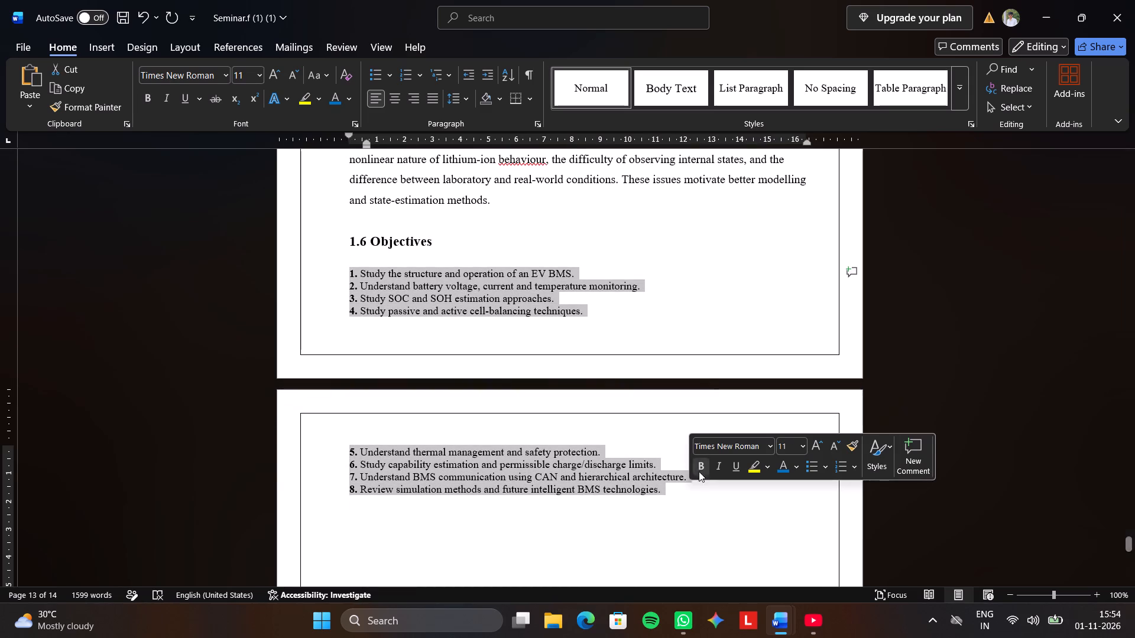
pyautogui.click(800, 448)
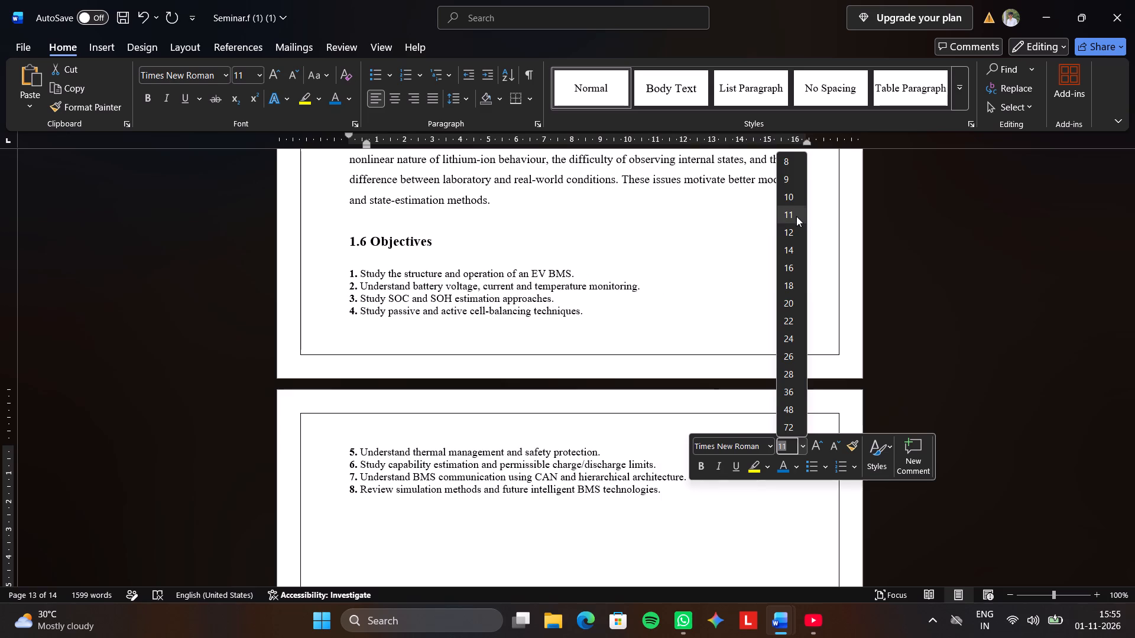
pyautogui.click(797, 232)
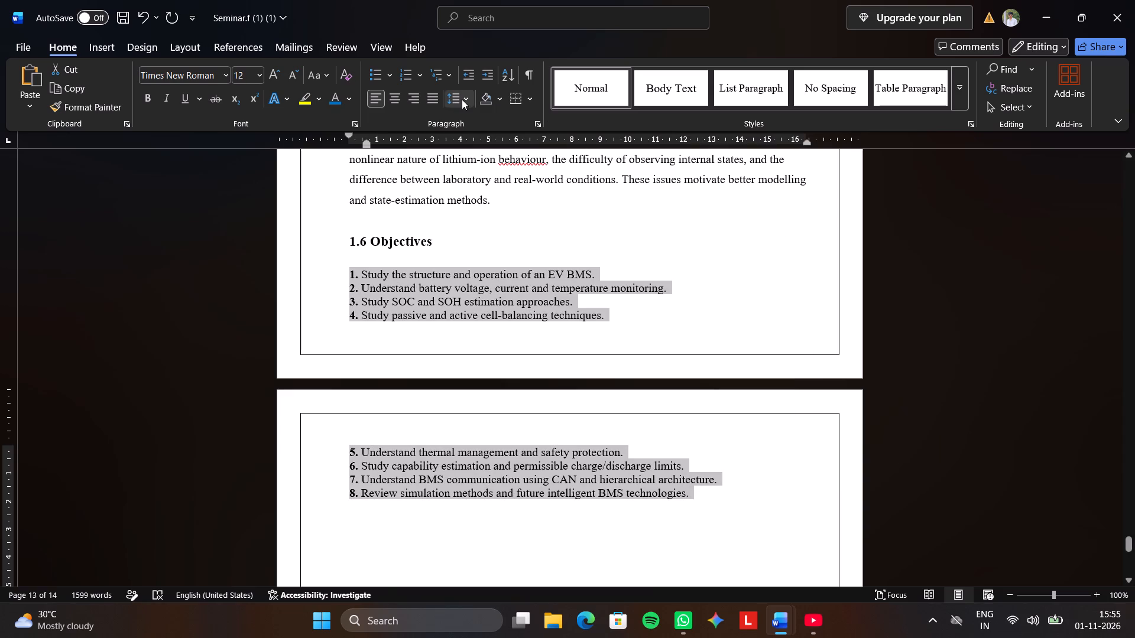
pyautogui.click(462, 99)
pyautogui.click(469, 154)
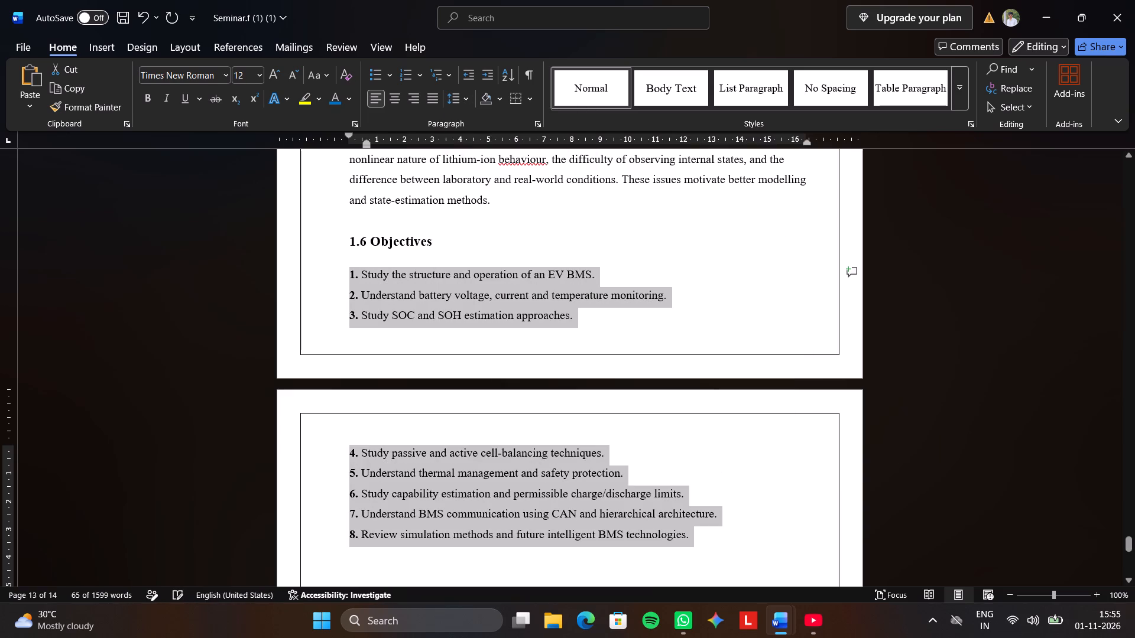
pyautogui.click(625, 328)
# Add two new empty lines below objective 8 at the end of the 1.6 list.
pyautogui.scroll(-6, 625, 328)
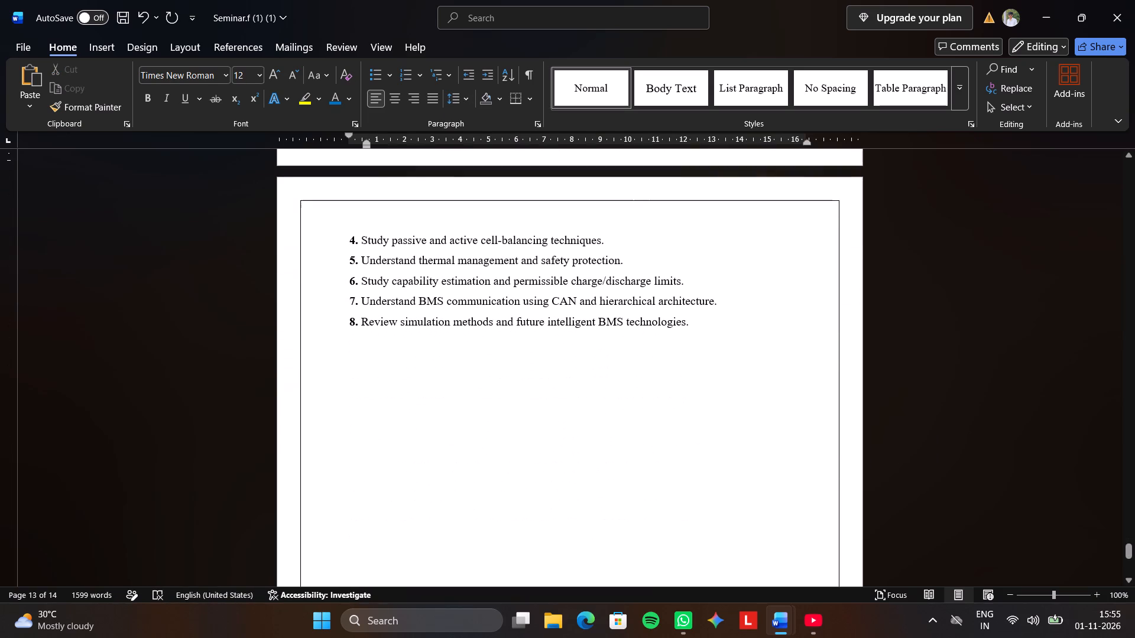
pyautogui.click(698, 327)
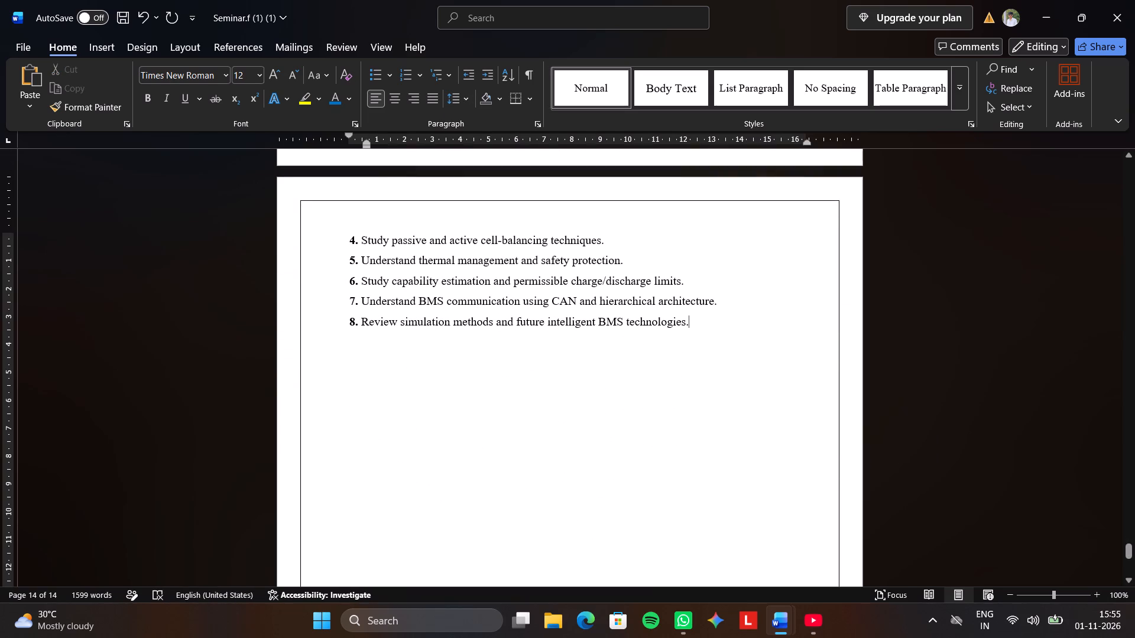
pyautogui.press('Return')
pyautogui.press('Return')
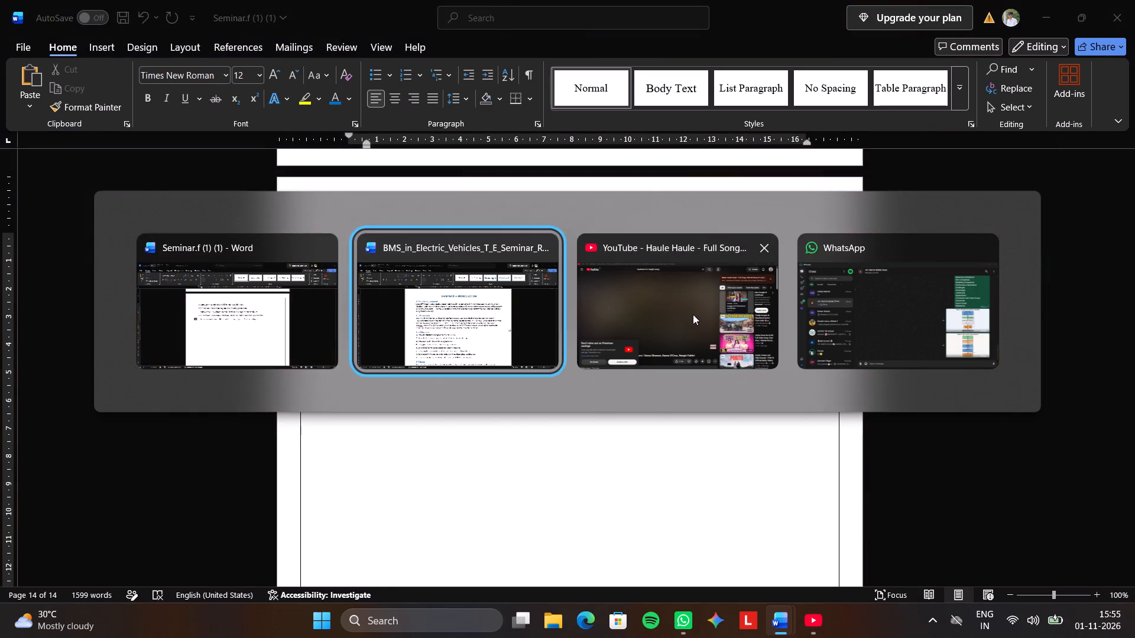
# Copy sections 1.7 Scope and 1.8 Organization of Report from the BMS in Electric Vehicles report and paste them below objective 8 in Seminar.f.
pyautogui.scroll(-11, 680, 351)
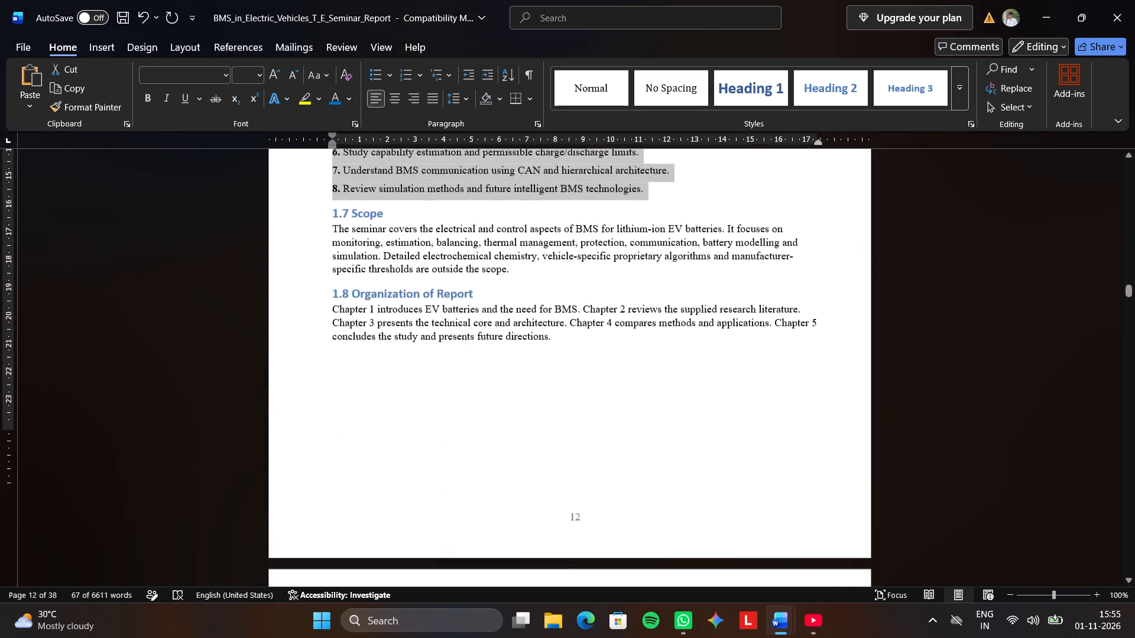
pyautogui.scroll(-6, 681, 354)
pyautogui.scroll(10, 681, 354)
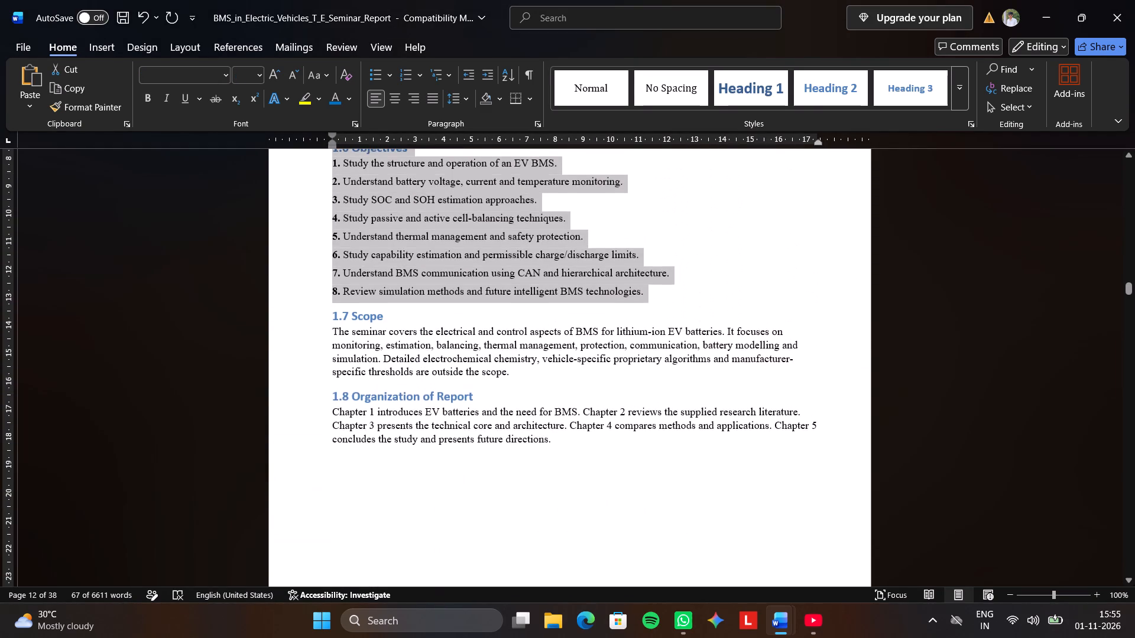
pyautogui.scroll(3, 681, 354)
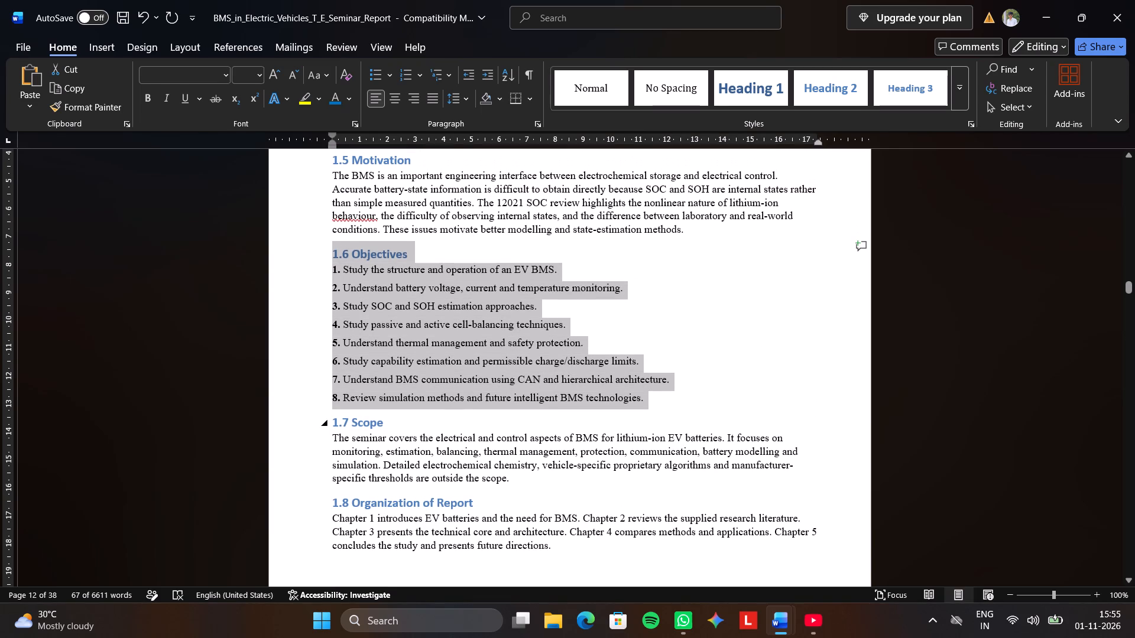
pyautogui.moveTo(331, 423); pyautogui.dragTo(642, 552)
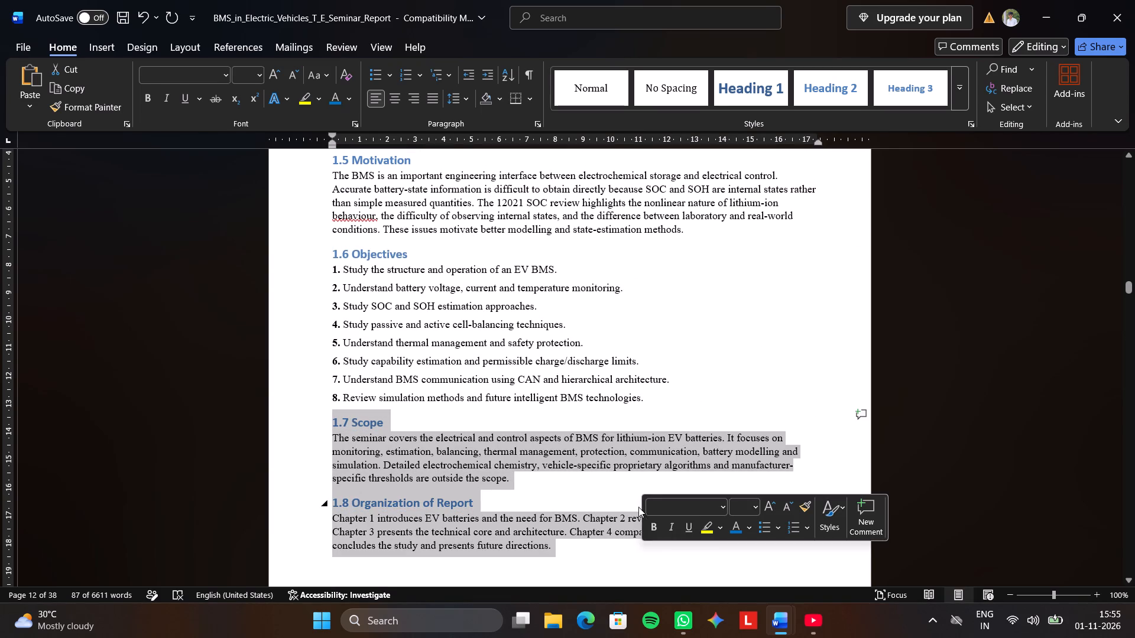
pyautogui.hotkey('ctrl', 'c')
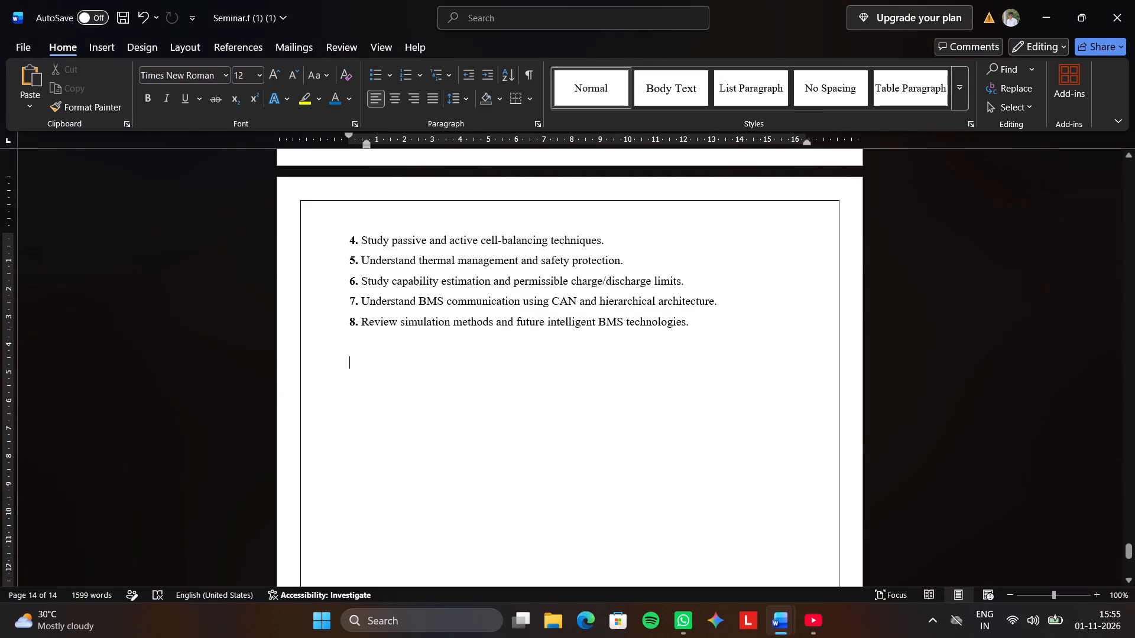
pyautogui.hotkey('ctrl', 'v')
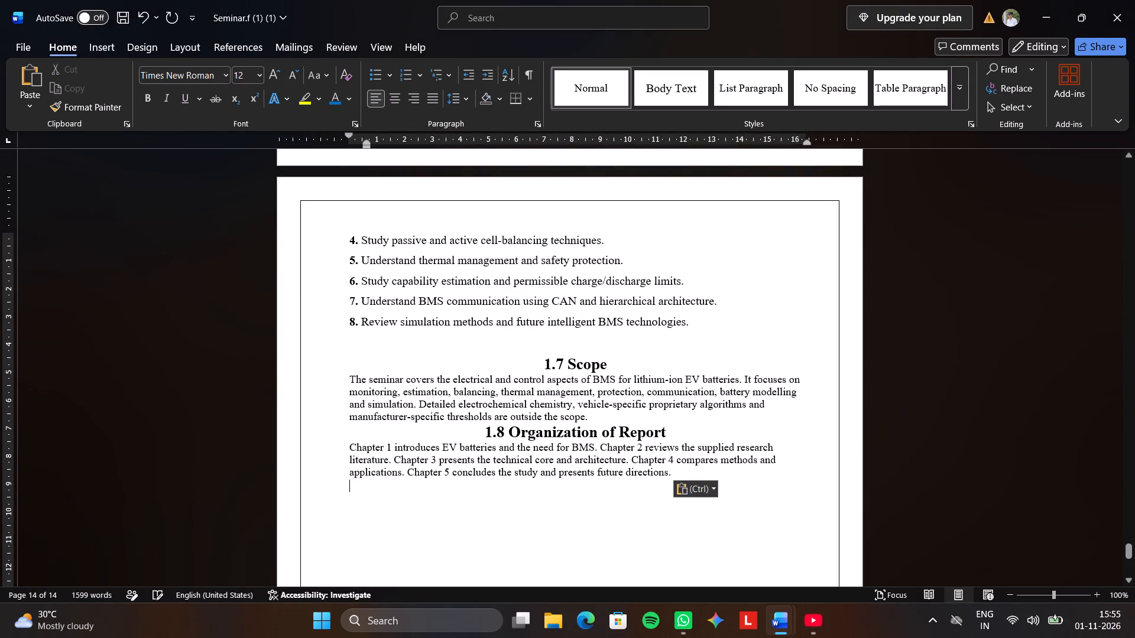
# Align the pasted heading "1.7 Scope" flush with the left margin and insert one blank line below it.
pyautogui.click(537, 364)
pyautogui.click(537, 364)
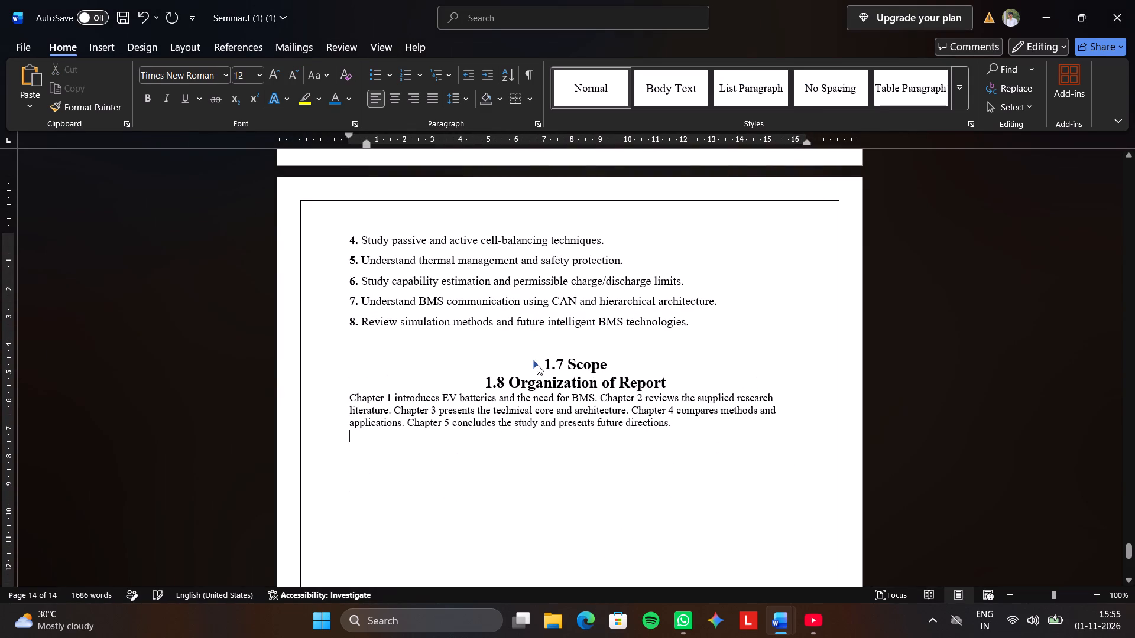
pyautogui.click(521, 358)
pyautogui.press('BackSpace')
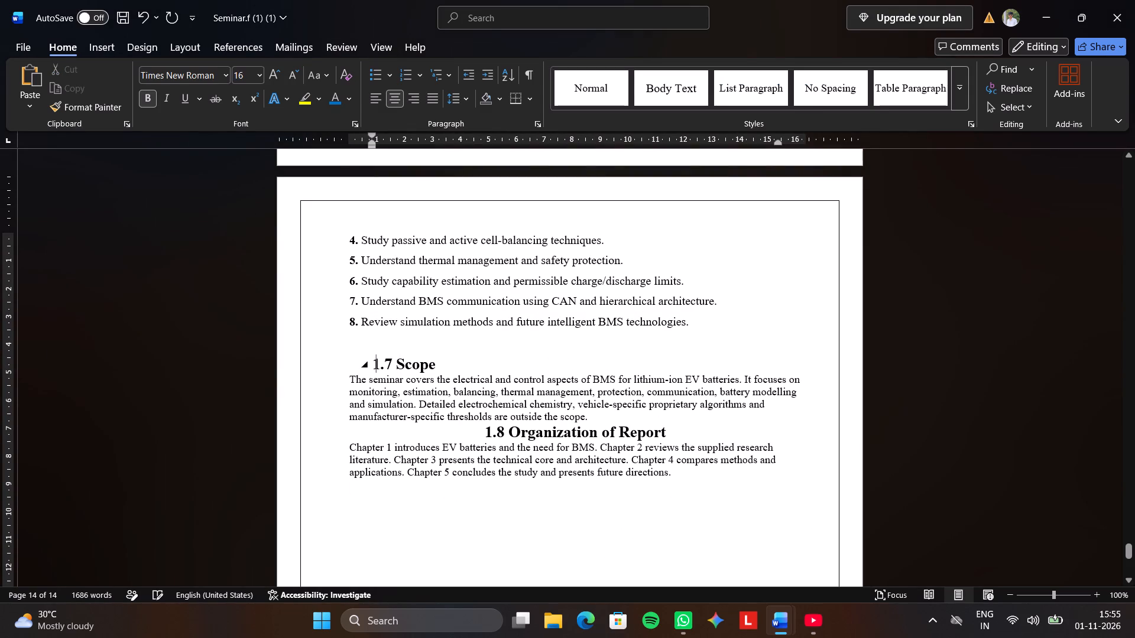
pyautogui.press('BackSpace')
pyautogui.click(504, 356)
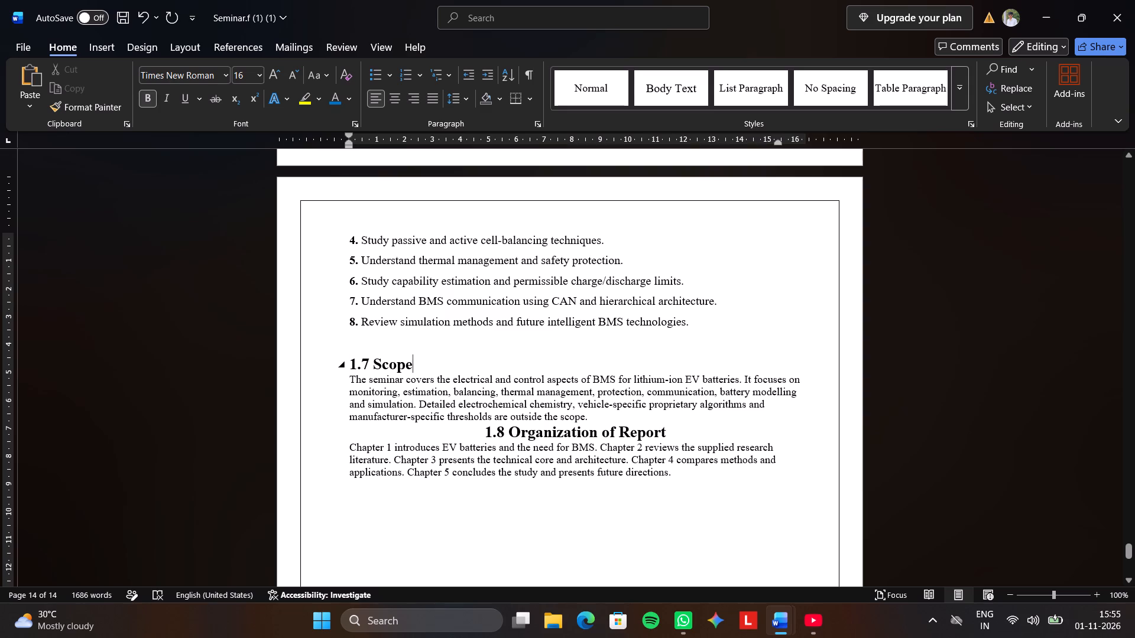
pyautogui.press('Return')
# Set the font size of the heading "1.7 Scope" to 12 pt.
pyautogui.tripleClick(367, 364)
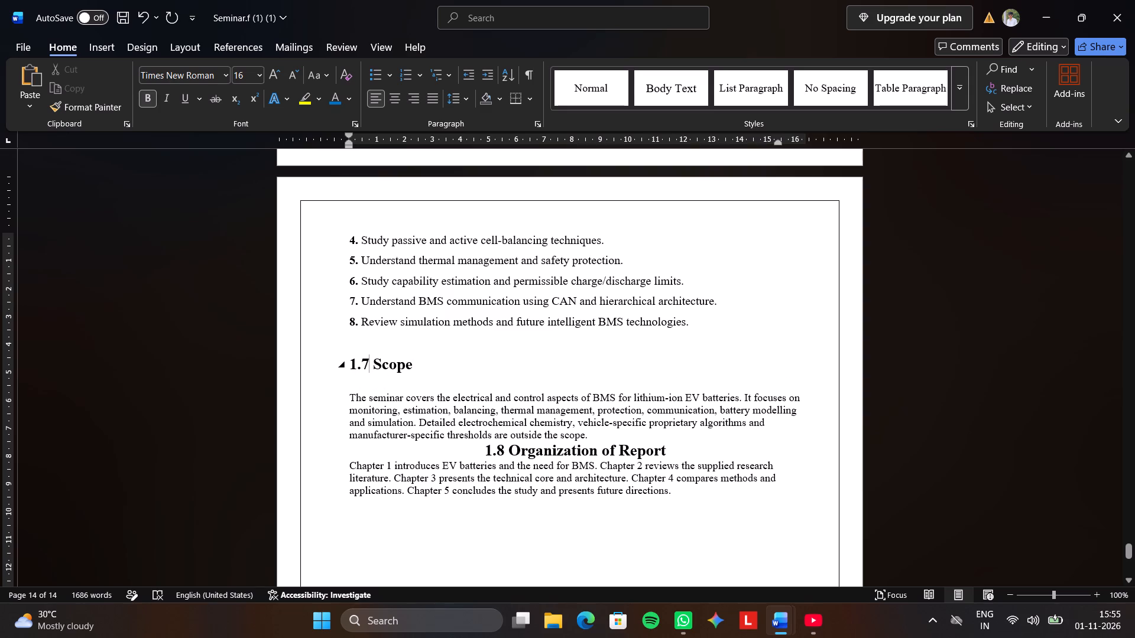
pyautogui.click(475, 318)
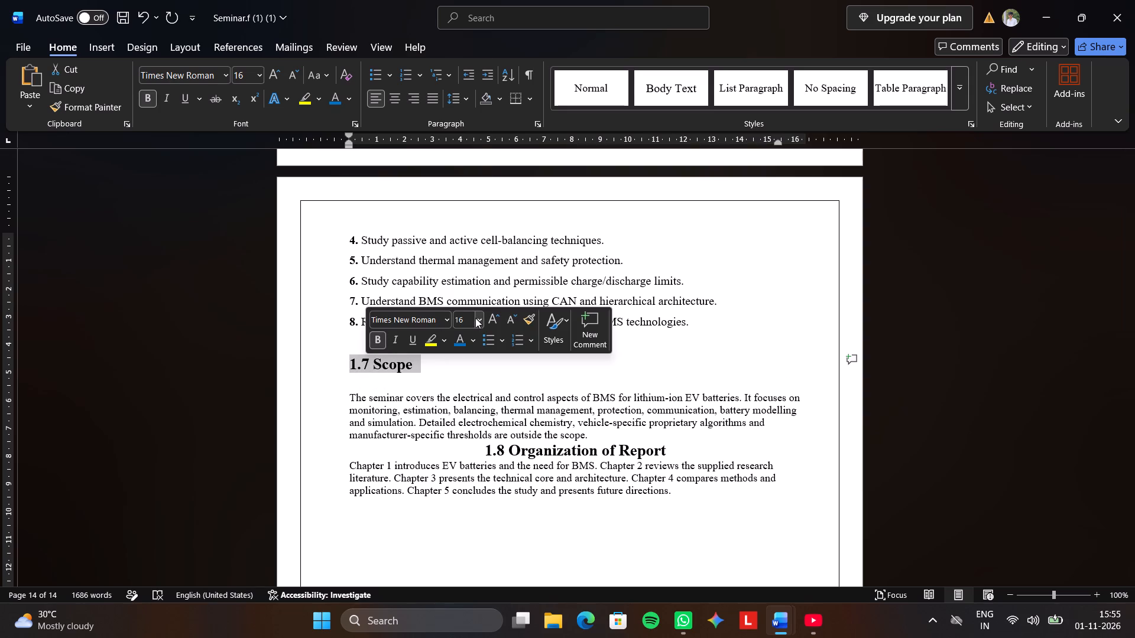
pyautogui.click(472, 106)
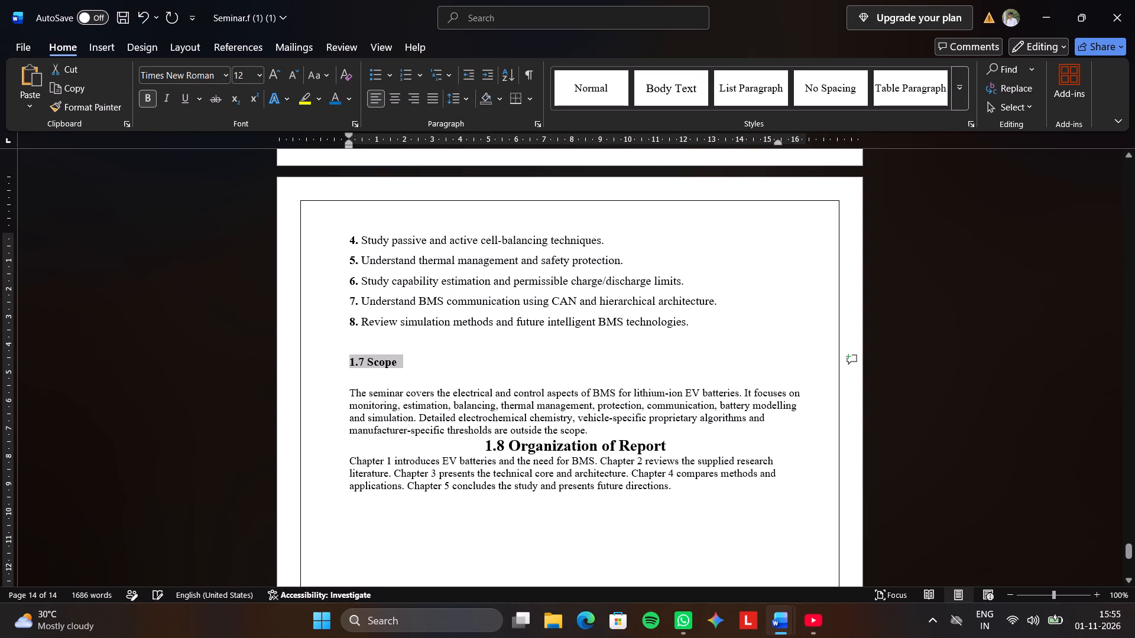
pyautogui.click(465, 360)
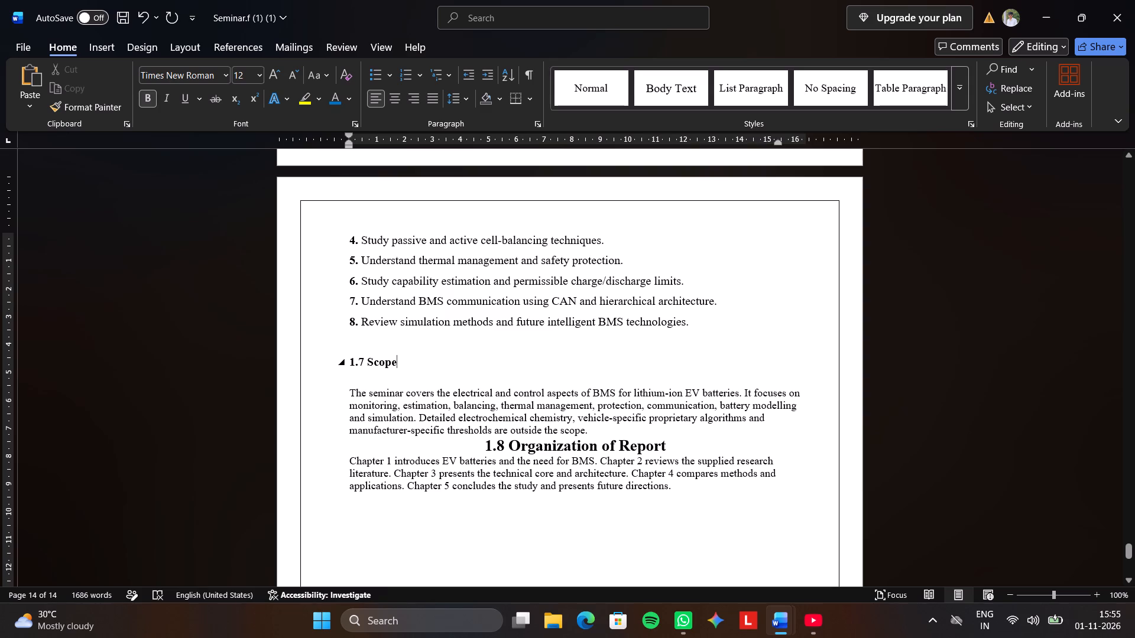
# Set the font size of the heading "1.7 Scope" to 14 pt.
pyautogui.doubleClick(361, 357)
pyautogui.click(360, 358)
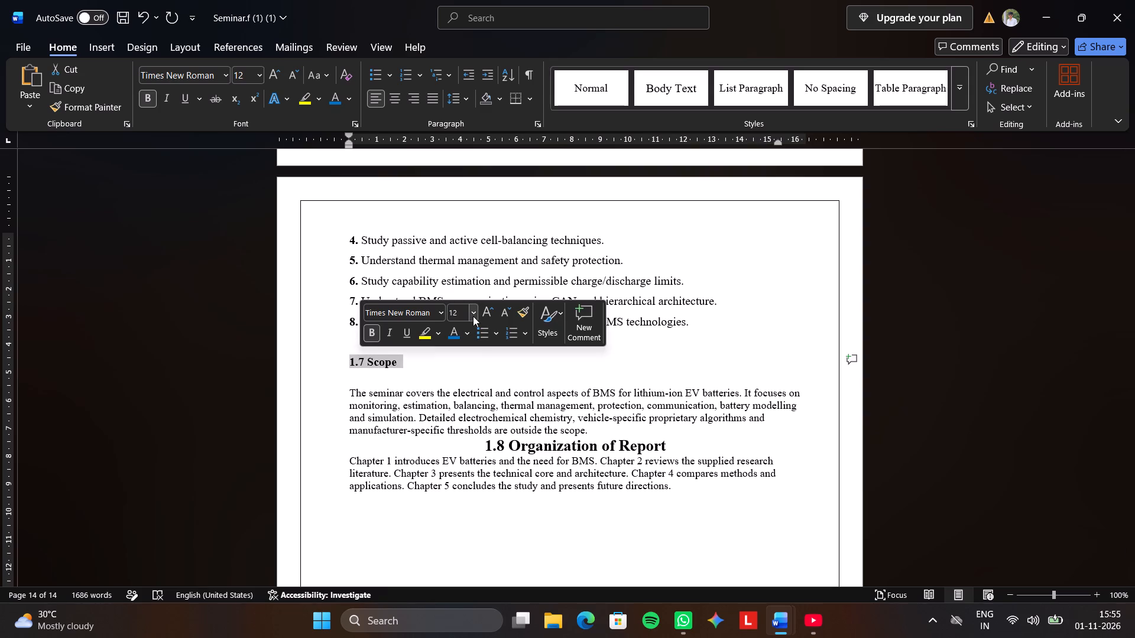
pyautogui.click(473, 316)
pyautogui.click(468, 118)
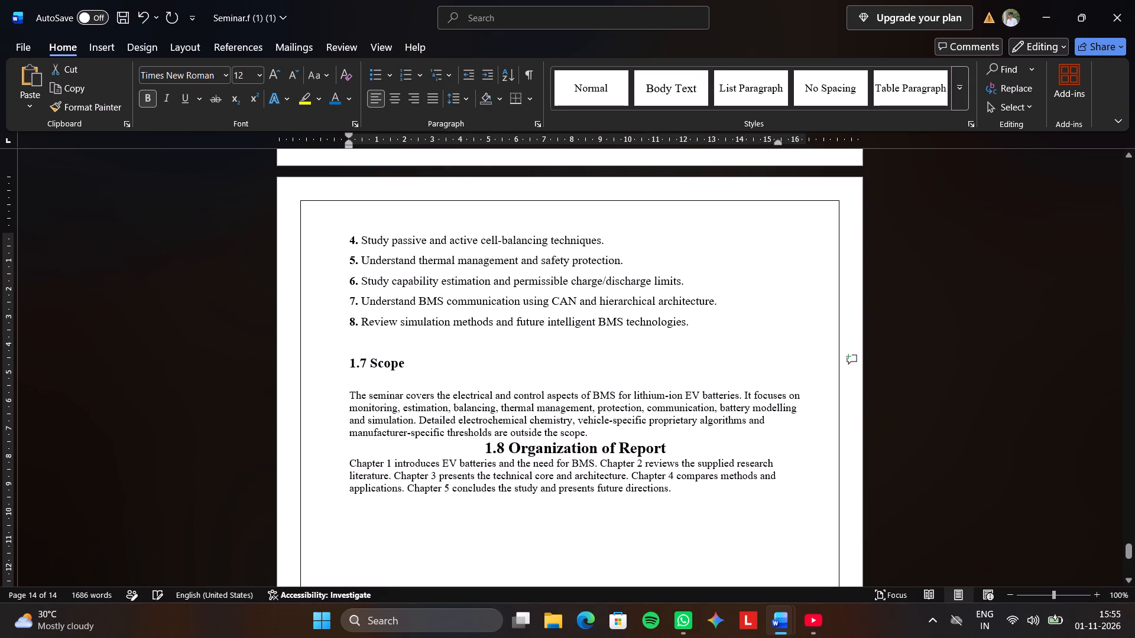
pyautogui.click(468, 363)
# Set the font size of the whole paragraph under 1.7 Scope to 12 pt.
pyautogui.moveTo(350, 391); pyautogui.dragTo(406, 397)
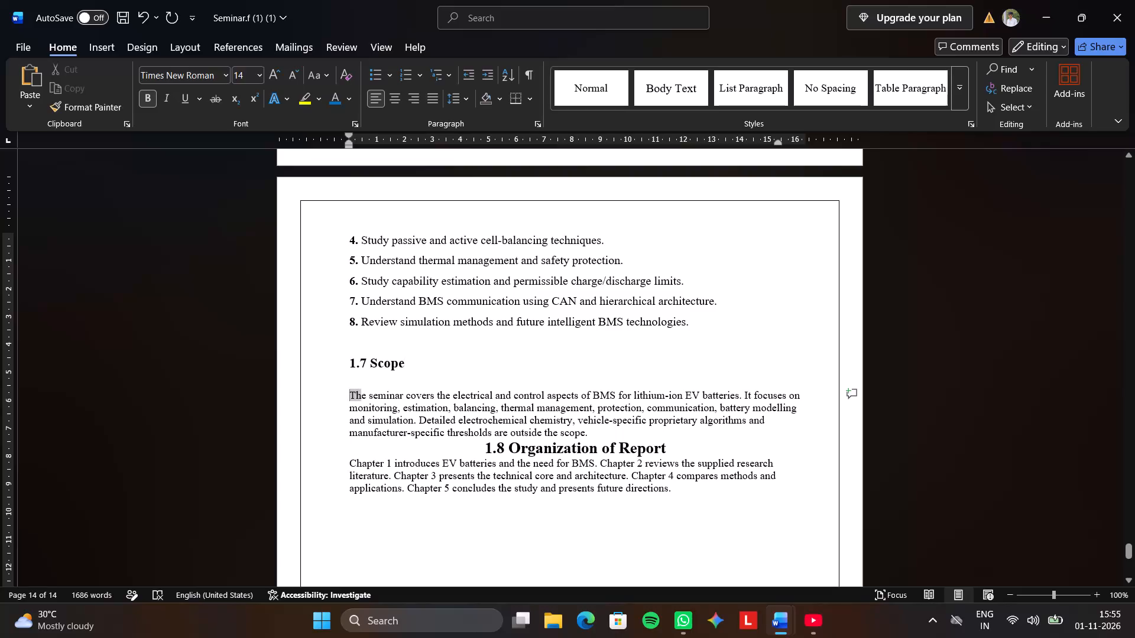
pyautogui.moveTo(406, 397); pyautogui.dragTo(641, 433)
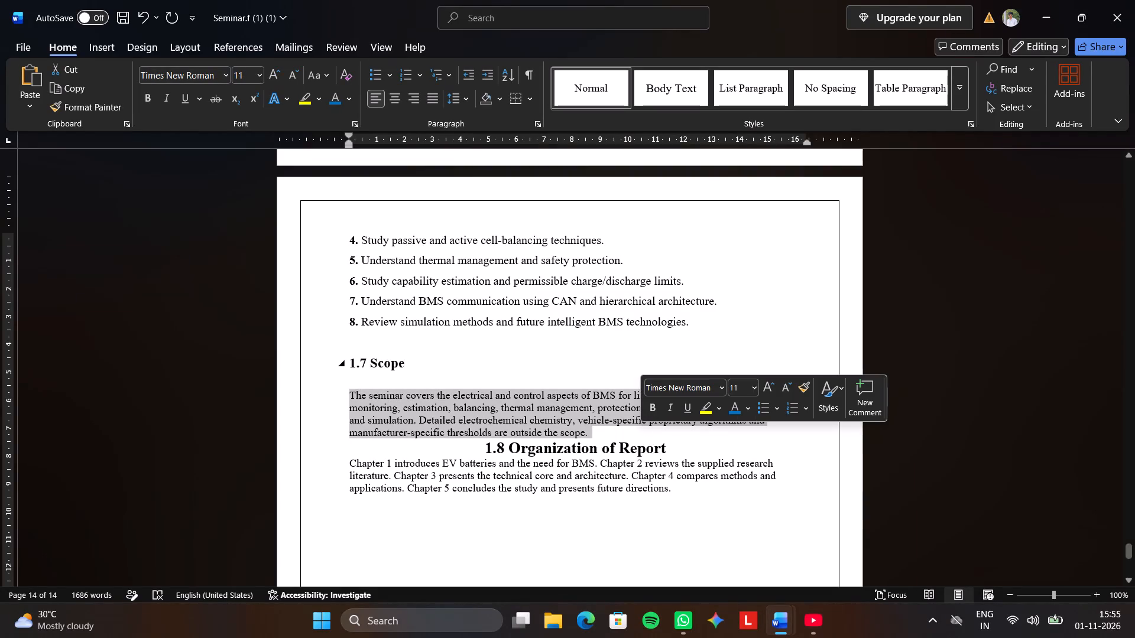
pyautogui.click(746, 387)
pyautogui.click(744, 385)
pyautogui.press('1')
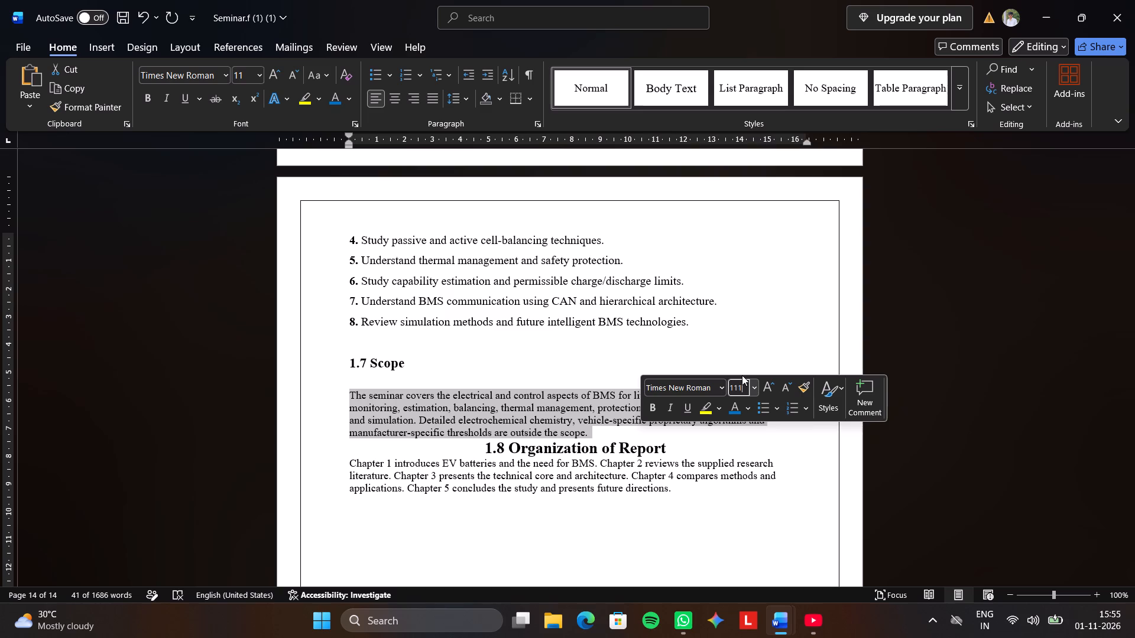
pyautogui.press('BackSpace')
pyautogui.write('12')
pyautogui.press('BackSpace')
pyautogui.press('BackSpace')
pyautogui.press('BackSpace')
pyautogui.press('2')
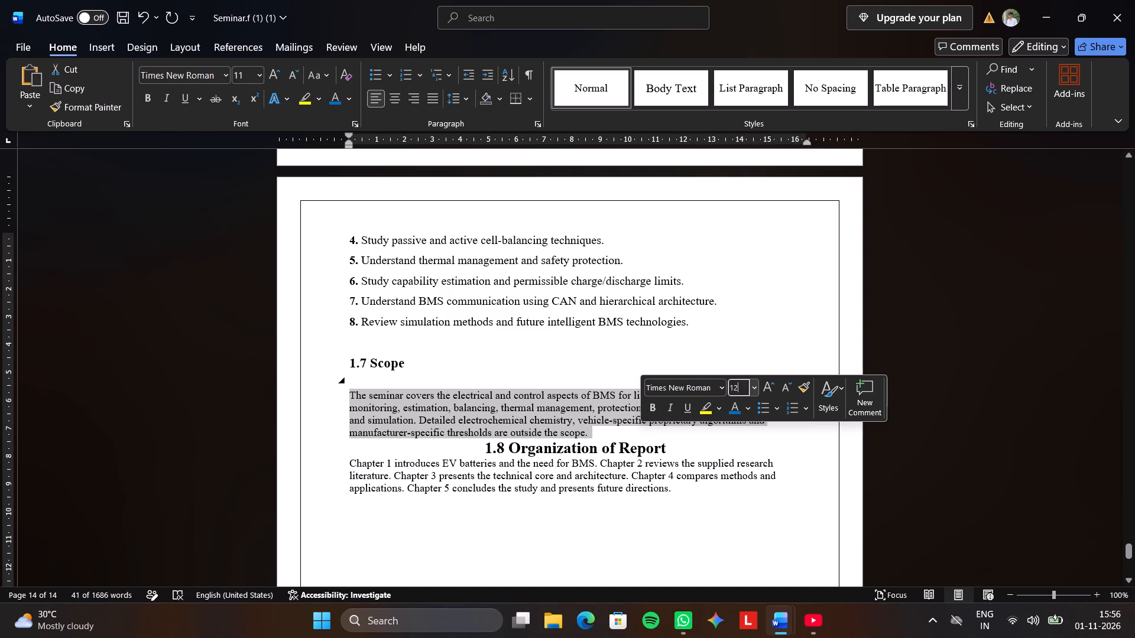
pyautogui.click(743, 383)
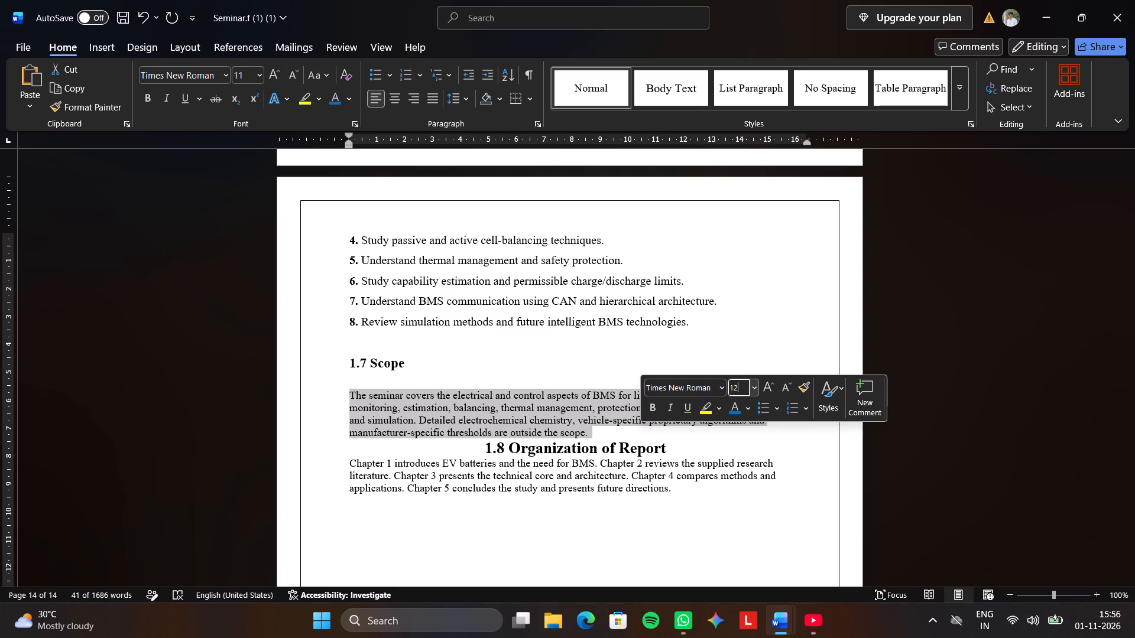
pyautogui.click(753, 385)
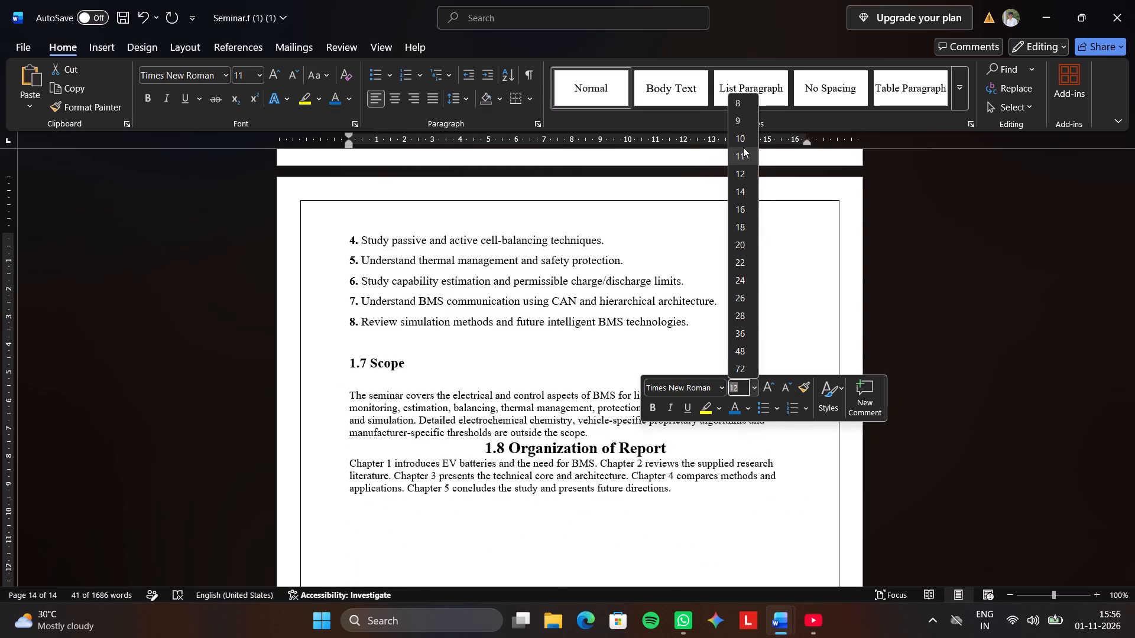
pyautogui.click(744, 166)
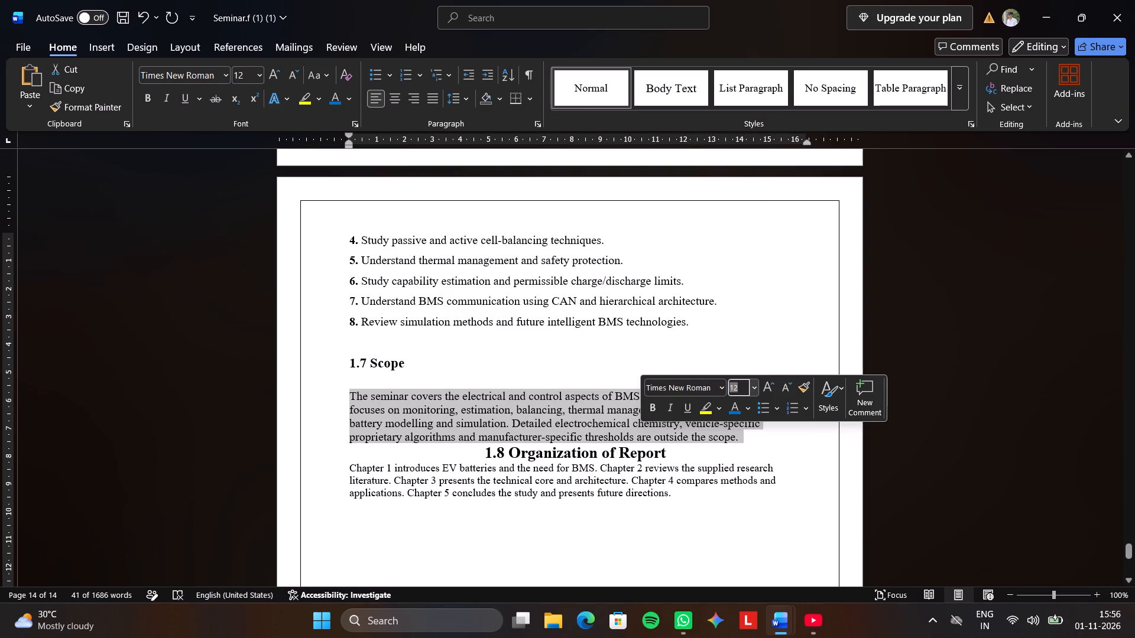
# Set the line spacing of the 1.7 Scope paragraph to 1.5.
pyautogui.click(462, 101)
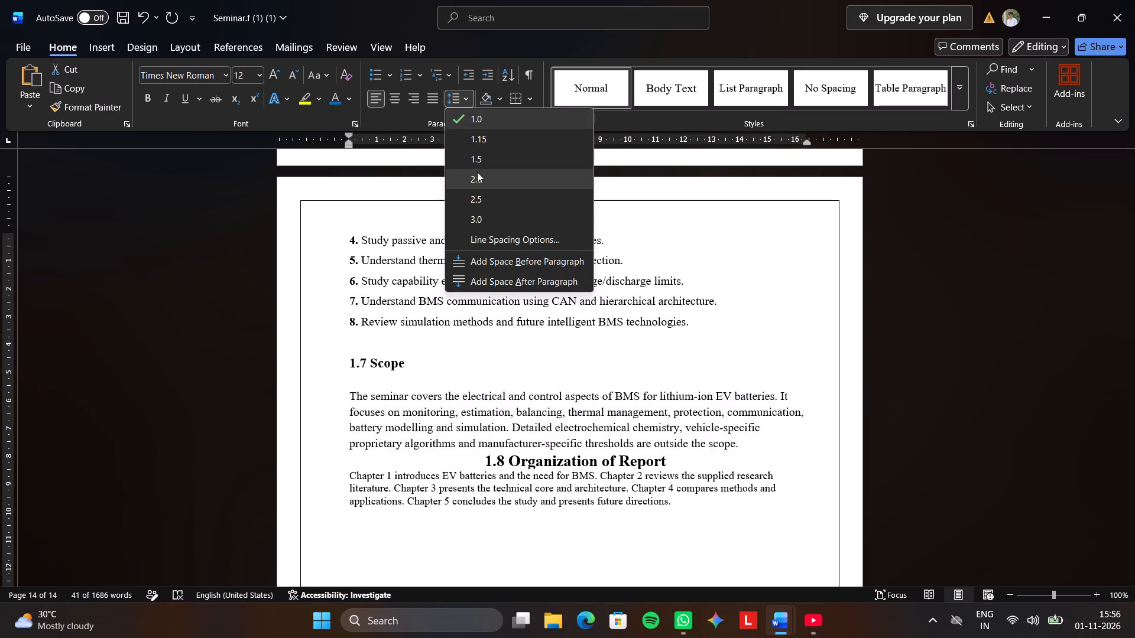
pyautogui.click(479, 164)
pyautogui.click(695, 466)
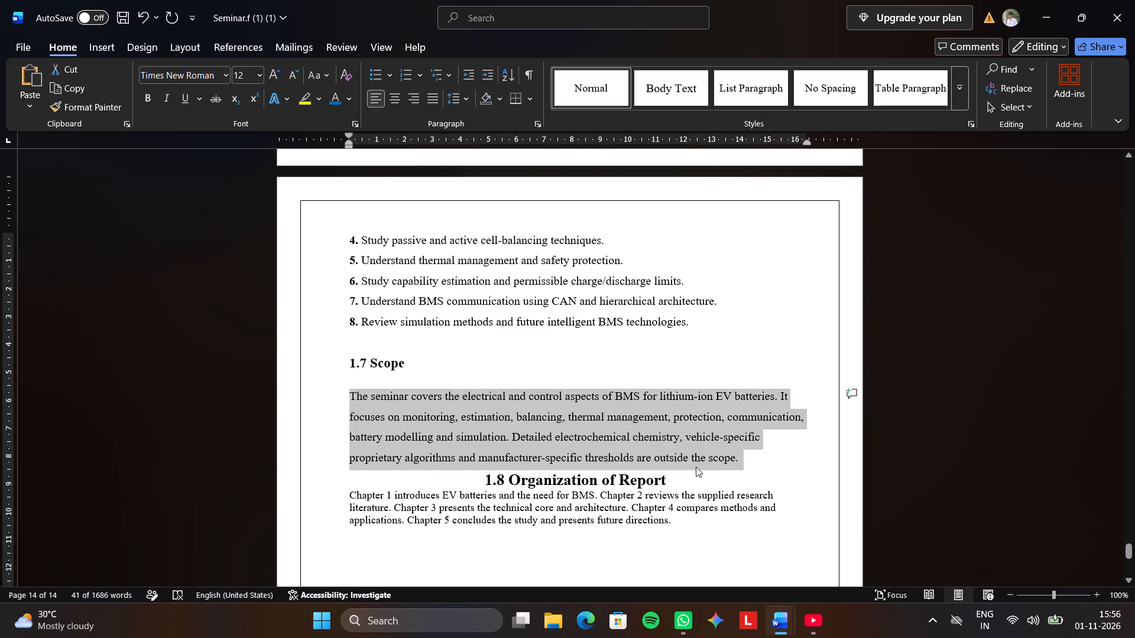
# Remove the centring and indent from the heading "1.8 Organization of Report" so it aligns with the left margin.
pyautogui.click(459, 476)
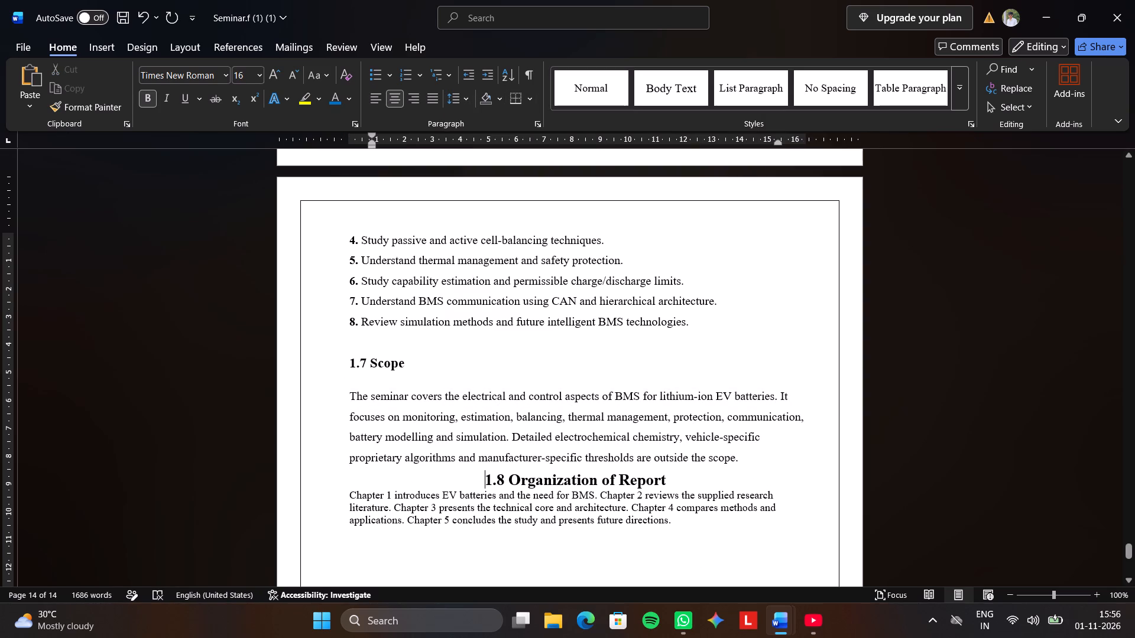
pyautogui.press('BackSpace')
pyautogui.press('BackSpace')
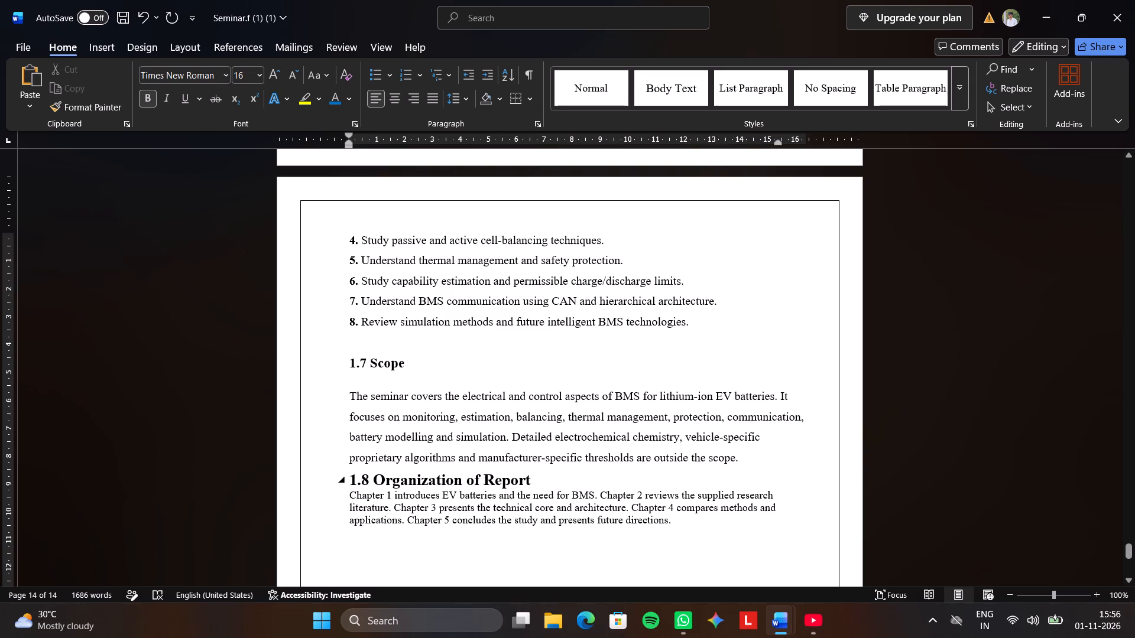
# Set the font size of the heading "1.8 Organization of Report" to 12 pt.
pyautogui.click(381, 475)
pyautogui.doubleClick(381, 475)
pyautogui.doubleClick(381, 475)
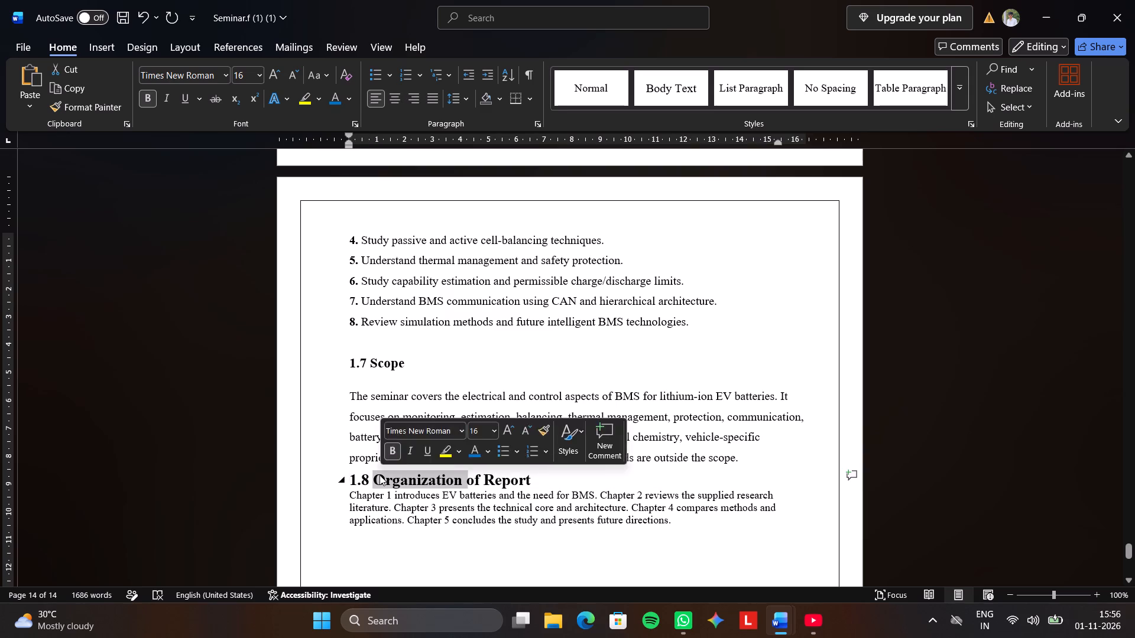
pyautogui.click(380, 475)
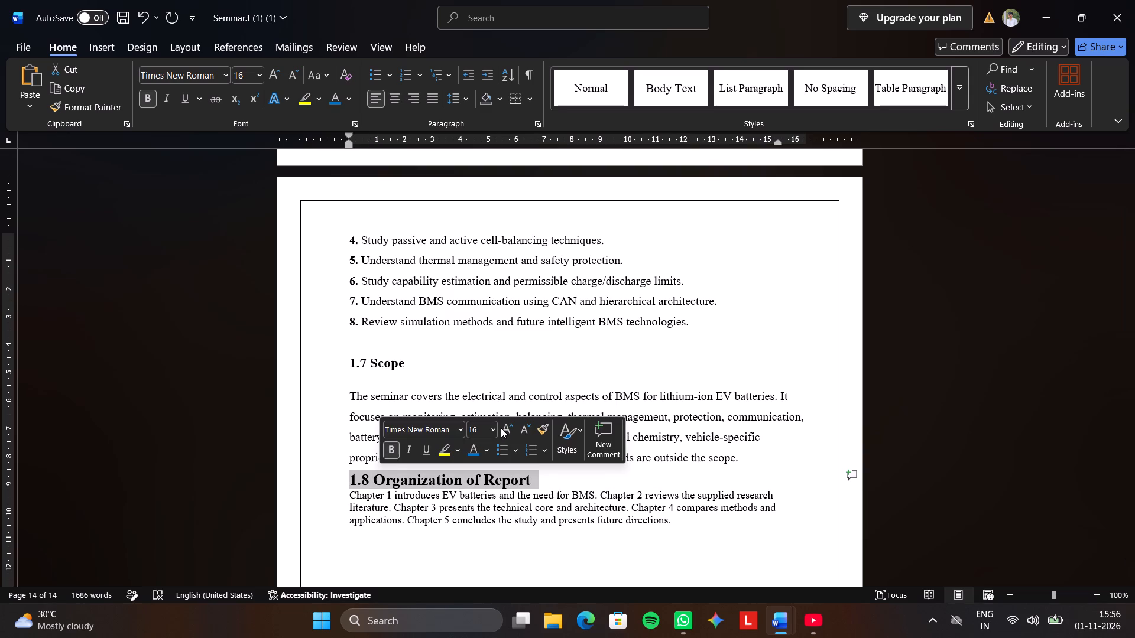
pyautogui.click(497, 428)
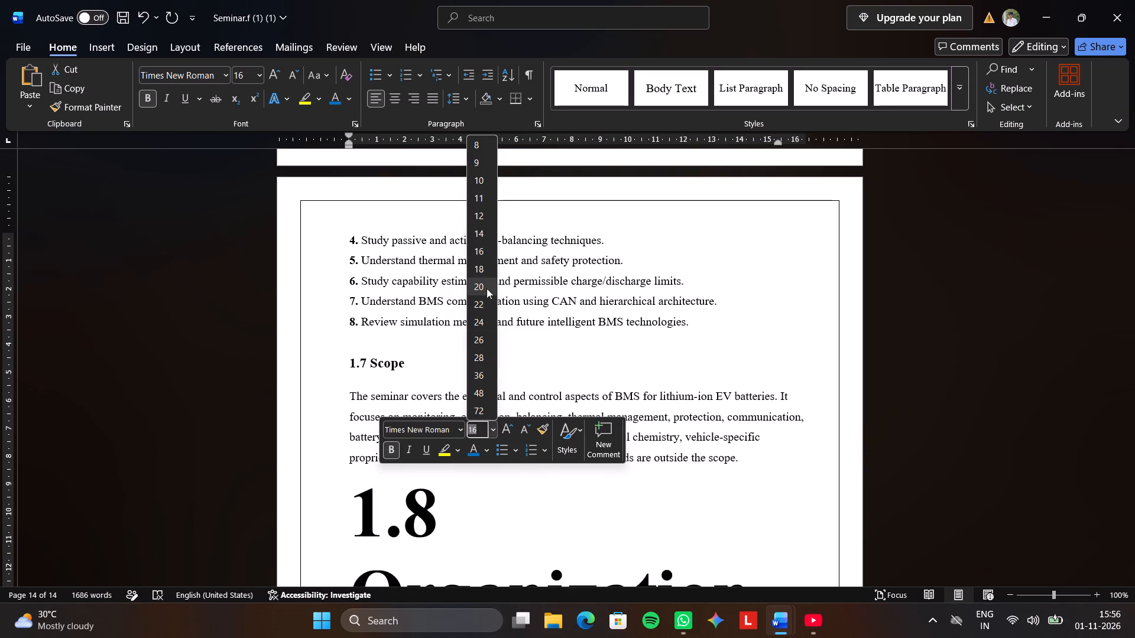
pyautogui.click(489, 214)
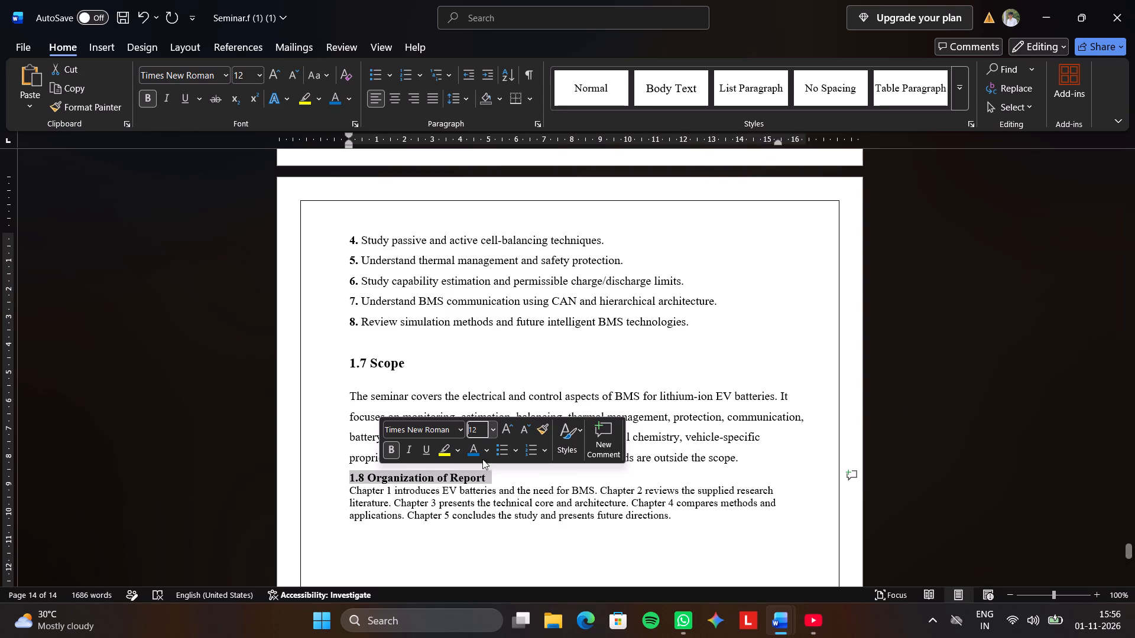
pyautogui.click(492, 431)
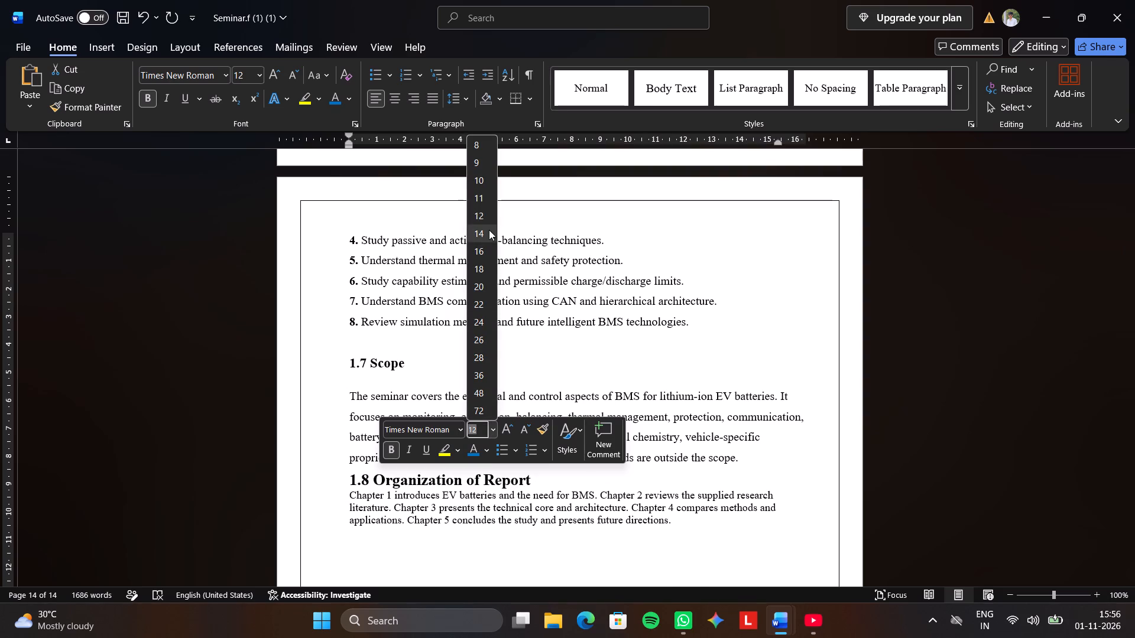
pyautogui.click(489, 220)
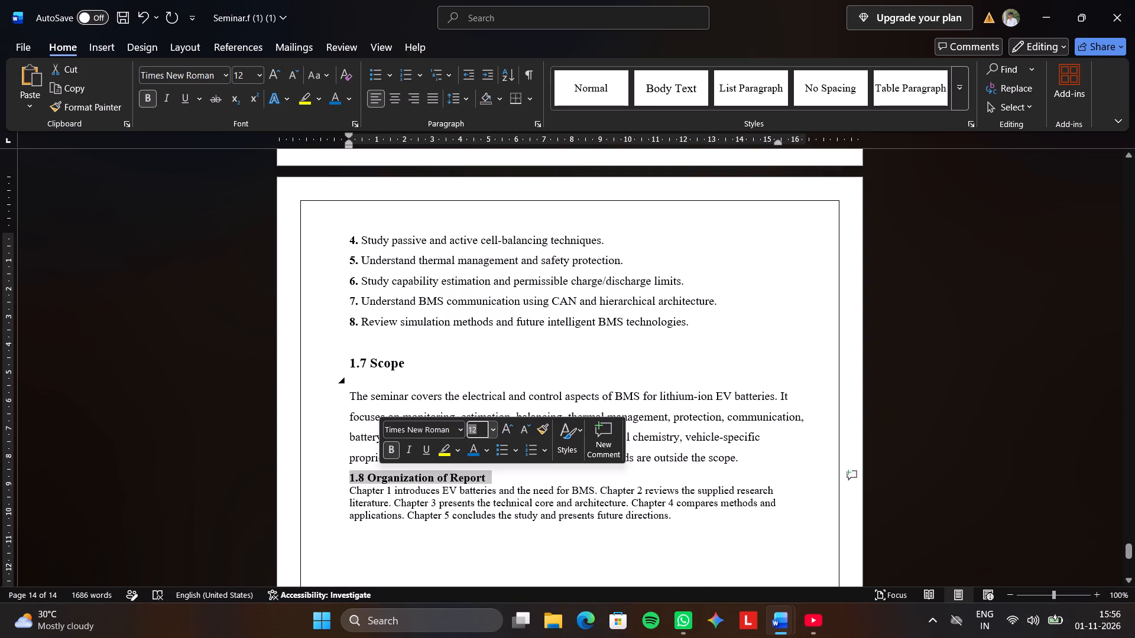
# Insert one blank line below the heading "1.8 Organization of Report".
pyautogui.click(498, 471)
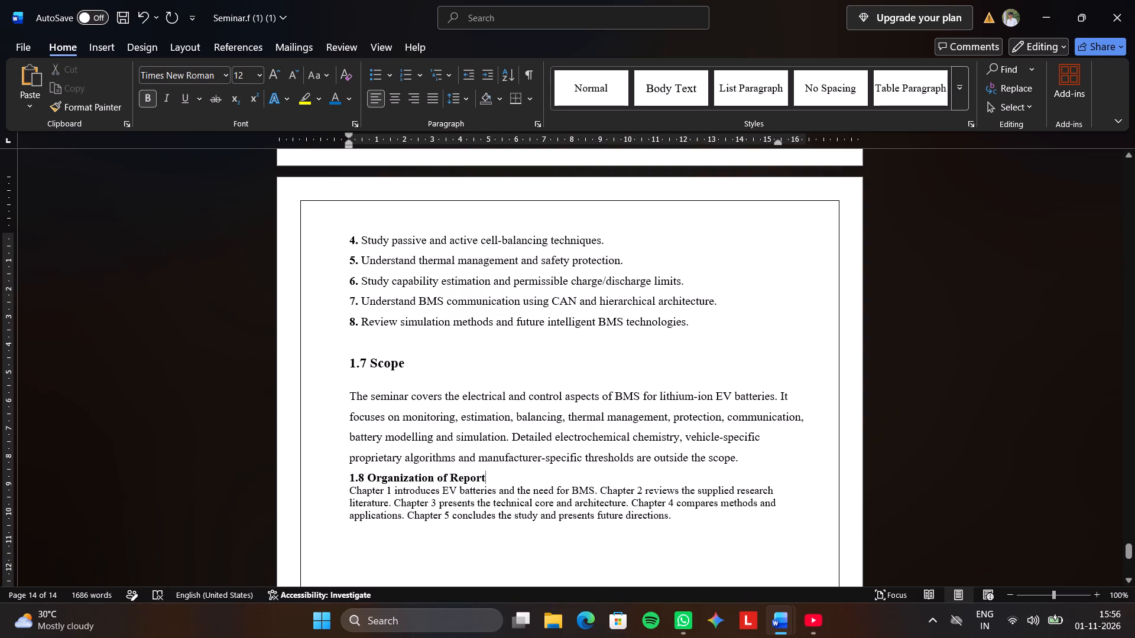
pyautogui.press('Return')
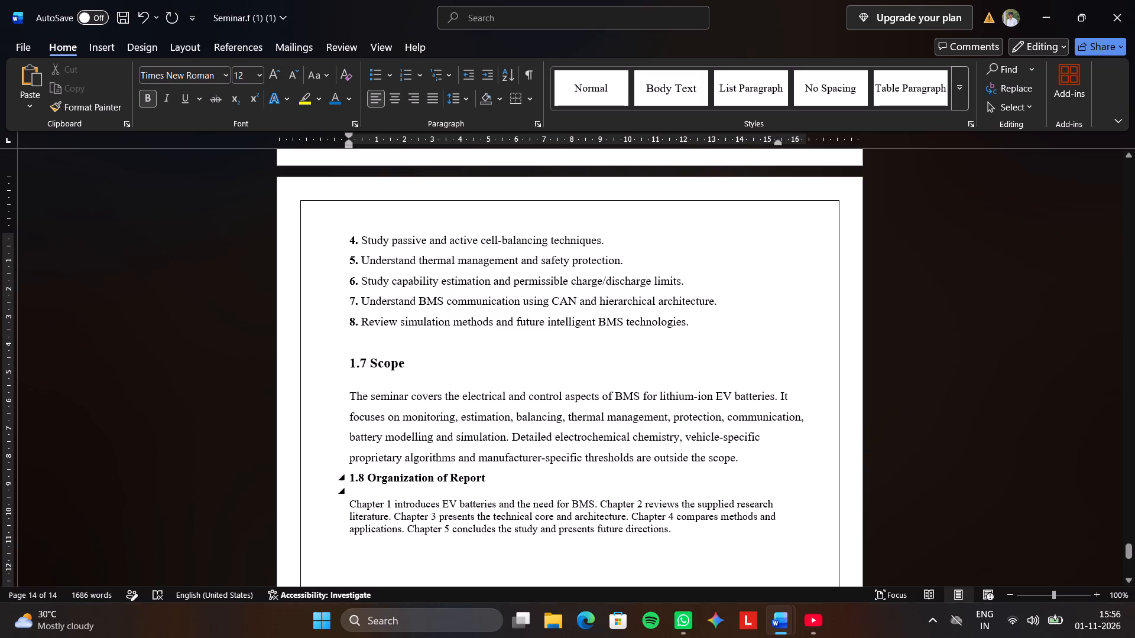
# Set the section 1.8 paragraph beginning "Chapter 1 introduces EV batteries" to 12 pt with 1.5 line spacing.
pyautogui.tripleClick(354, 507)
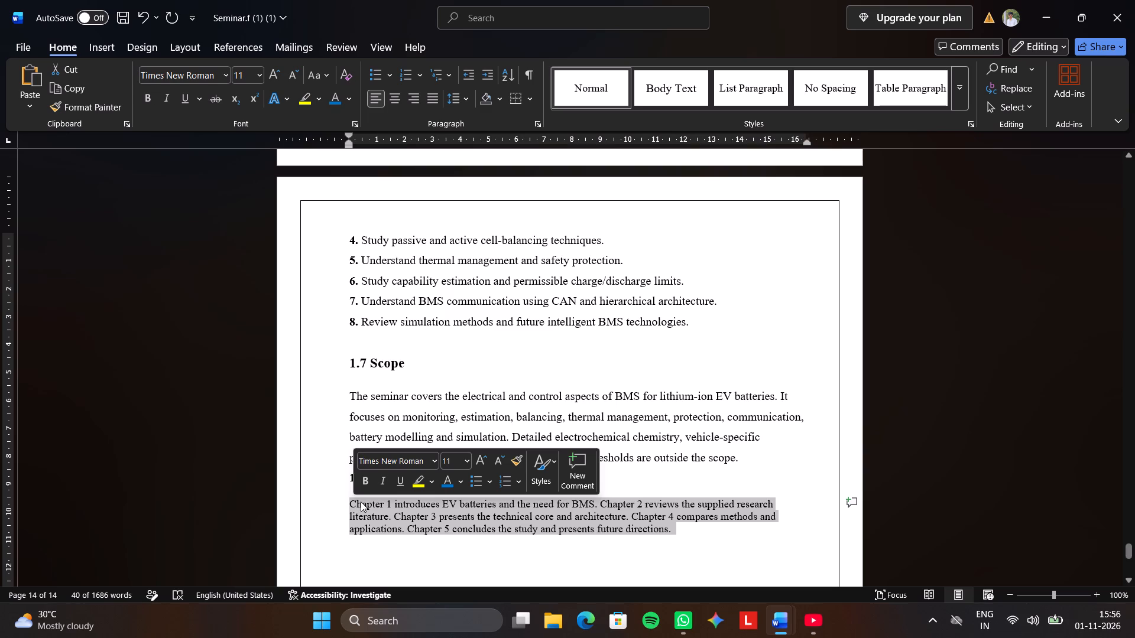
pyautogui.click(465, 457)
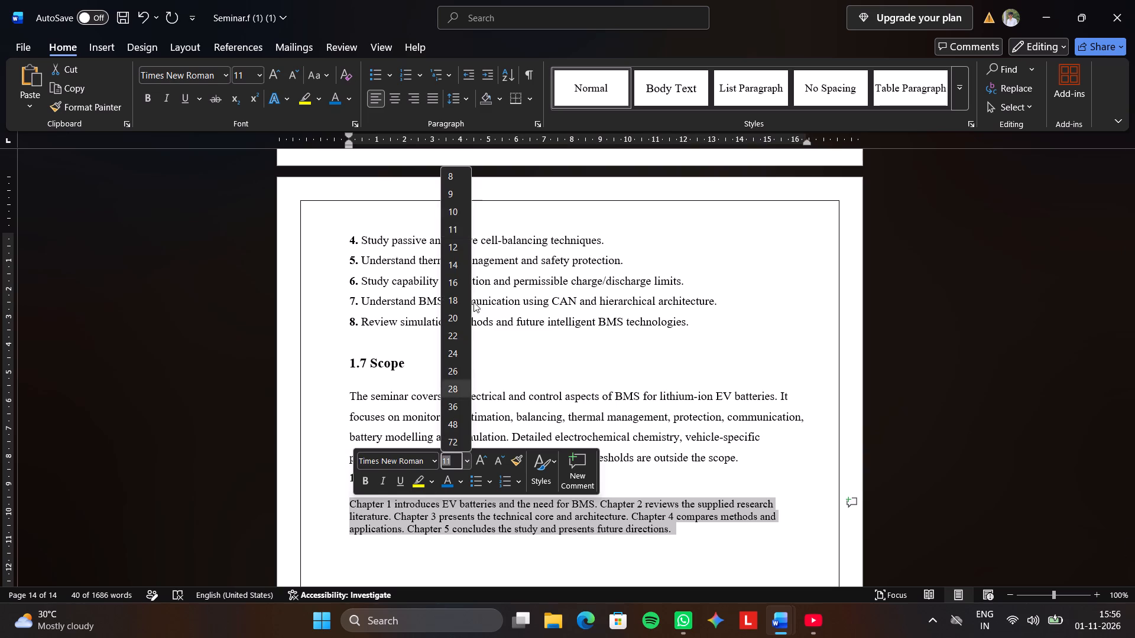
pyautogui.click(450, 243)
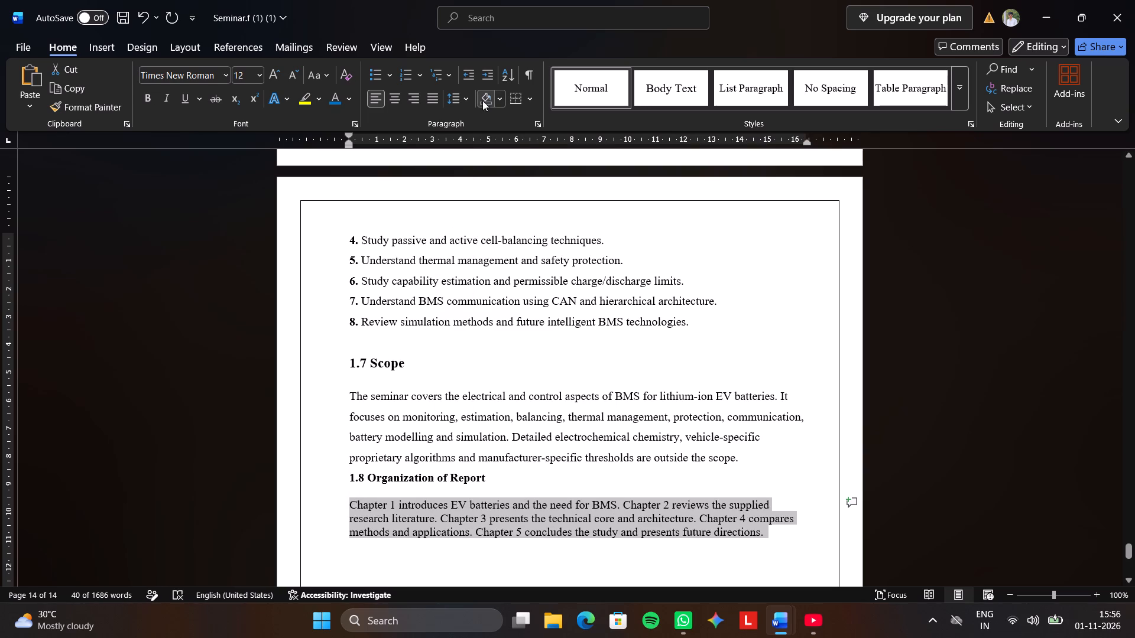
pyautogui.click(466, 94)
pyautogui.click(472, 162)
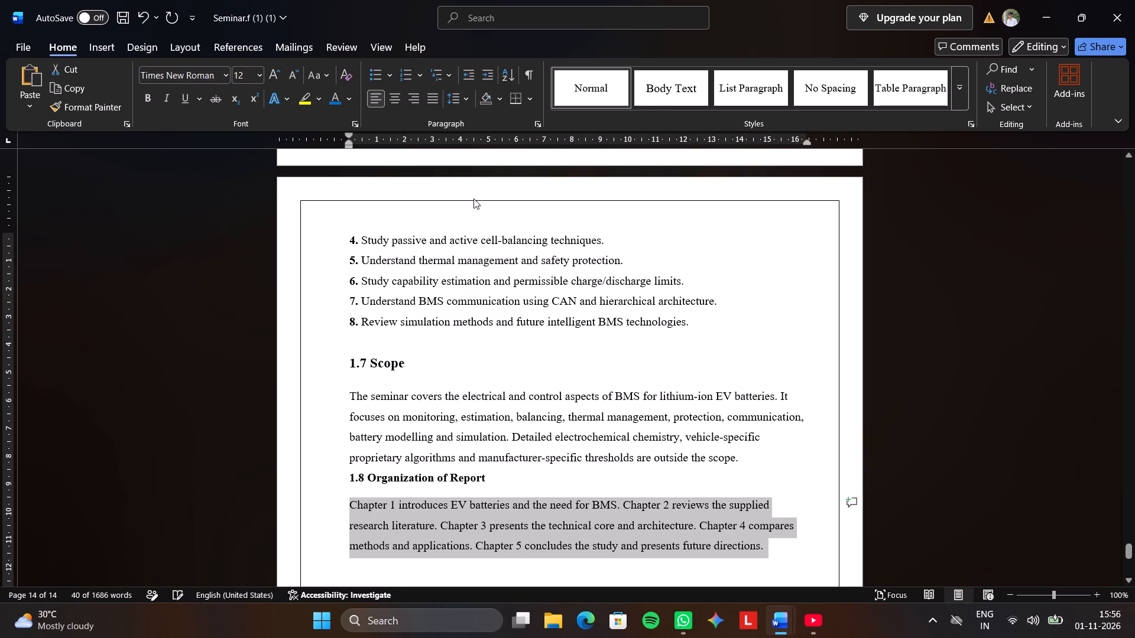
pyautogui.click(523, 493)
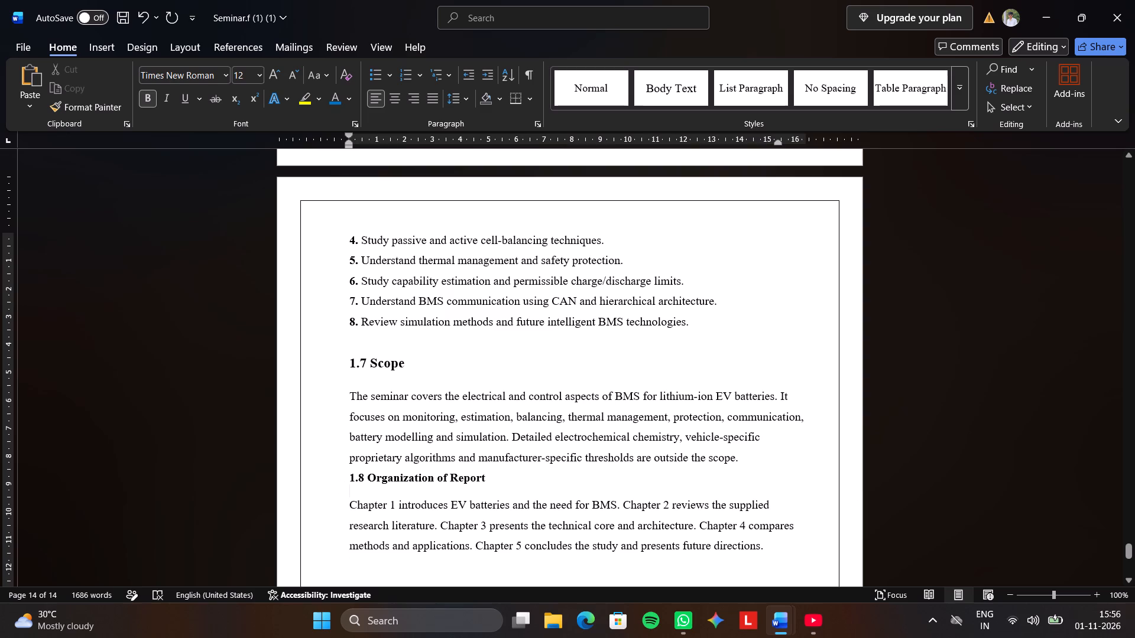
# Split the section 1.8 paragraph so each sentence from Chapter 1 through Chapter 5 starts on its own line.
pyautogui.click(622, 503)
pyautogui.press('Return')
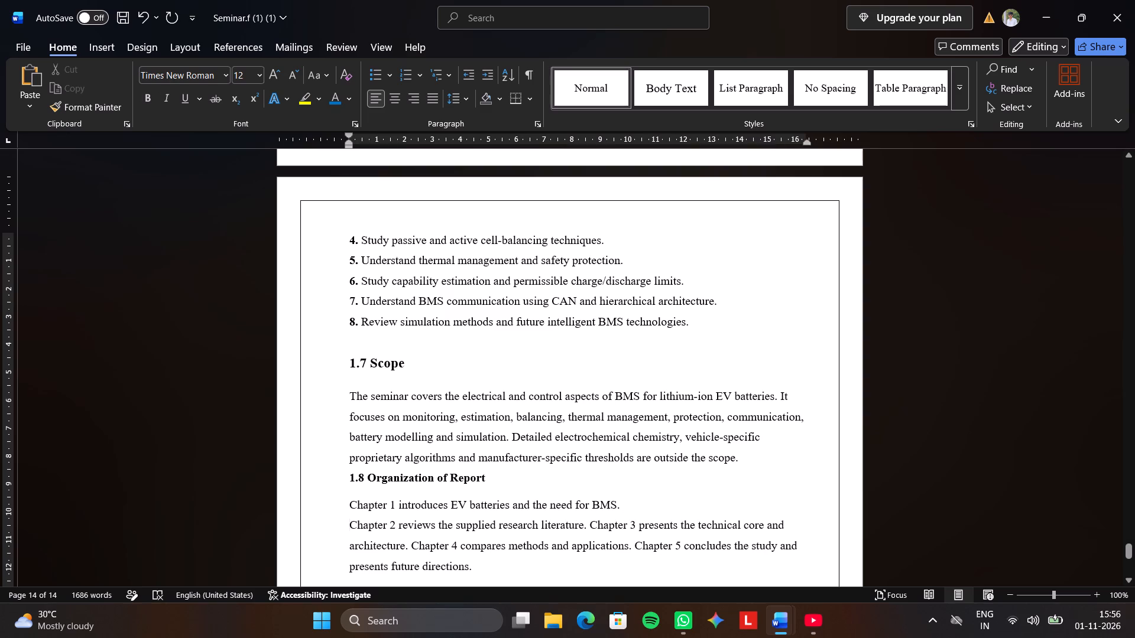
pyautogui.click(587, 525)
pyautogui.press('Return')
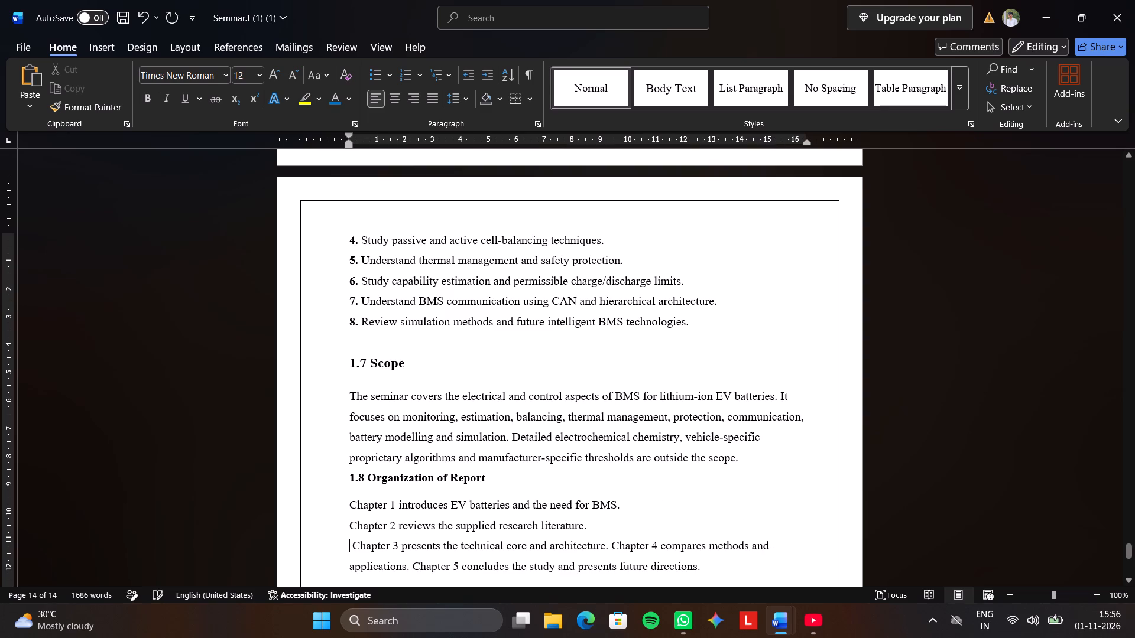
pyautogui.click(610, 544)
pyautogui.press('Return')
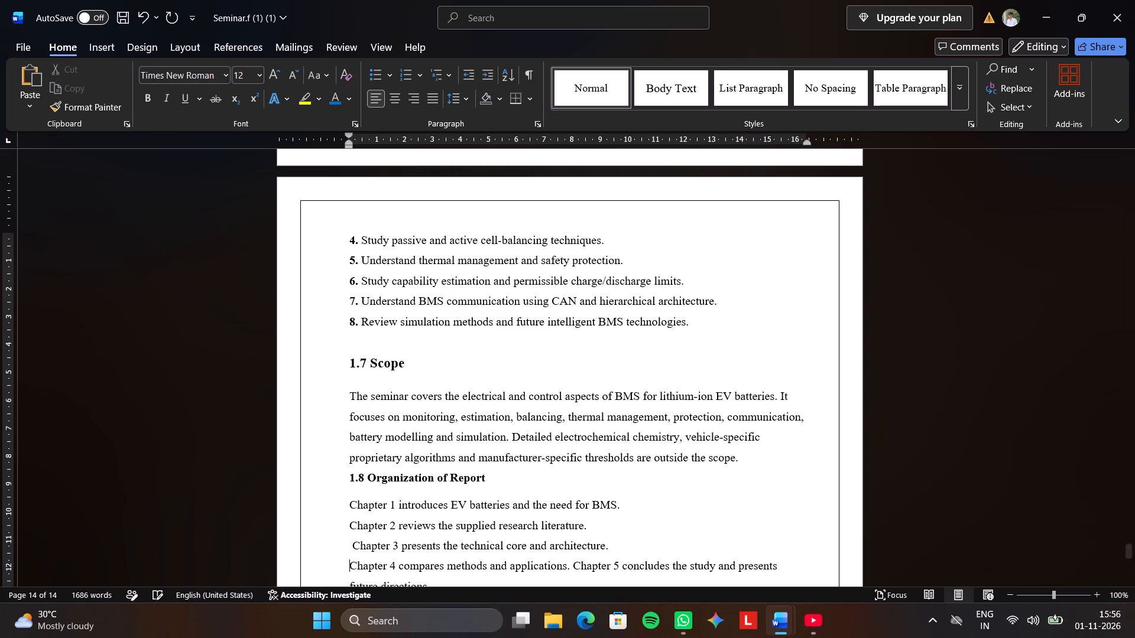
pyautogui.scroll(-2, 610, 544)
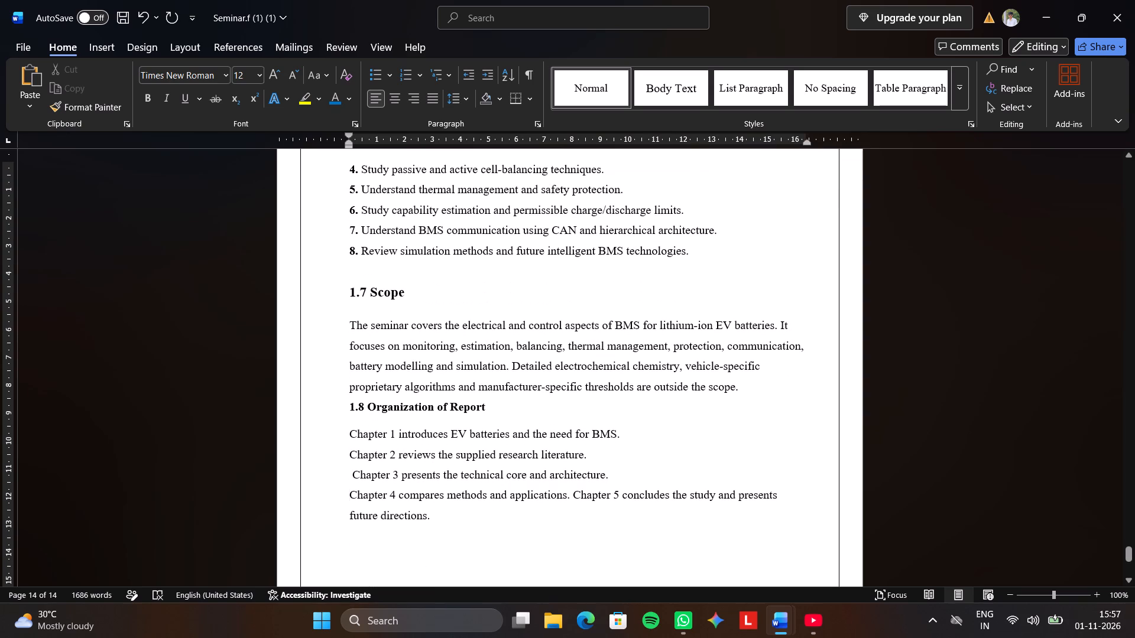
pyautogui.click(571, 493)
pyautogui.press('Return')
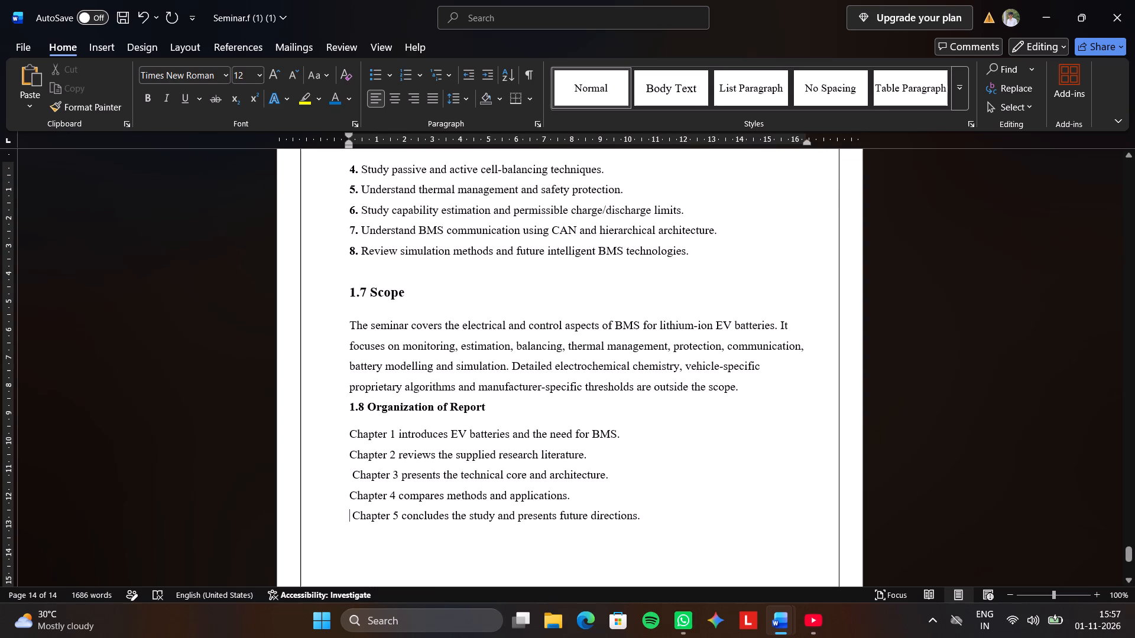
# Remove the leading spaces before the Chapter 5 and Chapter 3 lines in section 1.8, keeping each on its own line.
pyautogui.press('Right')
pyautogui.press('BackSpace')
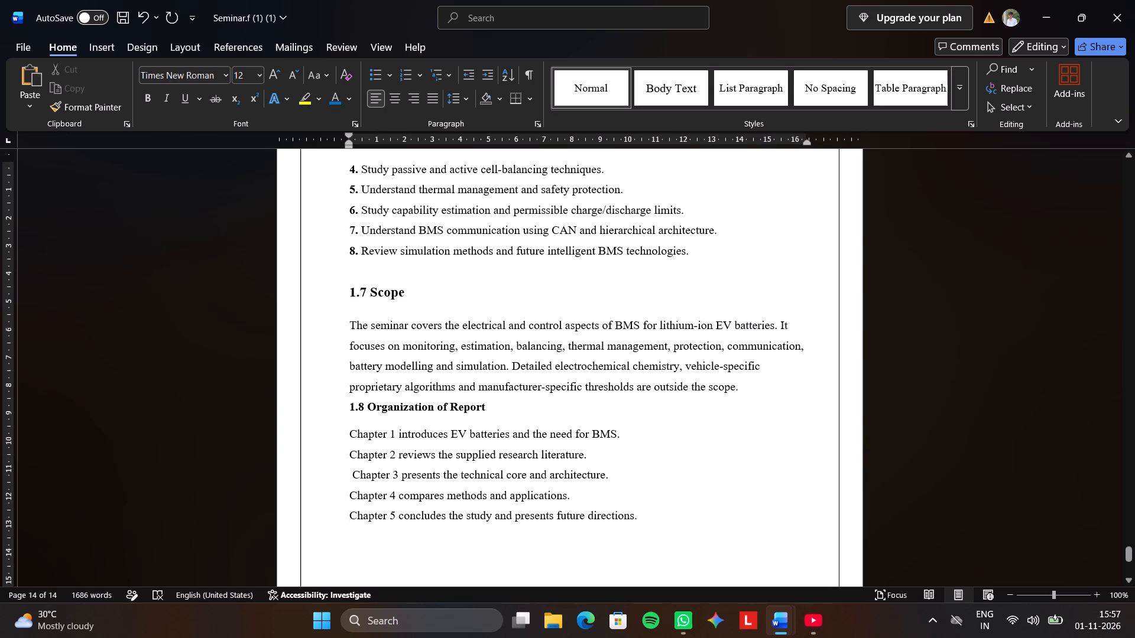
pyautogui.click(351, 475)
pyautogui.press('BackSpace')
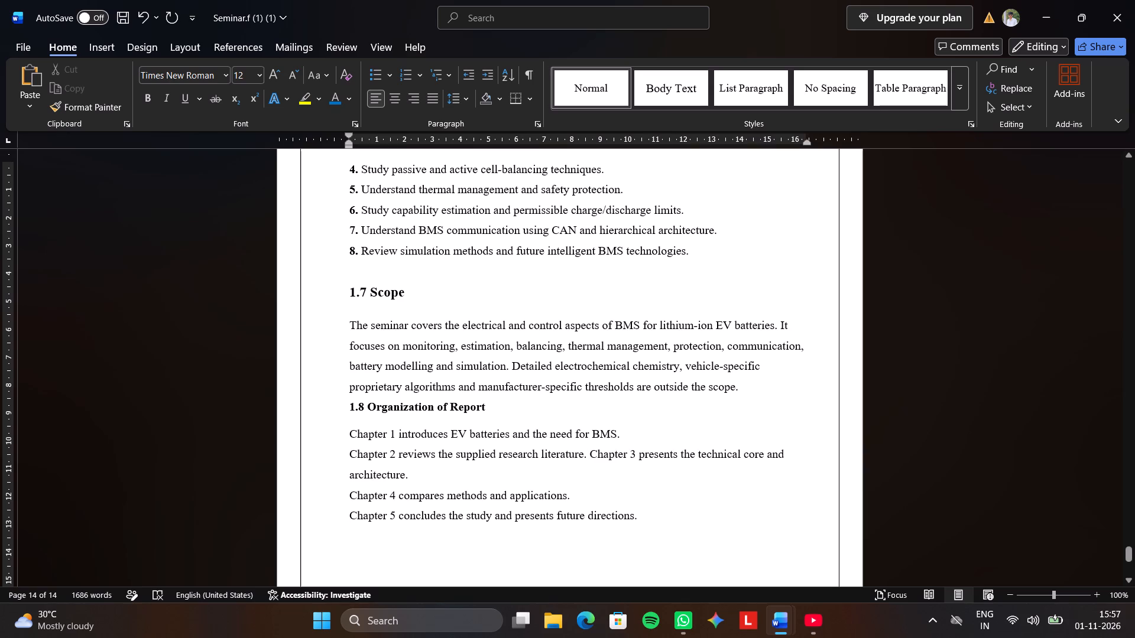
pyautogui.click(592, 454)
pyautogui.press('Return')
# Insert four blank lines after the 1.5 Motivation paragraph to push the heading "1.6 Objectives" onto the next page.
pyautogui.scroll(-2, 592, 445)
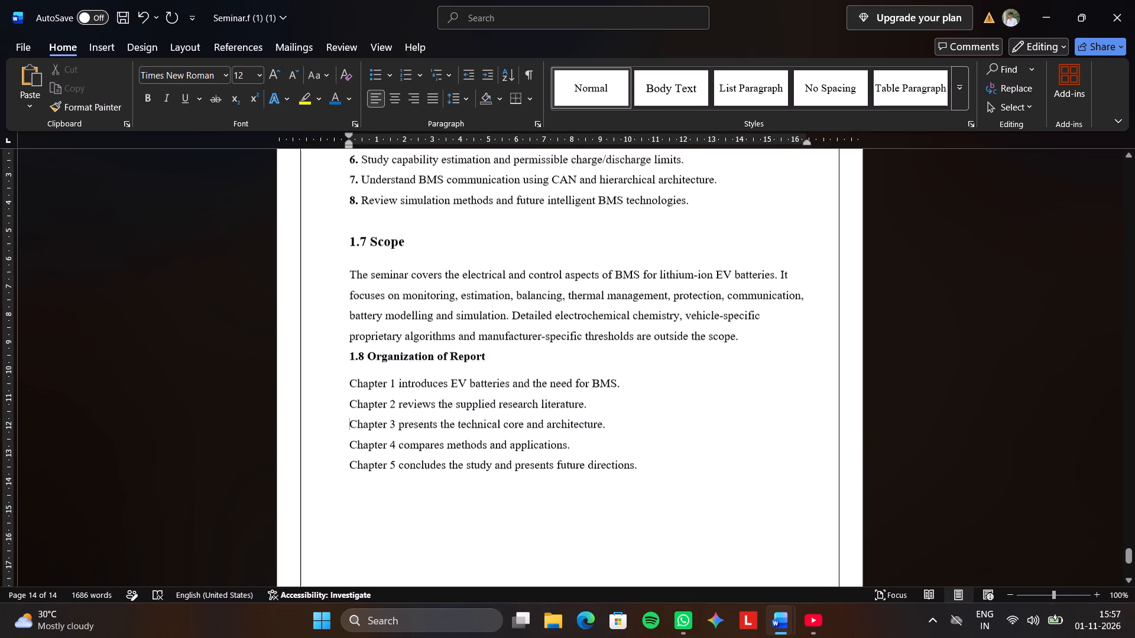
pyautogui.scroll(-1, 601, 449)
pyautogui.scroll(-8, 649, 464)
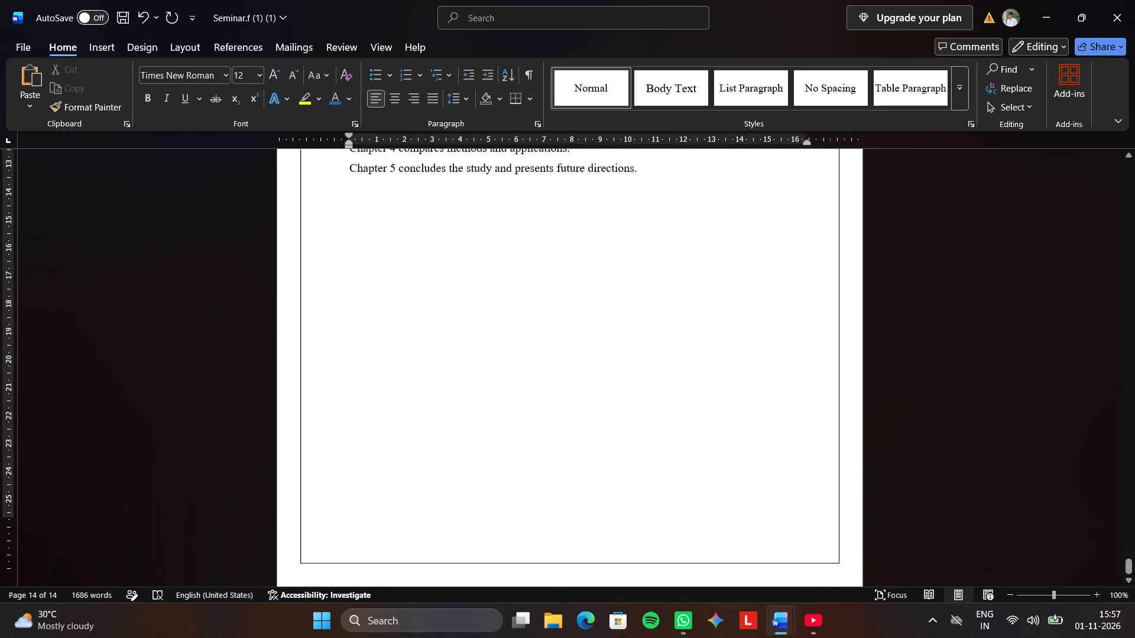
pyautogui.scroll(20, 669, 503)
pyautogui.scroll(3, 669, 503)
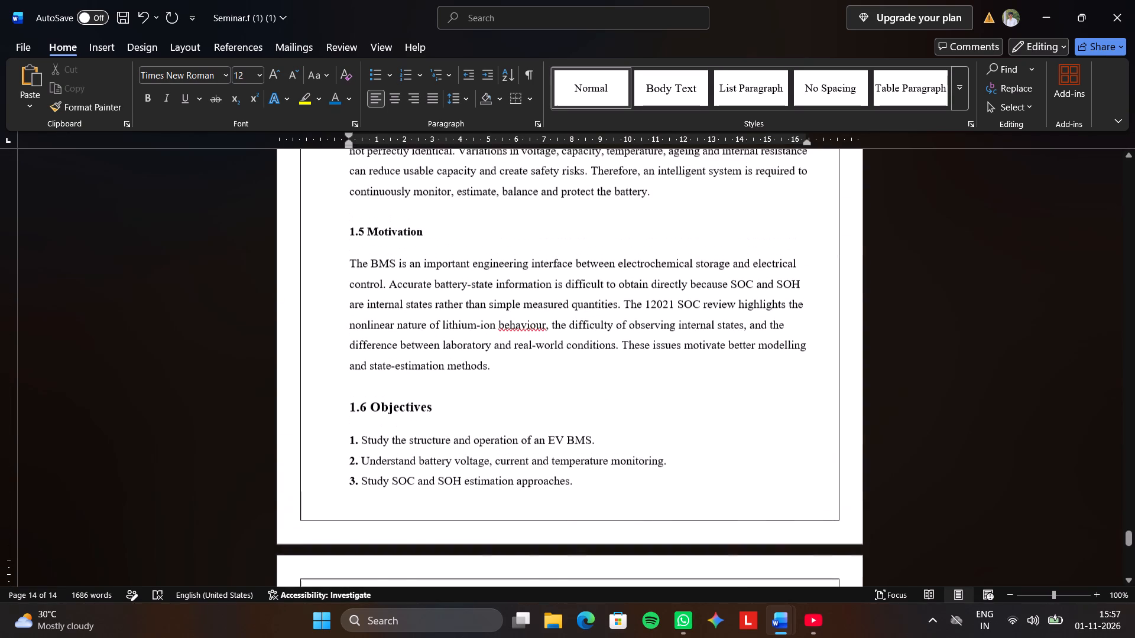
pyautogui.click(336, 404)
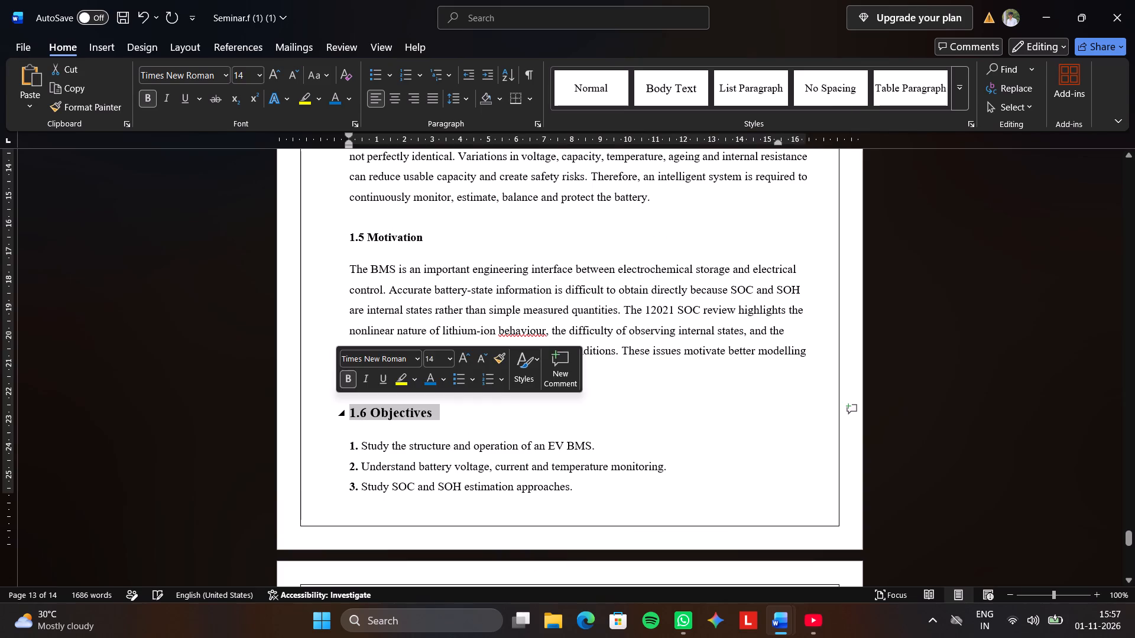
pyautogui.click(333, 408)
pyautogui.click(482, 404)
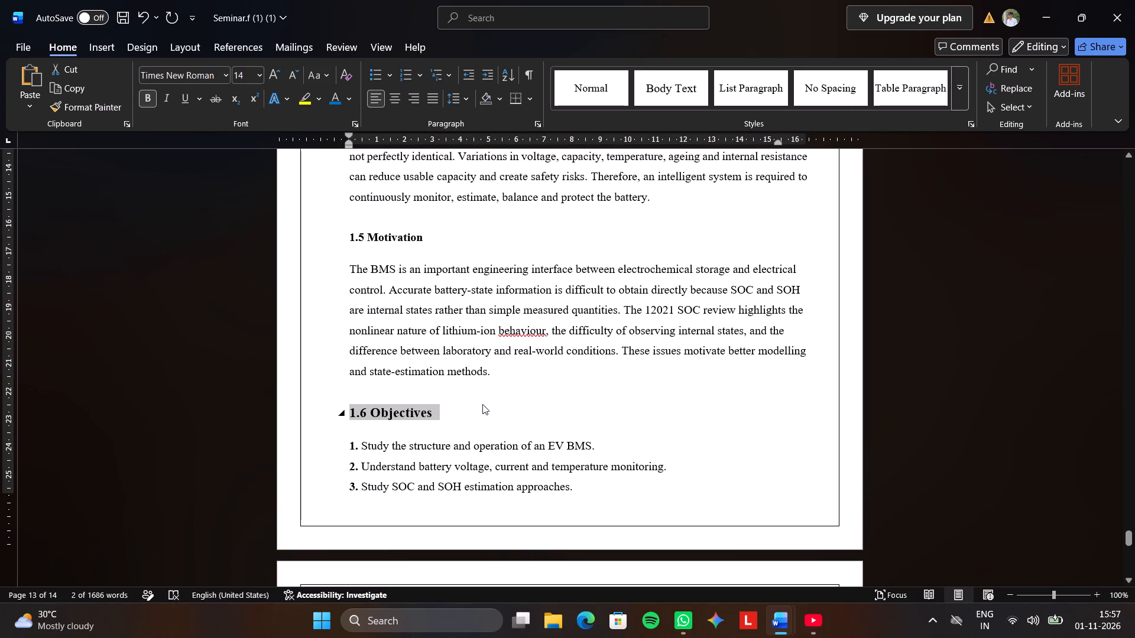
pyautogui.click(497, 377)
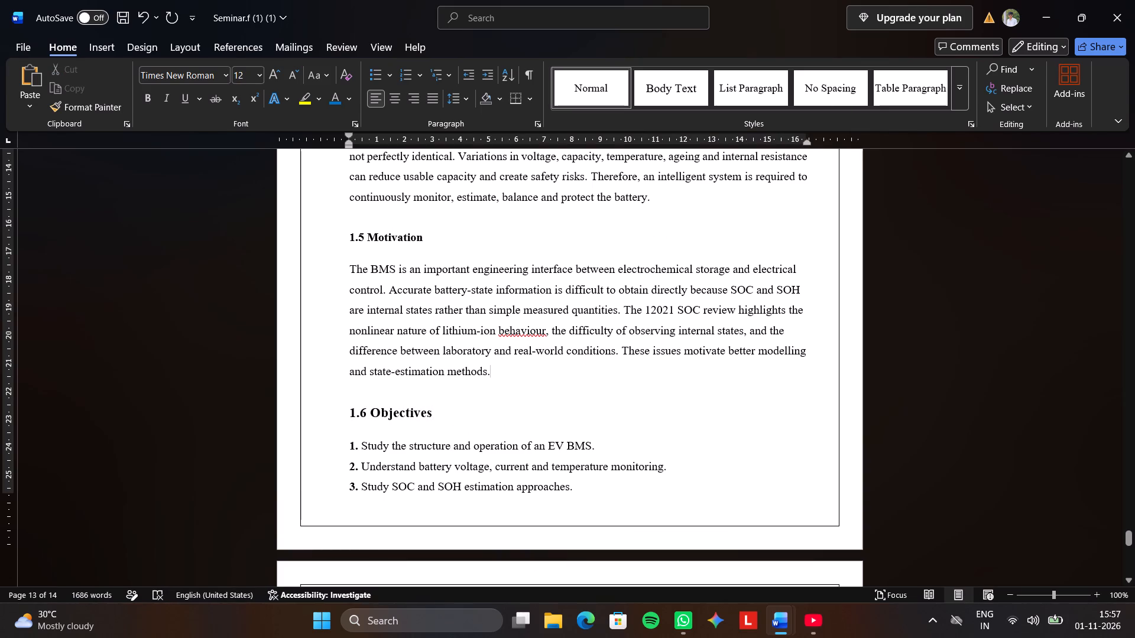
pyautogui.press('Return')
pyautogui.press('Return')
pyautogui.press('Return')
pyautogui.press('Return')
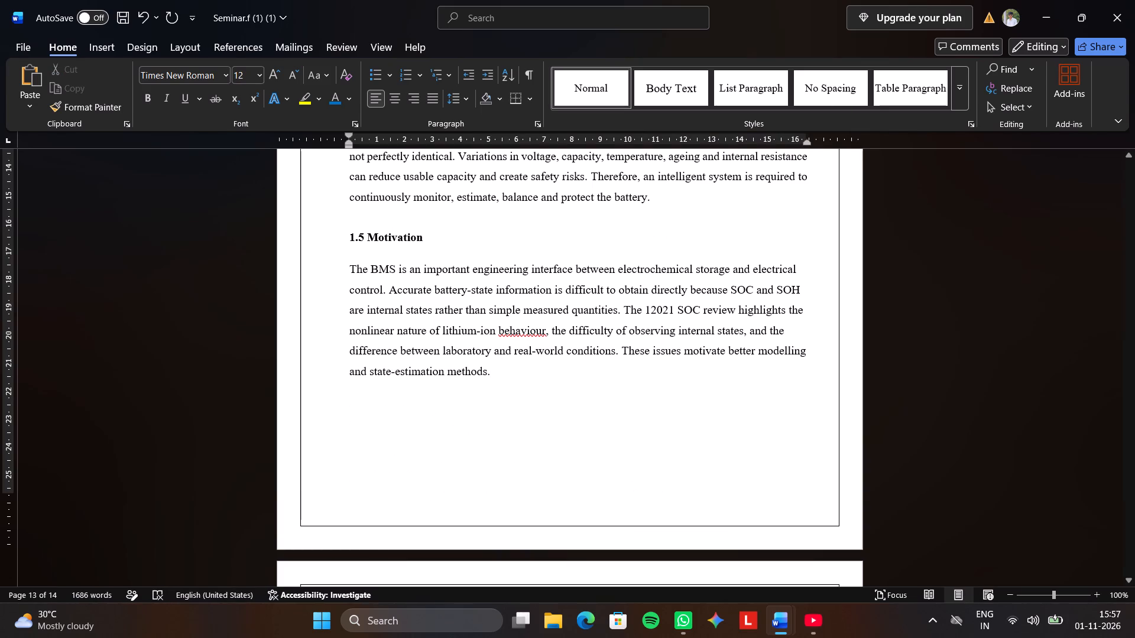
# Switch to the BMS in Electric Vehicles report and copy the heading "CHAPTER 2 — LITERATURE SURVEY".
pyautogui.scroll(-8, 505, 383)
pyautogui.scroll(2, 506, 384)
pyautogui.scroll(-20, 506, 385)
pyautogui.scroll(-1, 506, 385)
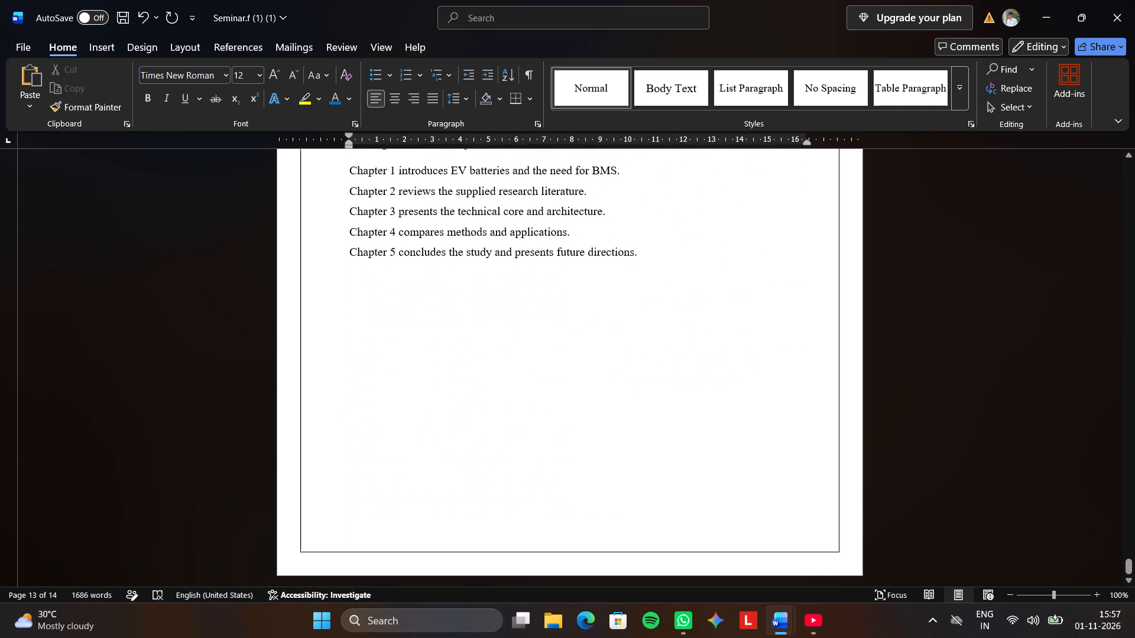
pyautogui.scroll(-7, 507, 386)
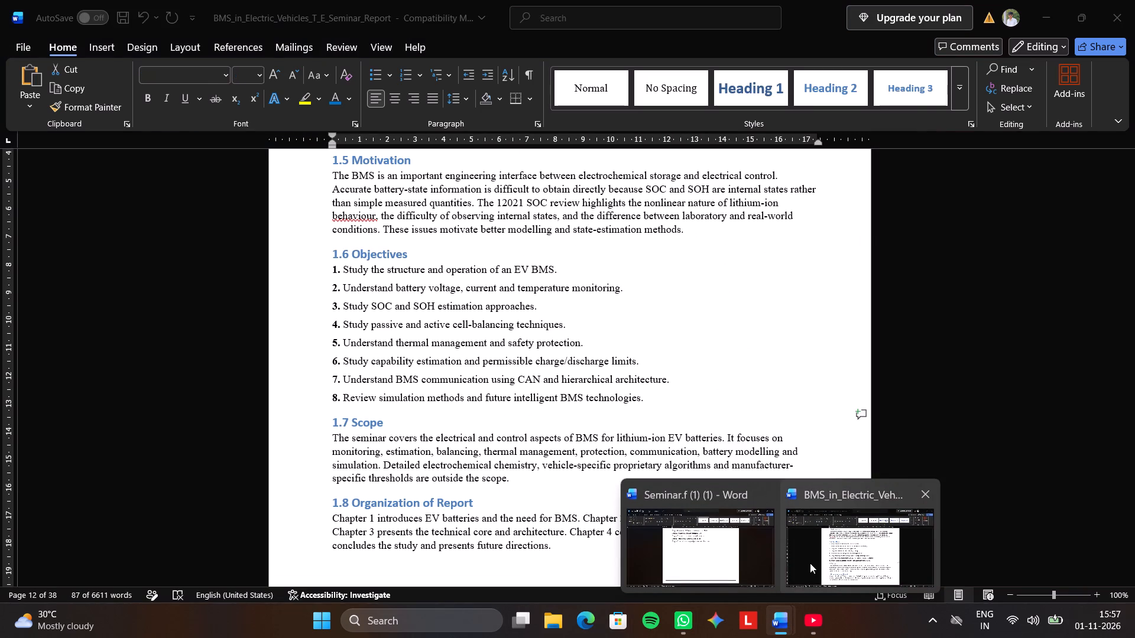
pyautogui.click(810, 563)
pyautogui.scroll(-14, 604, 548)
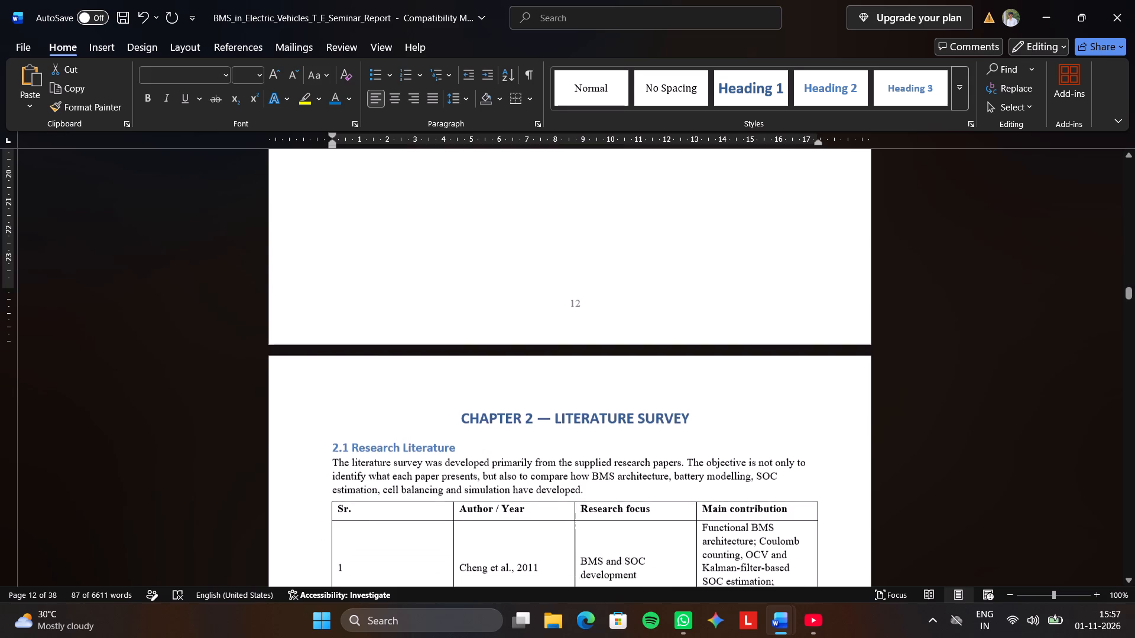
pyautogui.scroll(-3, 608, 506)
pyautogui.scroll(1, 608, 506)
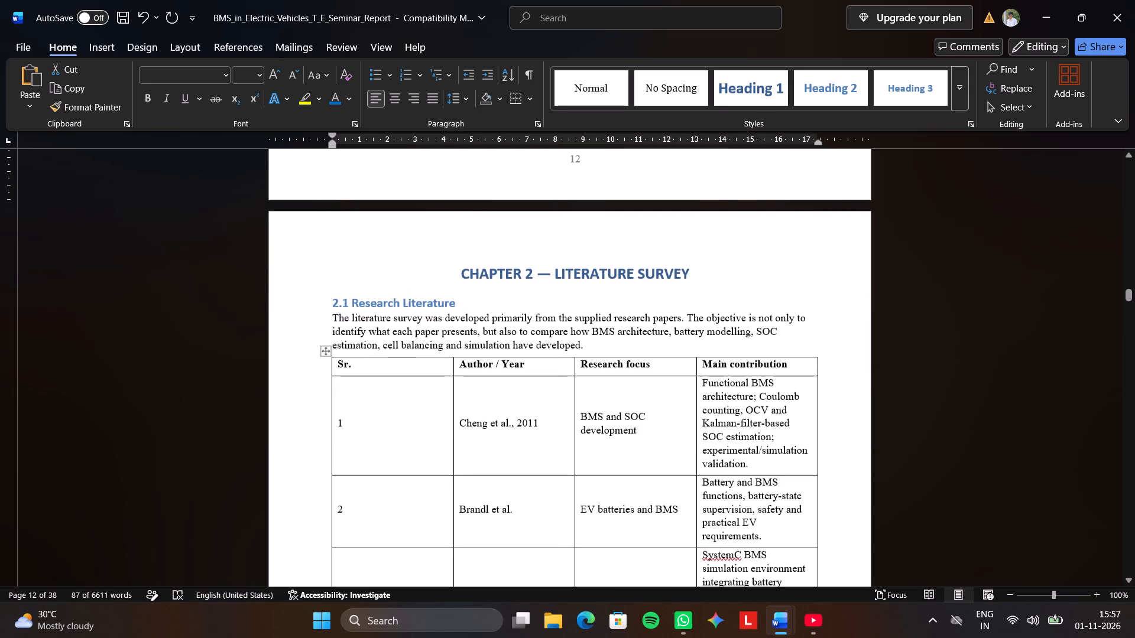
pyautogui.tripleClick(482, 271)
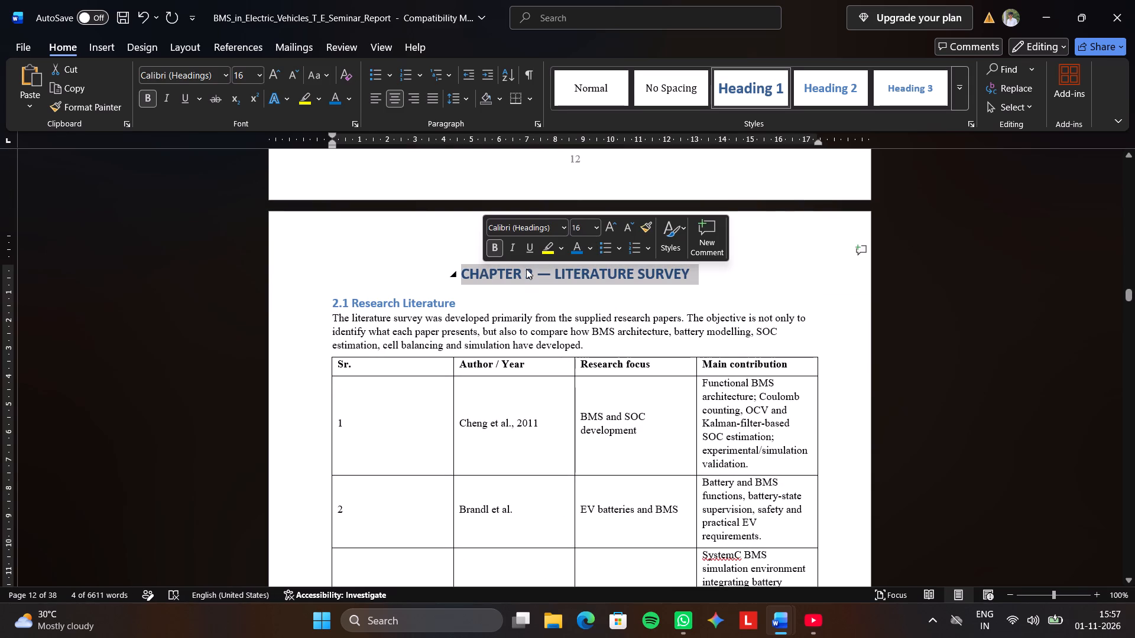
pyautogui.hotkey('ctrl', 'c')
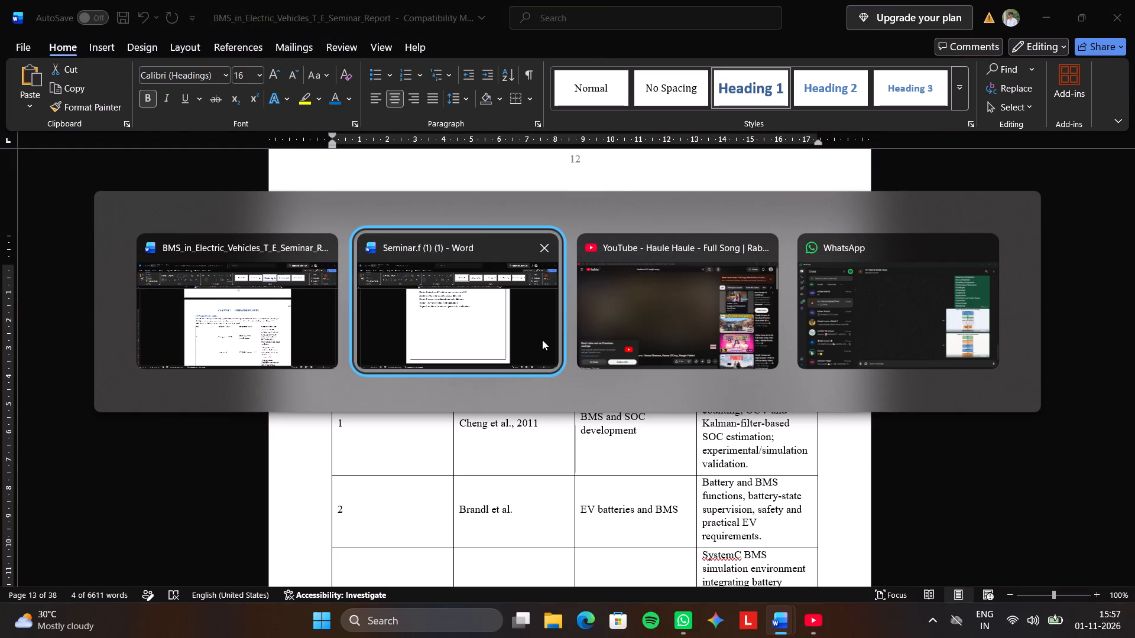
# Return to the Seminar.f document and insert a blank page after the Chapter 5 line that ends section 1.8.
pyautogui.doubleClick(493, 319)
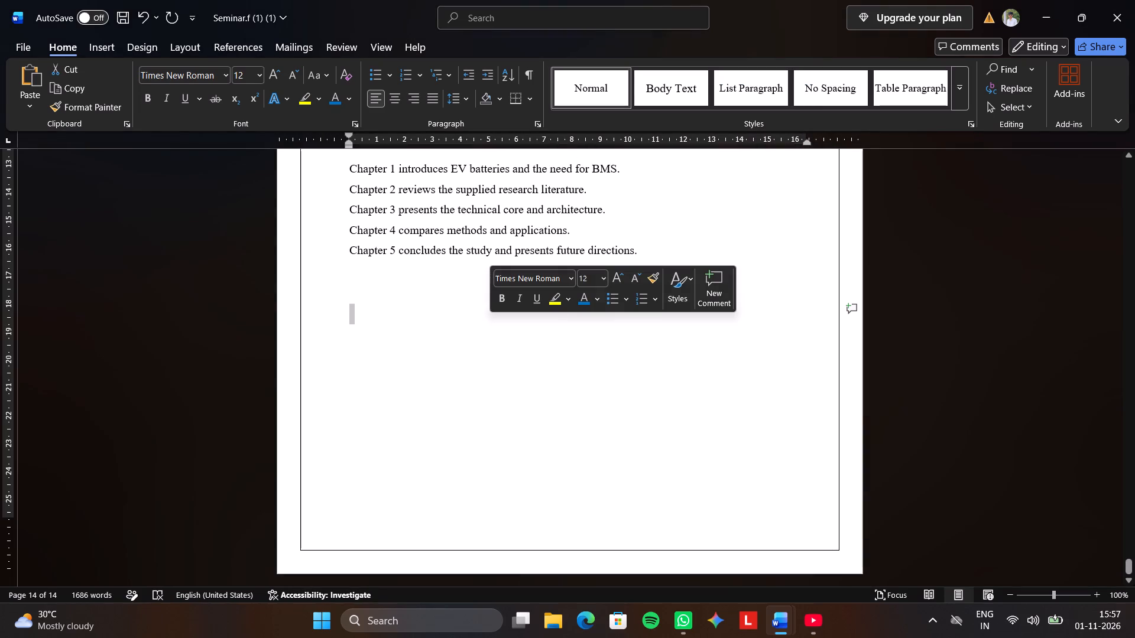
pyautogui.scroll(-8, 492, 326)
pyautogui.rightClick(397, 275)
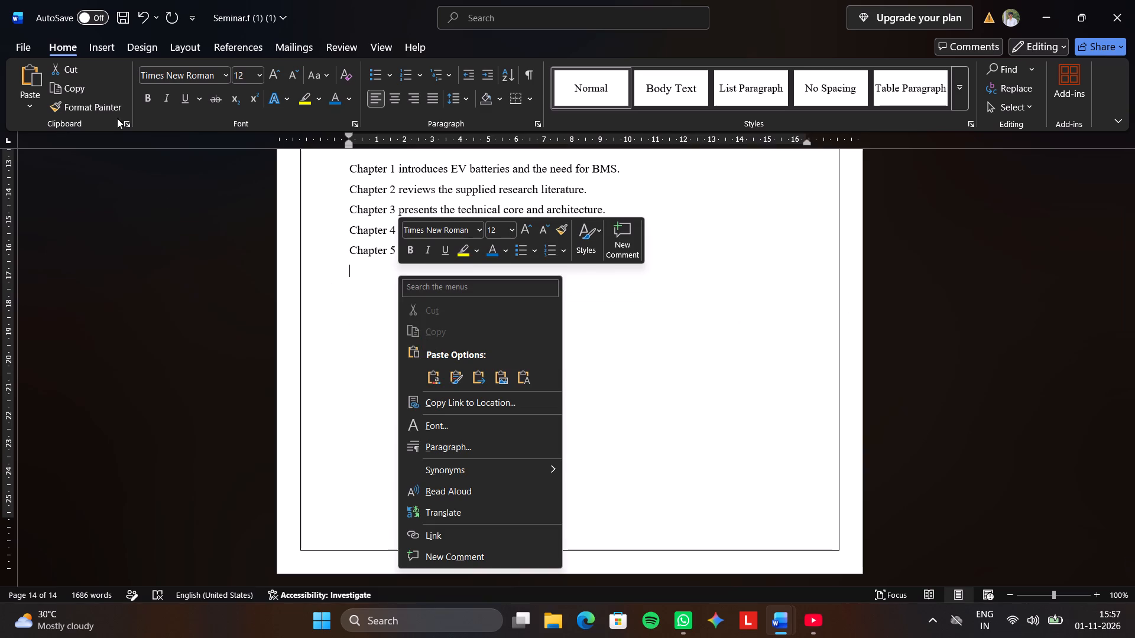
pyautogui.moveTo(109, 109); pyautogui.dragTo(98, 56)
pyautogui.click(96, 47)
pyautogui.click(75, 66)
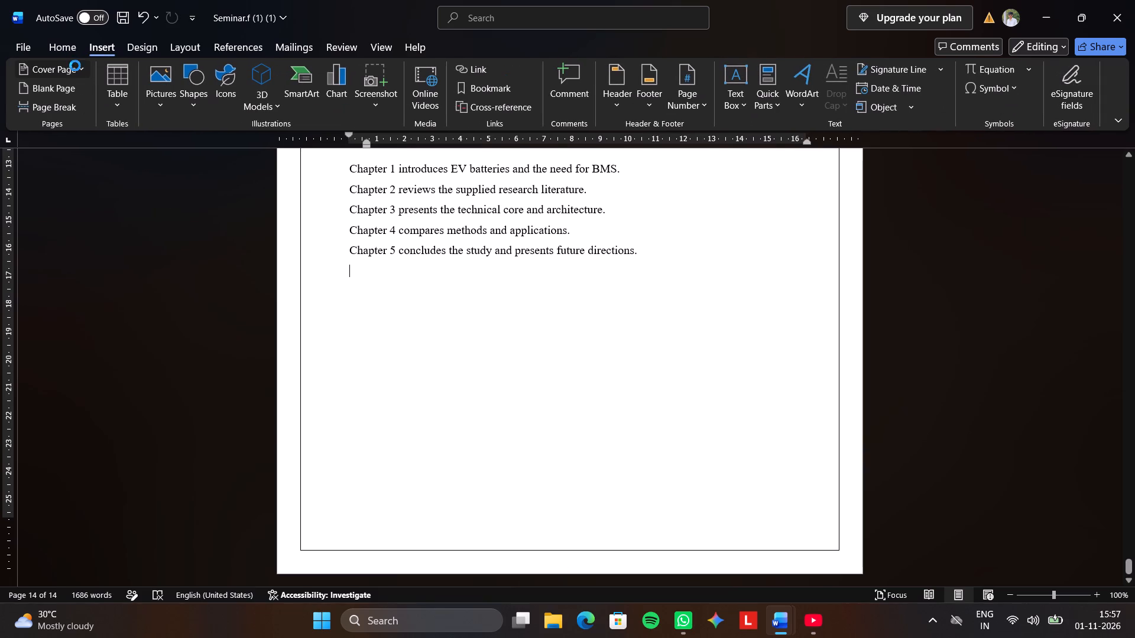
pyautogui.moveTo(111, 44); pyautogui.dragTo(154, 52, button='right')
pyautogui.click(57, 86)
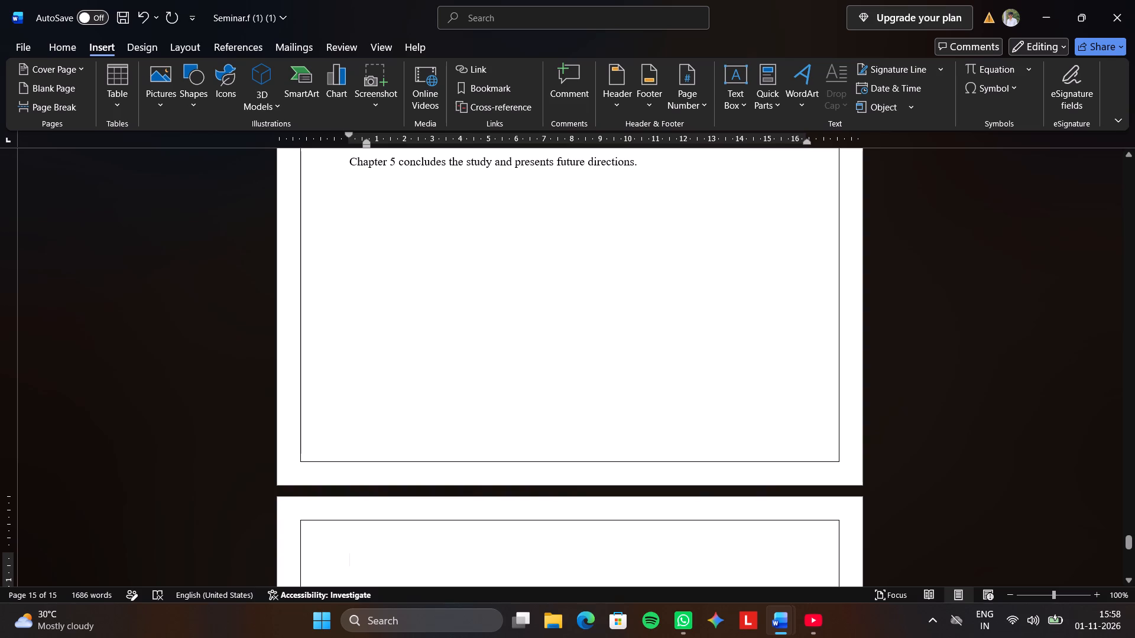
# Justify the first line of the new page and paste the heading "CHAPTER 2 — LITERATURE SURVEY" there.
pyautogui.click(56, 46)
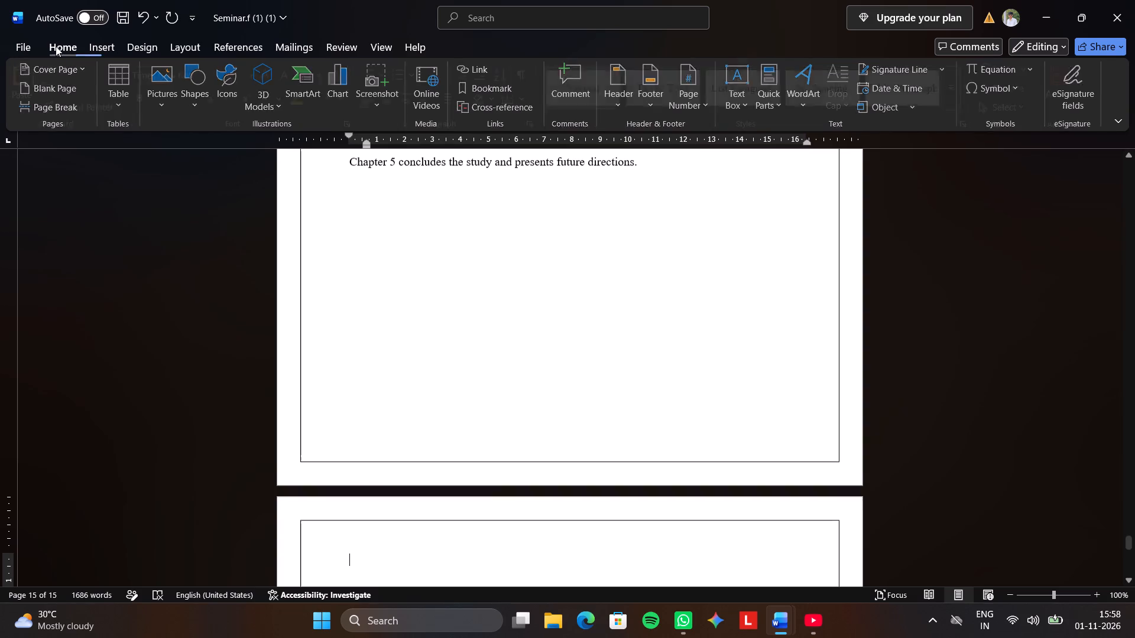
pyautogui.click(432, 102)
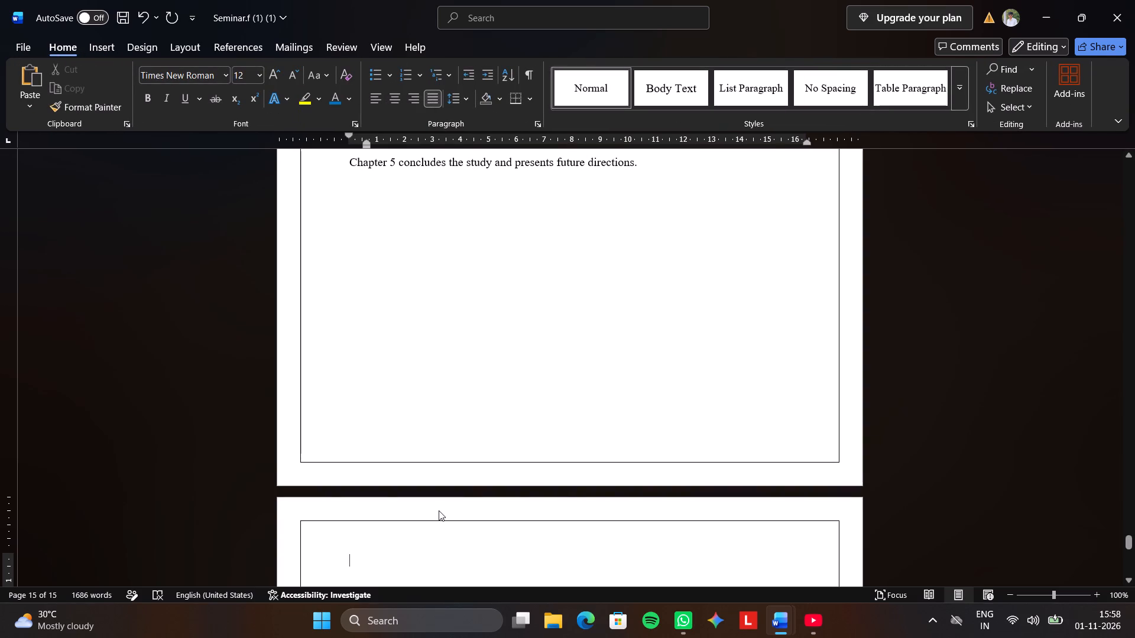
pyautogui.hotkey('ctrl', 'v')
pyautogui.scroll(-4, 439, 510)
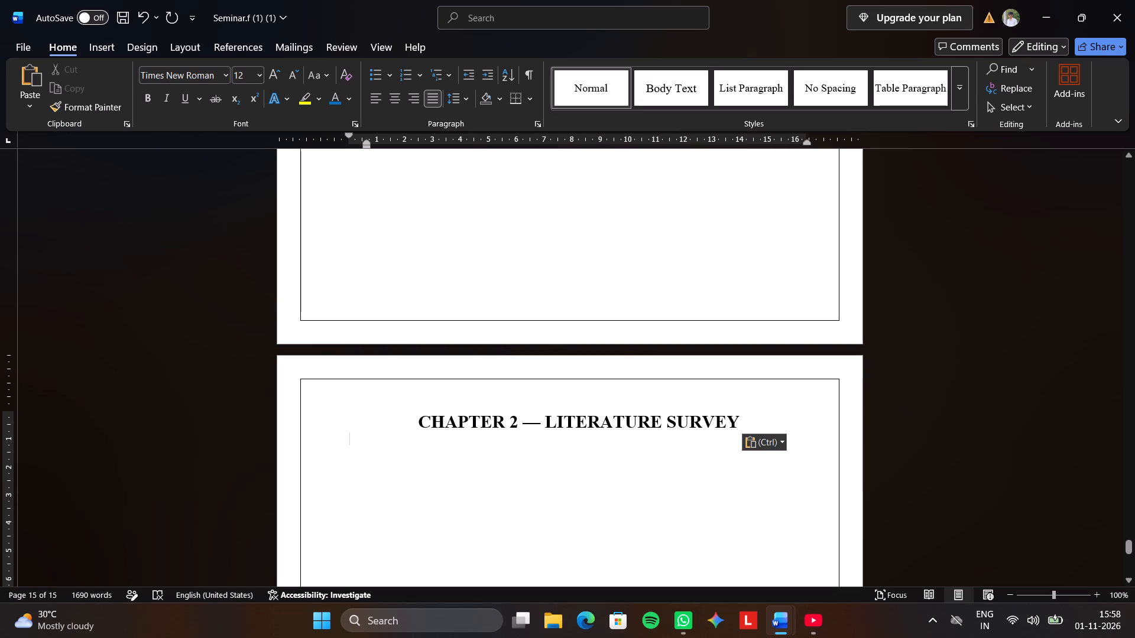
# Set the font size of the heading "CHAPTER 2 — LITERATURE SURVEY" to 16.
pyautogui.doubleClick(420, 428)
pyautogui.click(423, 428)
pyautogui.tripleClick(424, 425)
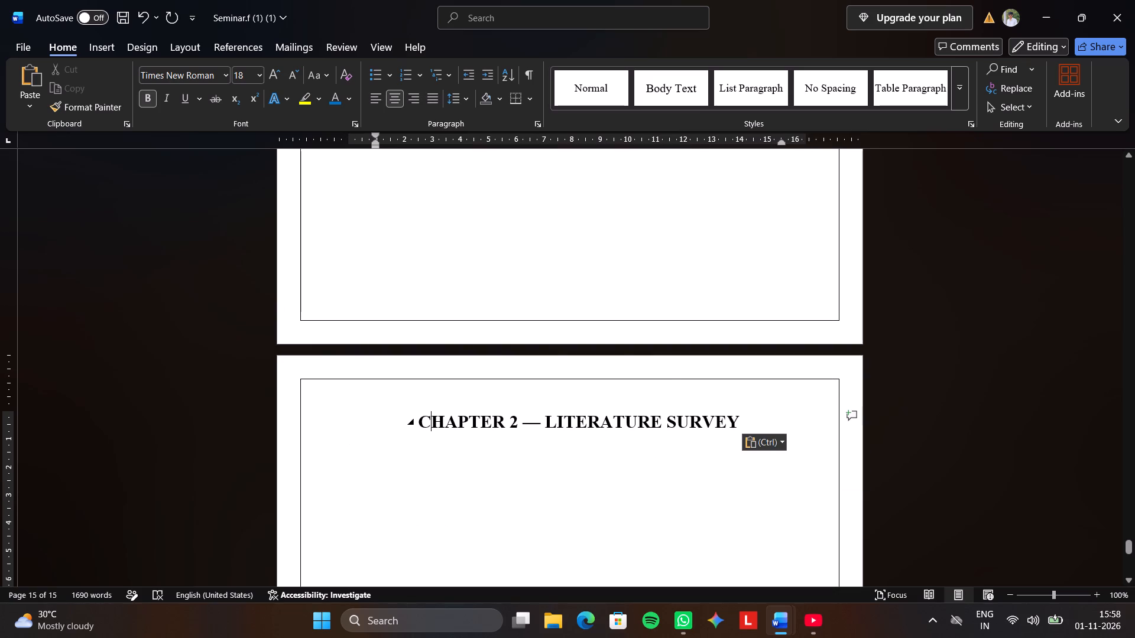
pyautogui.click(425, 425)
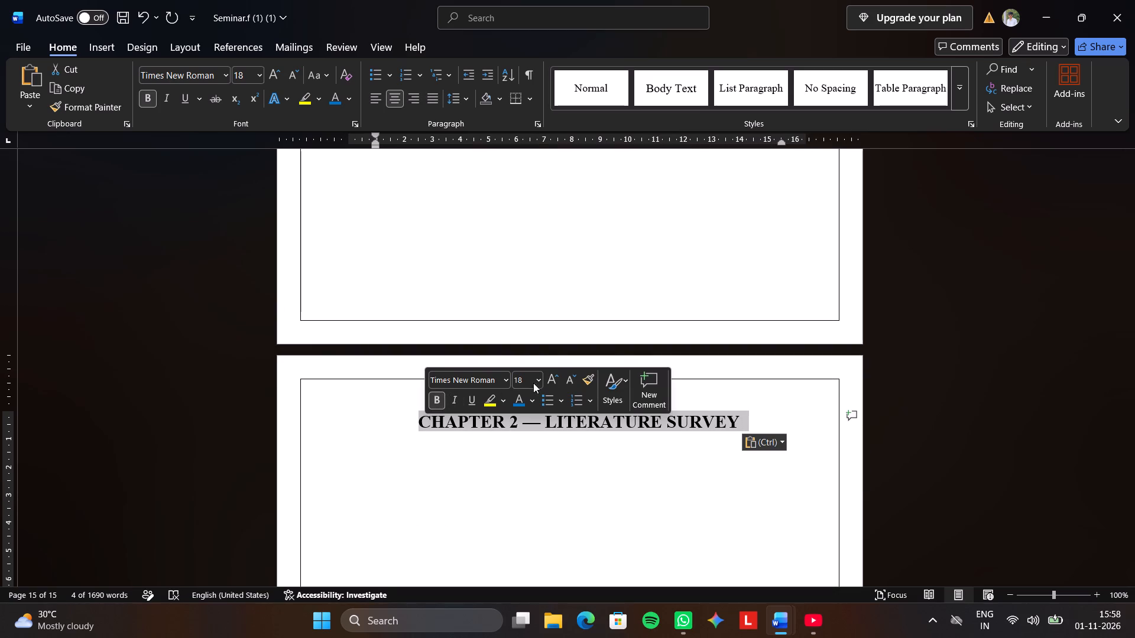
pyautogui.click(537, 381)
pyautogui.click(527, 201)
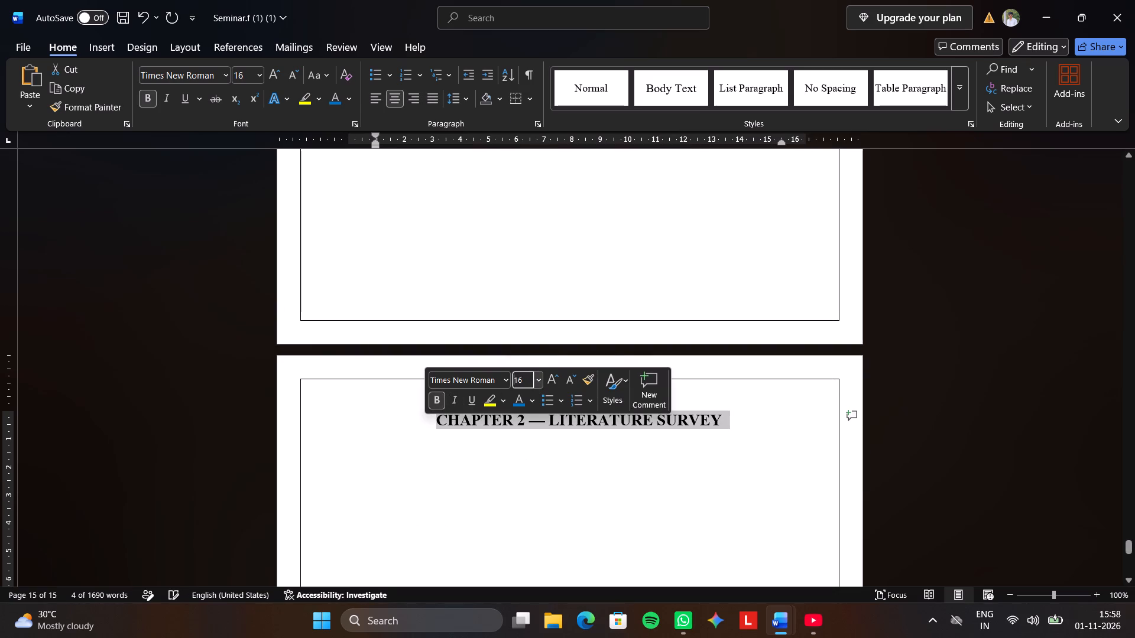
pyautogui.click(430, 513)
pyautogui.click(765, 433)
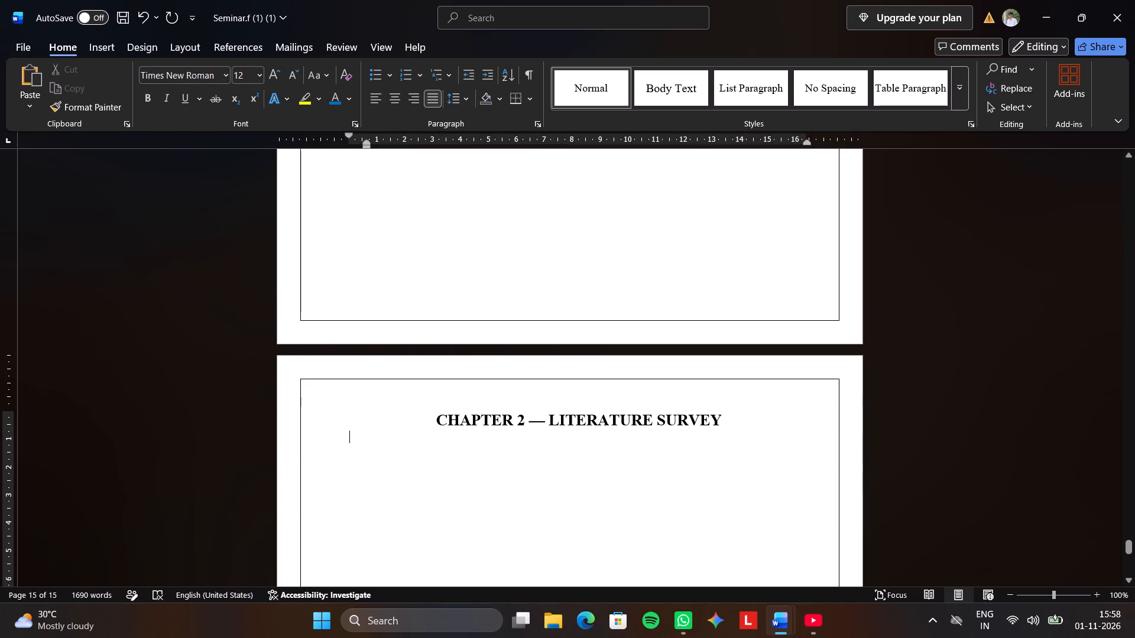
# Add empty lines below the Chapter 2 heading and justify the last one.
pyautogui.click(724, 413)
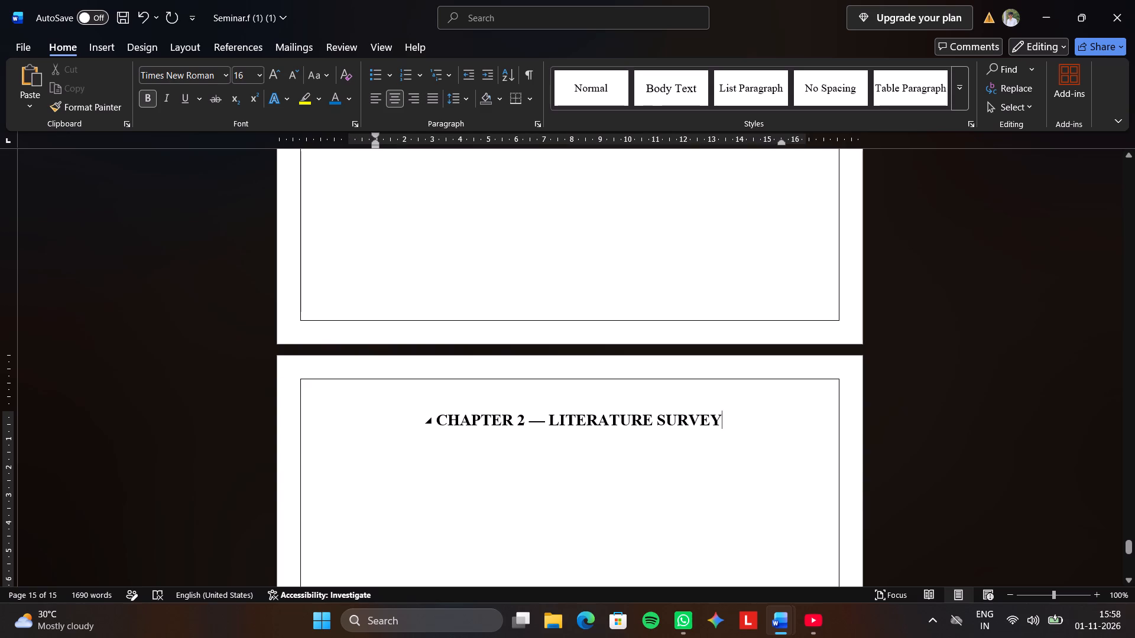
pyautogui.press('Return')
pyautogui.press('Return')
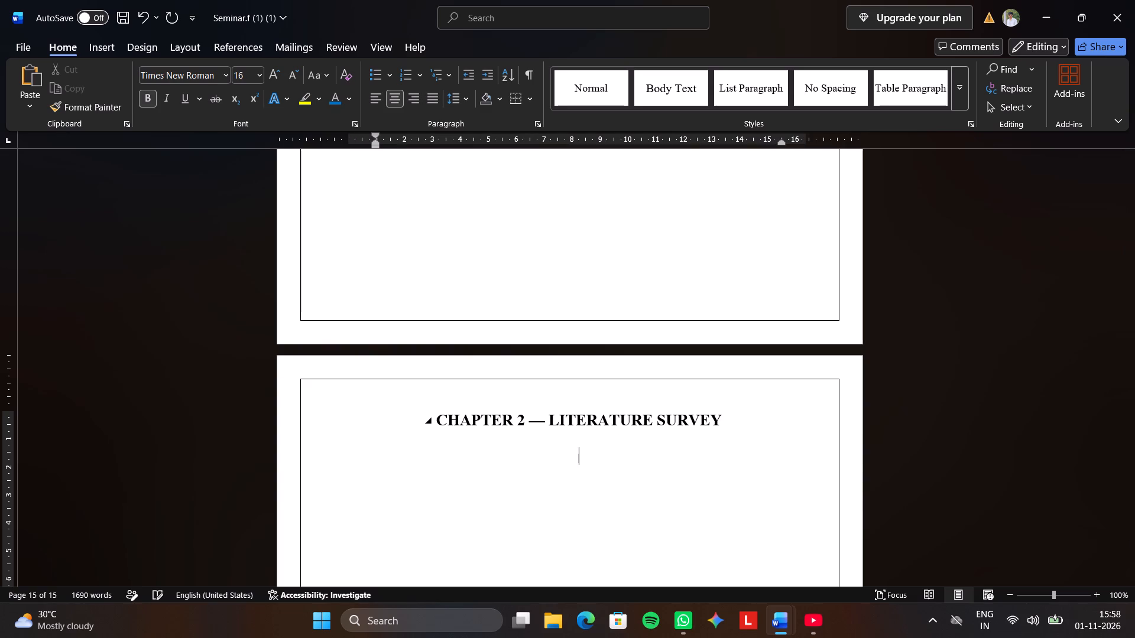
pyautogui.click(336, 454)
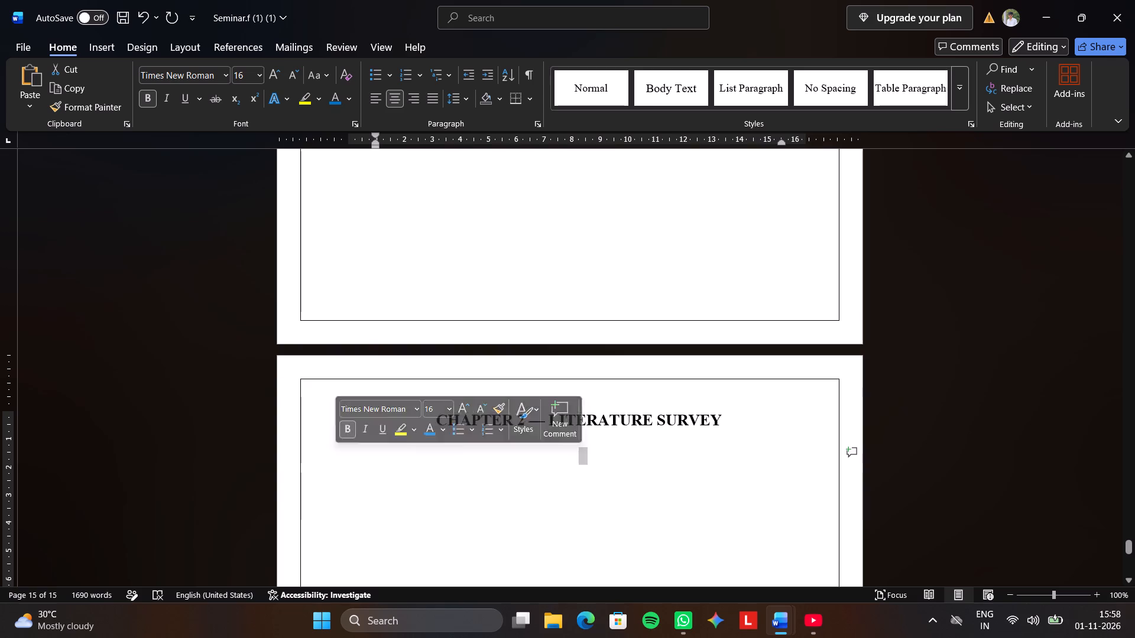
pyautogui.click(435, 99)
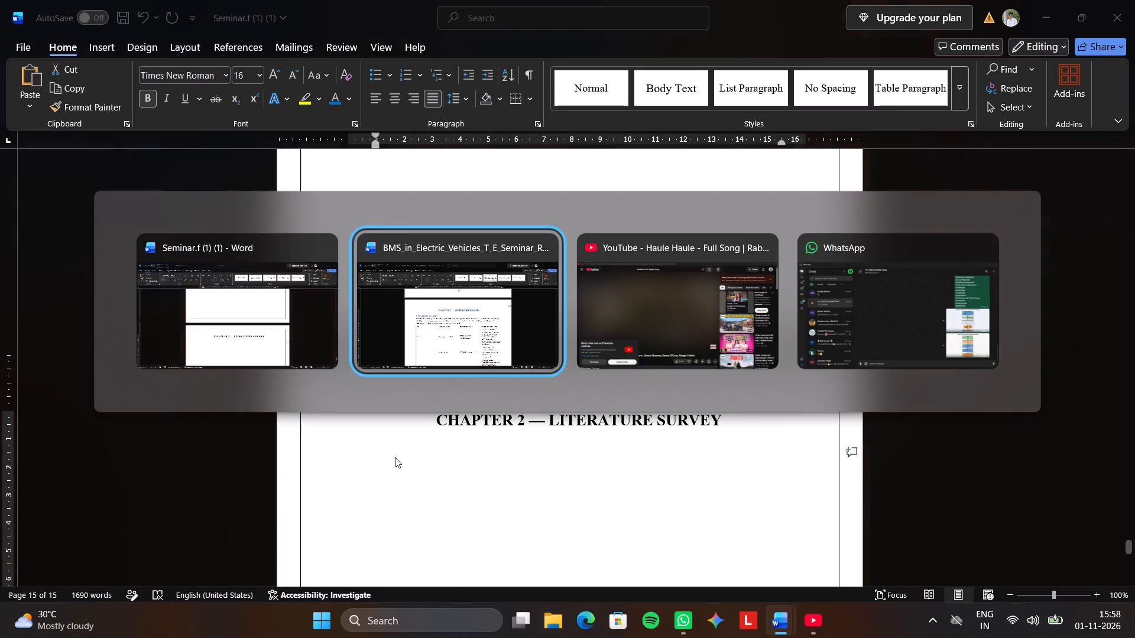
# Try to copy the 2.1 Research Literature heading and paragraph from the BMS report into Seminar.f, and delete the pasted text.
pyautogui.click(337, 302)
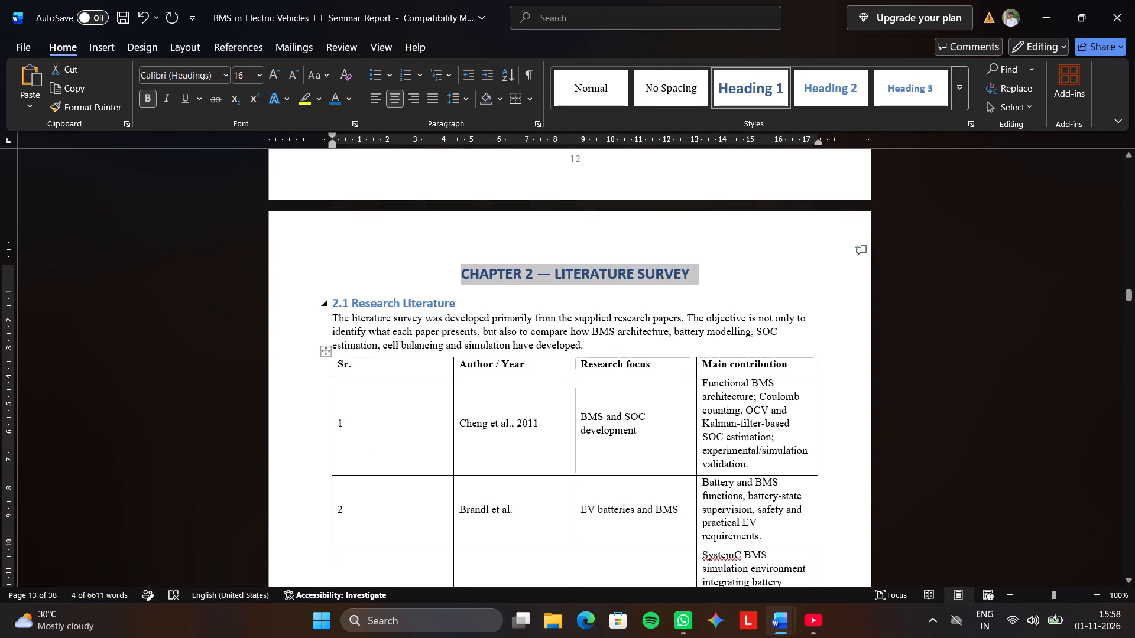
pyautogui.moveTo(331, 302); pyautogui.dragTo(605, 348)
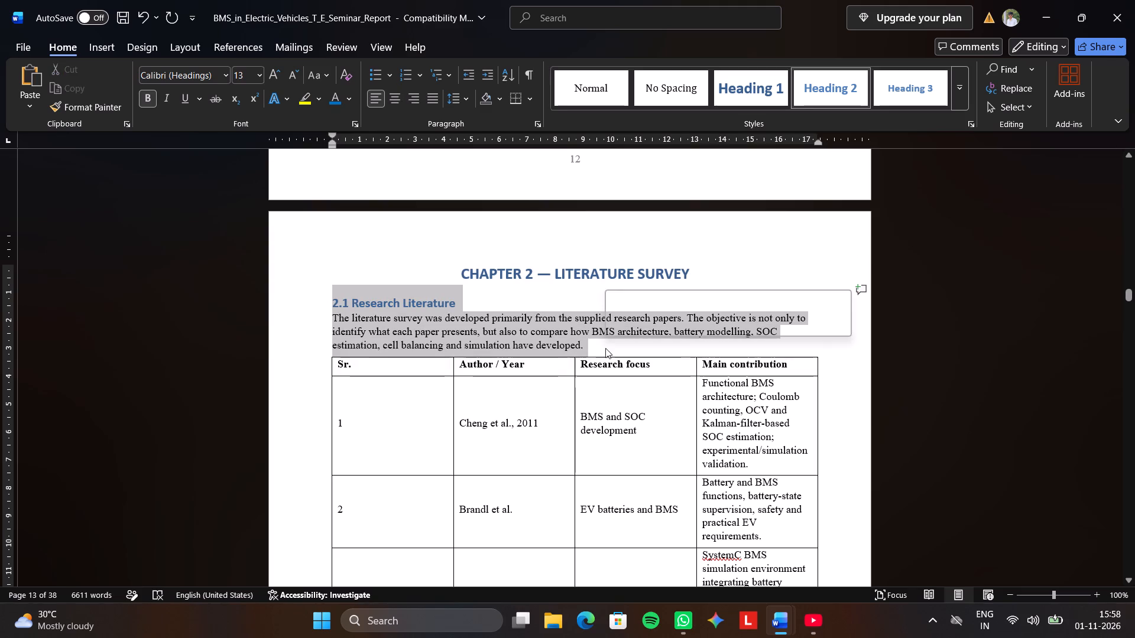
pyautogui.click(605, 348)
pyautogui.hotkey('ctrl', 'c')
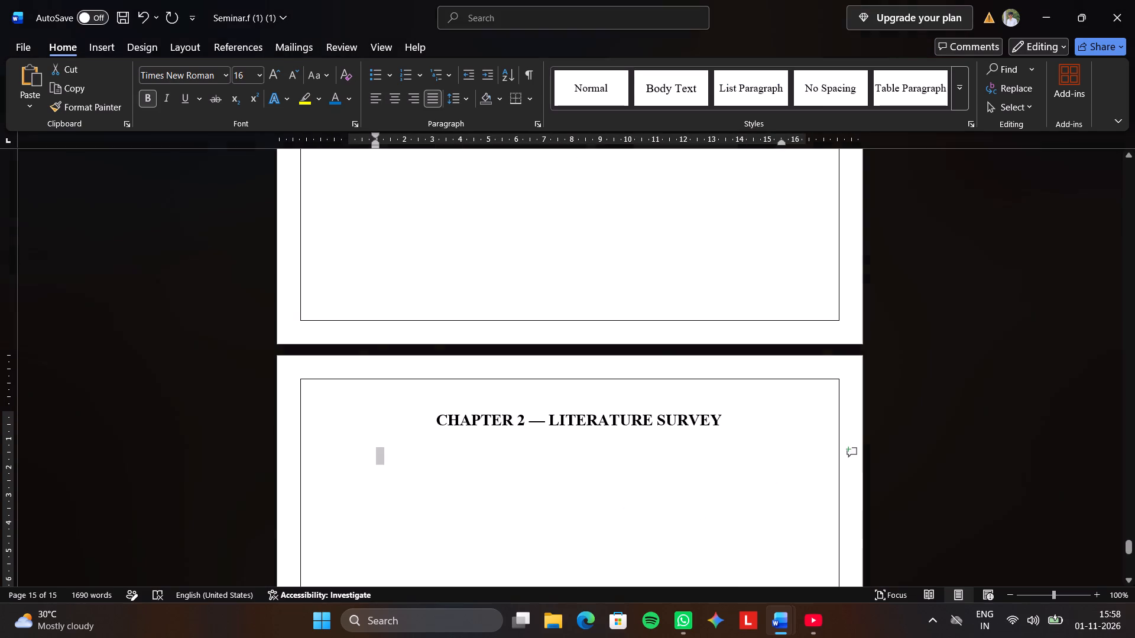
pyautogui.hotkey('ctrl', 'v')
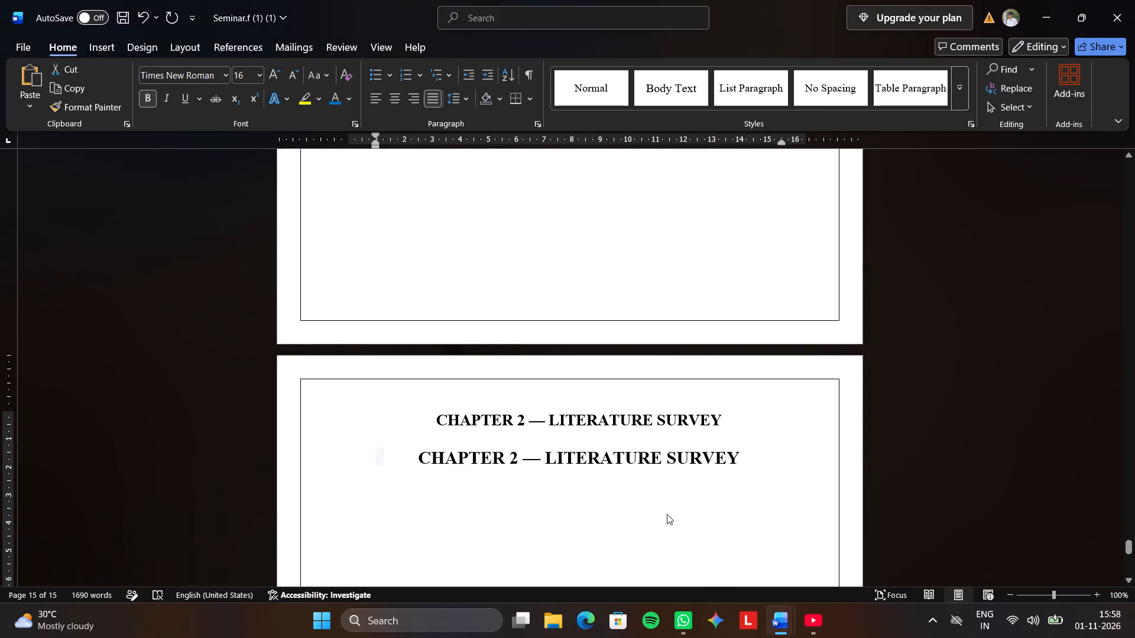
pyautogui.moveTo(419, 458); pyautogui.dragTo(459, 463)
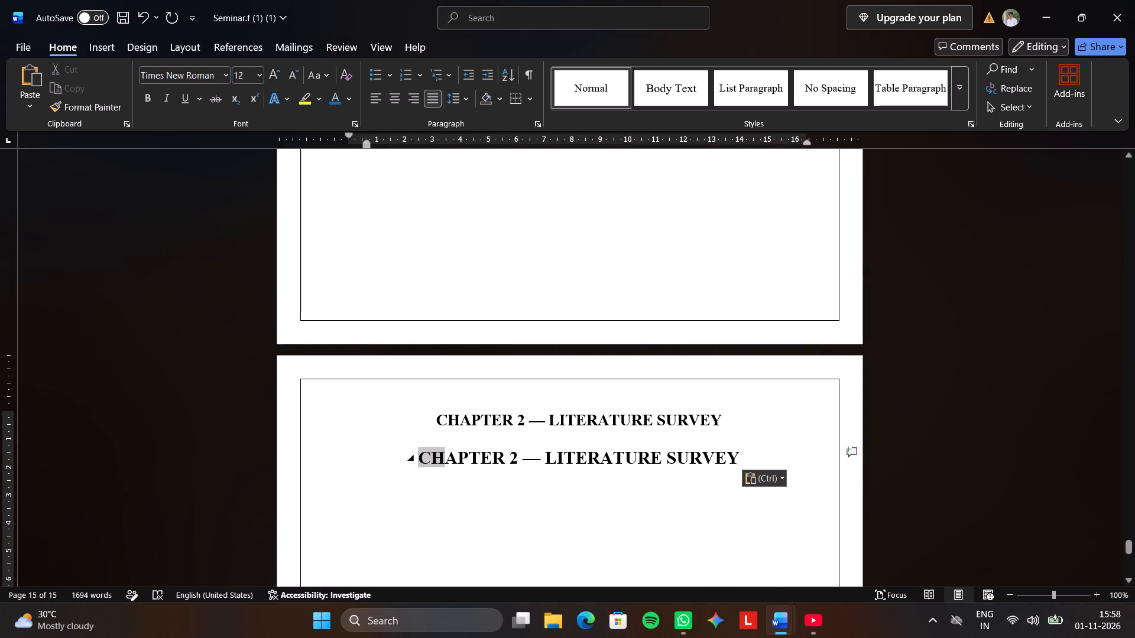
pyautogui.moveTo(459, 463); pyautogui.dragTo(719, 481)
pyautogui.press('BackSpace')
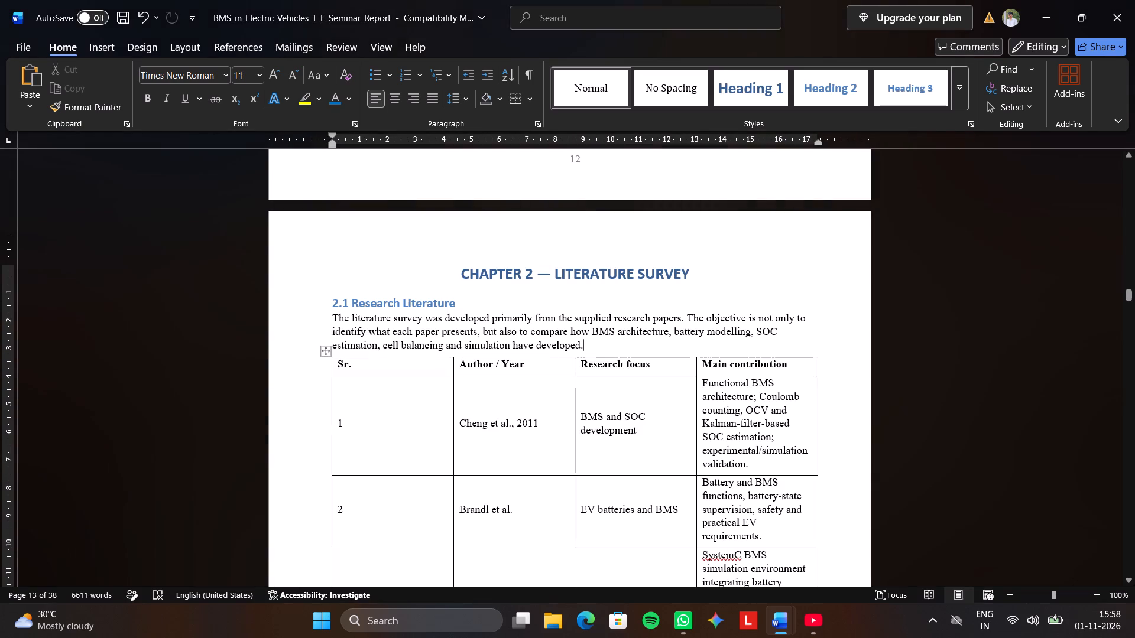
# Copy the 2.1 Research Literature heading and its introductory paragraph from the BMS report and paste them below the Chapter 2 heading in Seminar.f.
pyautogui.moveTo(330, 299); pyautogui.dragTo(413, 330)
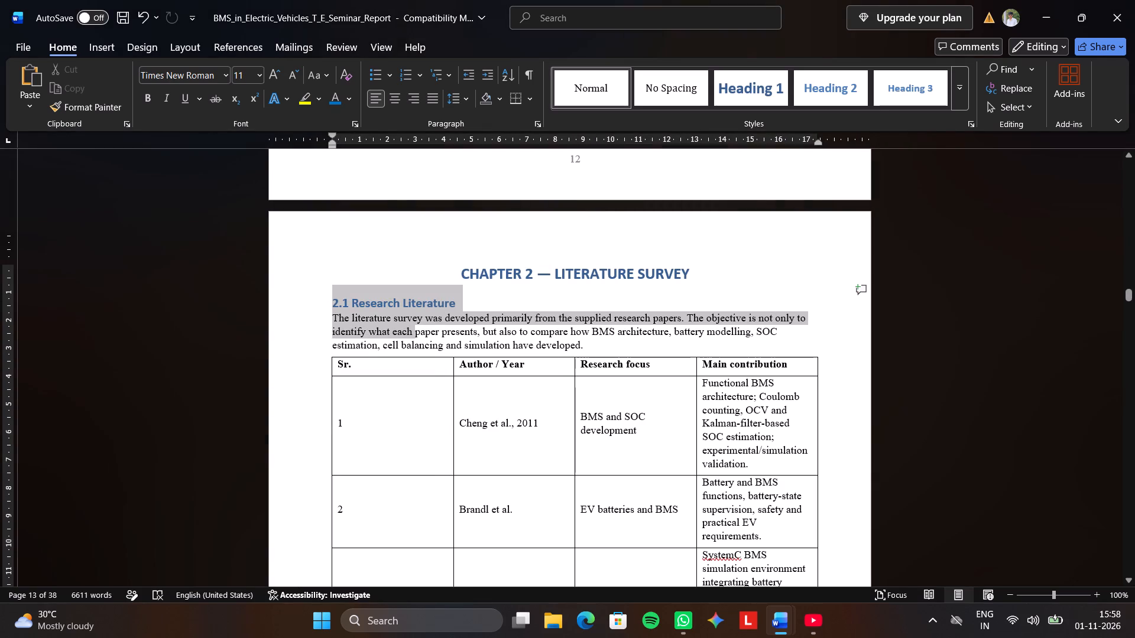
pyautogui.moveTo(413, 330); pyautogui.dragTo(583, 344)
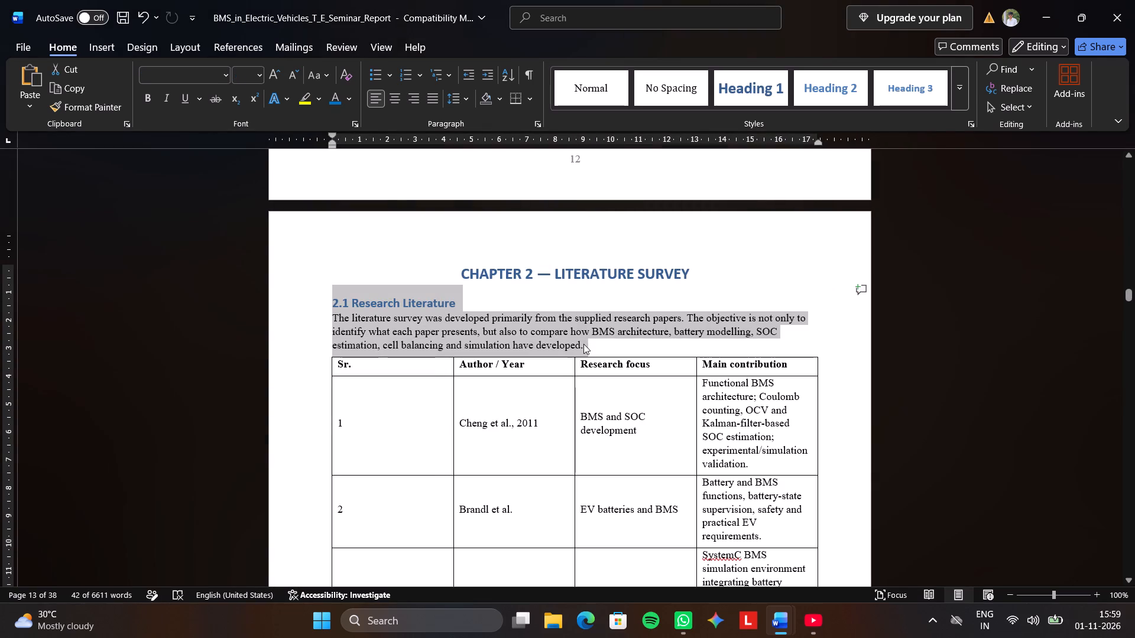
pyautogui.hotkey('ctrl', 'c')
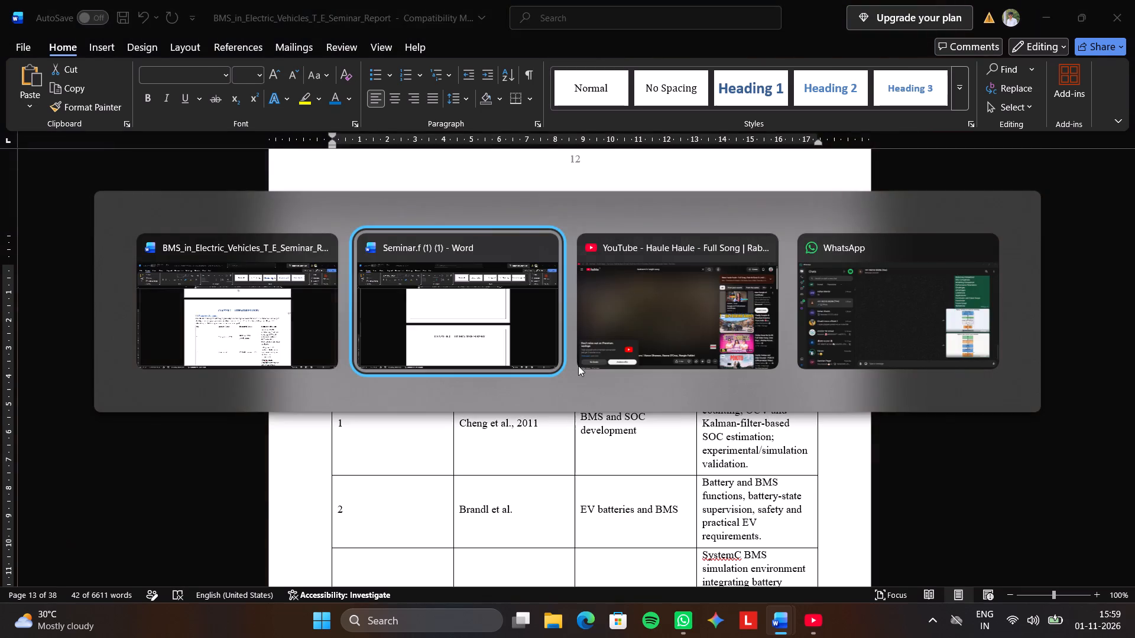
pyautogui.hotkey('ctrl', 'v')
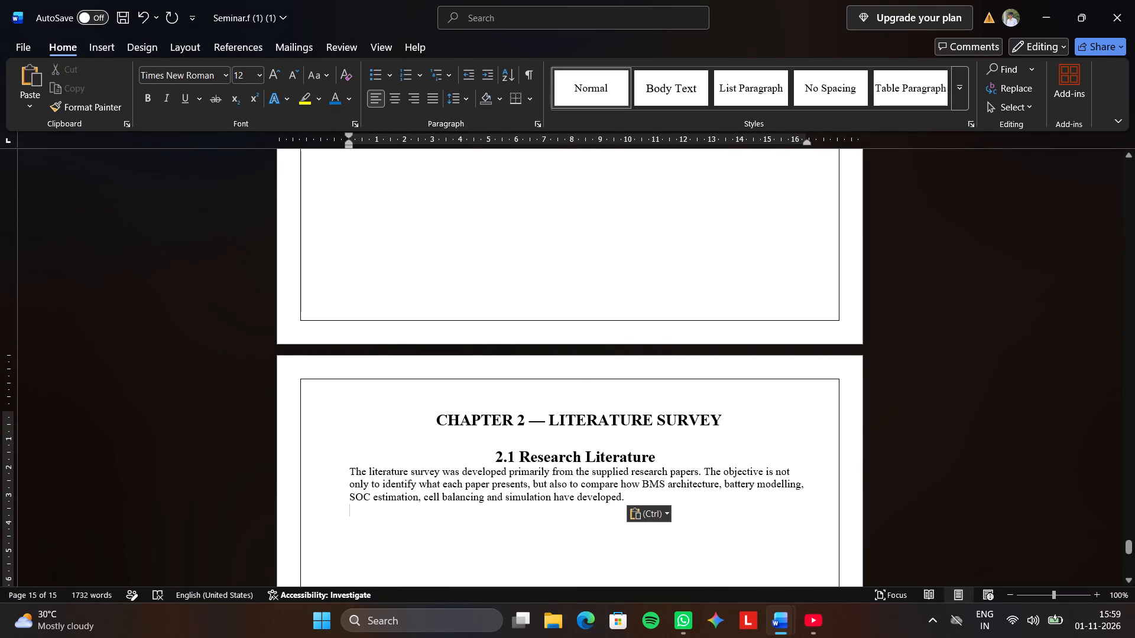
# Left-align the heading "2.1 Research Literature" and set its font size to 14.
pyautogui.click(488, 457)
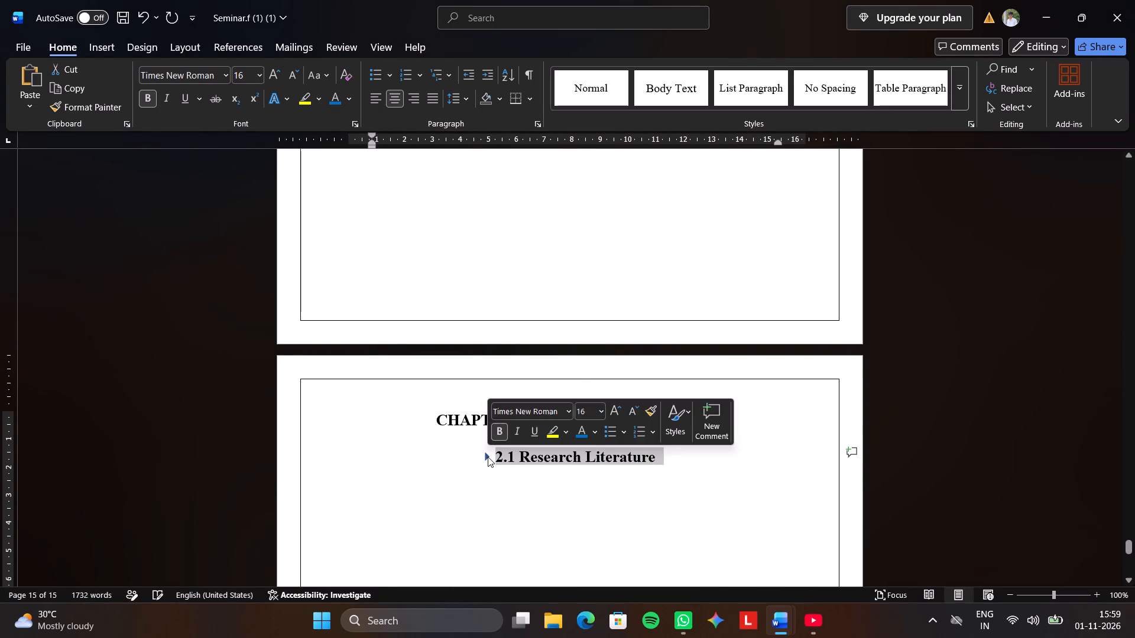
pyautogui.click(488, 457)
pyautogui.click(480, 448)
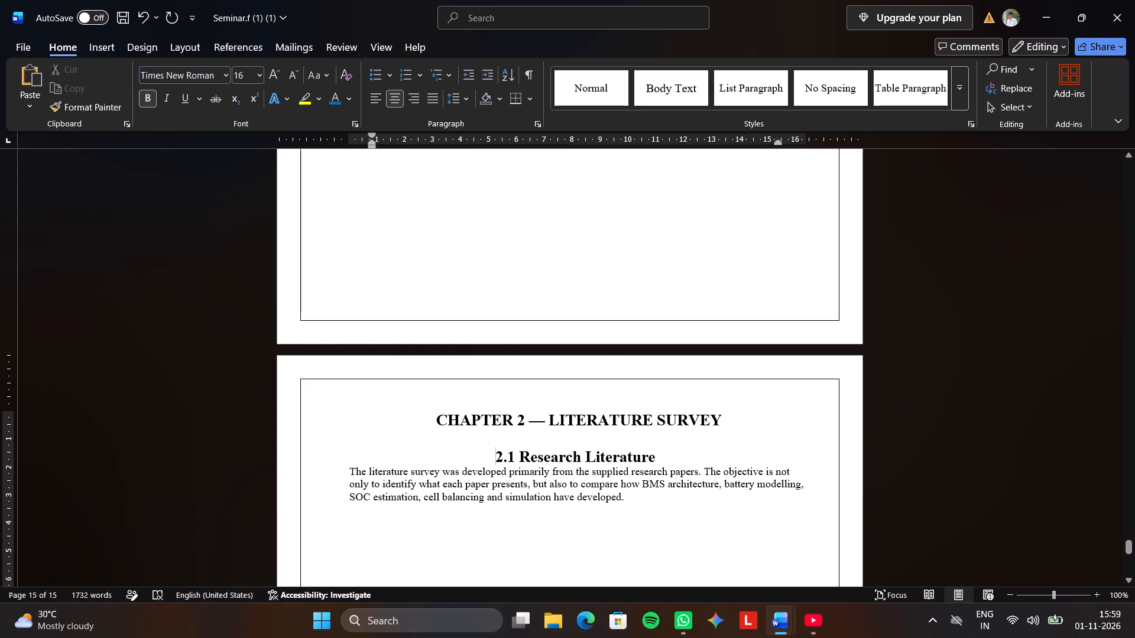
pyautogui.press('BackSpace')
pyautogui.press('BackSpace')
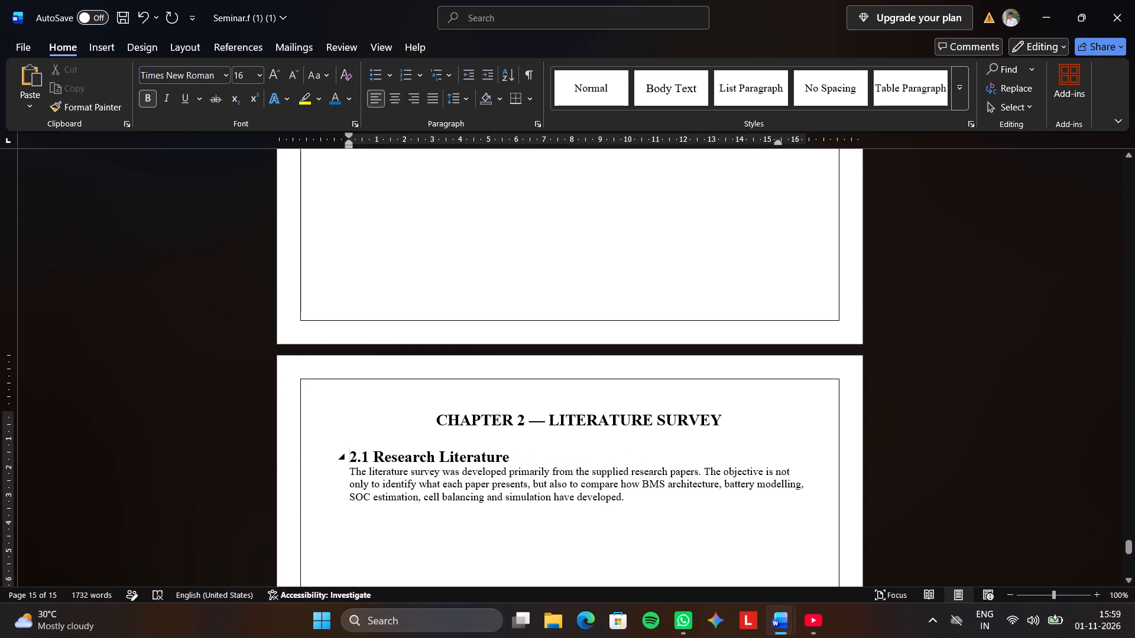
pyautogui.tripleClick(419, 458)
pyautogui.click(533, 409)
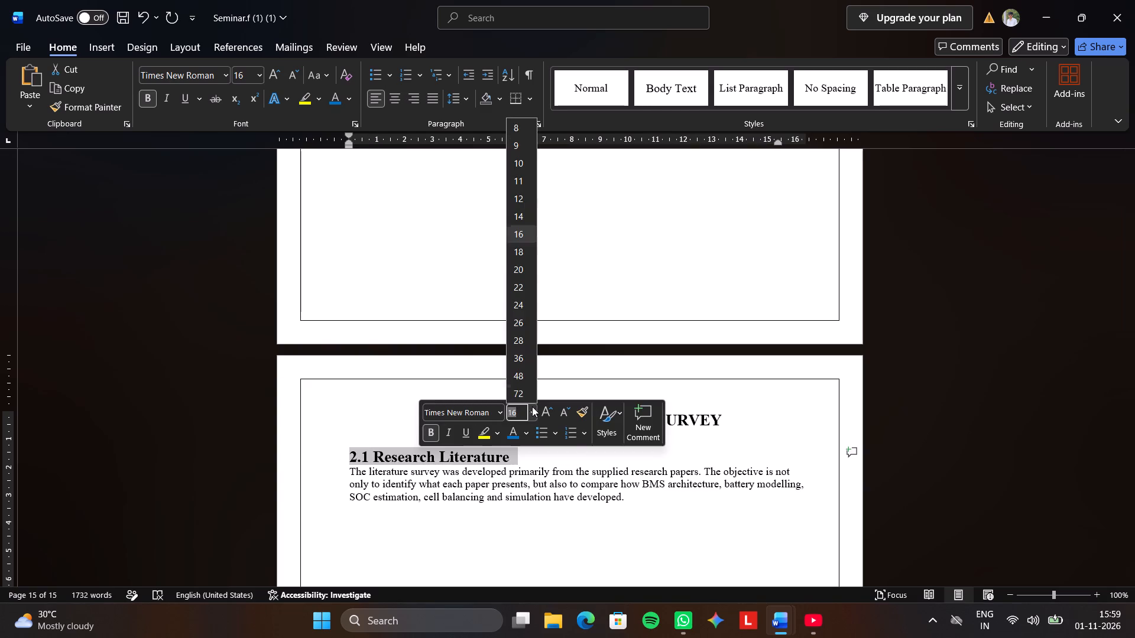
pyautogui.click(521, 214)
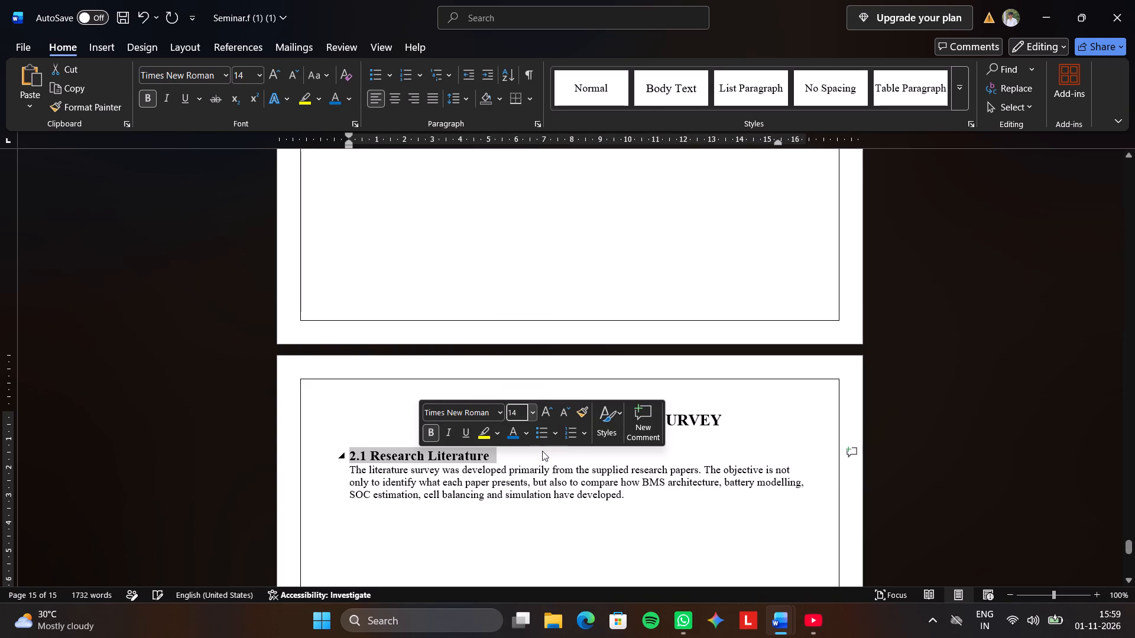
# Insert a blank line between the heading "2.1 Research Literature" and its paragraph.
pyautogui.click(524, 458)
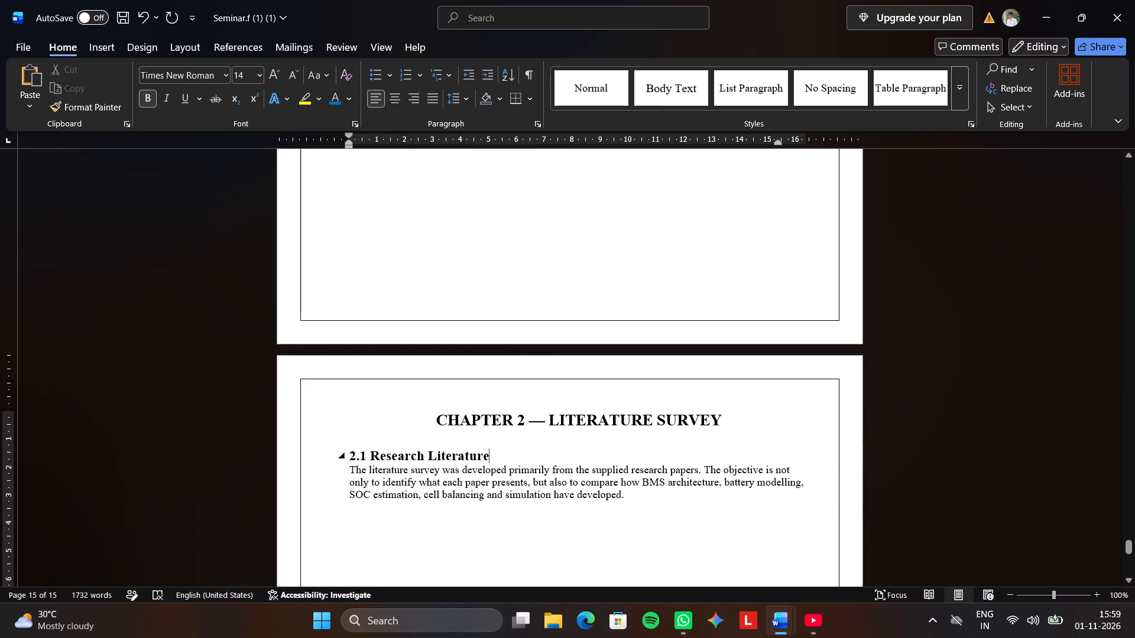
pyautogui.press('Return')
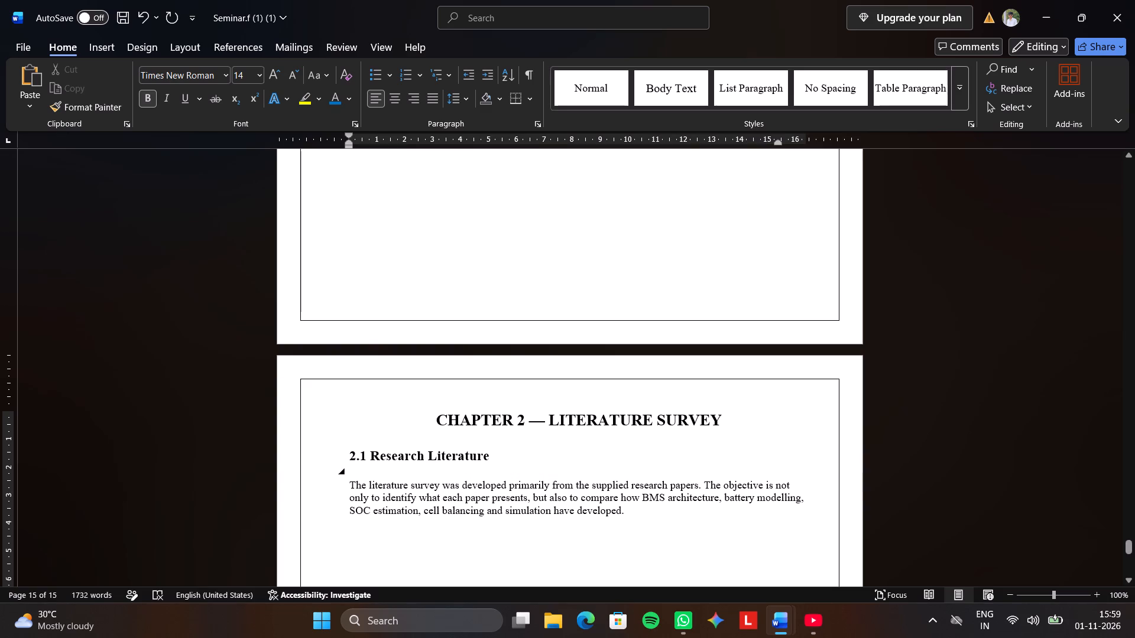
# Set the 2.1 Research Literature paragraph to font size 12 with 1.5 line spacing.
pyautogui.moveTo(346, 486); pyautogui.dragTo(608, 511)
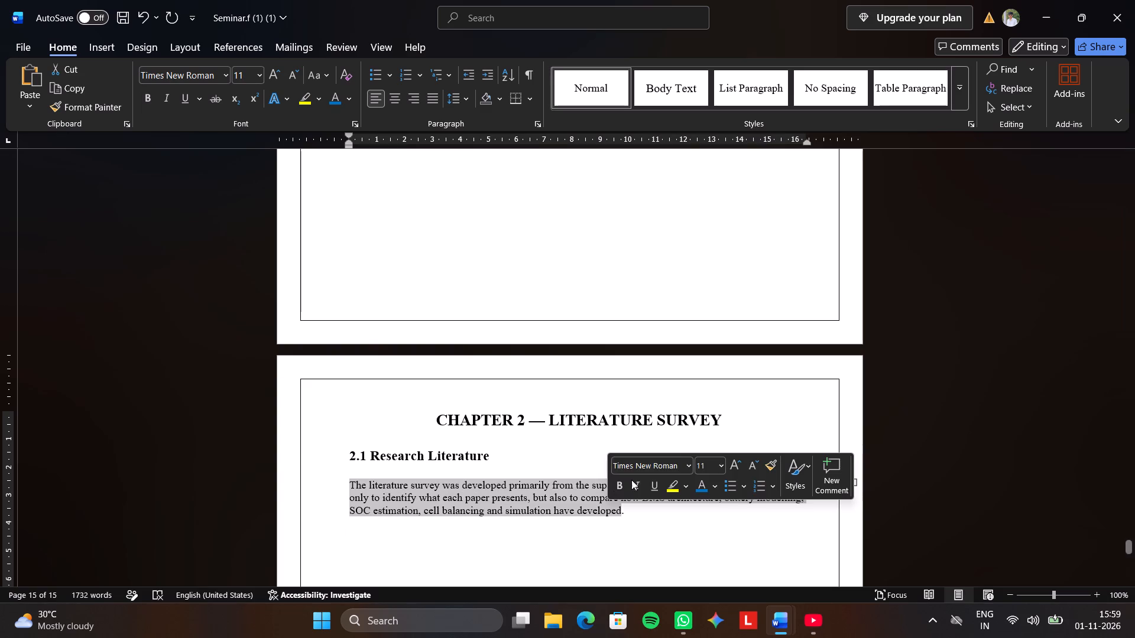
pyautogui.moveTo(719, 461); pyautogui.dragTo(699, 375)
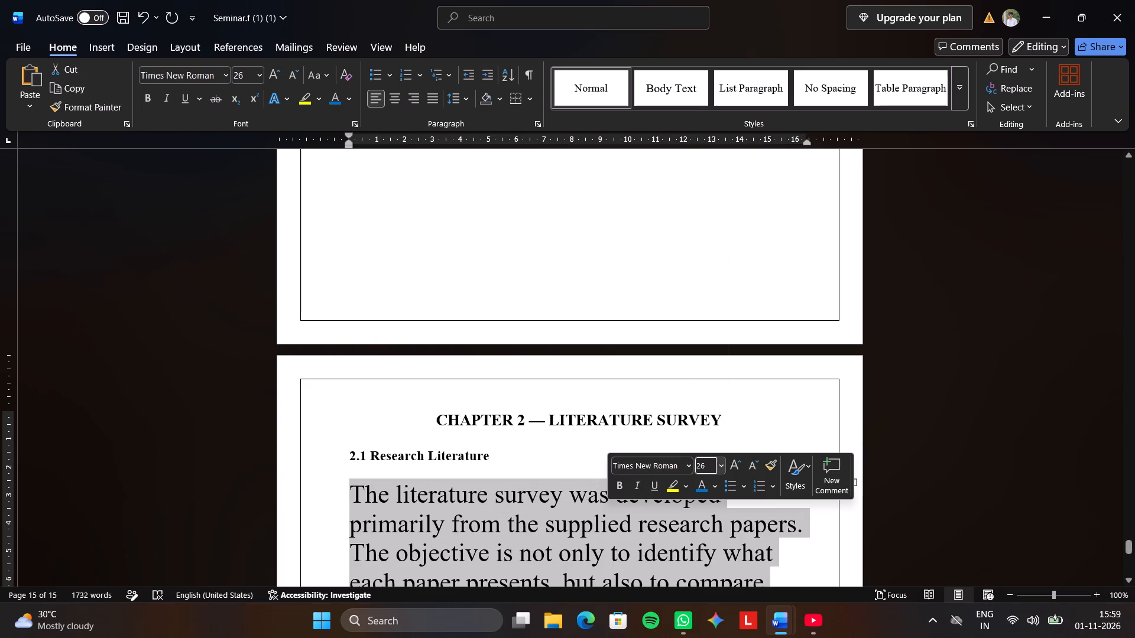
pyautogui.click(724, 464)
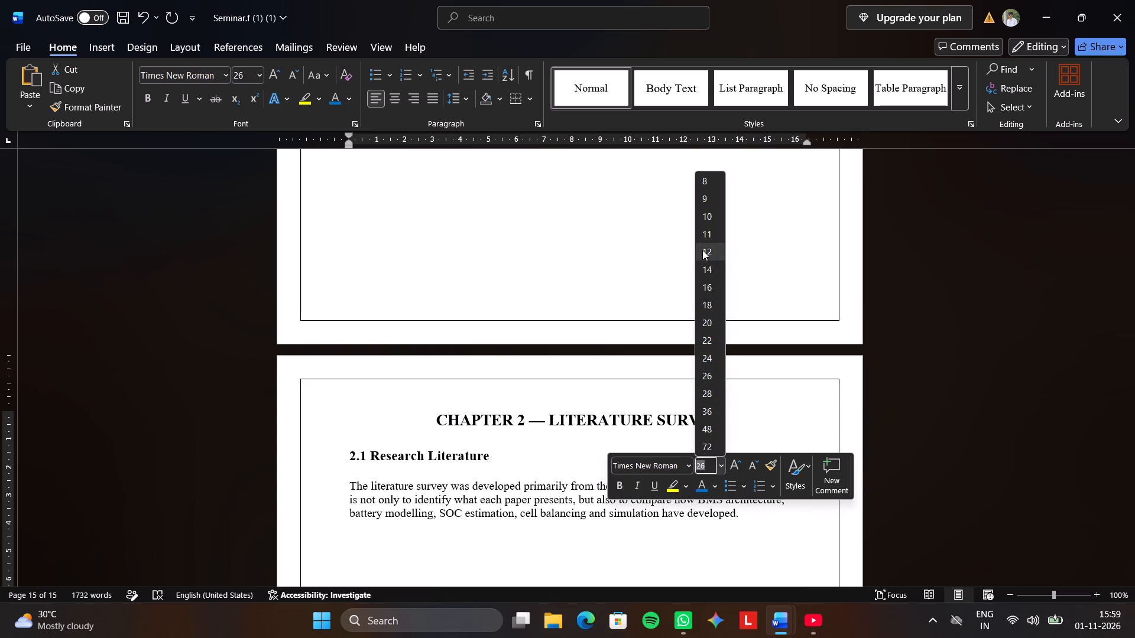
pyautogui.click(702, 250)
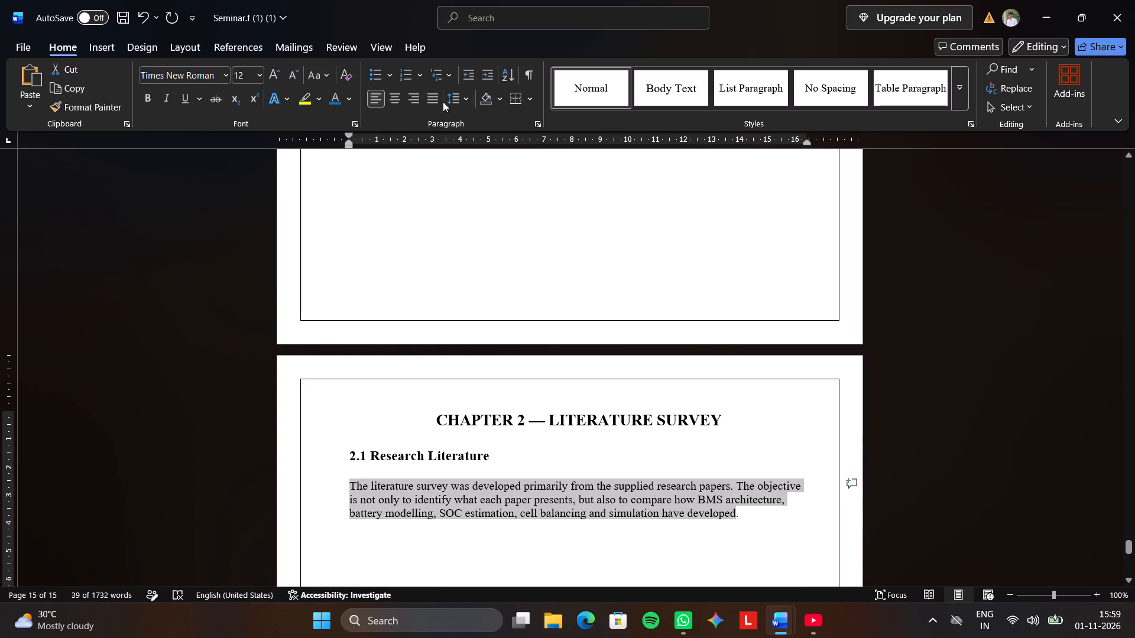
pyautogui.click(474, 97)
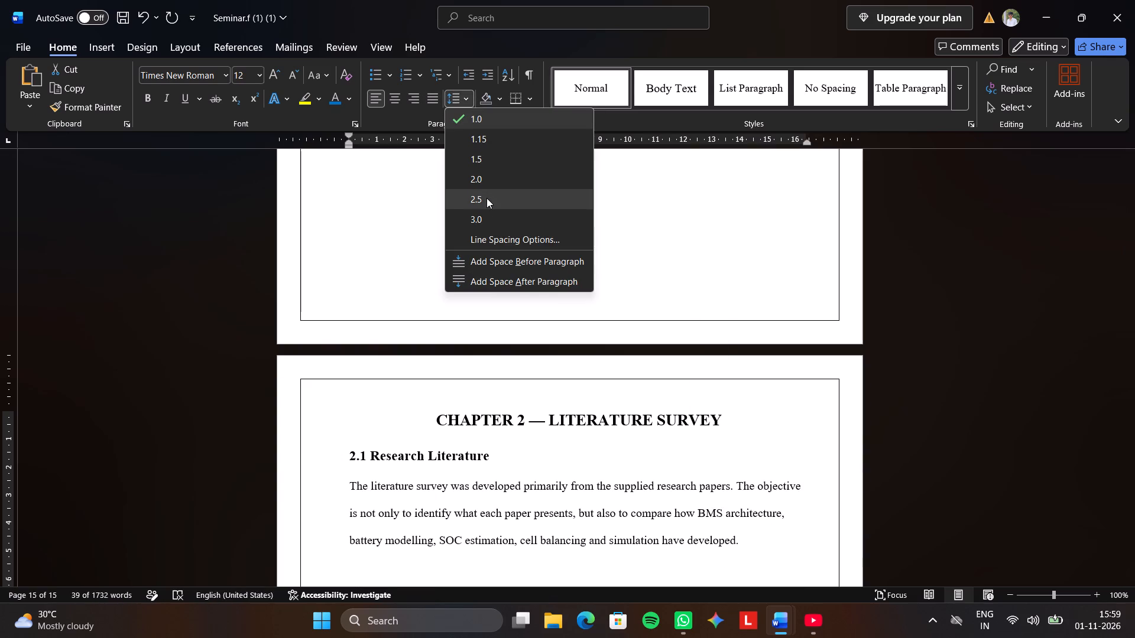
pyautogui.click(488, 156)
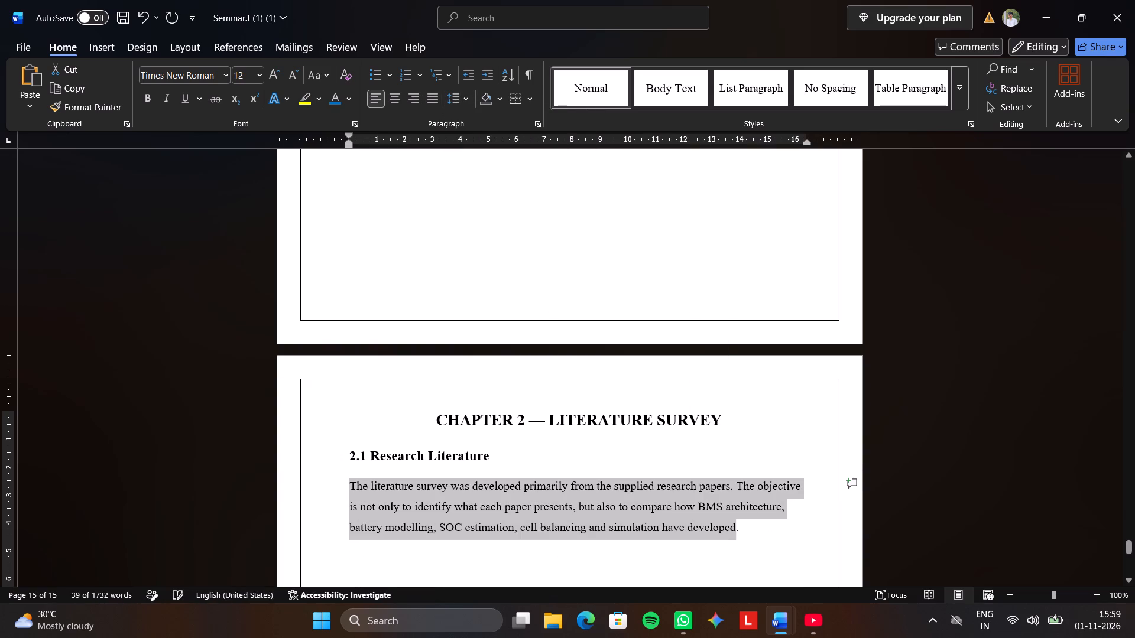
# Justify the empty line directly below the 2.1 Research Literature paragraph.
pyautogui.click(499, 466)
pyautogui.scroll(-2, 500, 463)
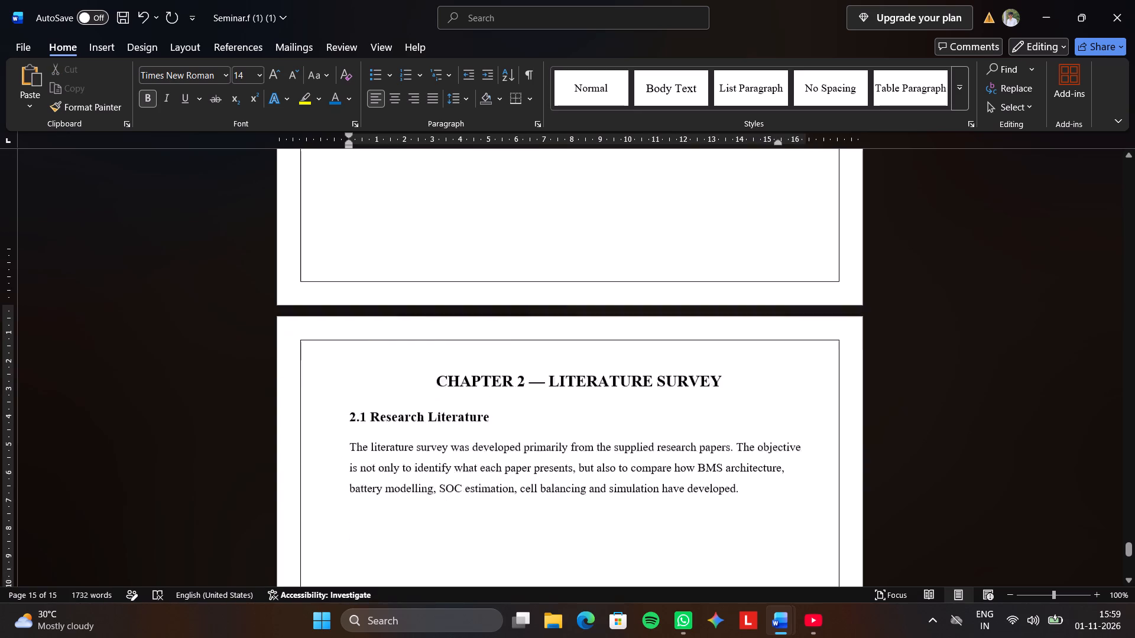
pyautogui.scroll(-6, 501, 464)
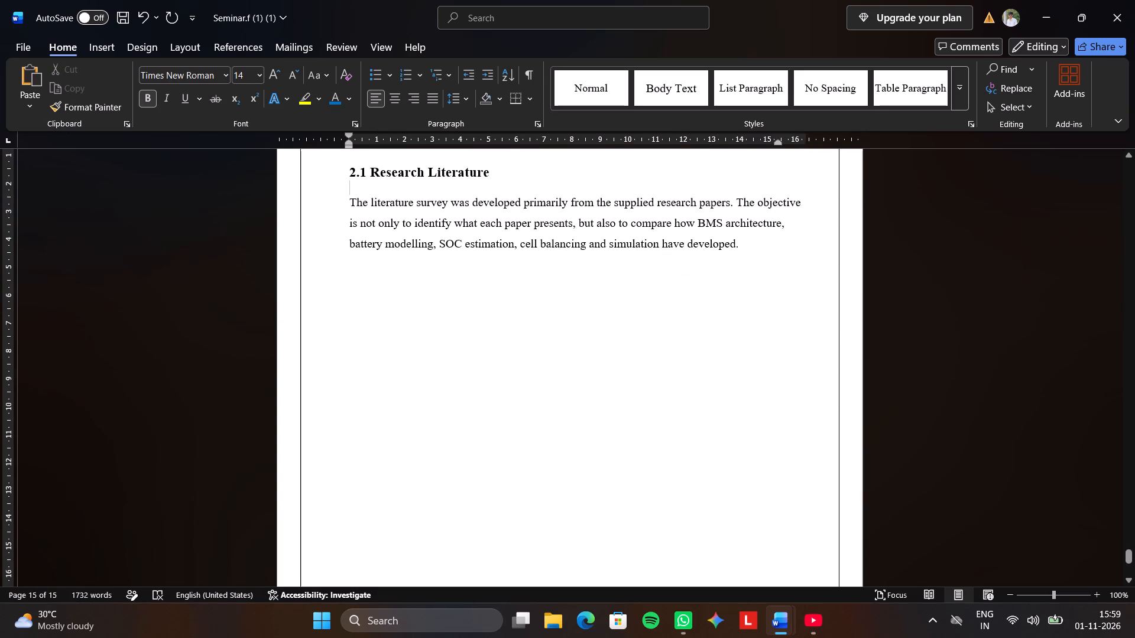
pyautogui.click(759, 261)
pyautogui.click(434, 106)
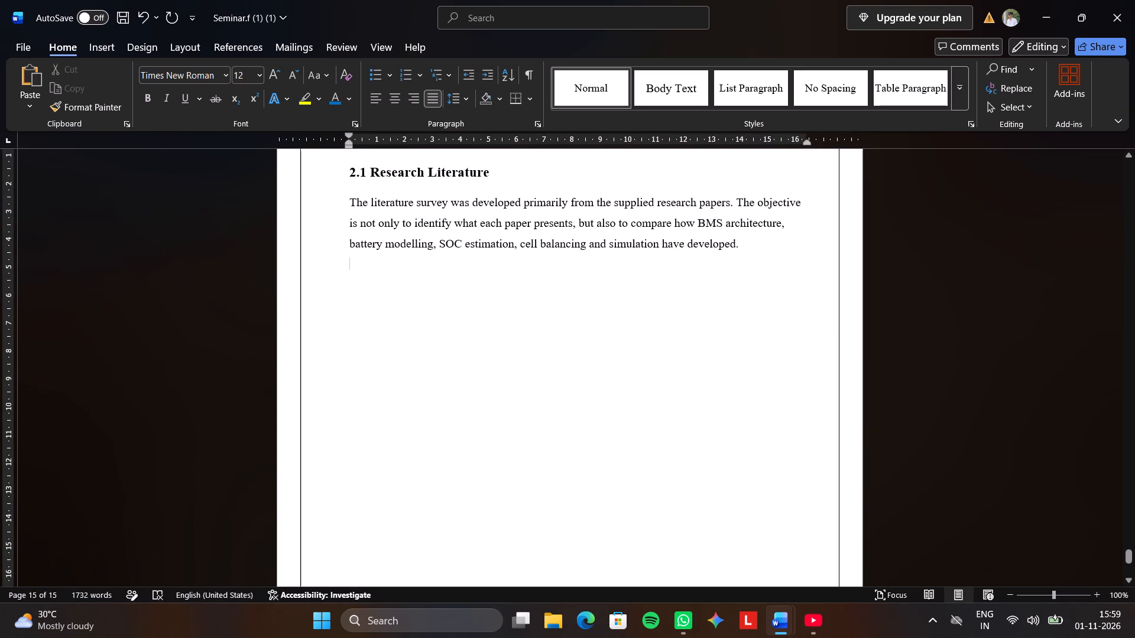
# Copy the research literature table from the BMS in Electric Vehicles report into Seminar.f, one blank line below the 2.1 Research Literature paragraph.
pyautogui.press('Return')
pyautogui.scroll(-3, 728, 280)
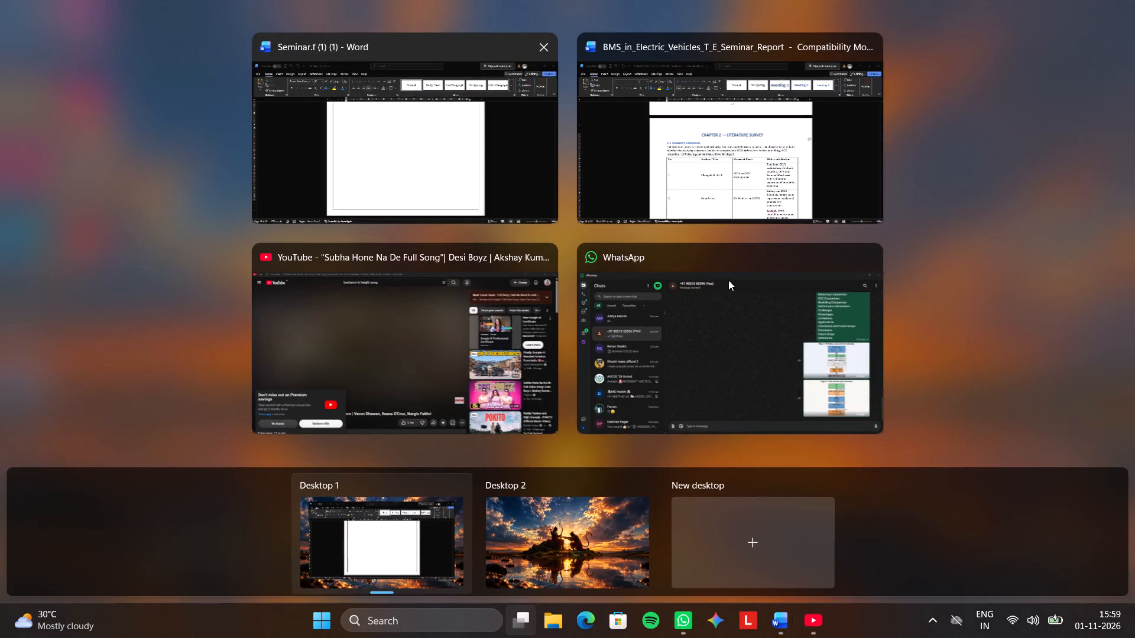
pyautogui.click(752, 108)
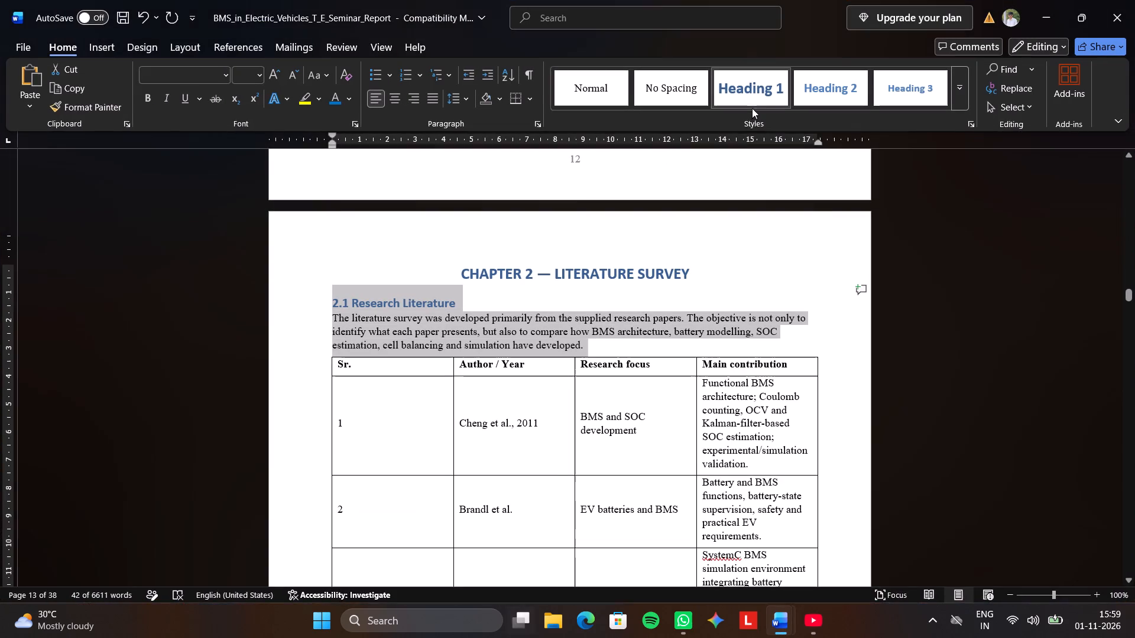
pyautogui.click(325, 356)
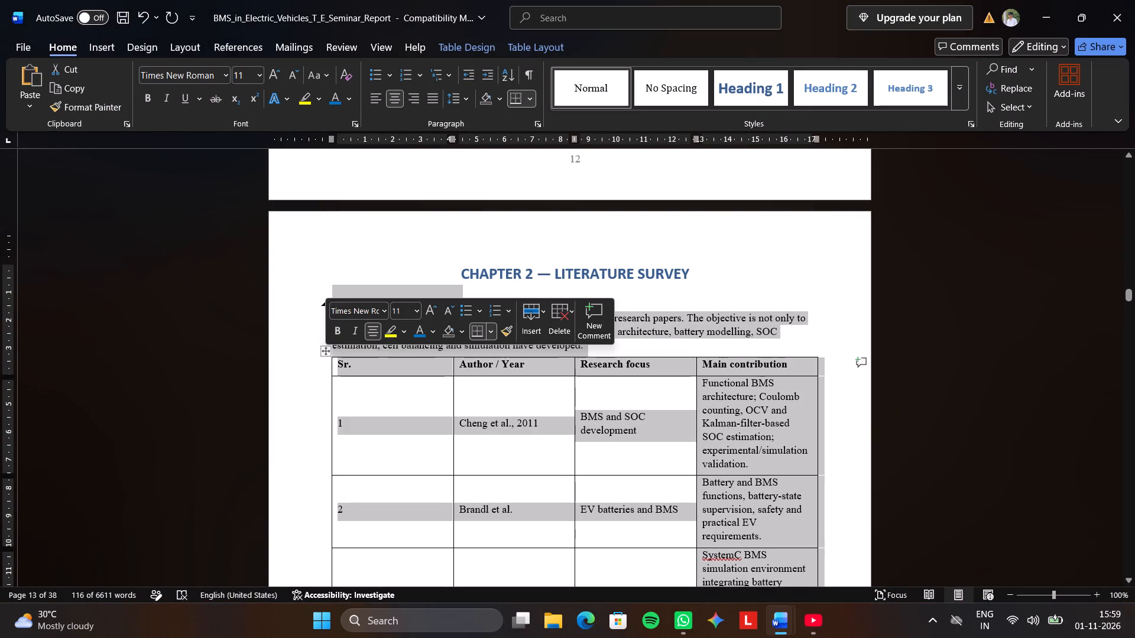
pyautogui.scroll(-9, 339, 294)
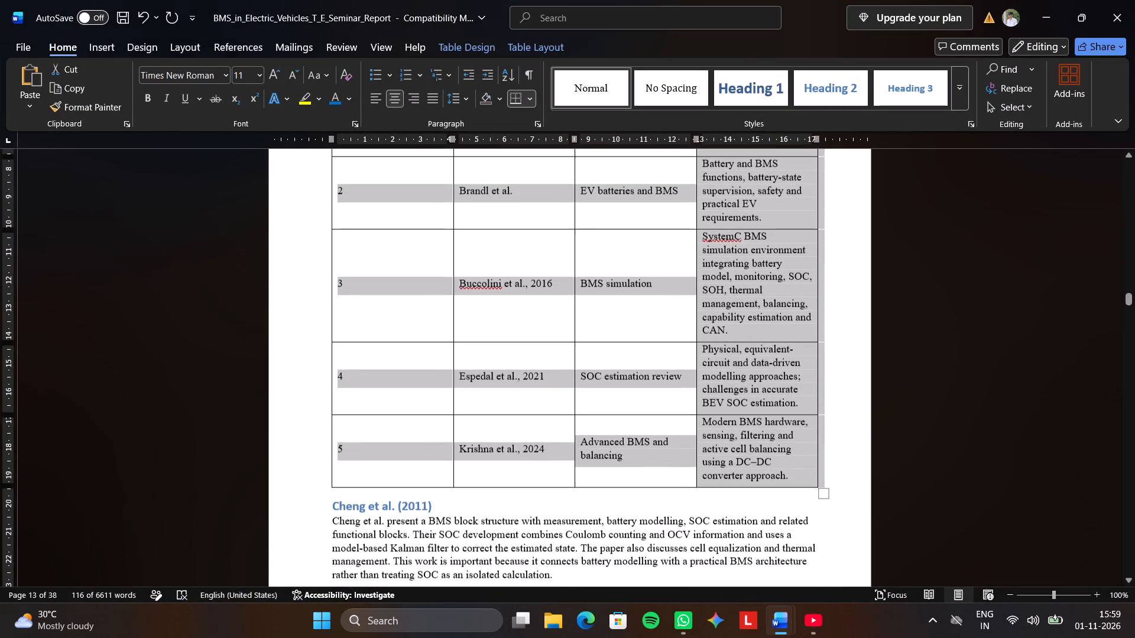
pyautogui.hotkey('ctrl', 'c')
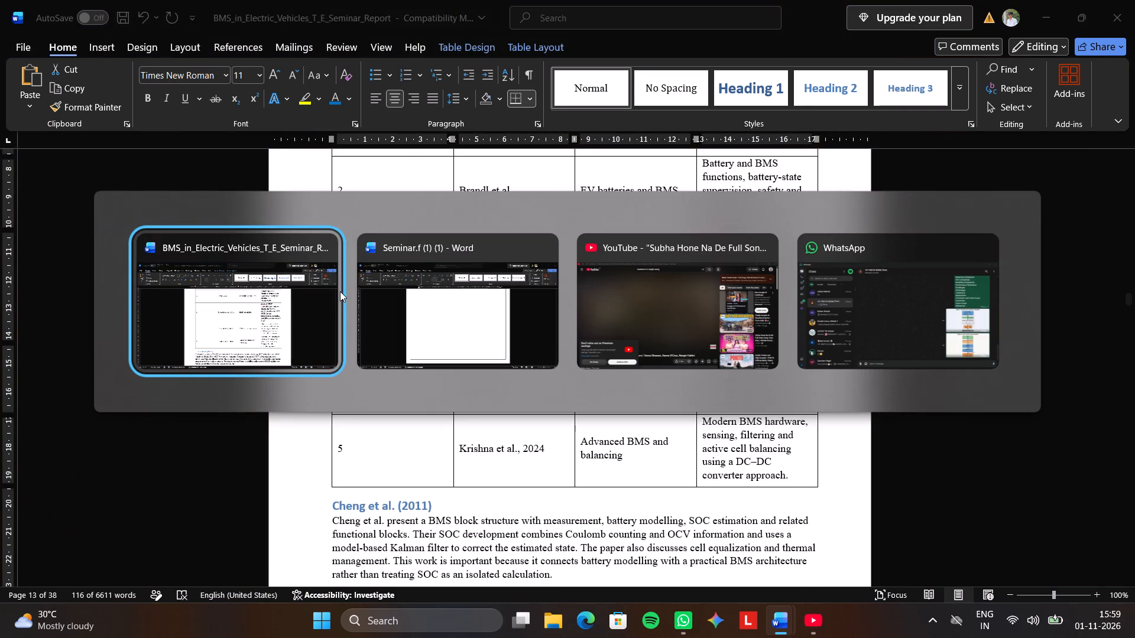
pyautogui.scroll(9, 340, 281)
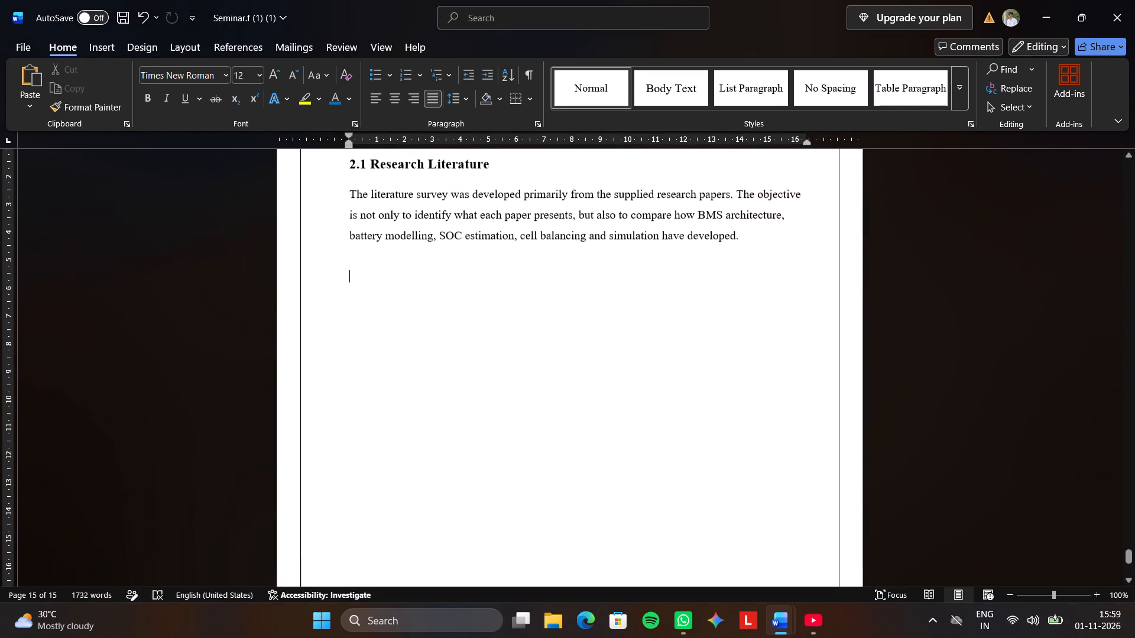
pyautogui.hotkey('ctrl', 'v')
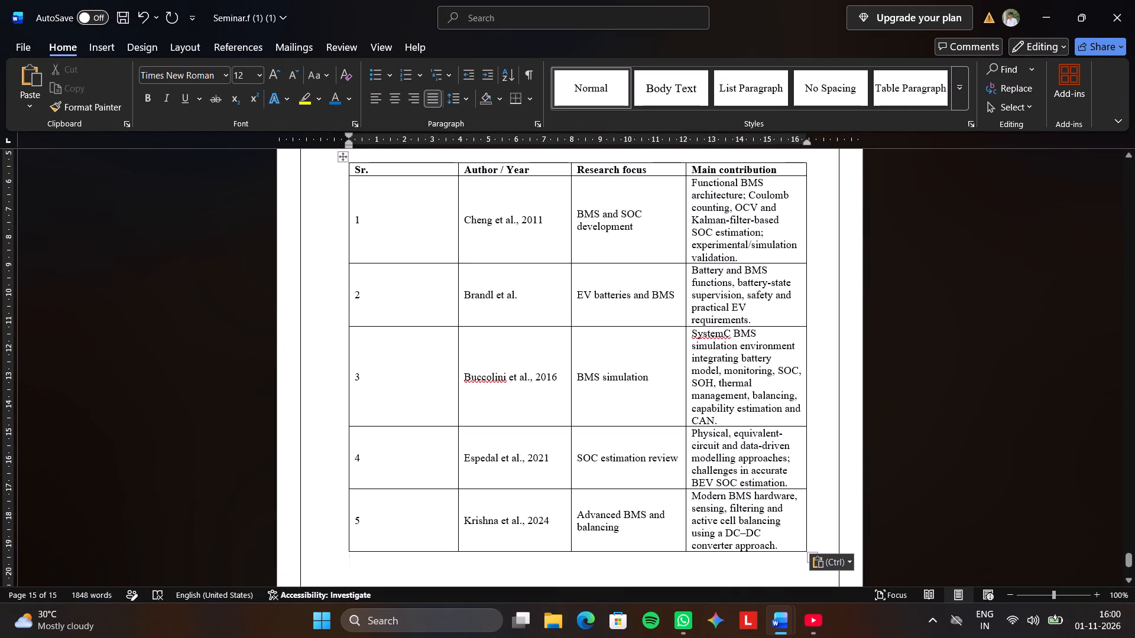
# Set the whole literature table to font size 12 with 1.5 line spacing.
pyautogui.click(342, 159)
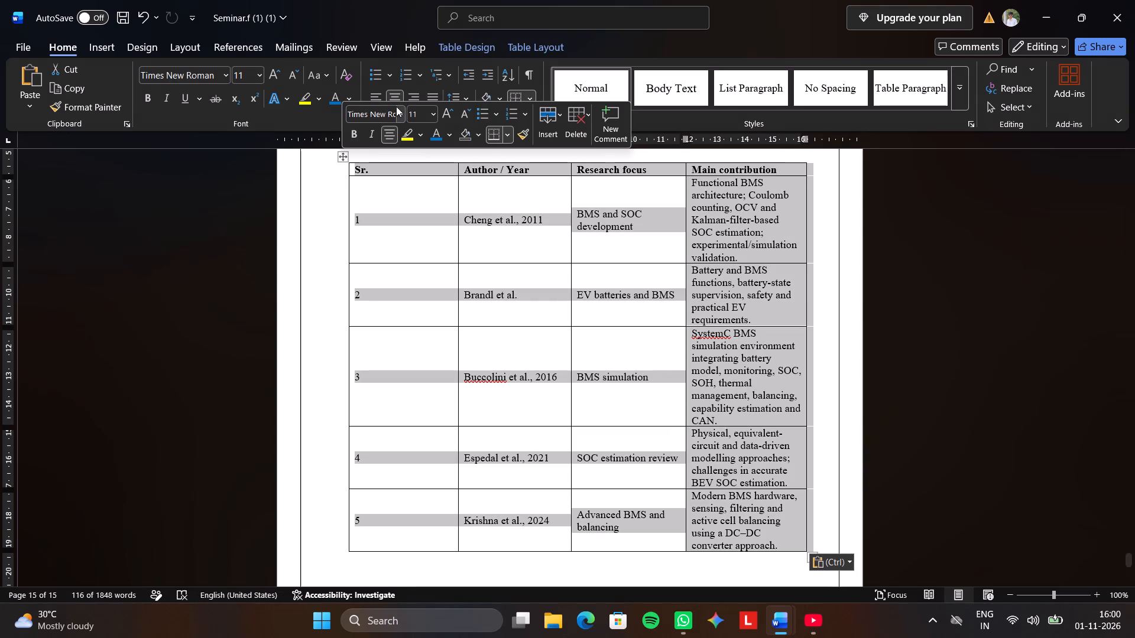
pyautogui.click(430, 112)
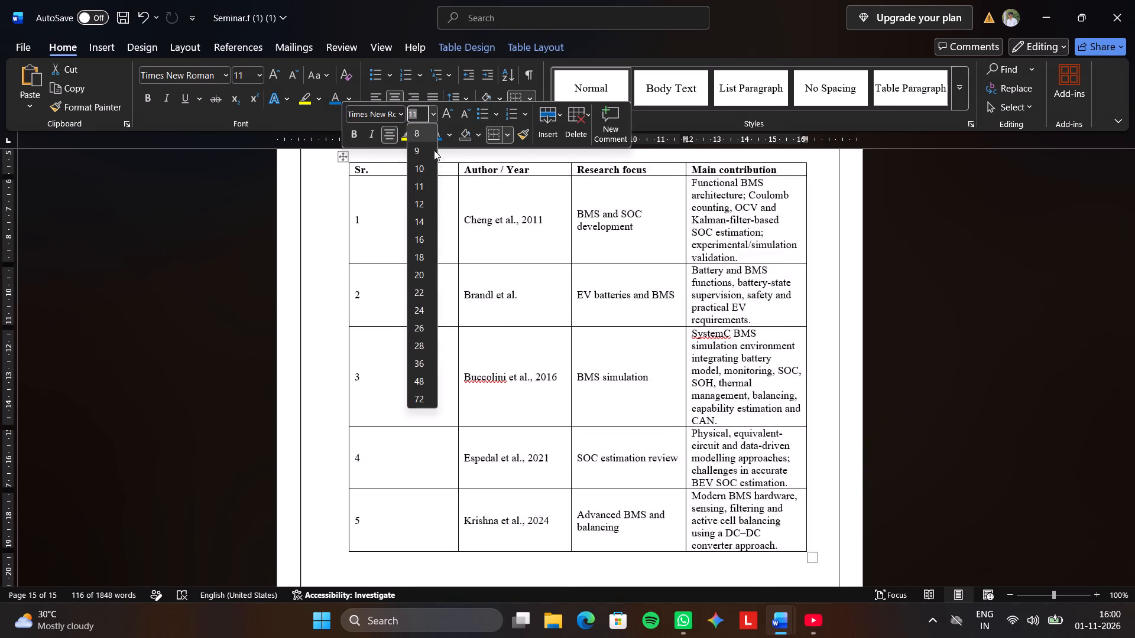
pyautogui.click(426, 199)
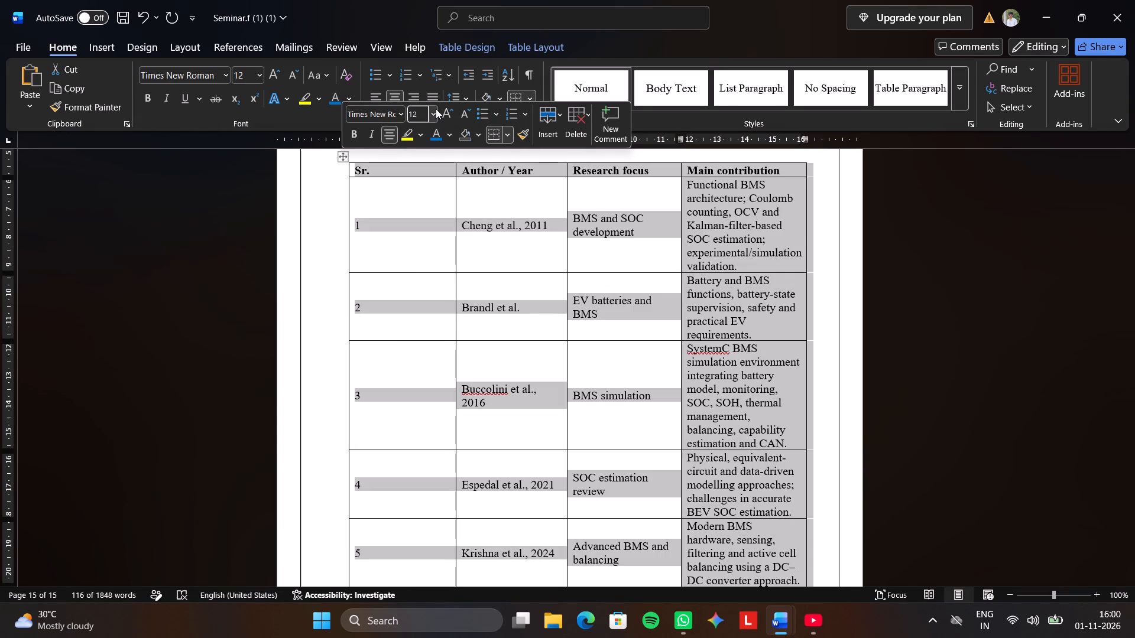
pyautogui.click(469, 97)
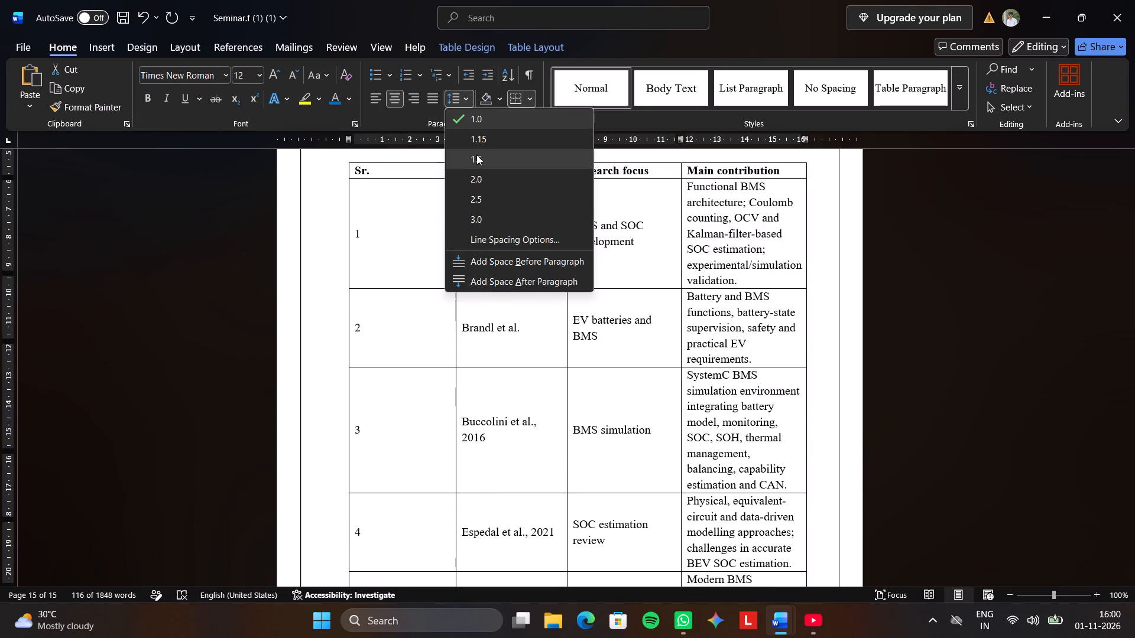
pyautogui.click(476, 155)
# Review the Chapter 2 layout, checking how the literature table rows break across the pages.
pyautogui.scroll(-2, 483, 178)
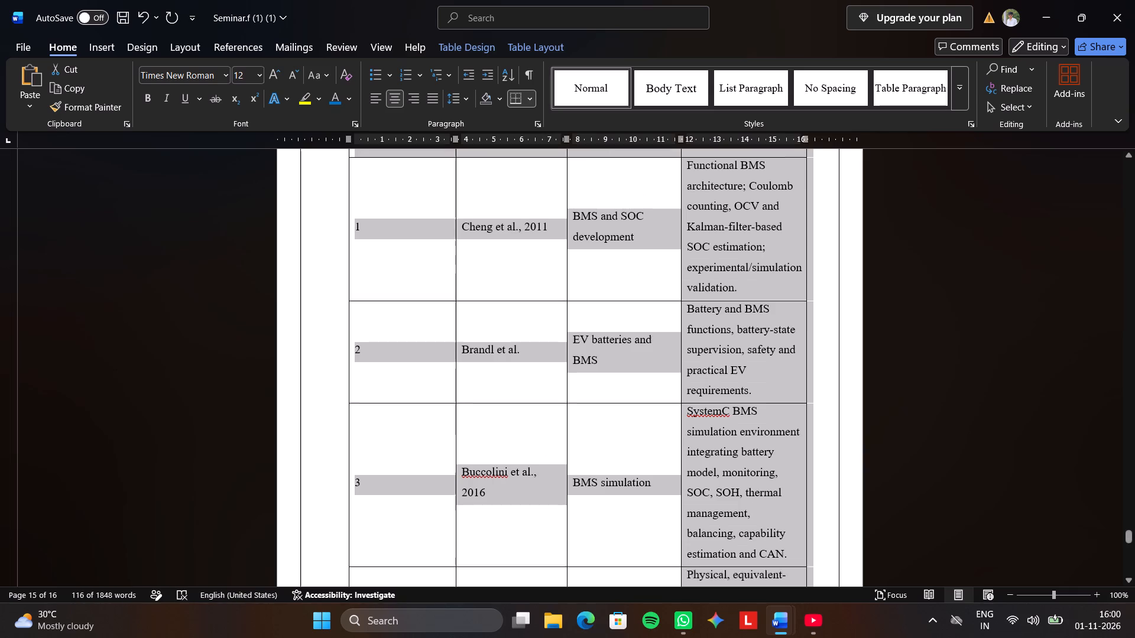
pyautogui.scroll(-5, 485, 185)
pyautogui.click(322, 233)
pyautogui.scroll(-4, 322, 233)
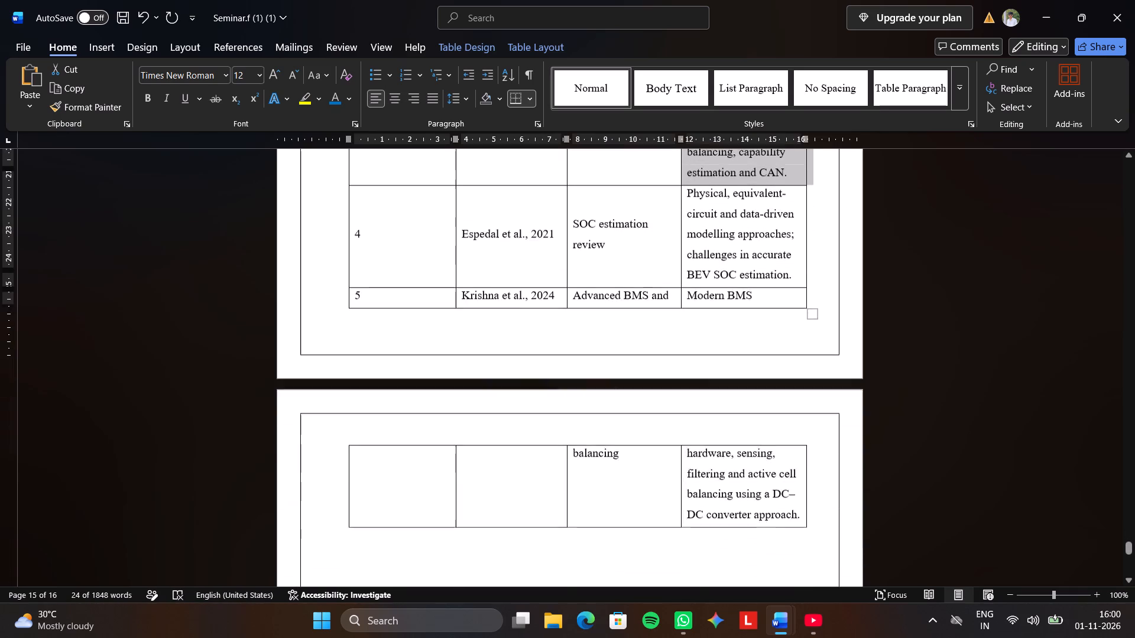
pyautogui.scroll(-9, 325, 236)
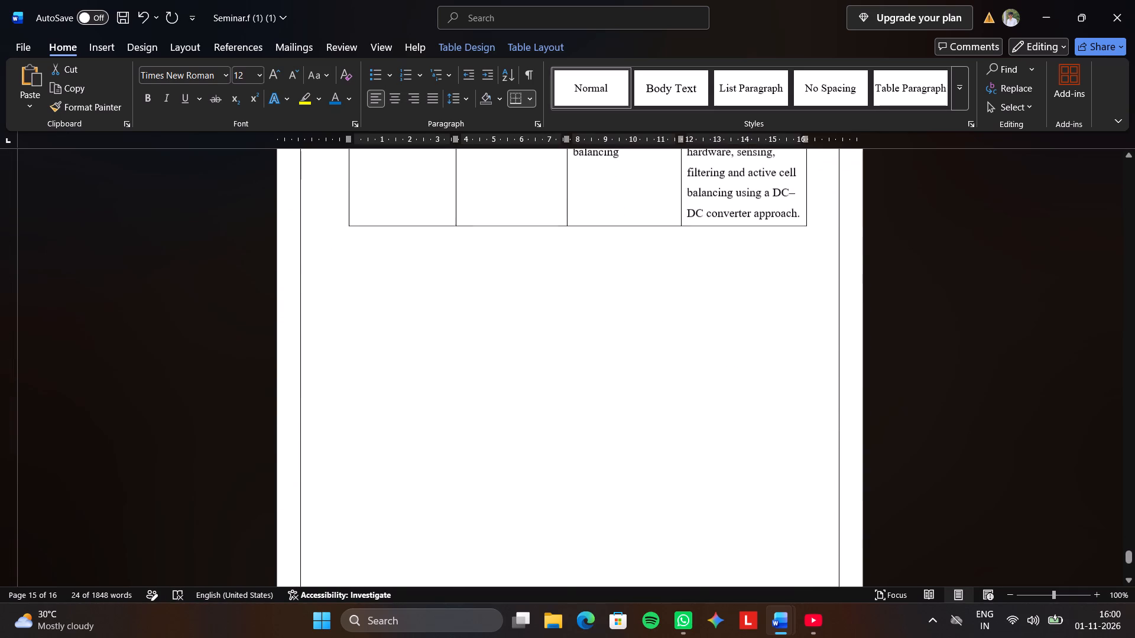
pyautogui.scroll(4, 325, 236)
pyautogui.scroll(20, 328, 233)
pyautogui.scroll(2, 328, 233)
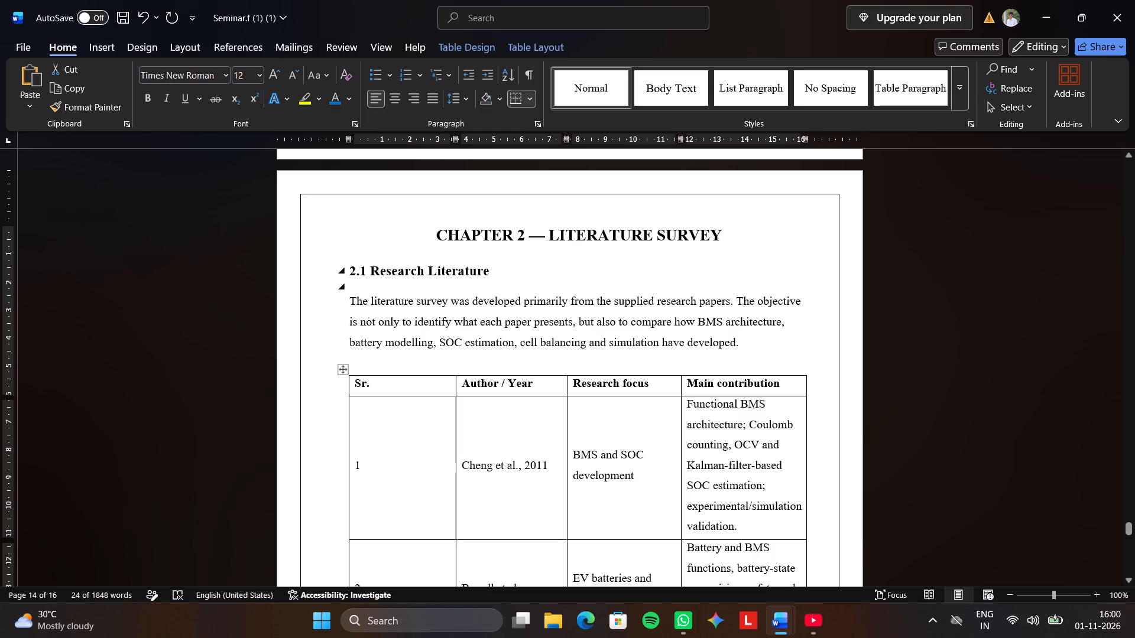
pyautogui.click(492, 284)
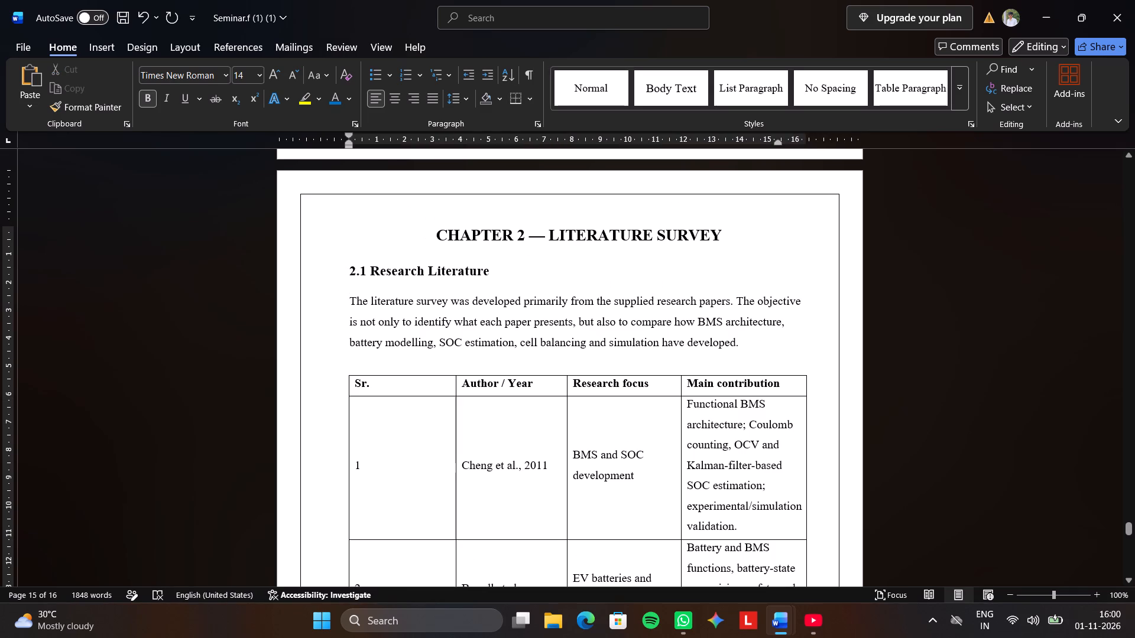
pyautogui.scroll(-20, 515, 287)
pyautogui.scroll(-4, 515, 287)
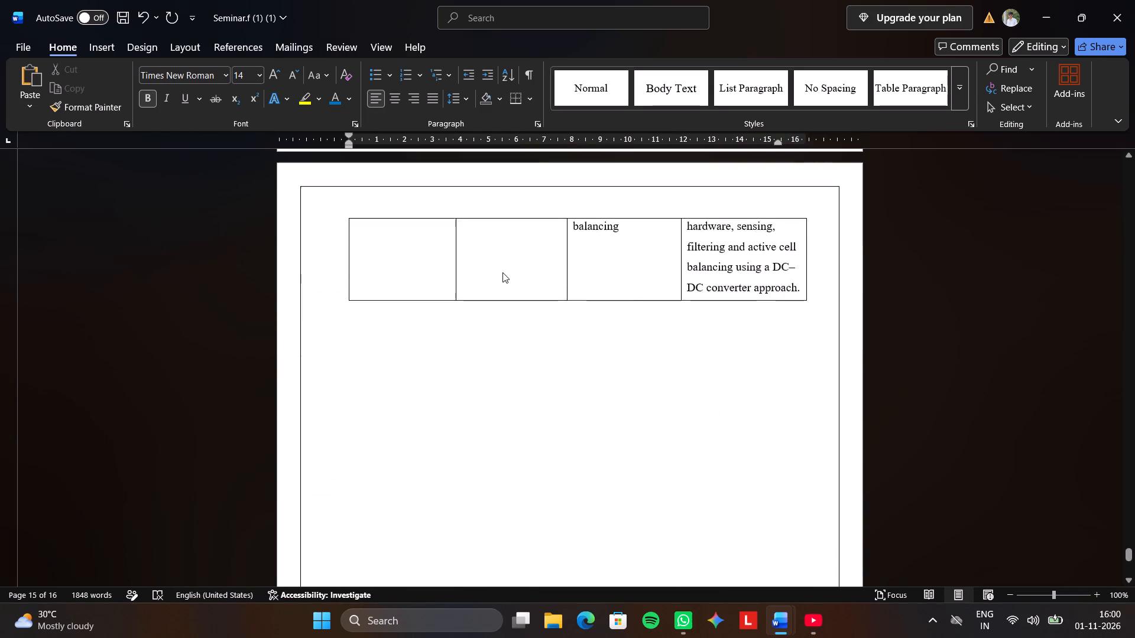
pyautogui.scroll(-2, 502, 271)
pyautogui.scroll(11, 502, 269)
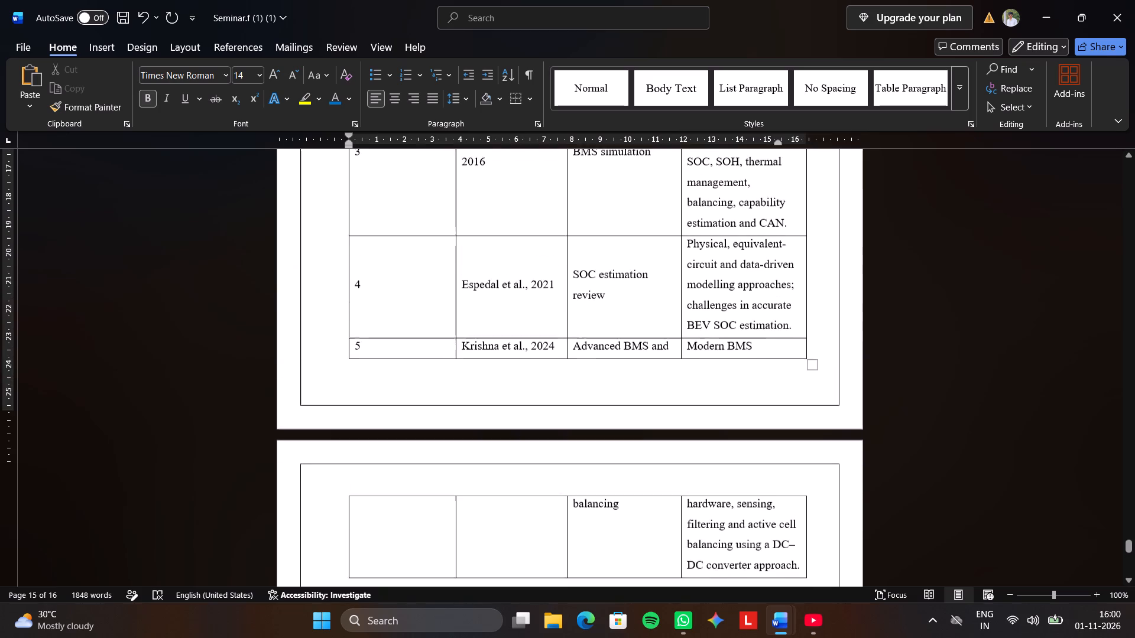
pyautogui.scroll(-4, 497, 264)
pyautogui.scroll(5, 498, 257)
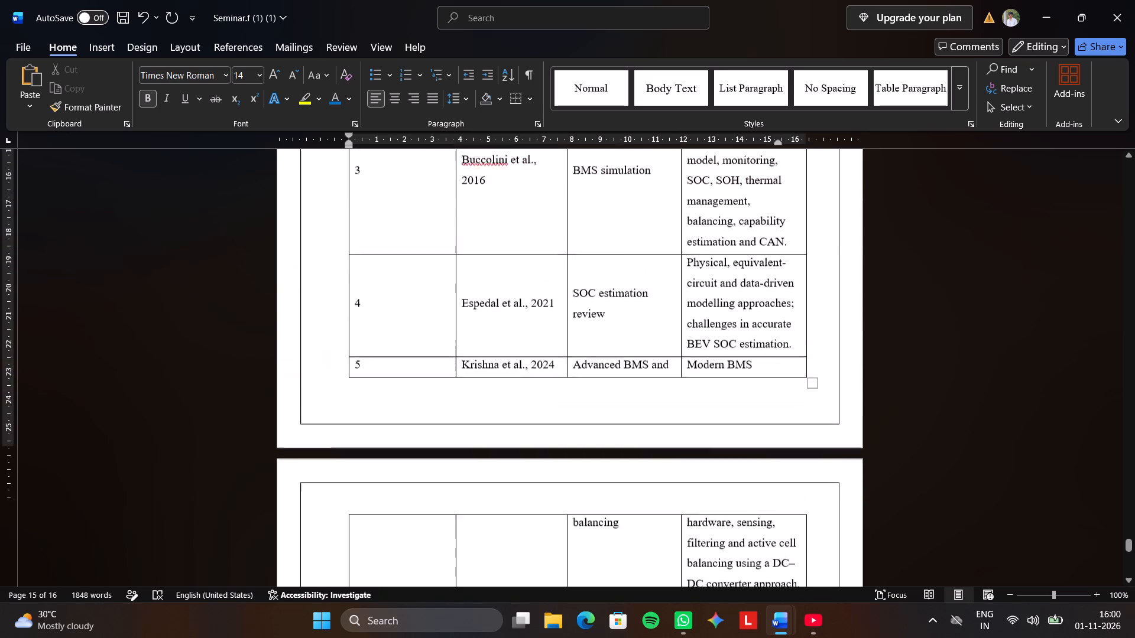
pyautogui.scroll(11, 498, 257)
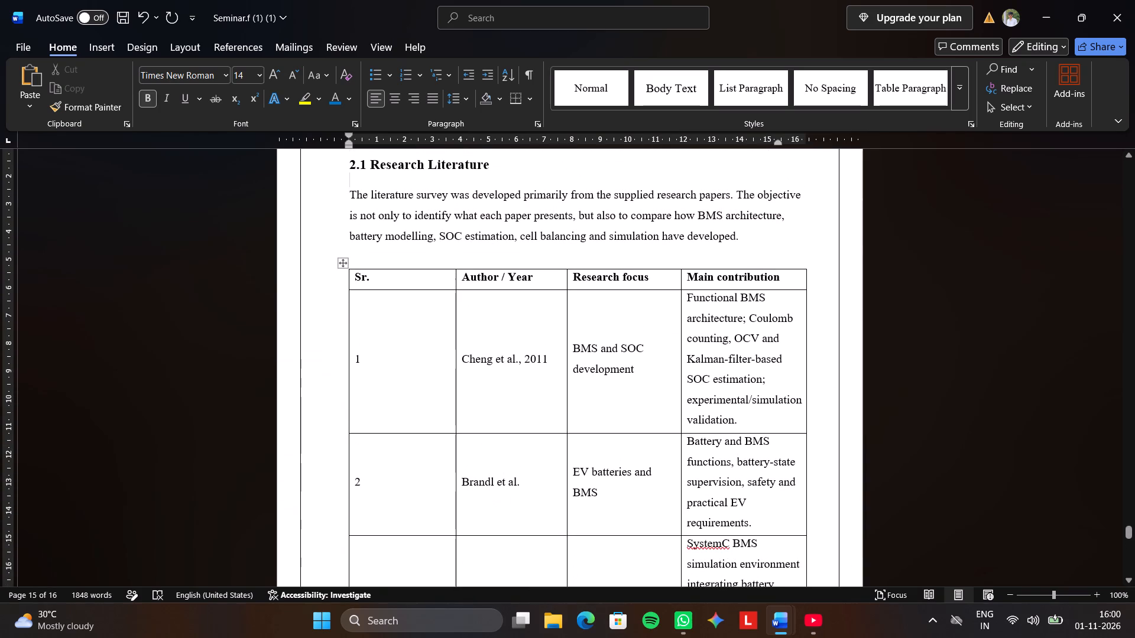
pyautogui.scroll(4, 615, 167)
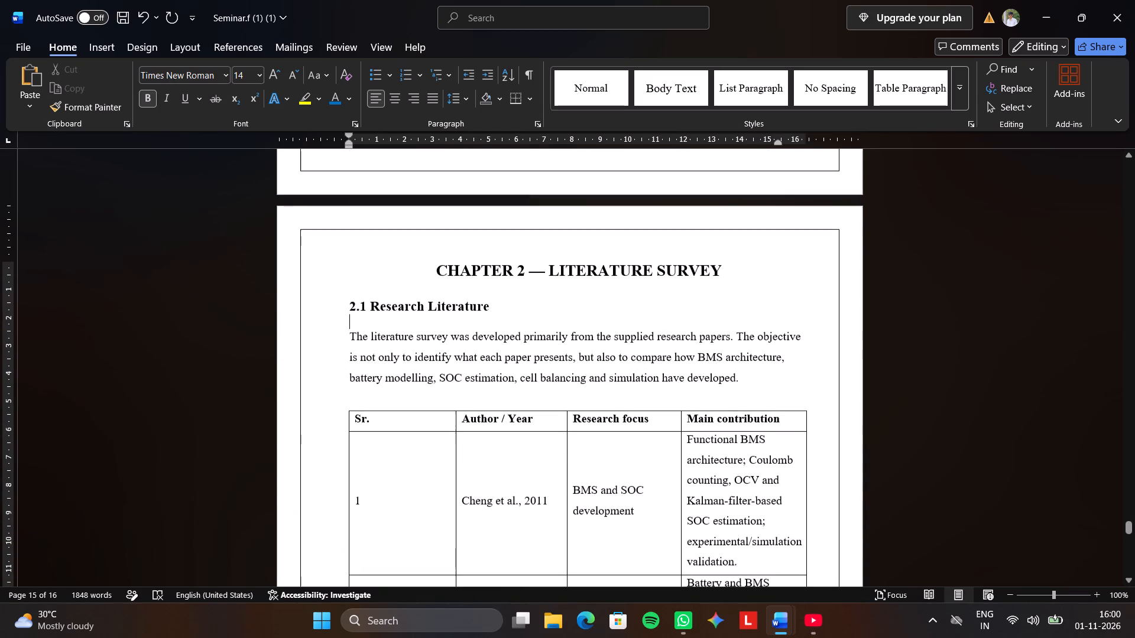
# Insert a blank line after the heading "CHAPTER 2 — LITERATURE SURVEY".
pyautogui.click(567, 284)
pyautogui.click(566, 284)
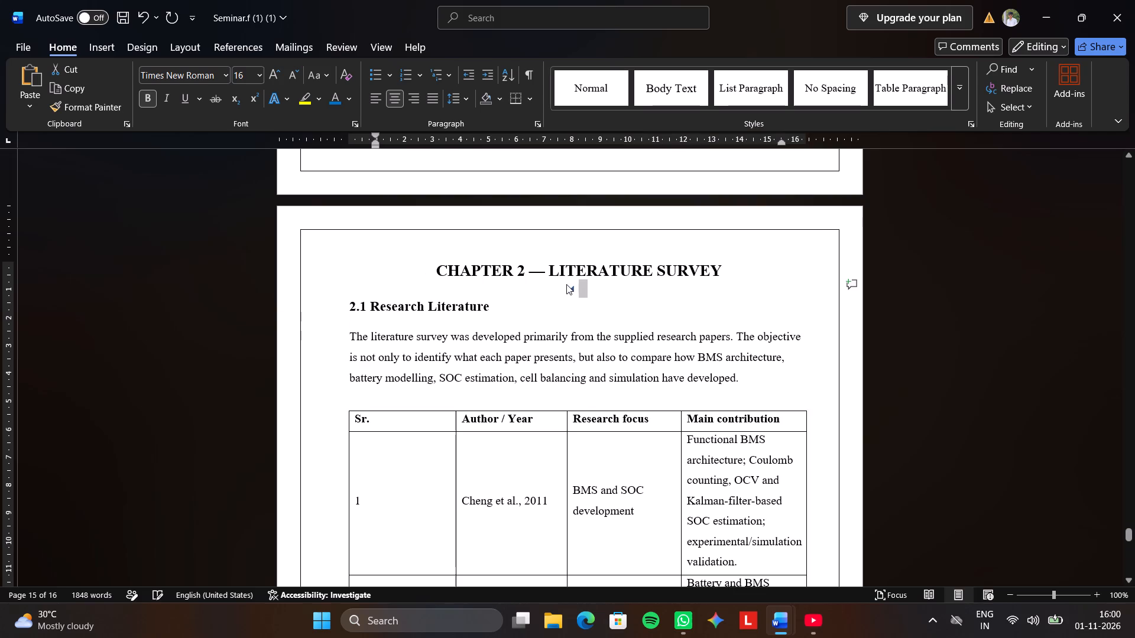
pyautogui.click(731, 269)
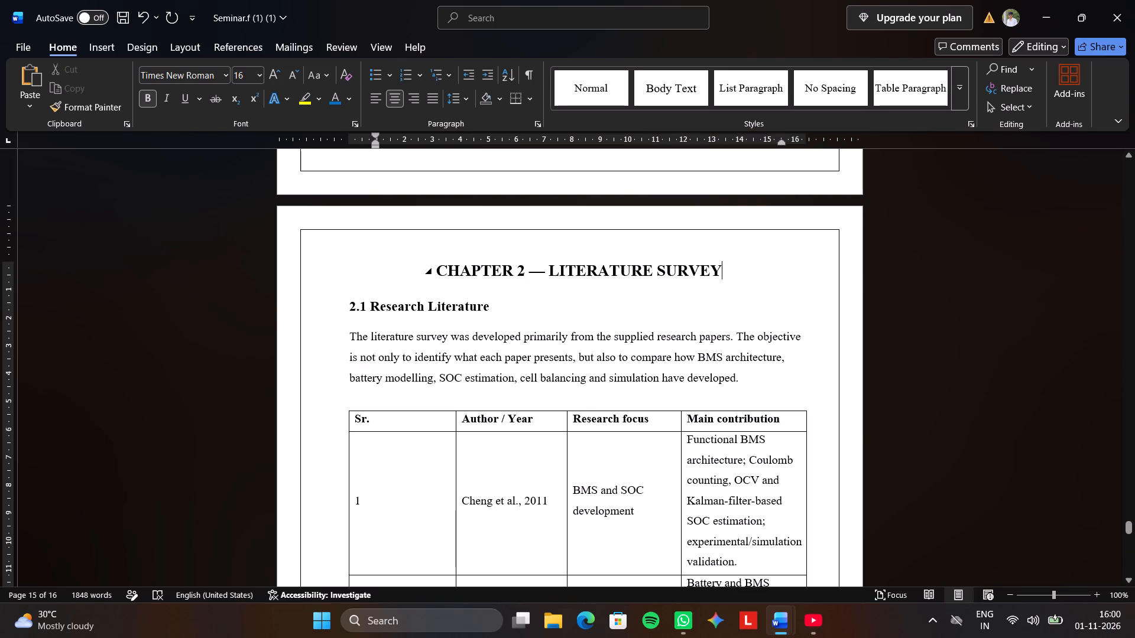
pyautogui.press('Return')
# Justify the empty 16-point line a little below the literature table.
pyautogui.scroll(-5, 808, 262)
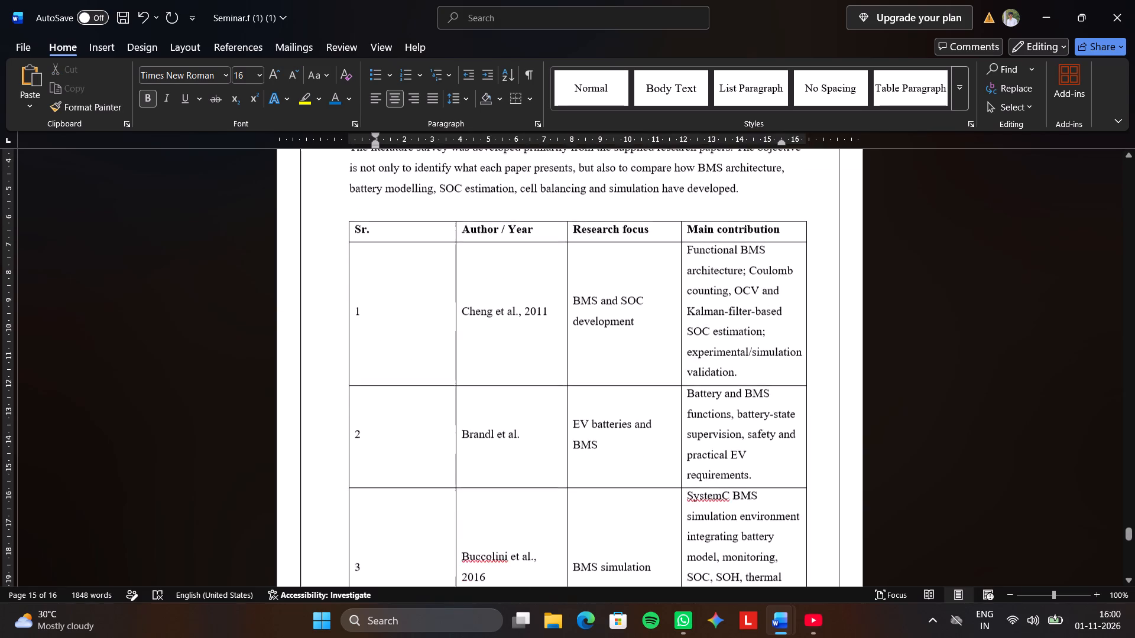
pyautogui.scroll(-20, 811, 280)
pyautogui.scroll(-5, 811, 280)
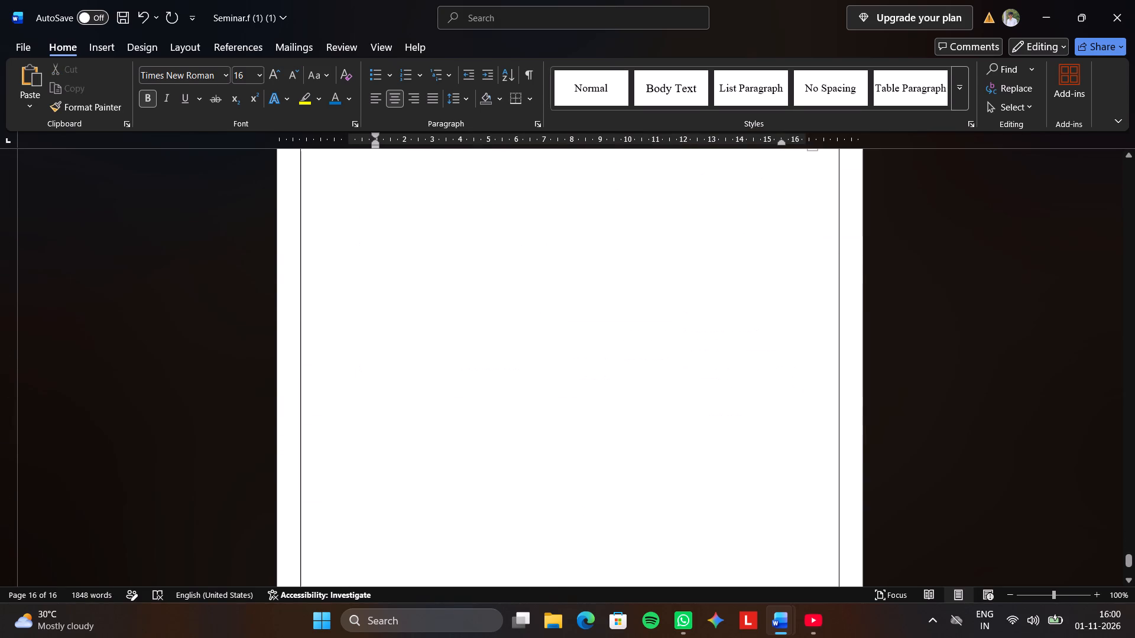
pyautogui.click(754, 273)
pyautogui.scroll(-2, 712, 271)
pyautogui.scroll(4, 712, 272)
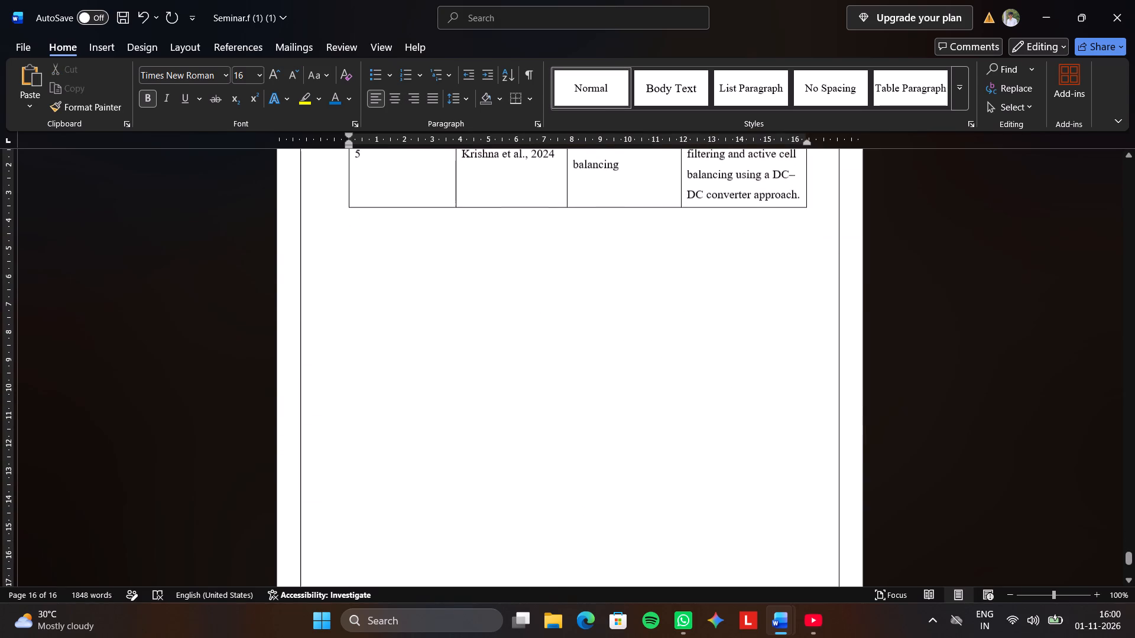
pyautogui.click(430, 95)
pyautogui.tripleClick(430, 95)
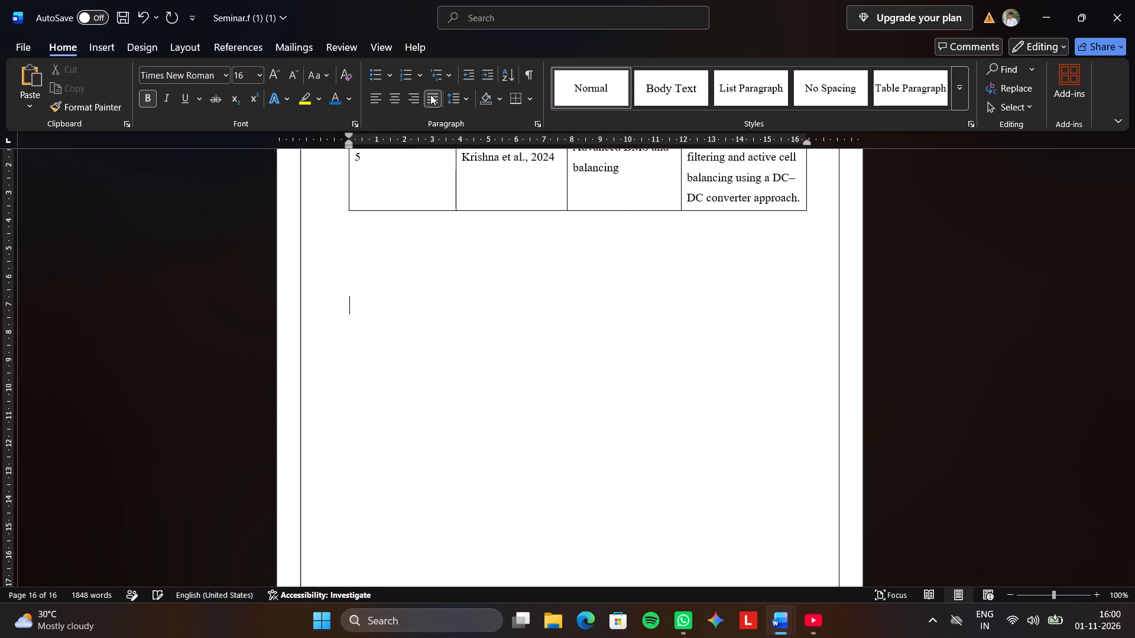
pyautogui.click(430, 95)
# Insert a justified blank line directly below the literature table.
pyautogui.click(789, 222)
pyautogui.click(817, 215)
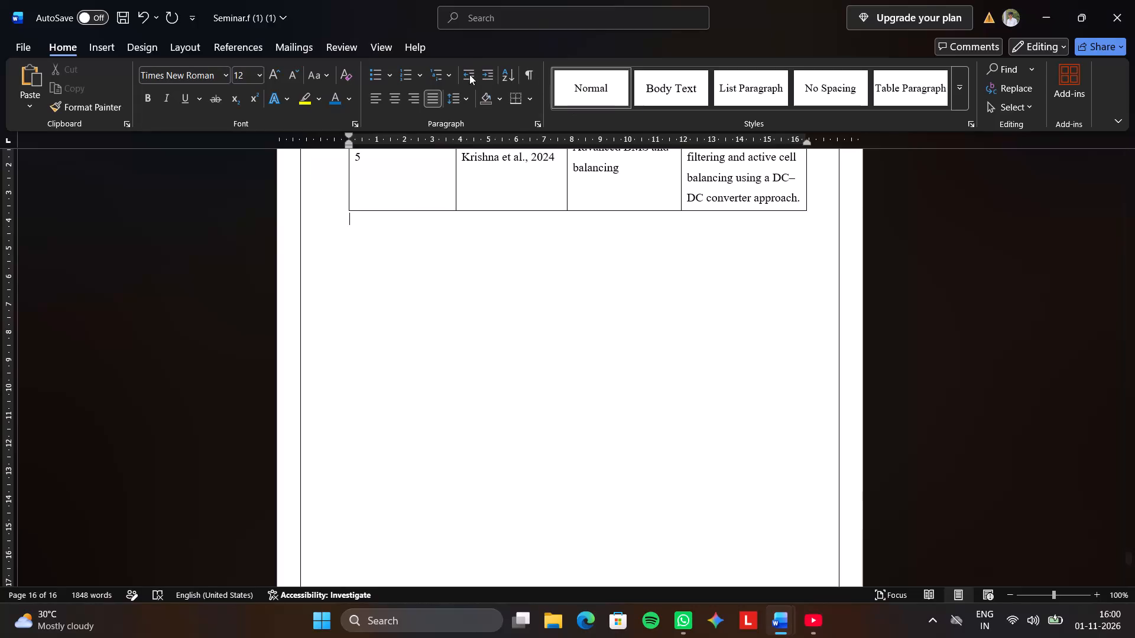
pyautogui.click(434, 93)
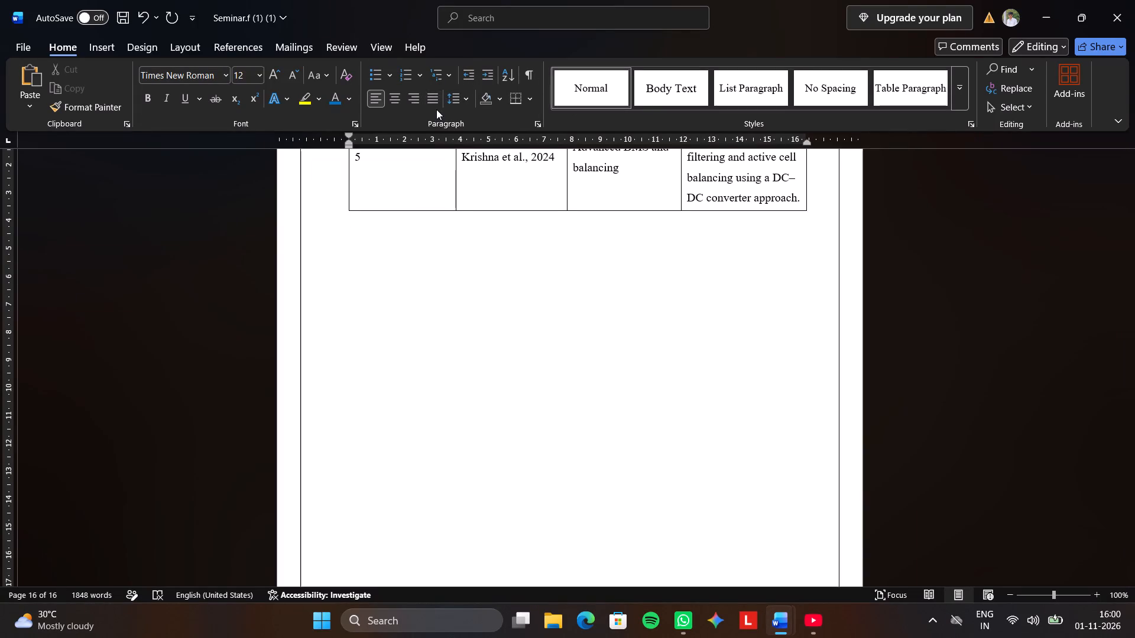
pyautogui.click(434, 102)
pyautogui.press('Return')
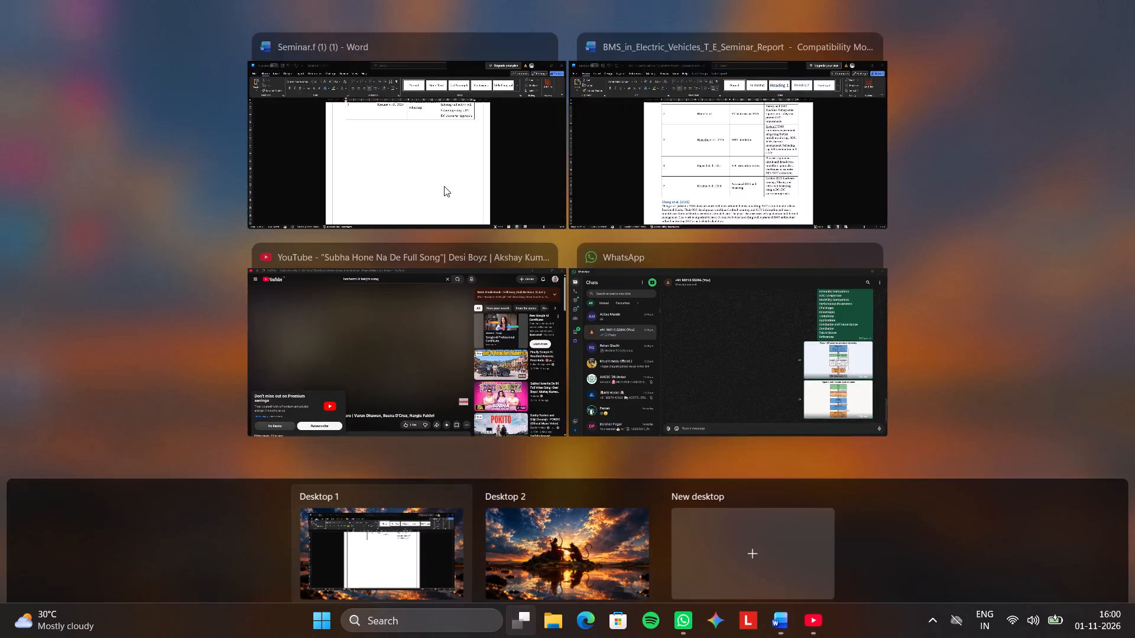
# Copy the Cheng et al. (2011) and Brandl et al. summaries from the BMS report into Seminar.f below the literature table.
pyautogui.click(626, 155)
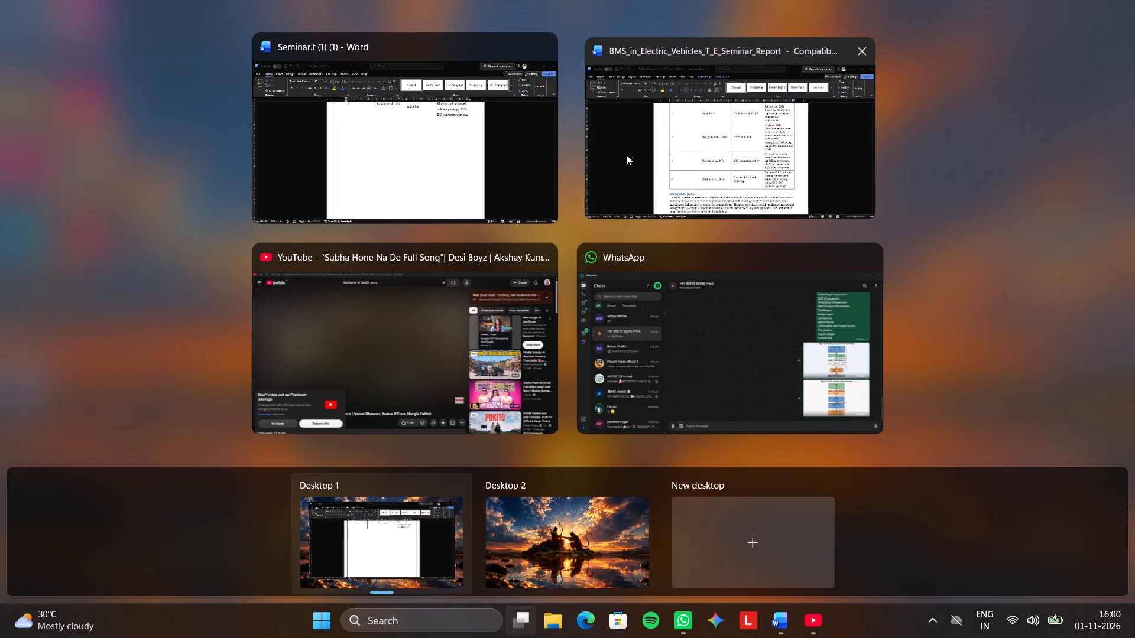
pyautogui.scroll(-7, 549, 301)
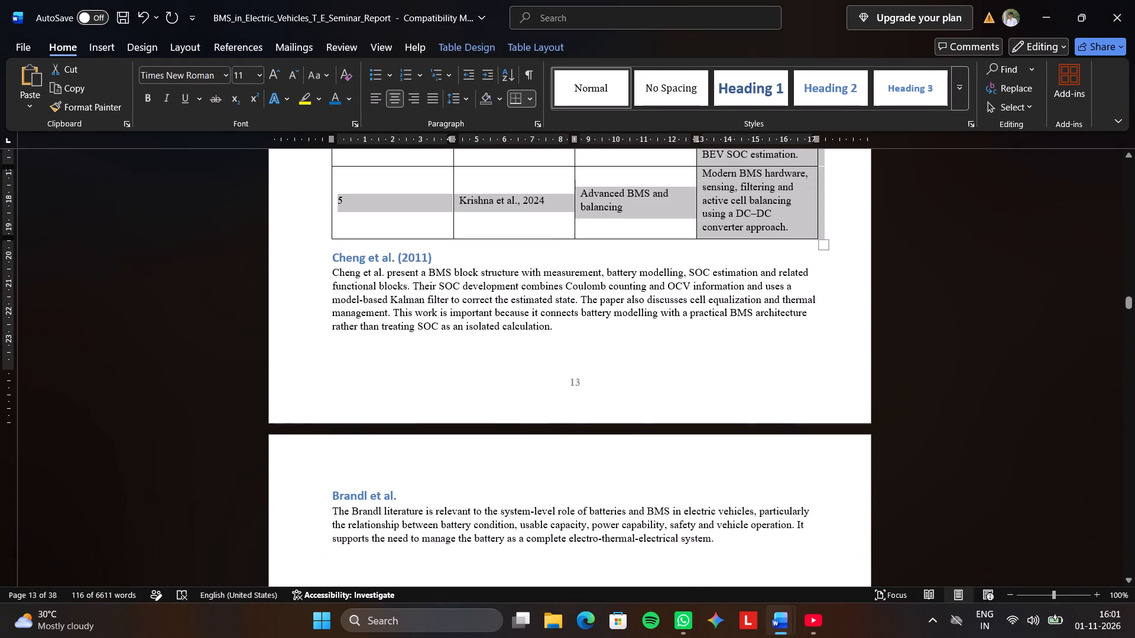
pyautogui.moveTo(330, 257); pyautogui.dragTo(609, 337)
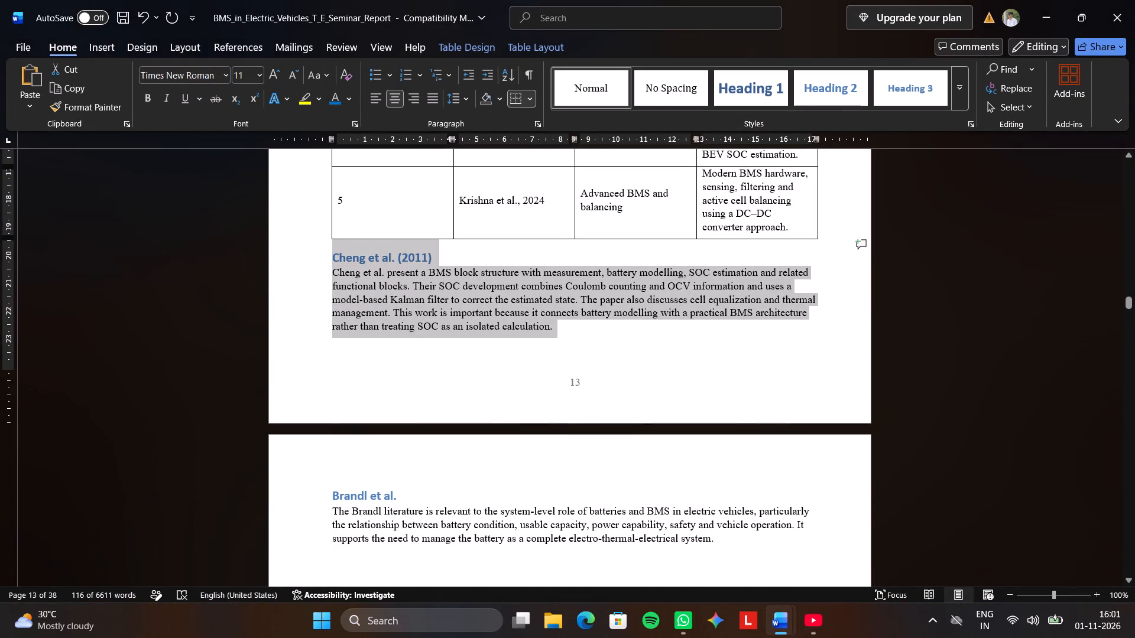
pyautogui.moveTo(609, 337); pyautogui.dragTo(618, 343)
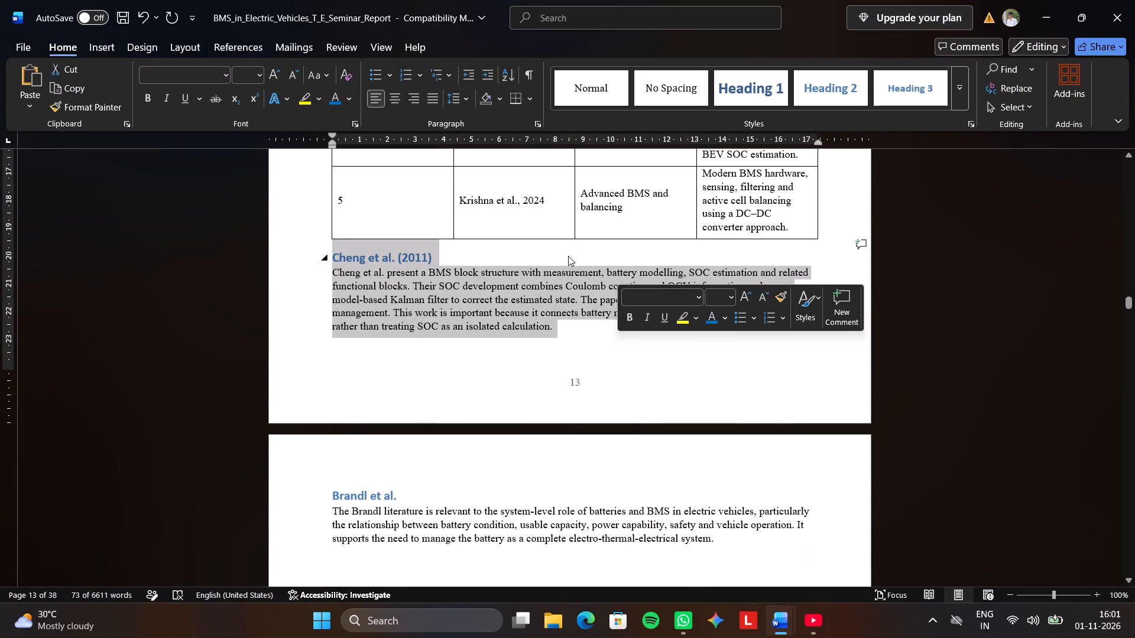
pyautogui.click(331, 253)
pyautogui.moveTo(331, 253); pyautogui.dragTo(462, 305)
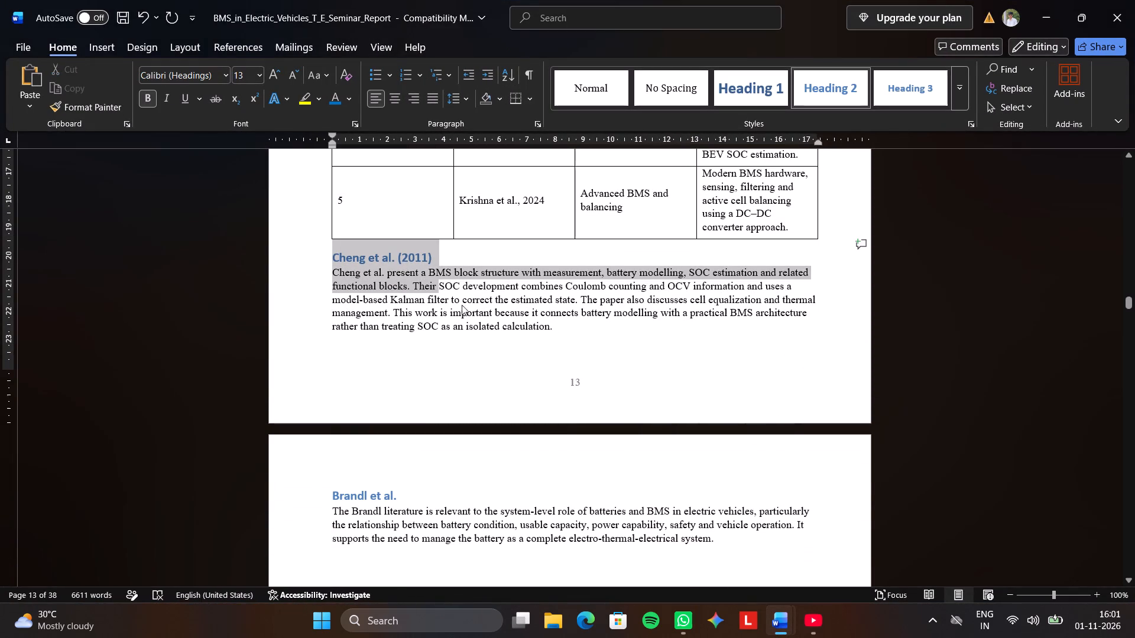
pyautogui.moveTo(462, 305); pyautogui.dragTo(707, 467)
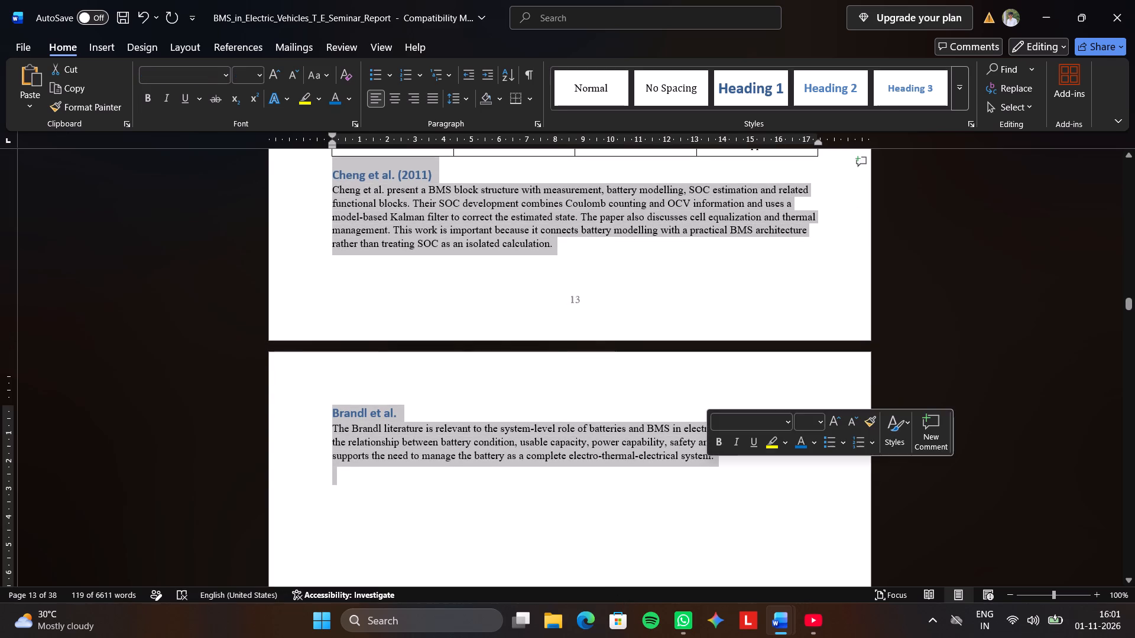
pyautogui.hotkey('ctrl', 'c')
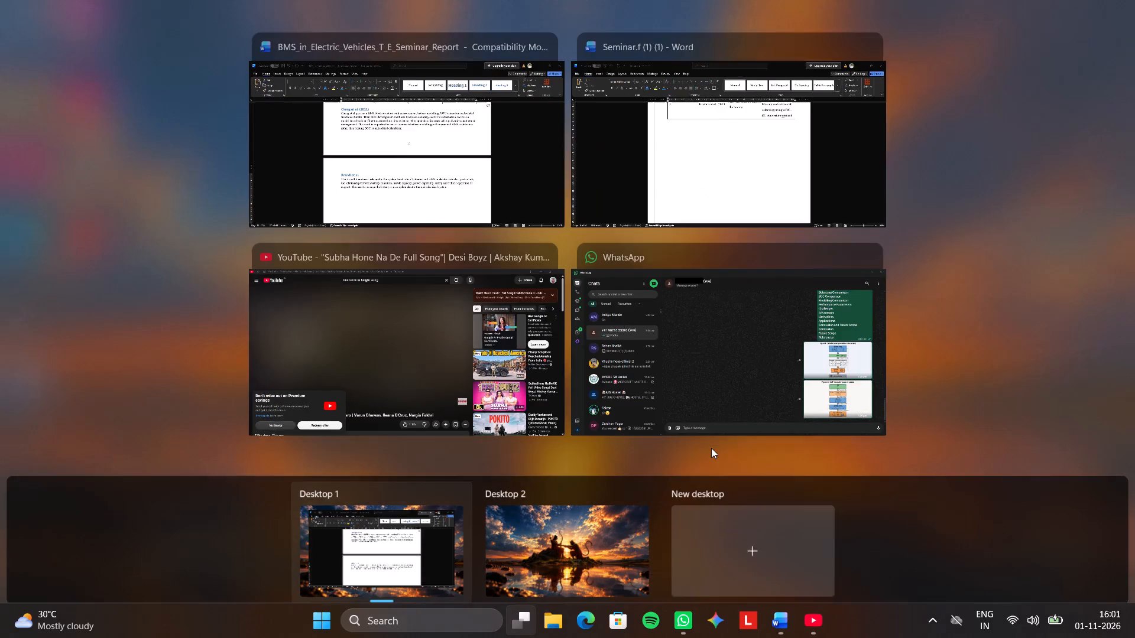
pyautogui.click(737, 196)
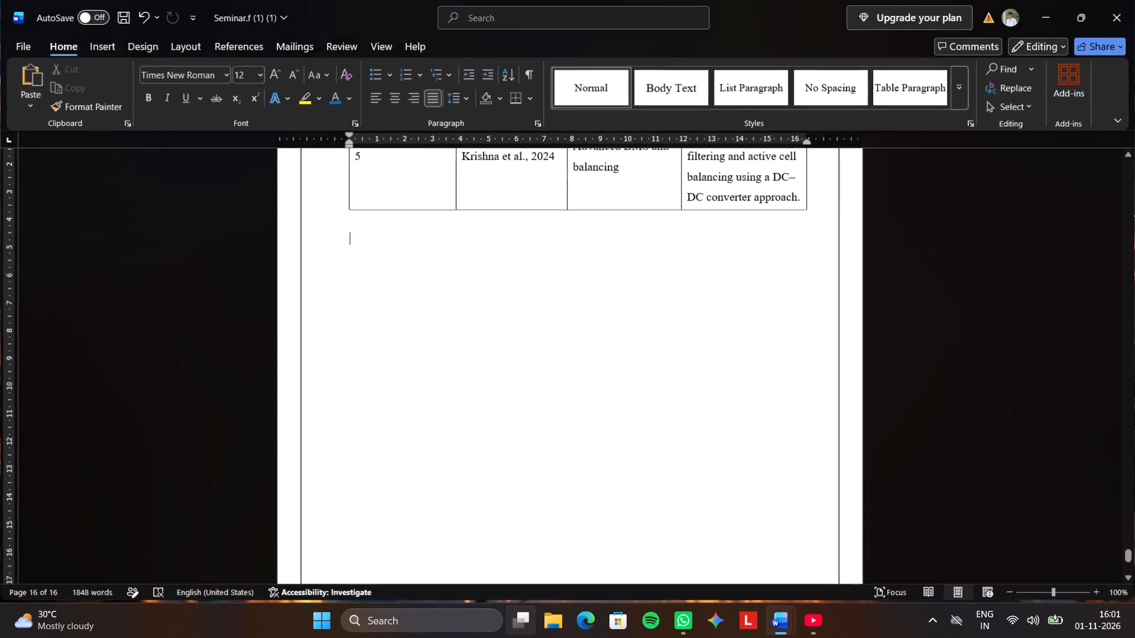
pyautogui.hotkey('ctrl', 'v')
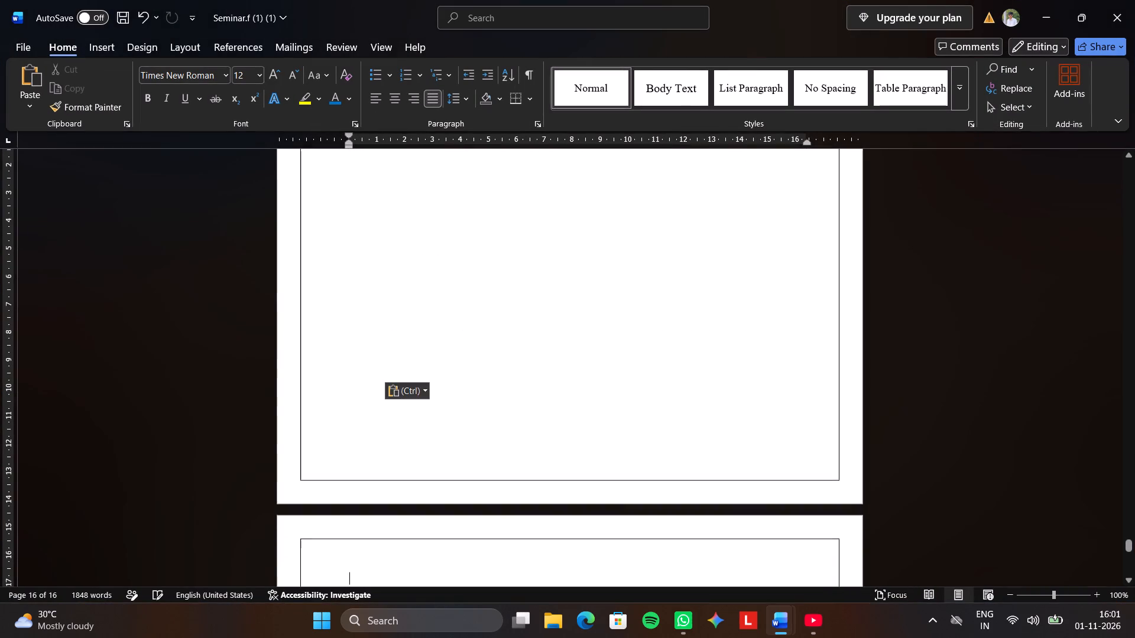
# Left-align the pasted heading "Cheng et al. (2011)" and insert a blank line between it and its paragraph.
pyautogui.scroll(11, 589, 183)
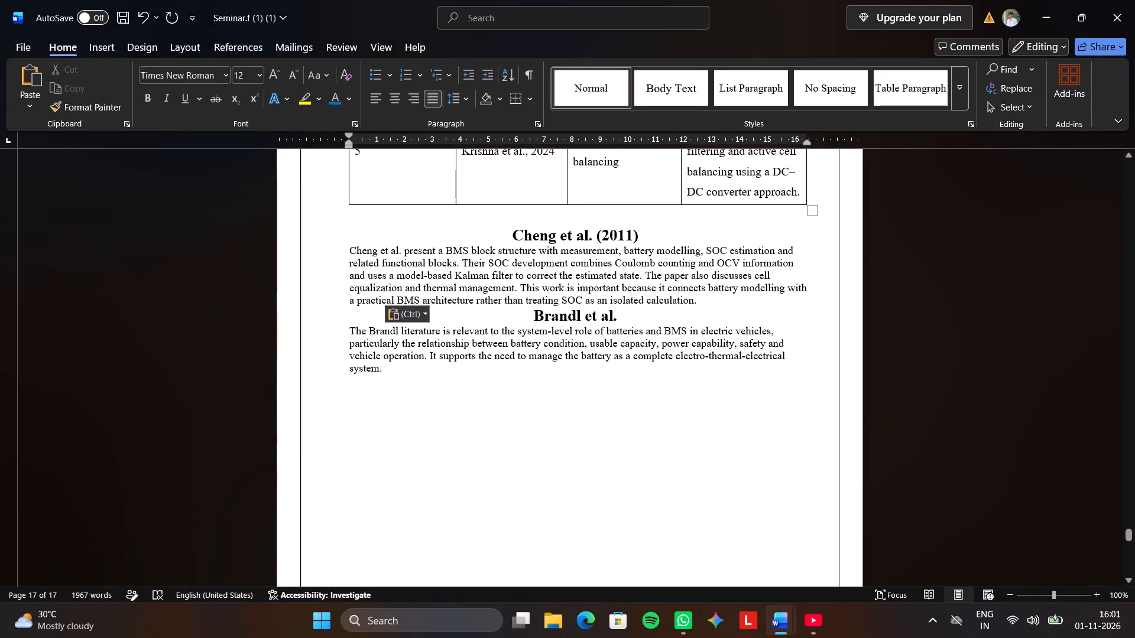
pyautogui.click(510, 233)
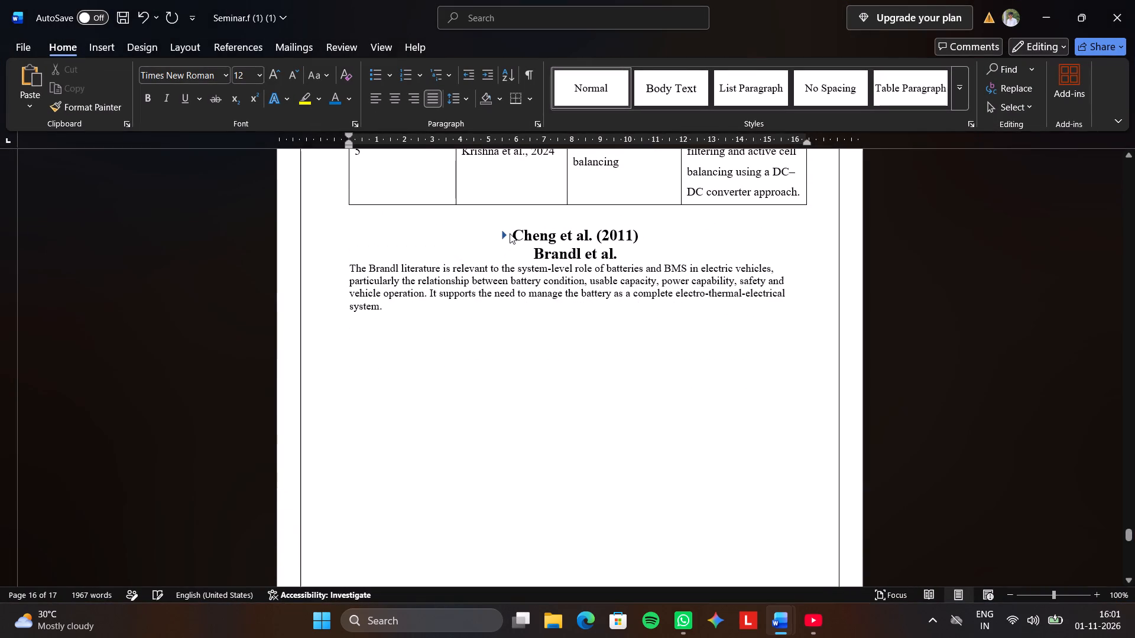
pyautogui.click(510, 233)
pyautogui.click(489, 223)
pyautogui.click(495, 231)
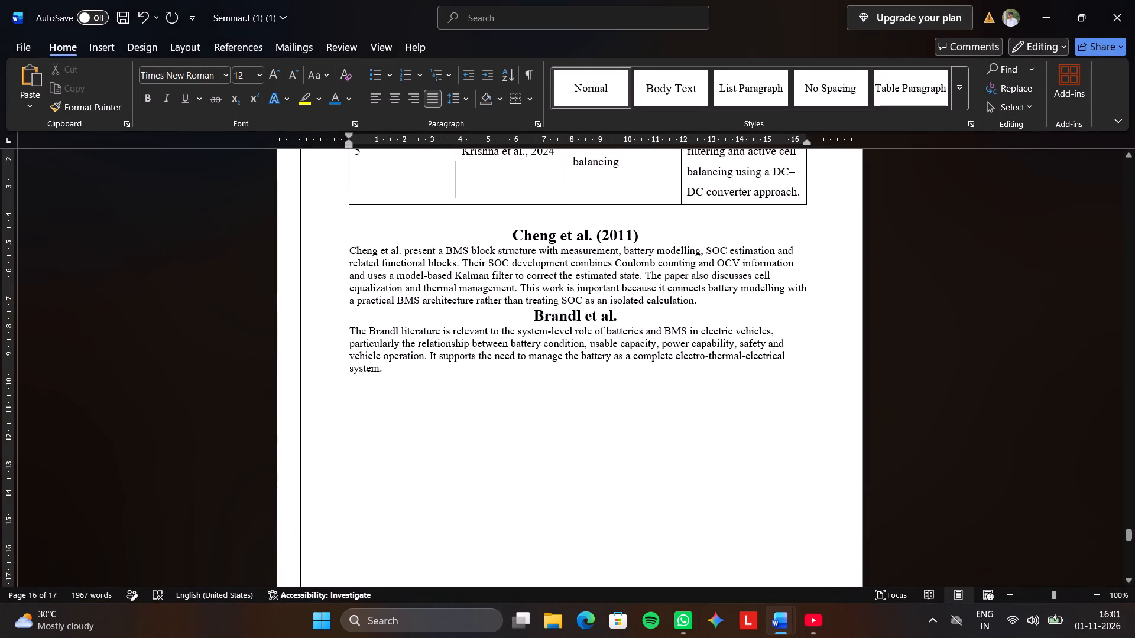
pyautogui.press('BackSpace')
pyautogui.press('BackSpace')
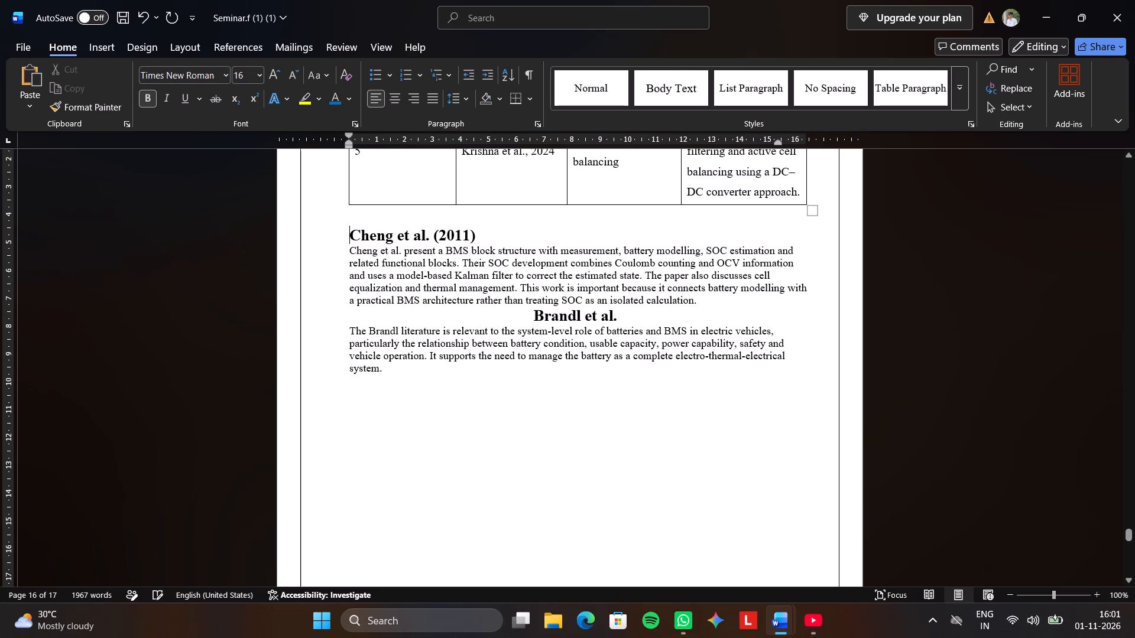
pyautogui.click(493, 232)
pyautogui.press('BackSpace')
pyautogui.hotkey('shift', ')')
pyautogui.press('Return')
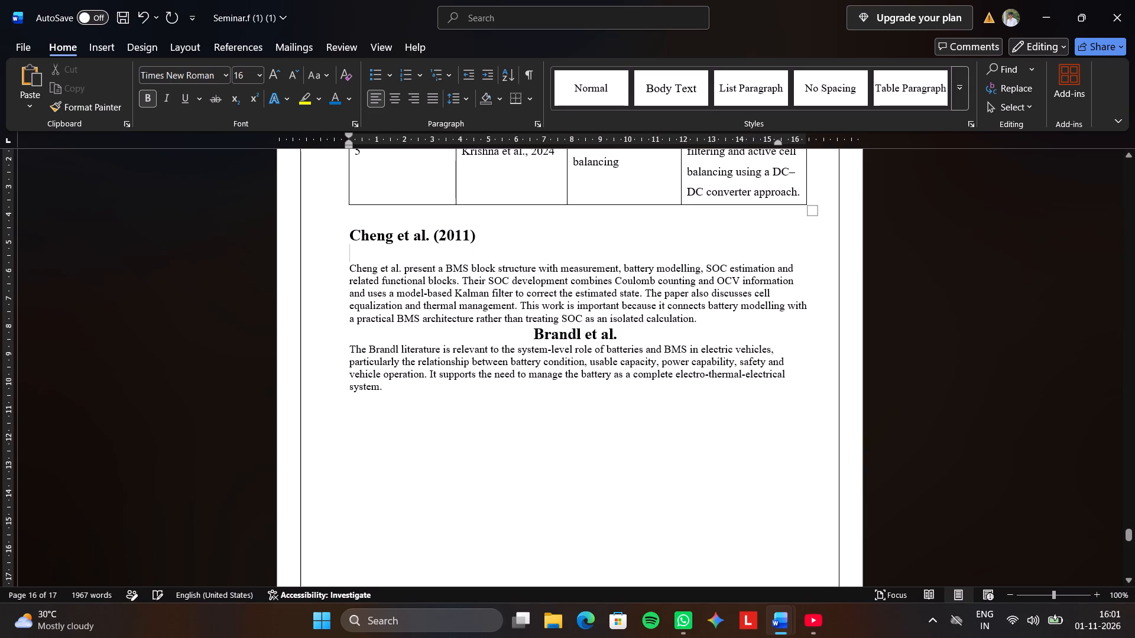
# Set the heading "Cheng et al. (2011)" to 14-point font size.
pyautogui.tripleClick(382, 240)
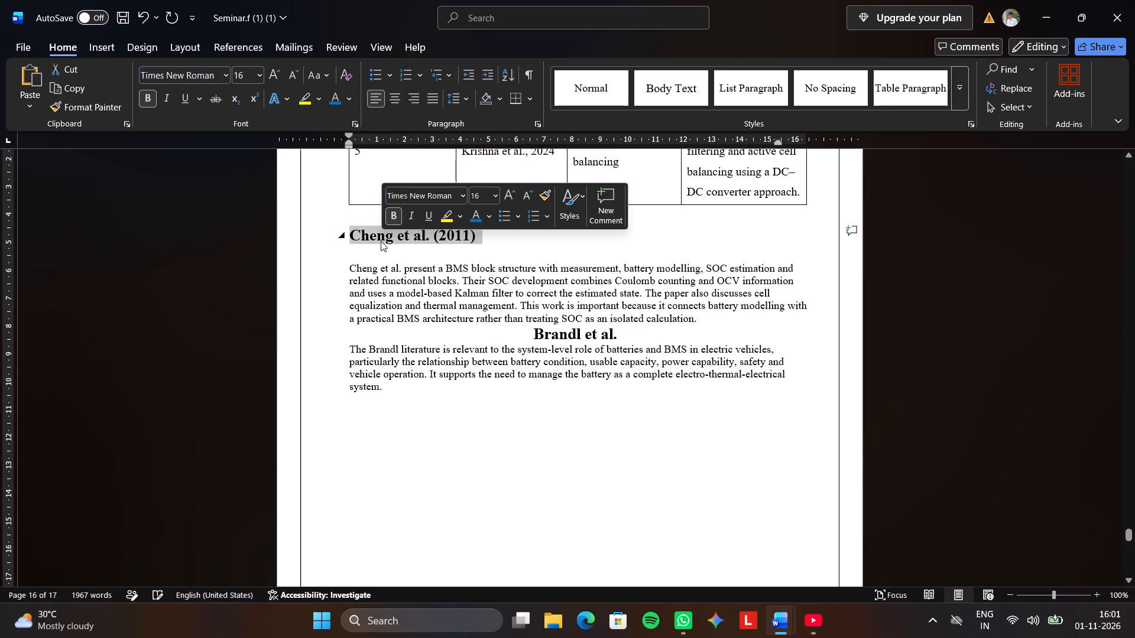
pyautogui.click(494, 190)
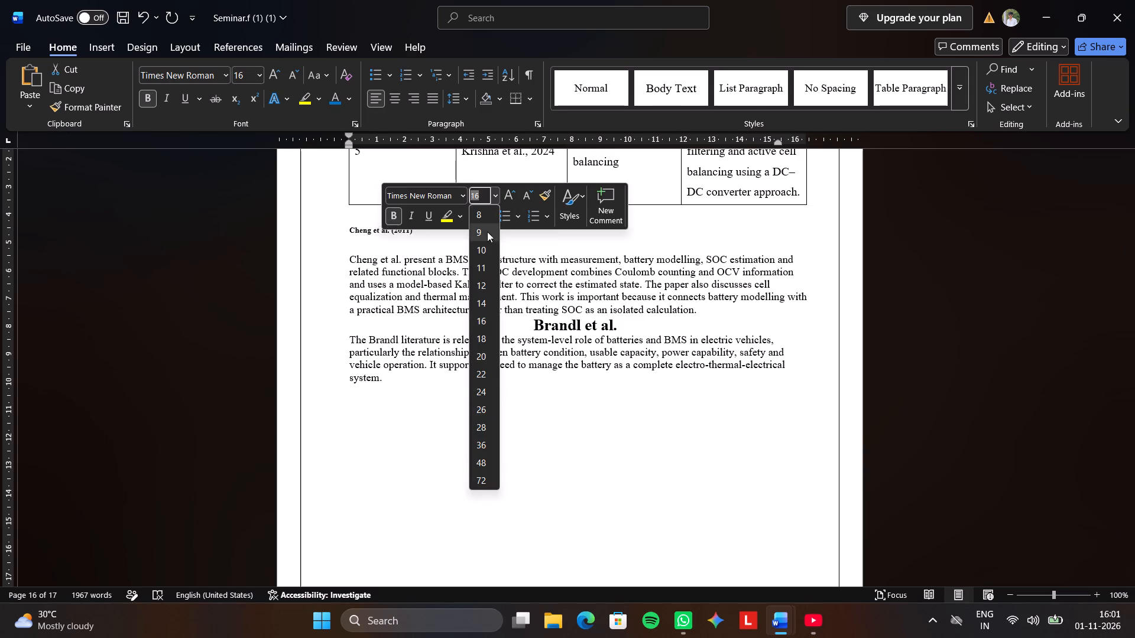
pyautogui.click(489, 308)
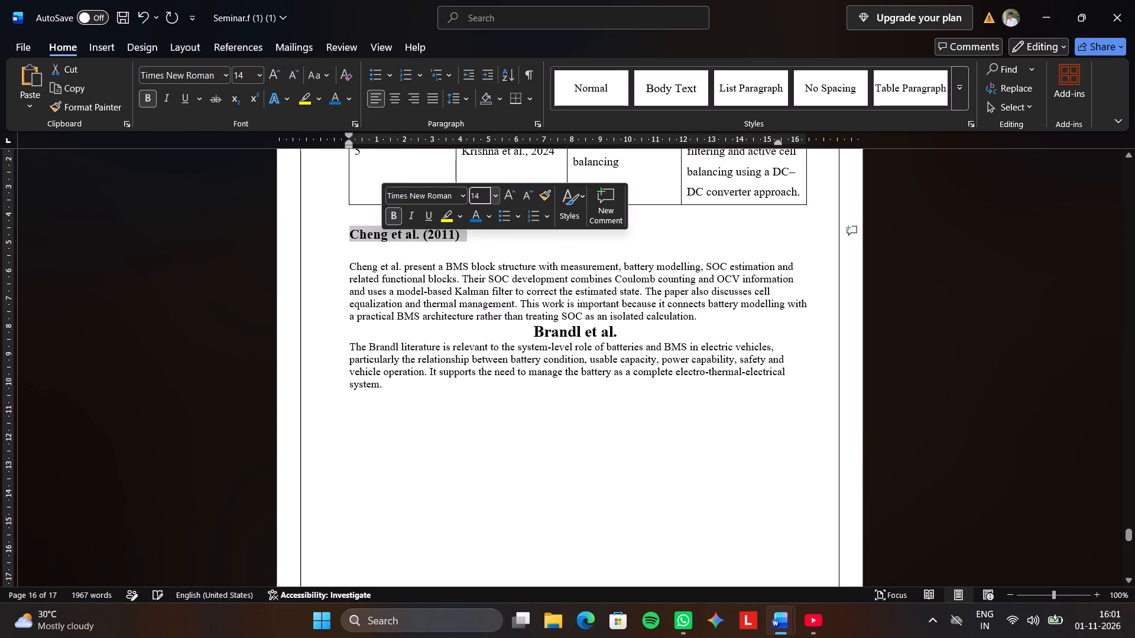
# Format the Cheng et al. summary paragraph at 12 points with wider line spacing.
pyautogui.doubleClick(363, 261)
pyautogui.doubleClick(362, 262)
pyautogui.click(361, 262)
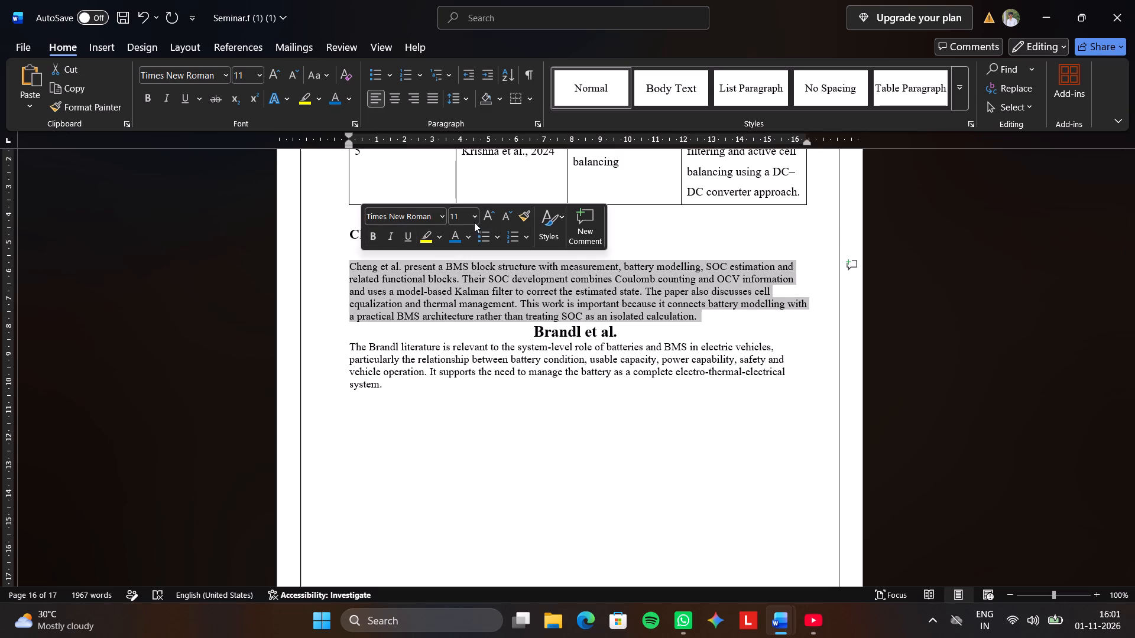
pyautogui.click(474, 222)
pyautogui.click(461, 301)
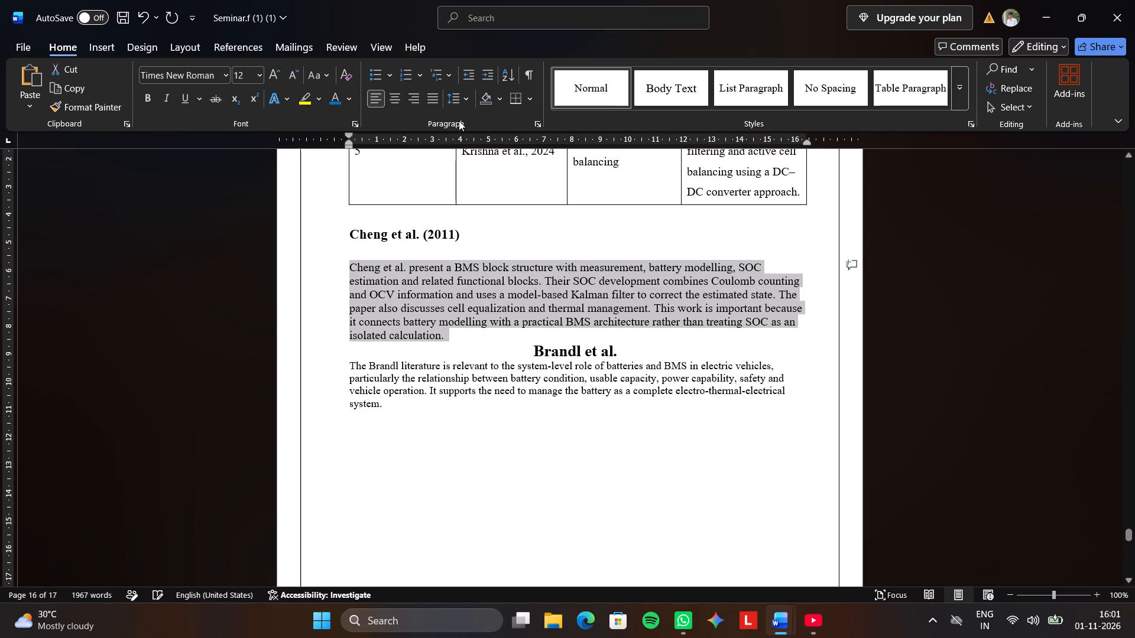
pyautogui.click(458, 101)
pyautogui.click(472, 160)
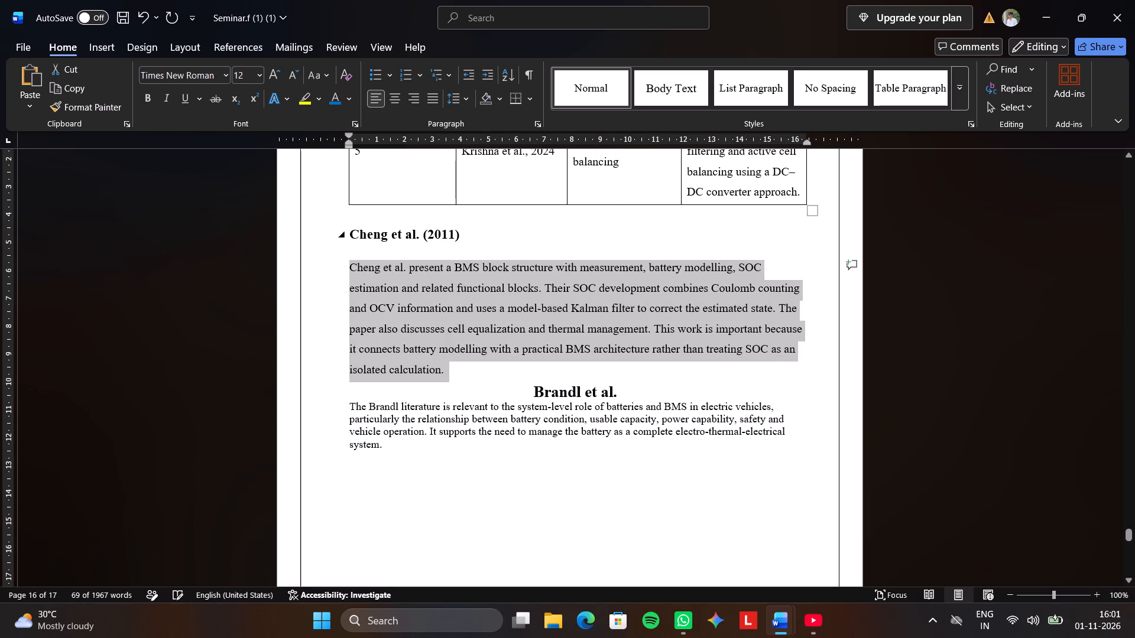
# Left-align the heading "Brandl et al." and insert a blank line both below and above it.
pyautogui.click(458, 373)
pyautogui.click(525, 386)
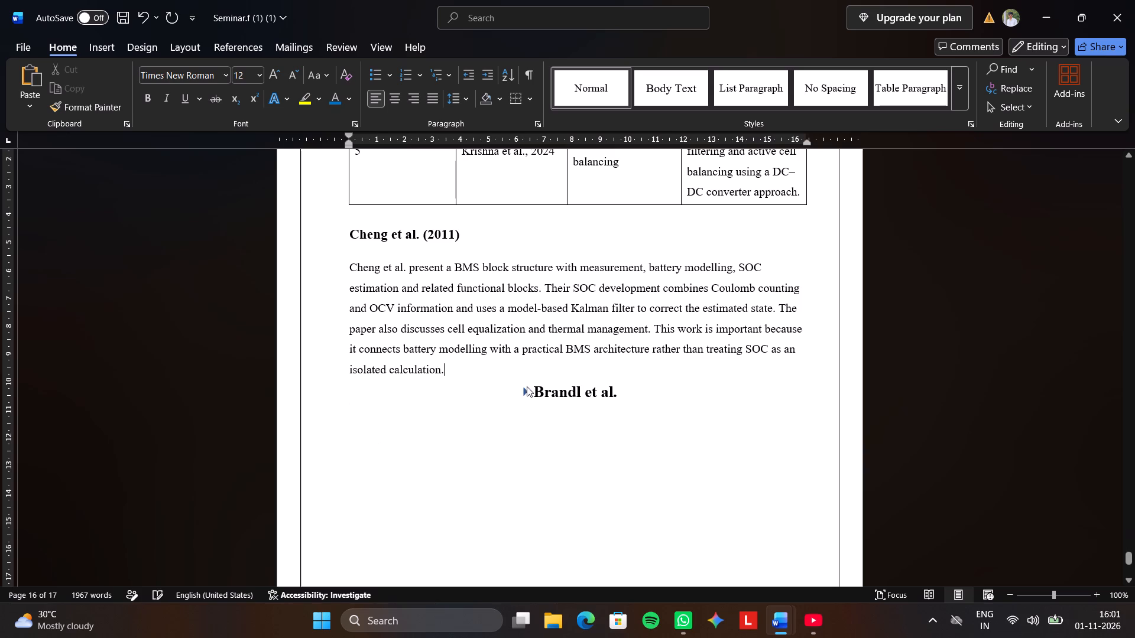
pyautogui.click(527, 388)
pyautogui.click(515, 389)
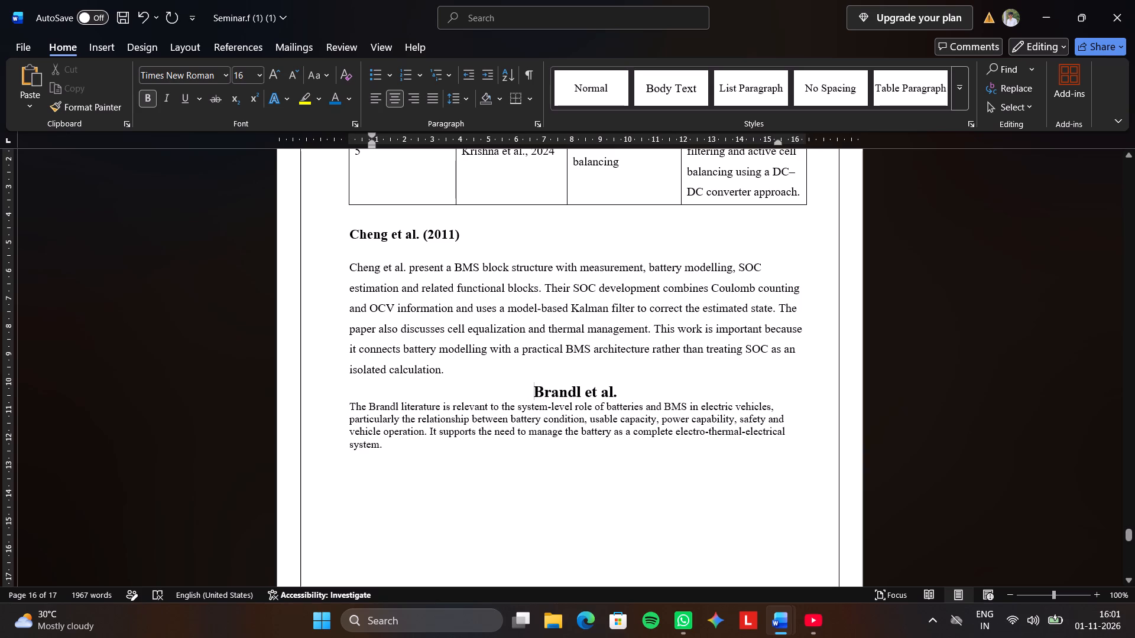
pyautogui.press('BackSpace')
pyautogui.press('BackSpace')
pyautogui.click(471, 388)
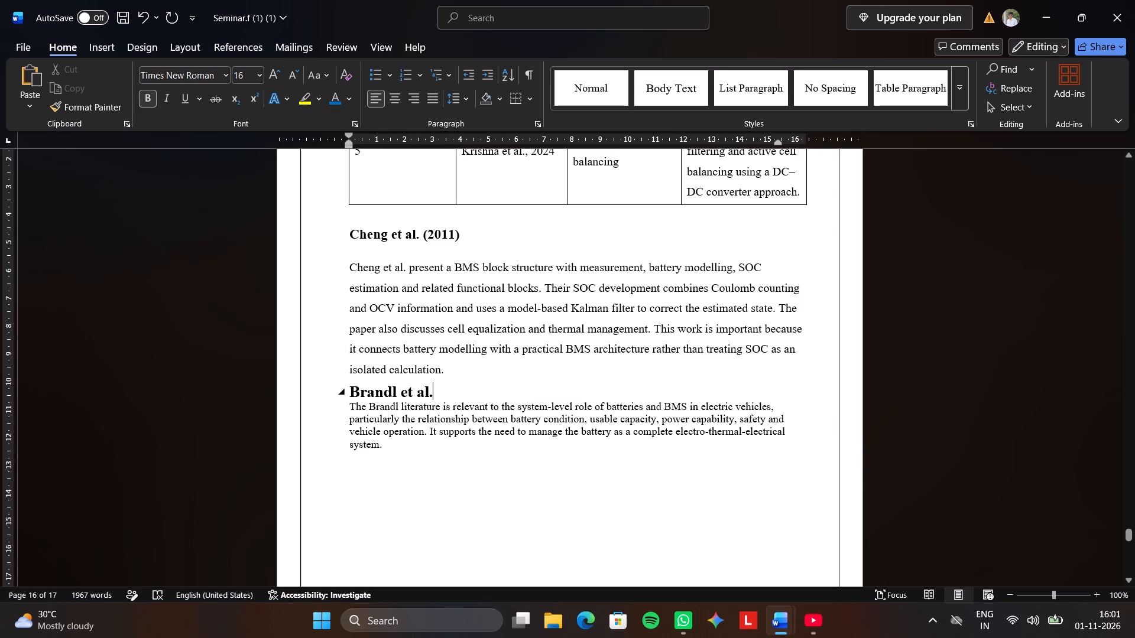
pyautogui.press('Return')
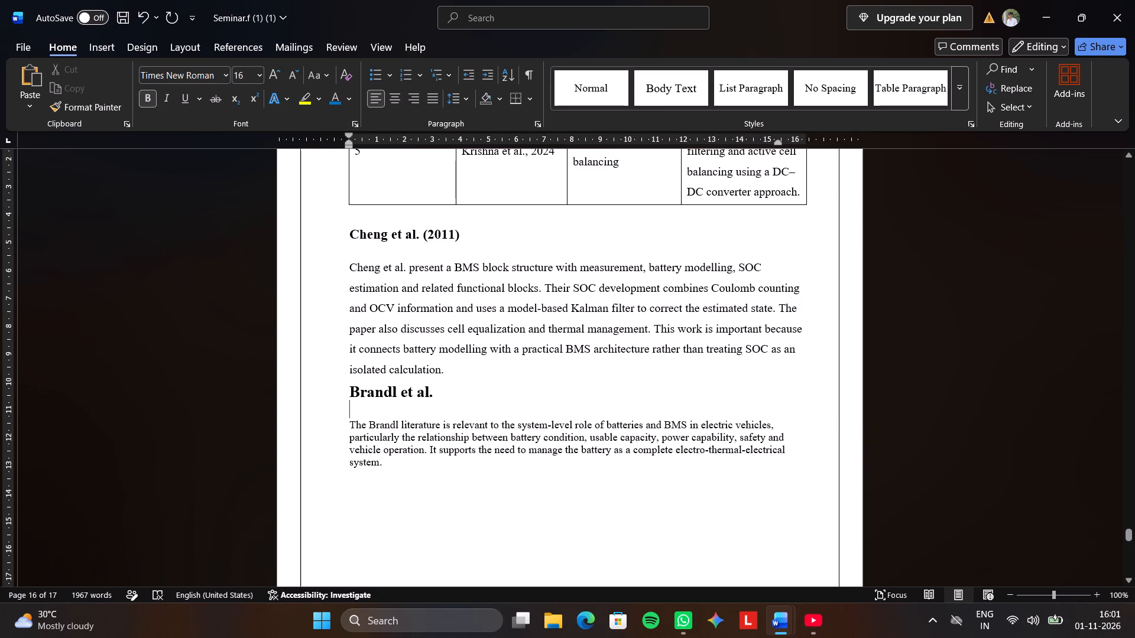
pyautogui.click(450, 375)
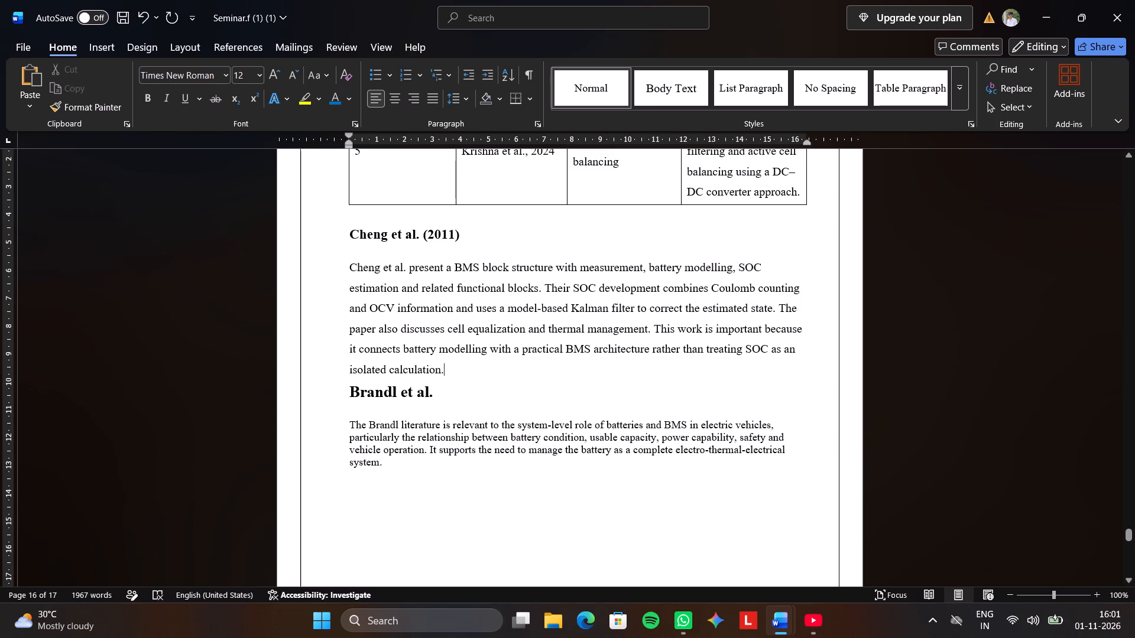
pyautogui.press('Return')
# Set the heading "Brandl et al." to 14-point font size, matching the Cheng et al. heading.
pyautogui.click(366, 407)
pyautogui.doubleClick(364, 407)
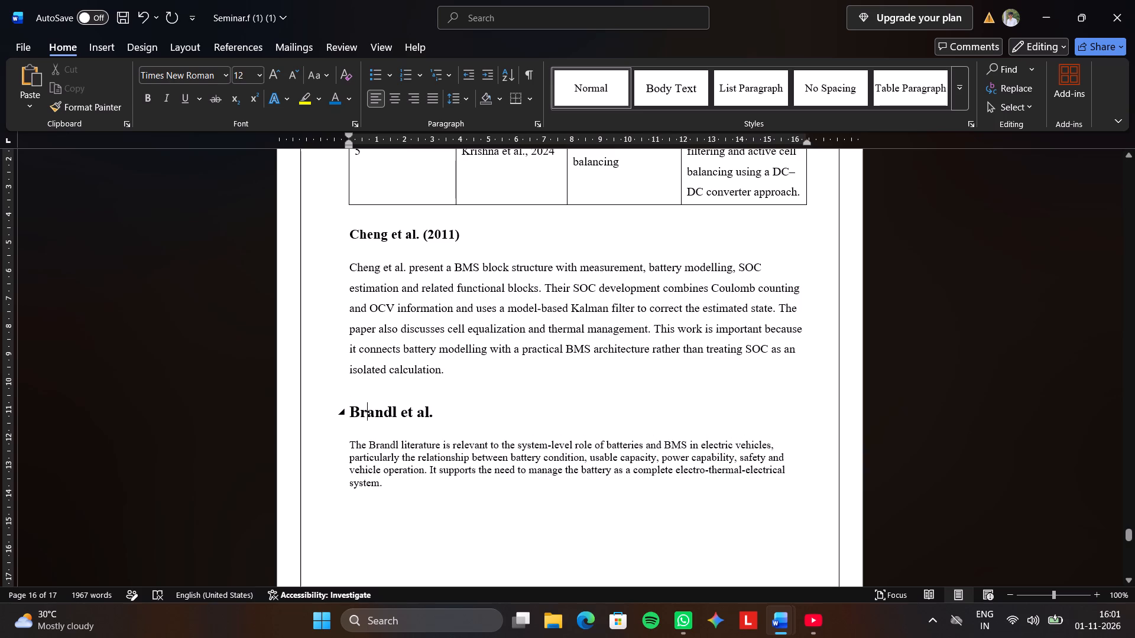
pyautogui.tripleClick(361, 405)
pyautogui.doubleClick(359, 403)
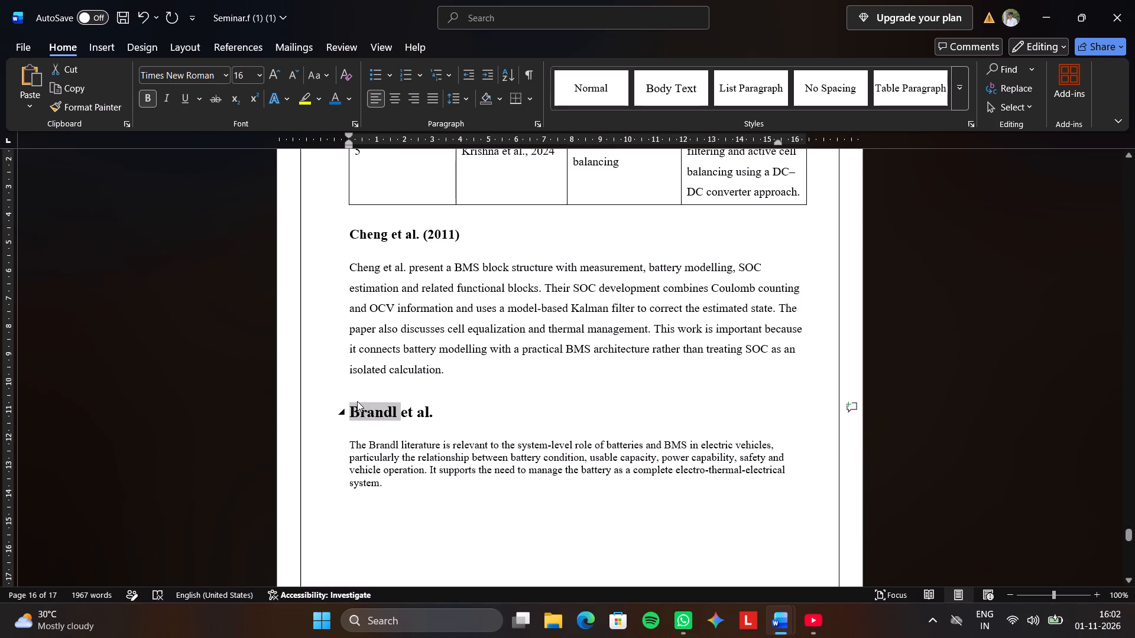
pyautogui.tripleClick(382, 415)
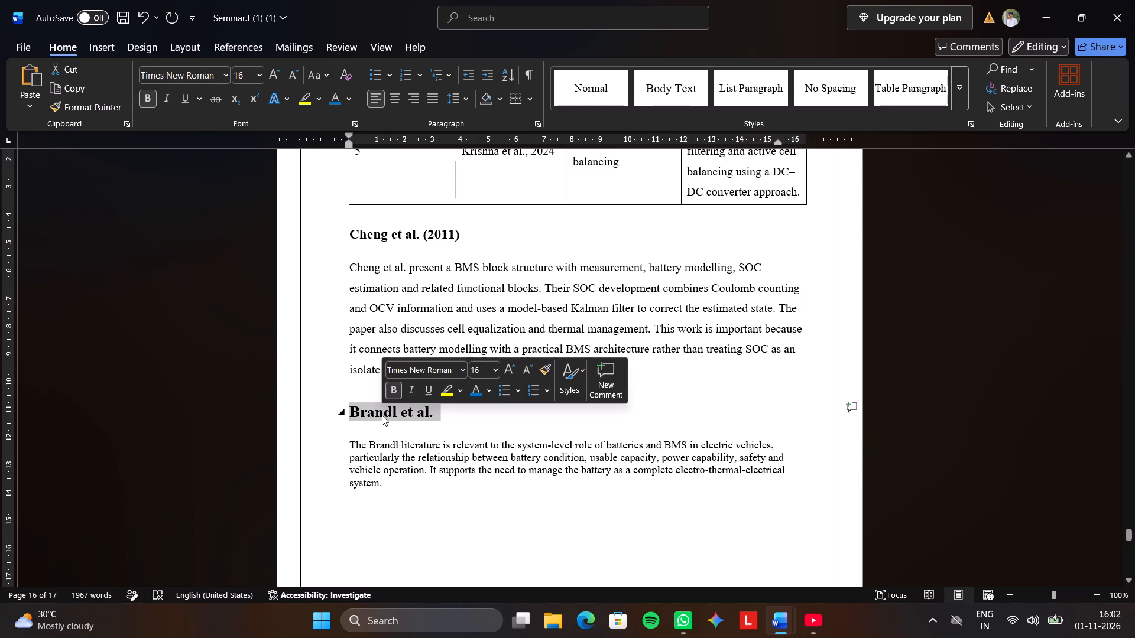
pyautogui.click(496, 372)
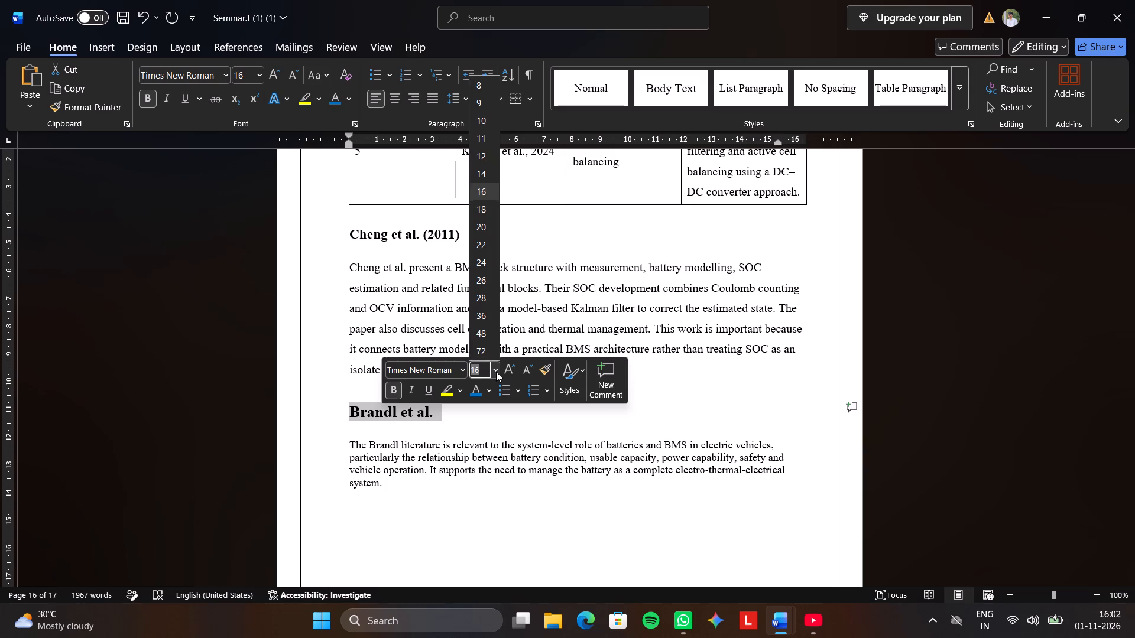
pyautogui.click(486, 154)
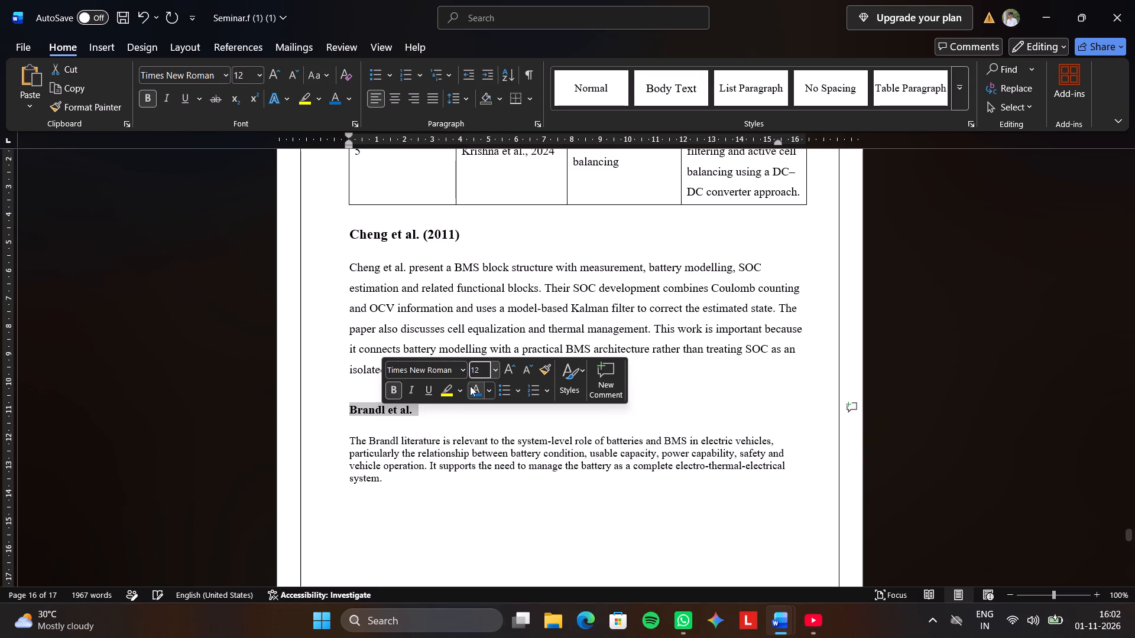
pyautogui.click(498, 369)
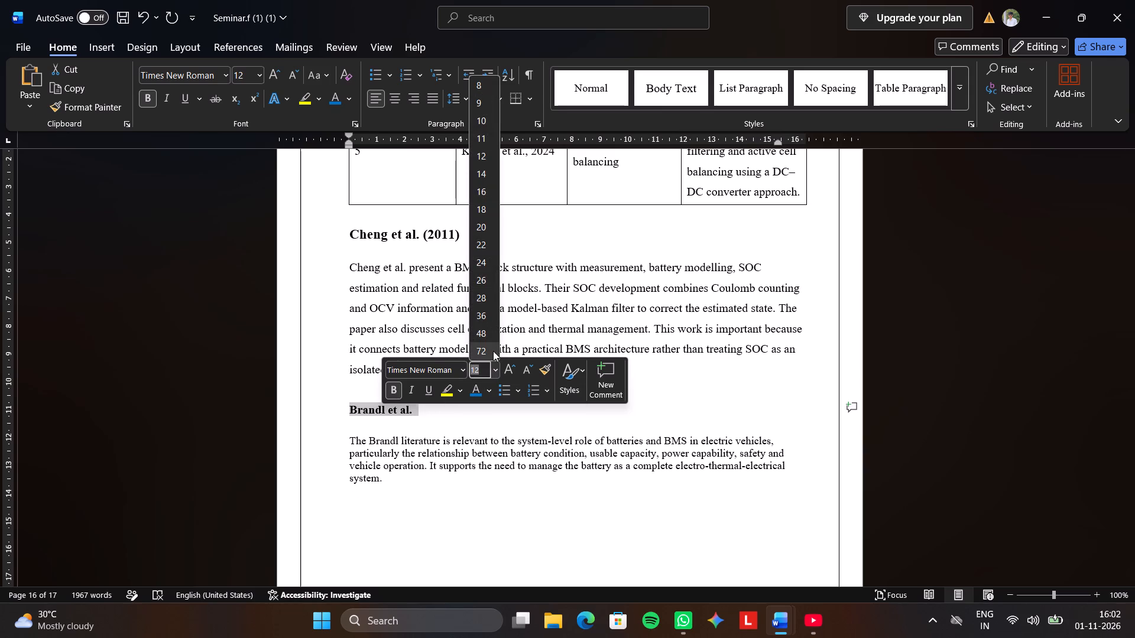
pyautogui.click(491, 171)
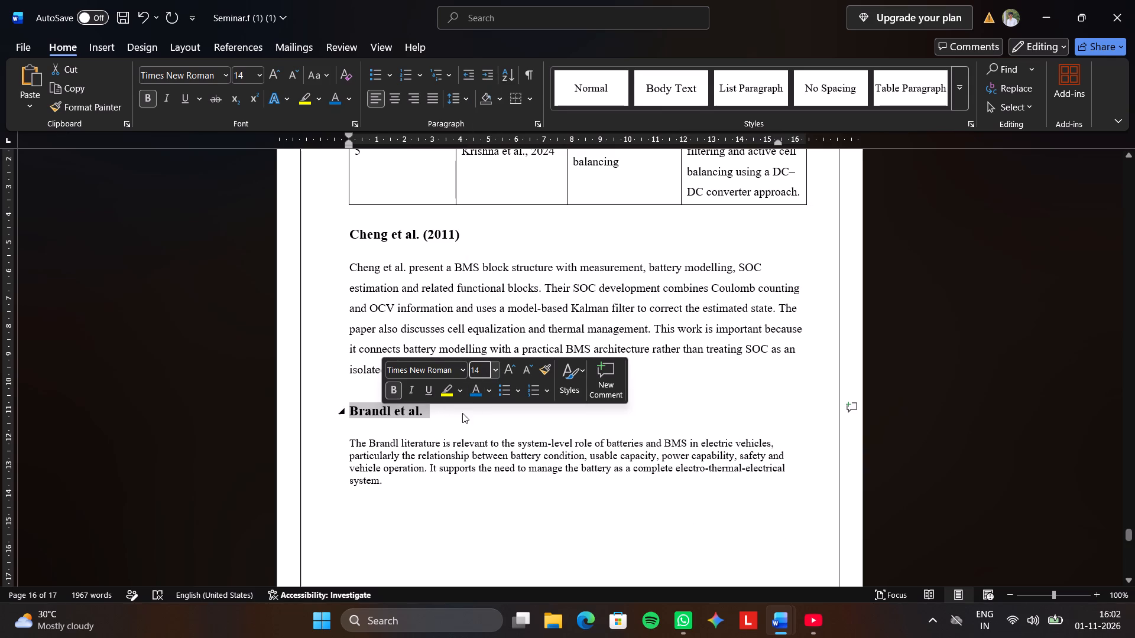
# Format the Brandl et al. summary paragraph at 12 points with 1.5 line spacing.
pyautogui.click(460, 420)
pyautogui.tripleClick(356, 442)
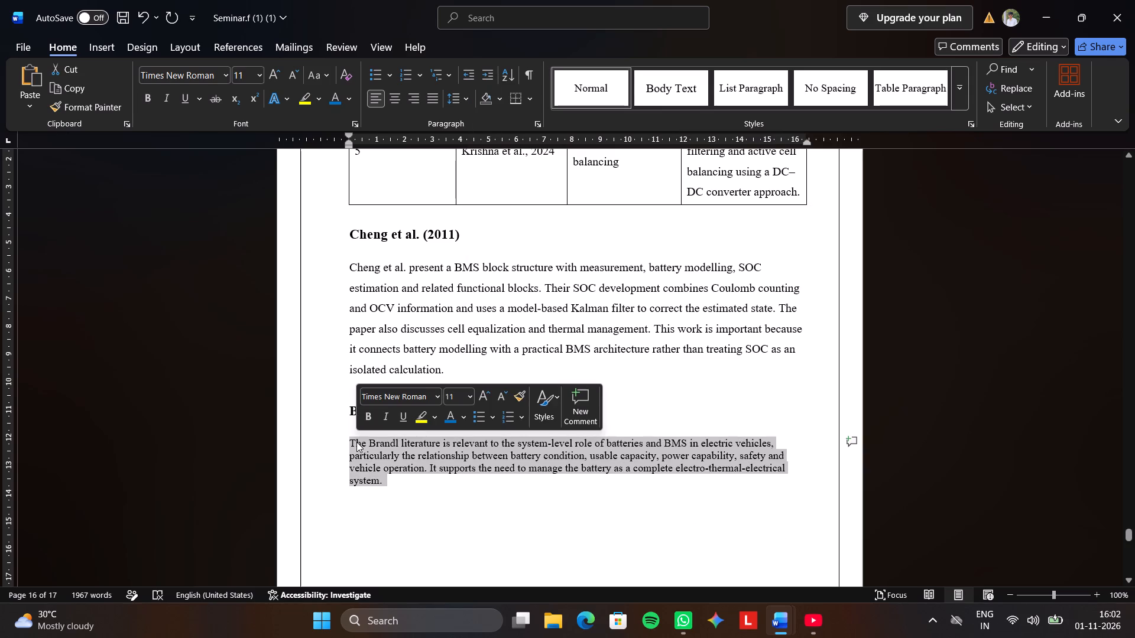
pyautogui.click(468, 392)
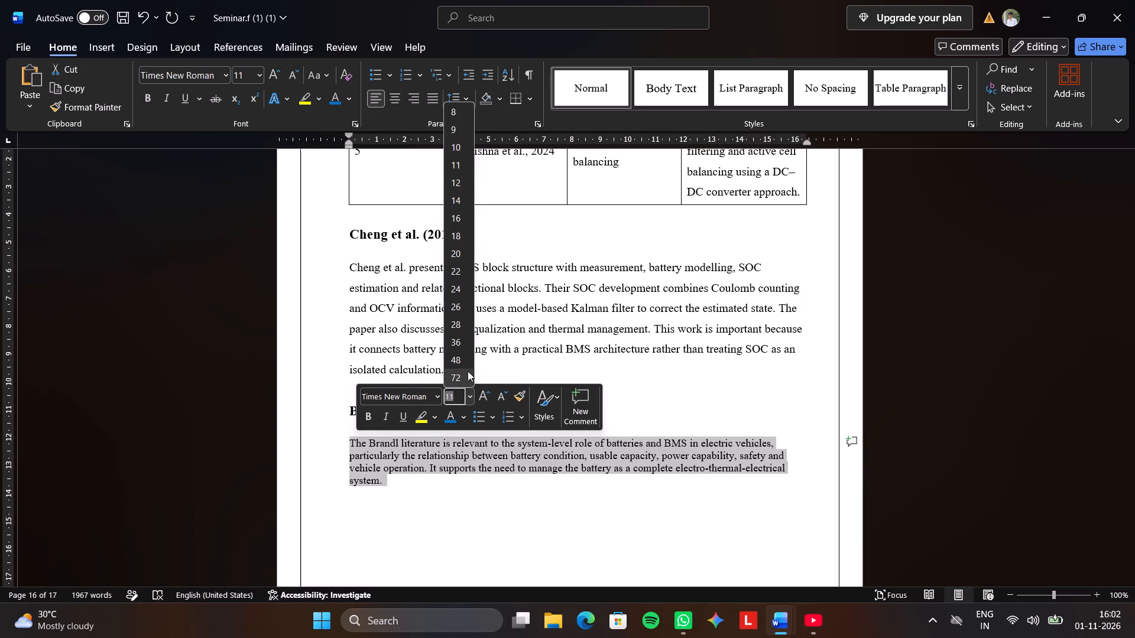
pyautogui.click(469, 181)
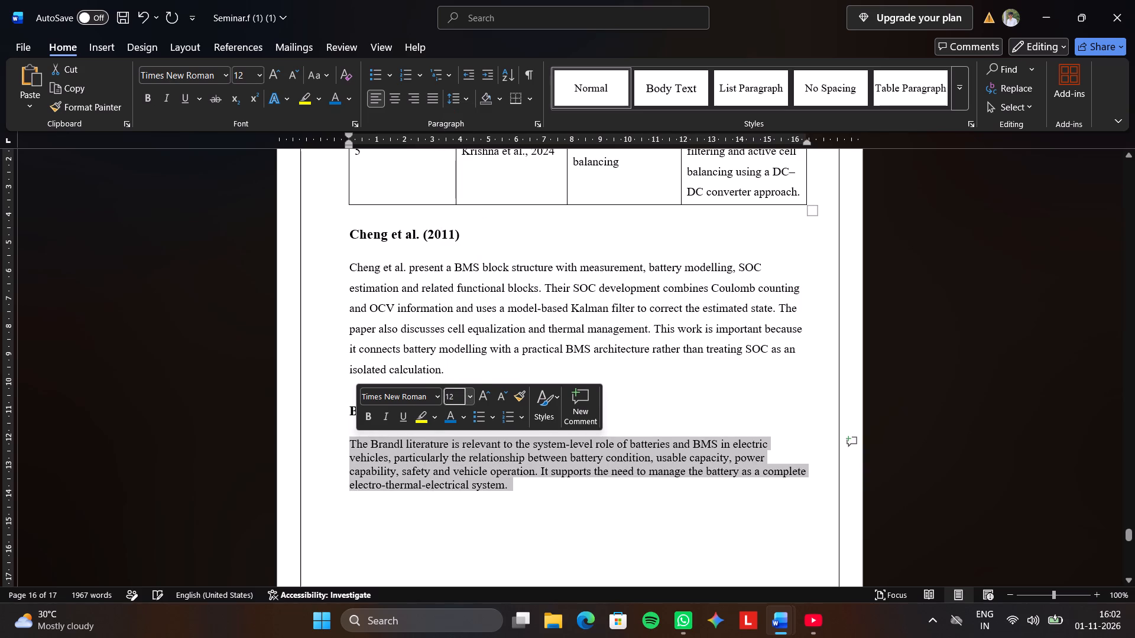
pyautogui.click(471, 101)
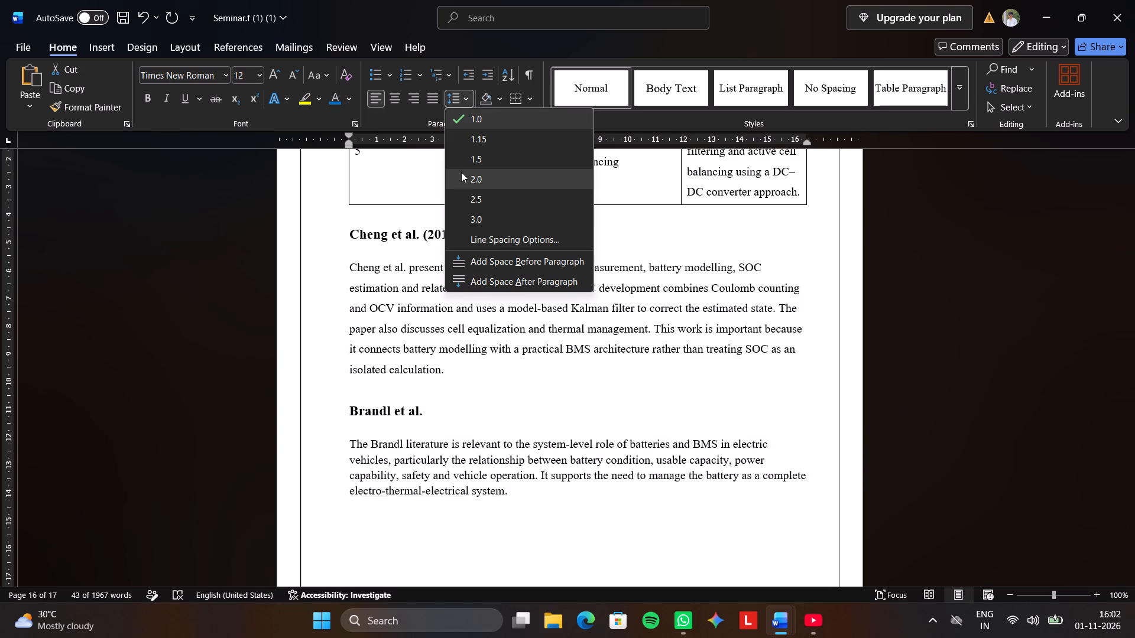
pyautogui.click(463, 165)
pyautogui.click(478, 428)
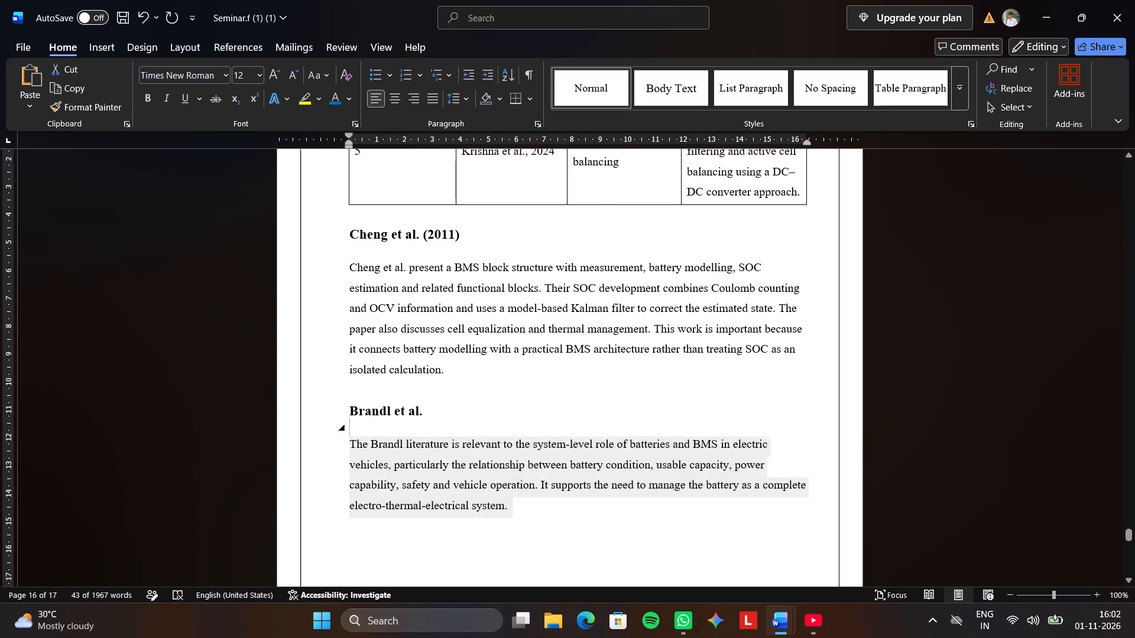
# Switch to the BMS_in_Electric_Vehicles report and look through its Chapter 1 and Chapter 2 pages around the Brandl et al. summary.
pyautogui.scroll(-5, 481, 419)
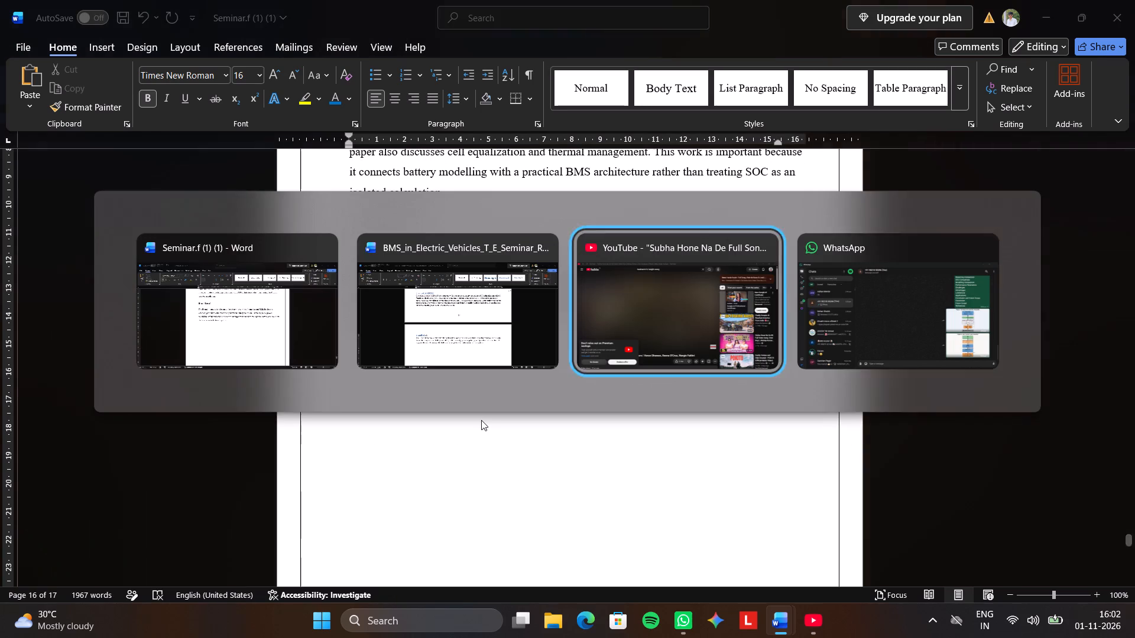
pyautogui.scroll(-3, 481, 420)
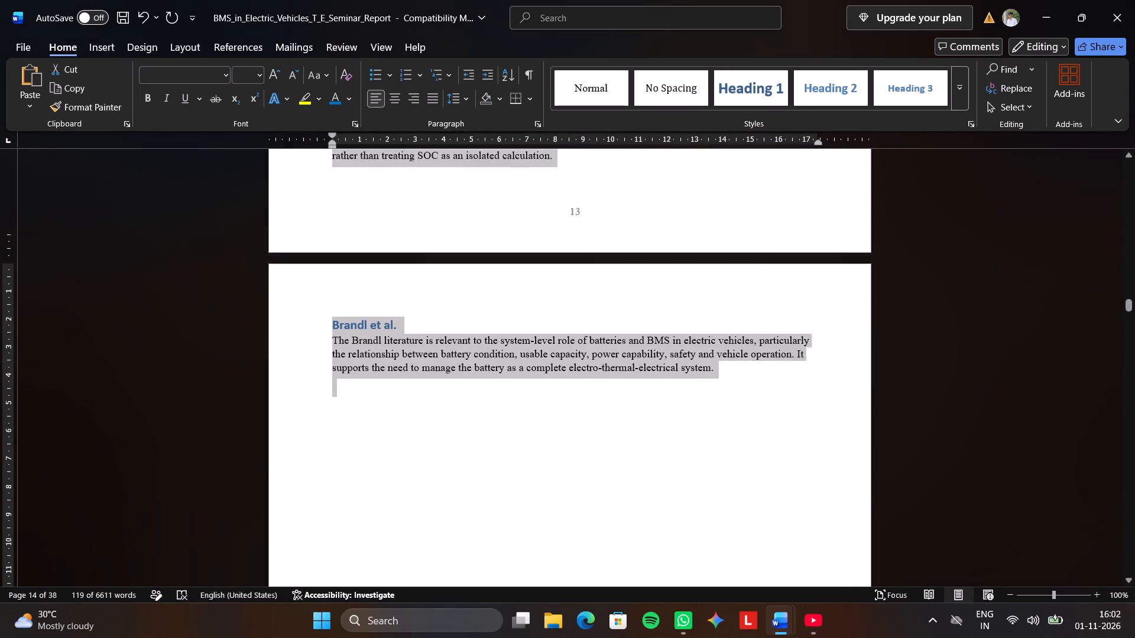
pyautogui.scroll(-20, 481, 420)
pyautogui.scroll(-4, 481, 420)
pyautogui.click(481, 420)
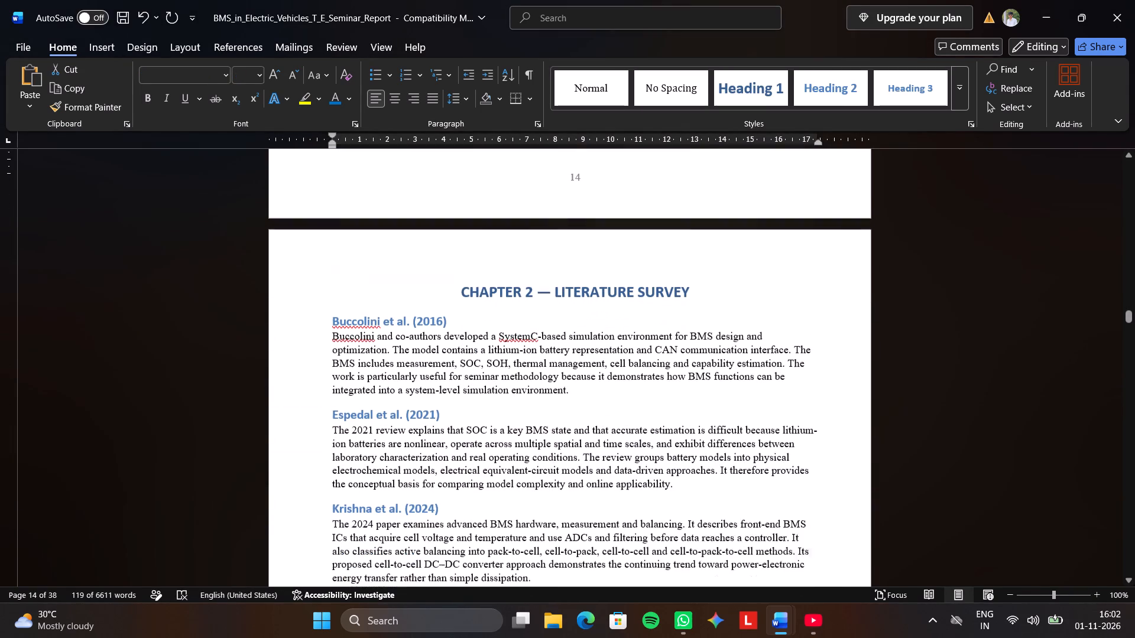
pyautogui.scroll(-1, 481, 420)
pyautogui.scroll(2, 481, 420)
pyautogui.click(481, 420)
pyautogui.scroll(-2, 481, 420)
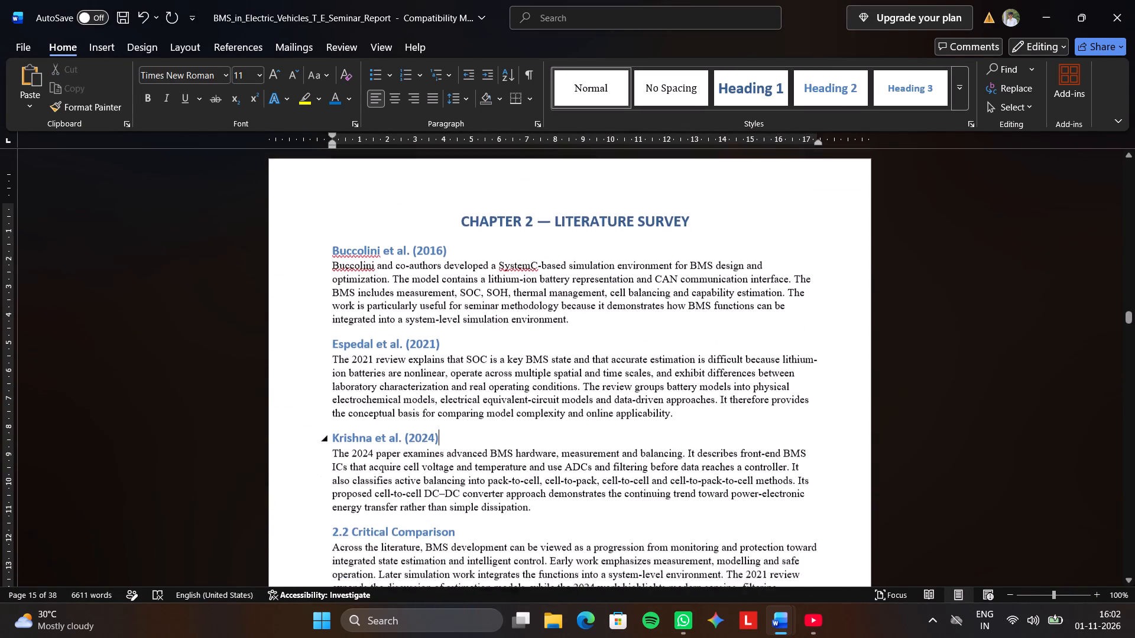
pyautogui.scroll(20, 481, 420)
pyautogui.scroll(8, 481, 420)
pyautogui.moveTo(481, 385); pyautogui.dragTo(481, 377)
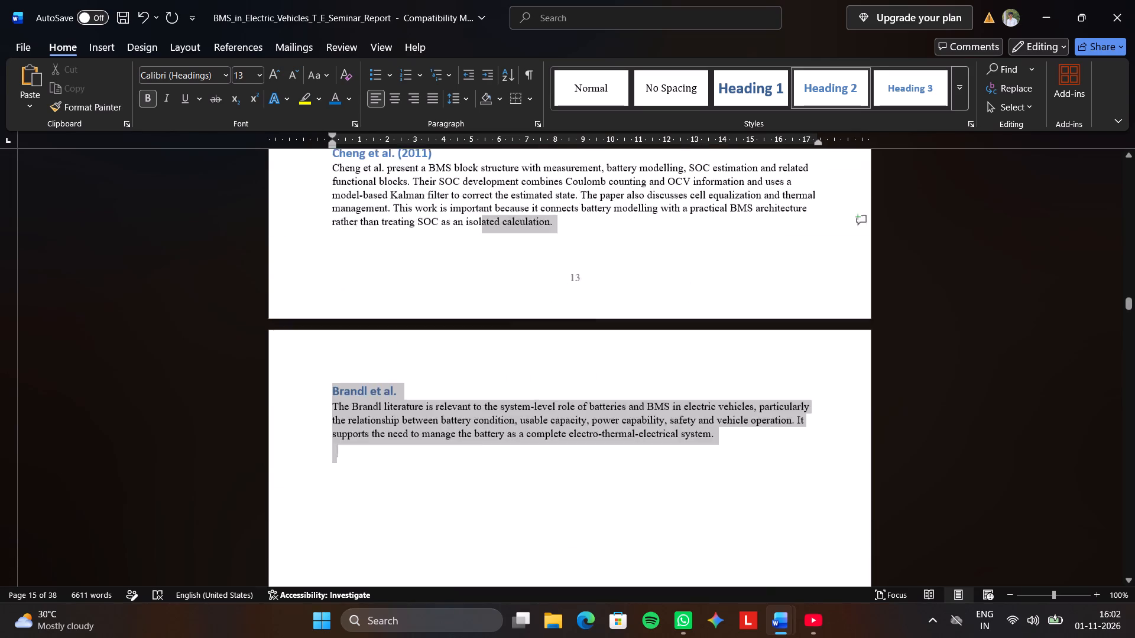
pyautogui.moveTo(481, 377); pyautogui.dragTo(481, 375)
pyautogui.scroll(20, 481, 377)
pyautogui.click(481, 363)
pyautogui.scroll(-4, 481, 363)
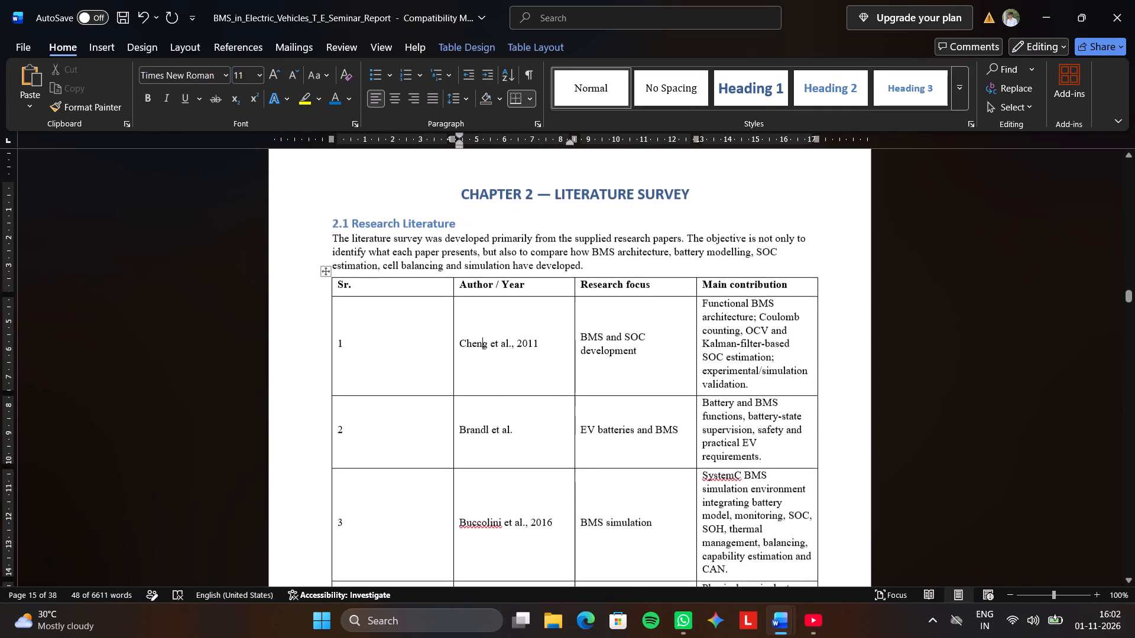
pyautogui.scroll(20, 481, 362)
pyautogui.scroll(8, 481, 362)
pyautogui.click(482, 350)
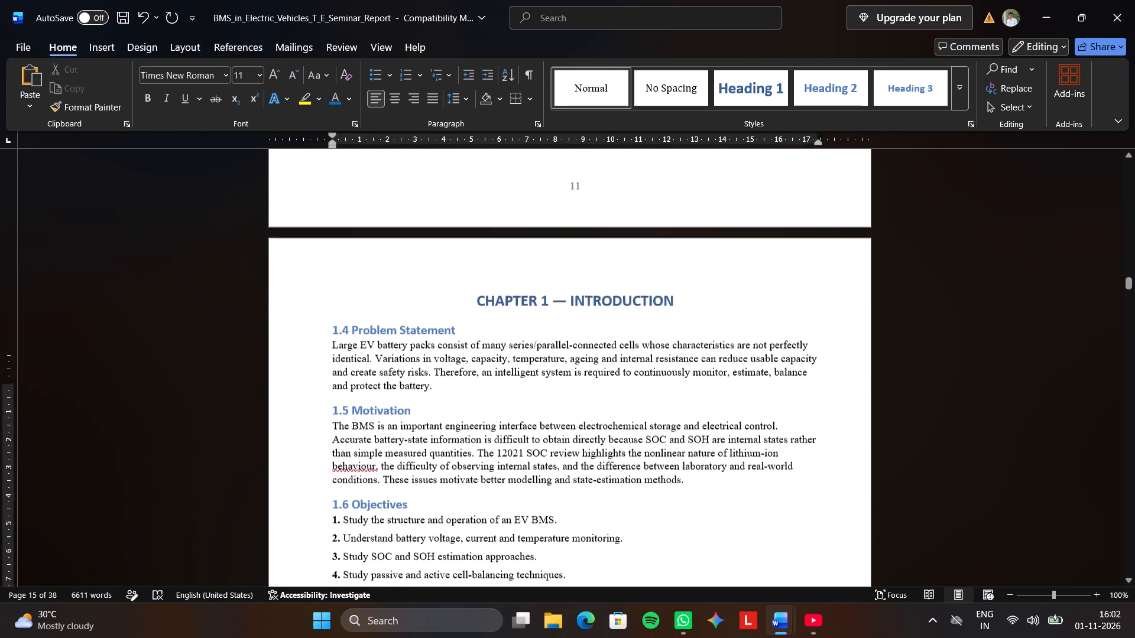
pyautogui.scroll(6, 485, 342)
pyautogui.rightClick(483, 325)
pyautogui.scroll(4, 483, 329)
pyautogui.scroll(-10, 485, 330)
pyautogui.scroll(-20, 406, 389)
pyautogui.scroll(-8, 394, 376)
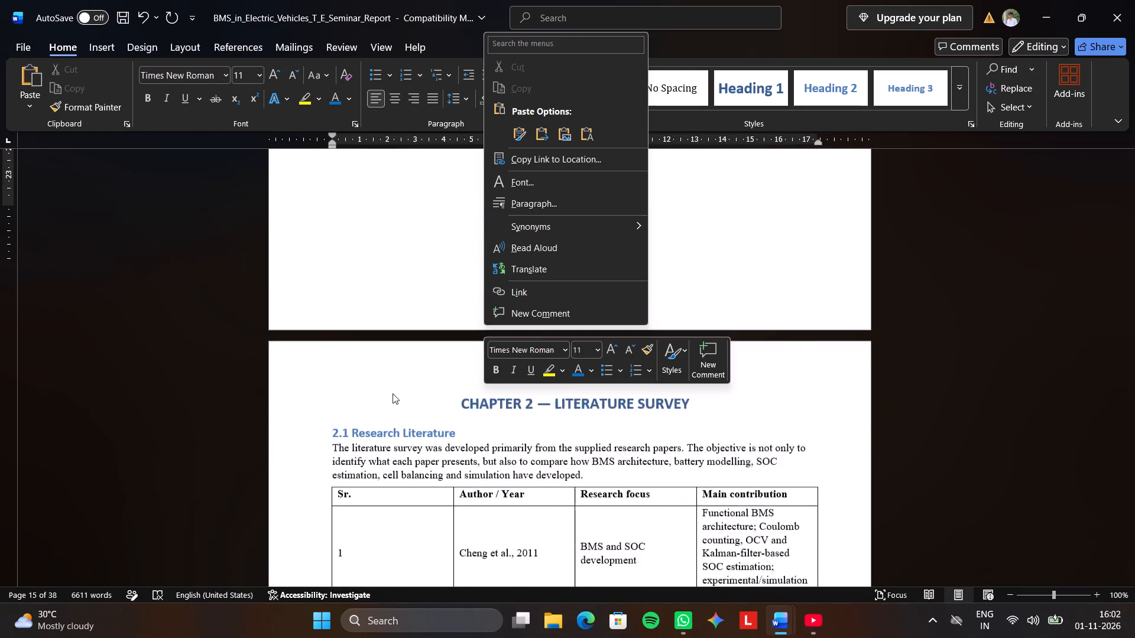
pyautogui.scroll(-20, 393, 393)
pyautogui.scroll(-7, 393, 393)
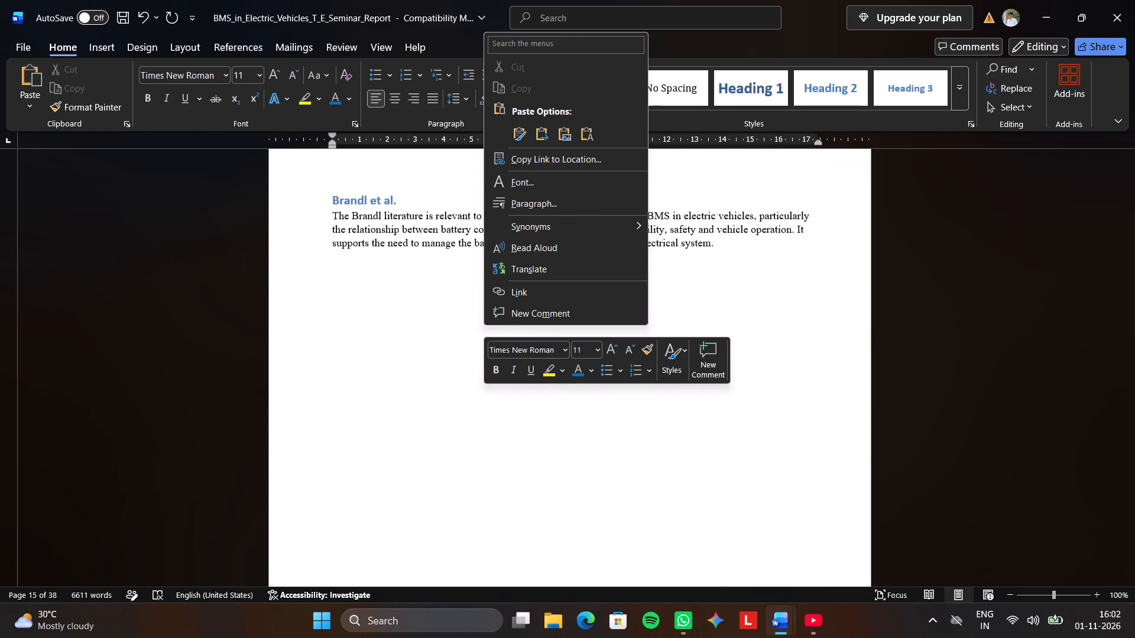
pyautogui.scroll(7, 400, 370)
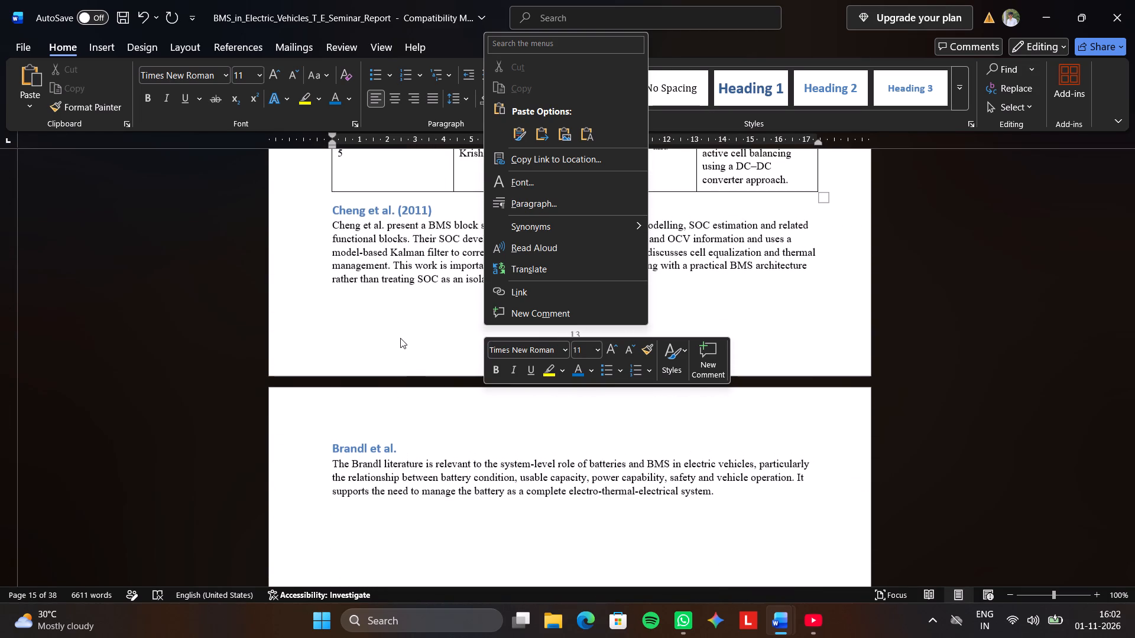
pyautogui.click(390, 313)
pyautogui.scroll(-15, 390, 313)
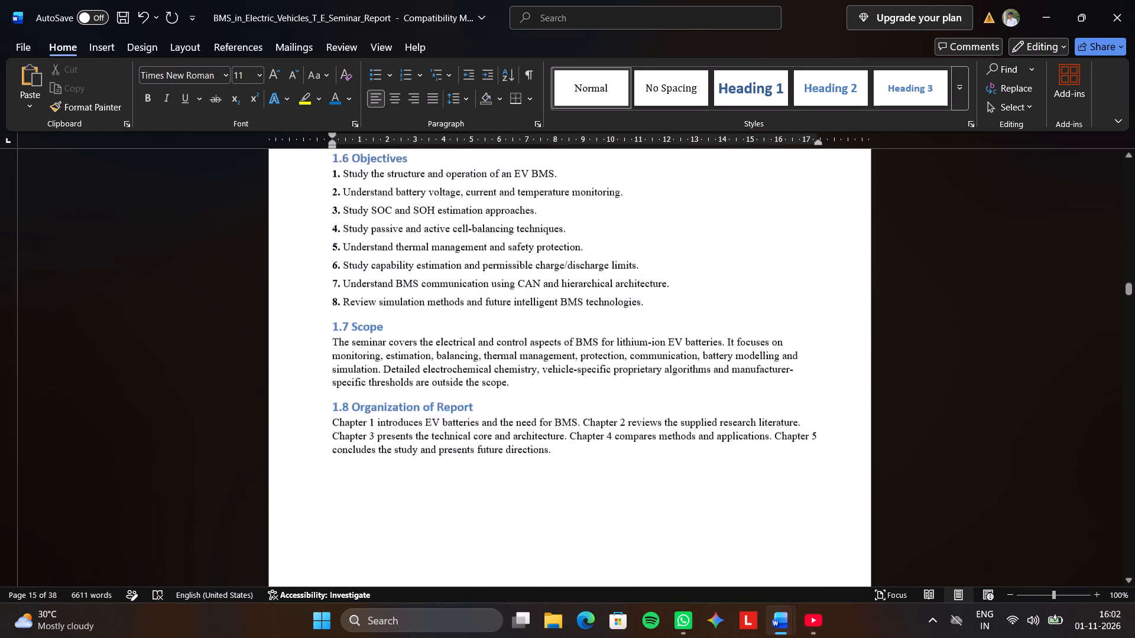
pyautogui.scroll(-7, 391, 317)
pyautogui.scroll(10, 394, 321)
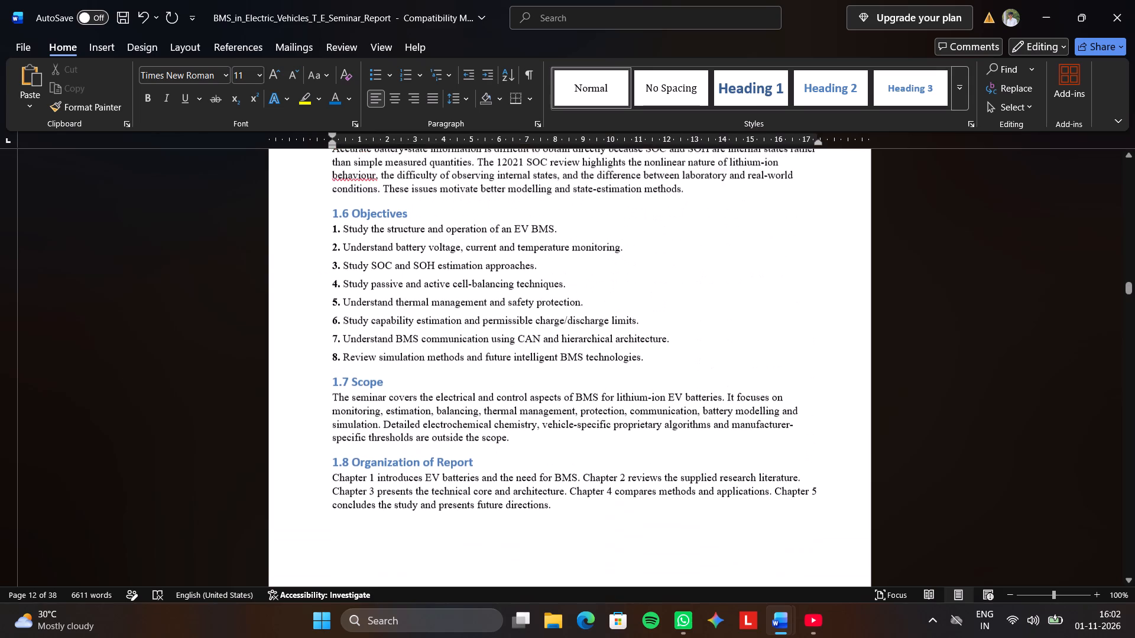
# Set 1.5 line spacing on the 1.7 Scope paragraph and the 1.8 Organization of Report heading.
pyautogui.scroll(1, 394, 321)
pyautogui.scroll(-5, 394, 321)
pyautogui.moveTo(332, 268); pyautogui.dragTo(445, 301)
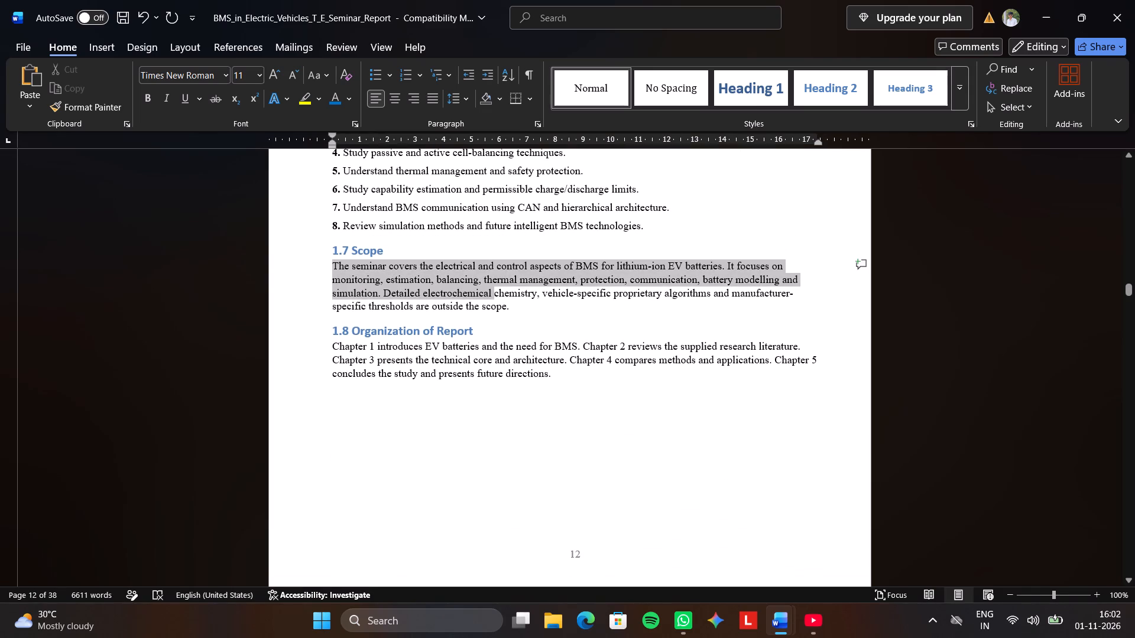
pyautogui.moveTo(445, 301); pyautogui.dragTo(557, 324)
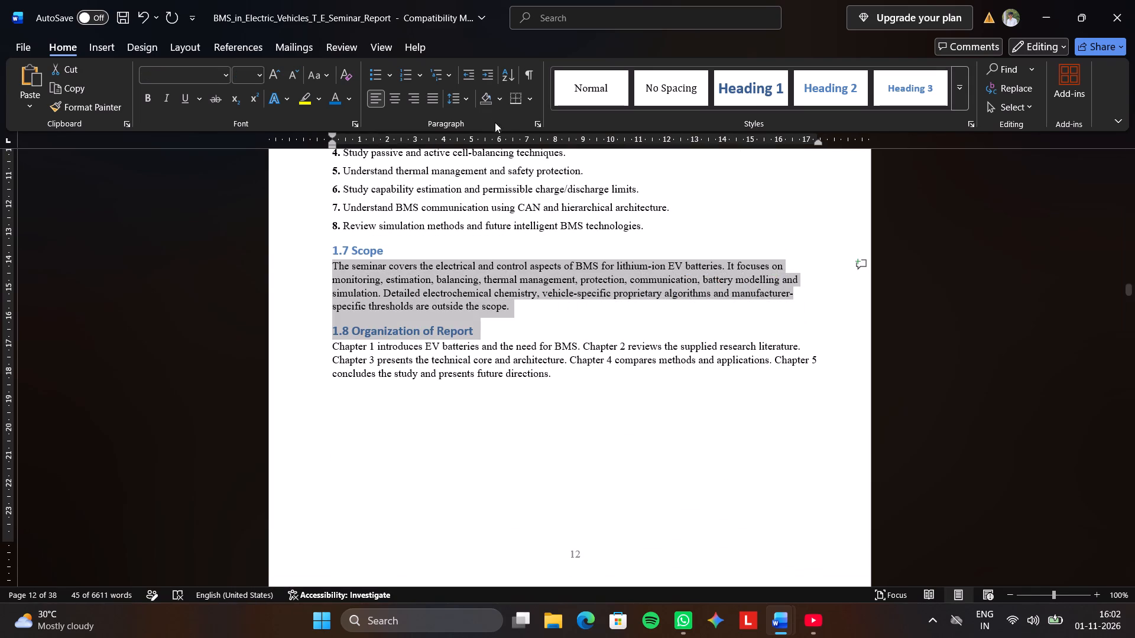
pyautogui.click(466, 94)
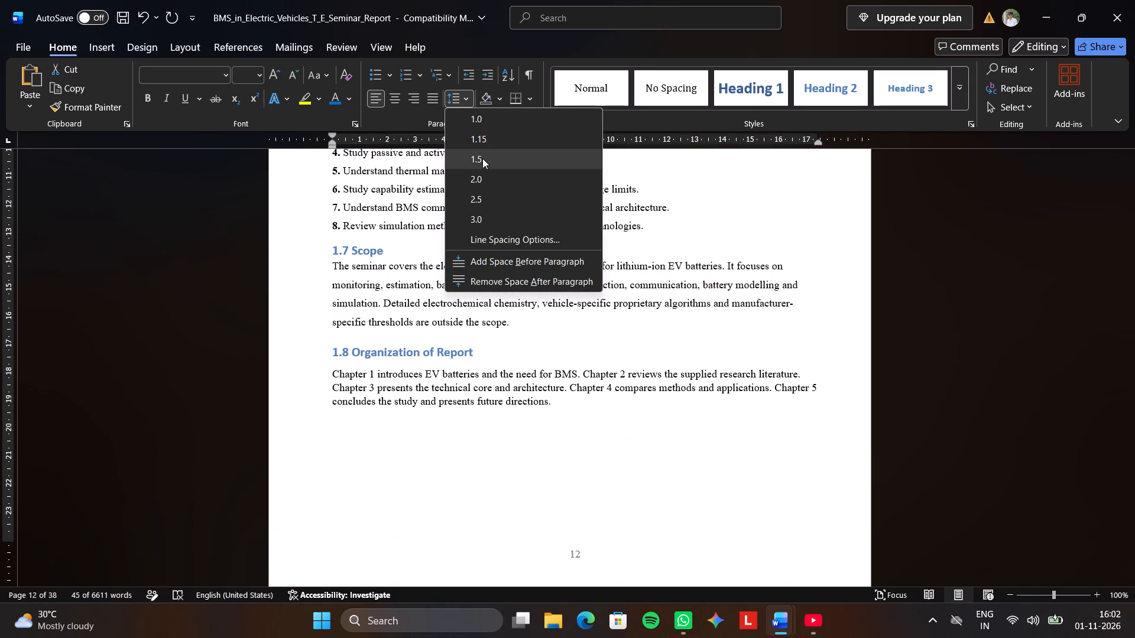
pyautogui.click(482, 158)
pyautogui.click(567, 348)
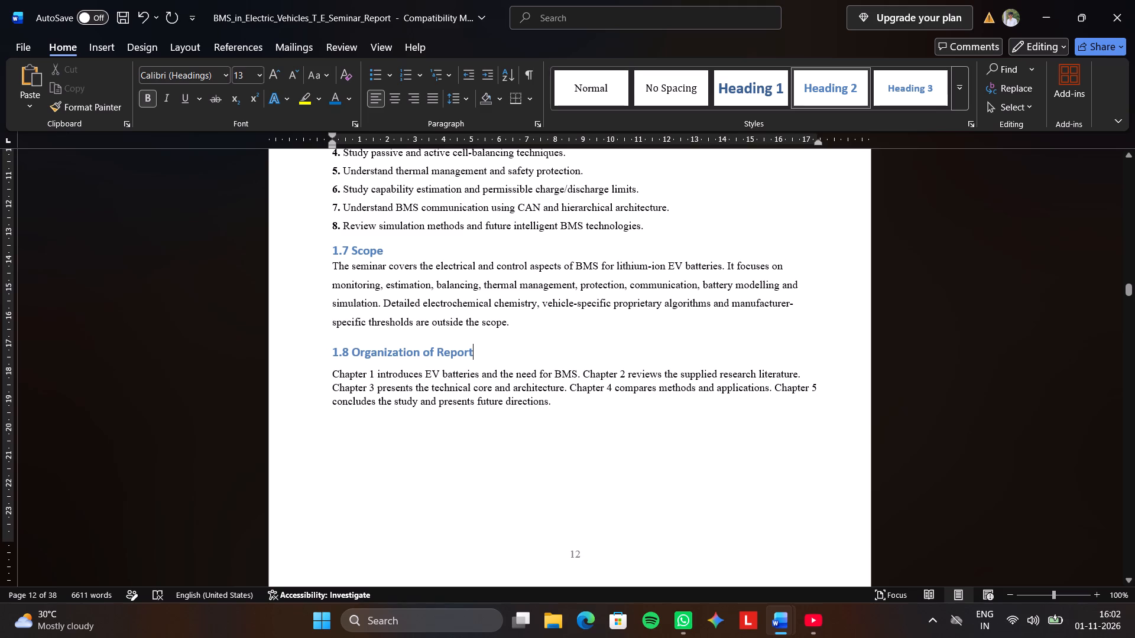
# Format the paragraph under 1.8 Organization of Report at 12 points with 1.5 line spacing.
pyautogui.moveTo(336, 371); pyautogui.dragTo(561, 417)
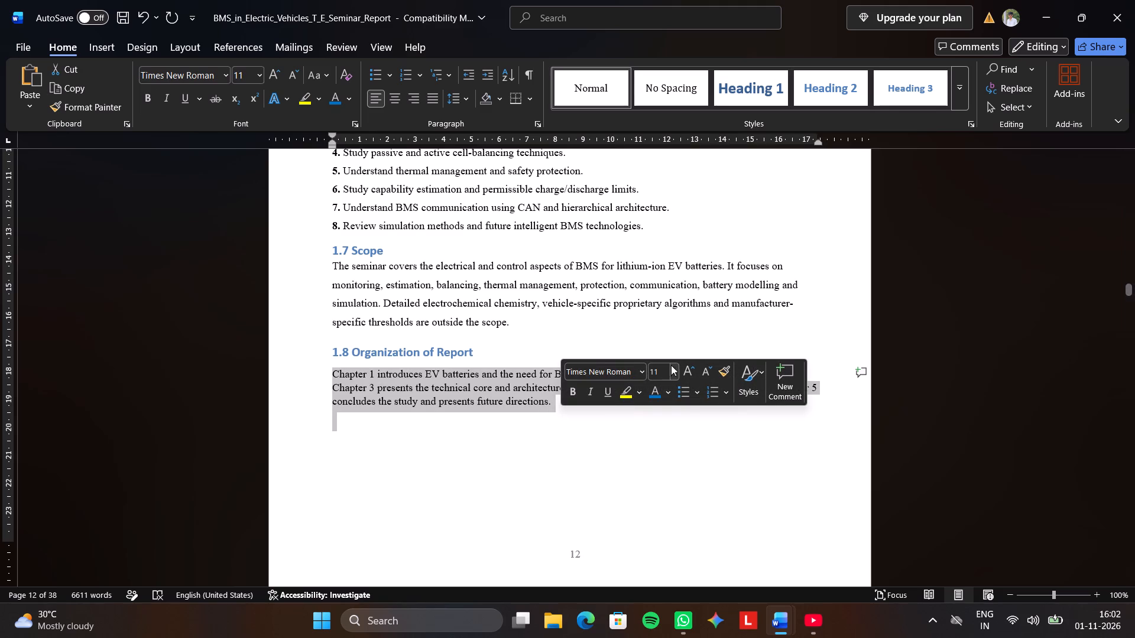
pyautogui.click(672, 373)
pyautogui.click(672, 161)
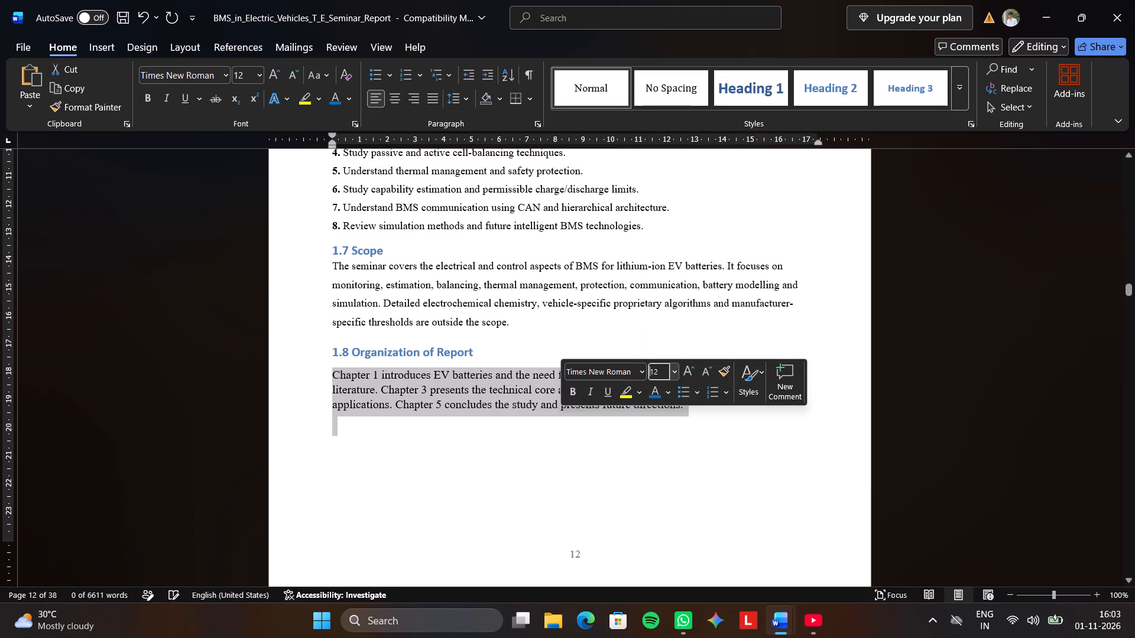
pyautogui.click(469, 94)
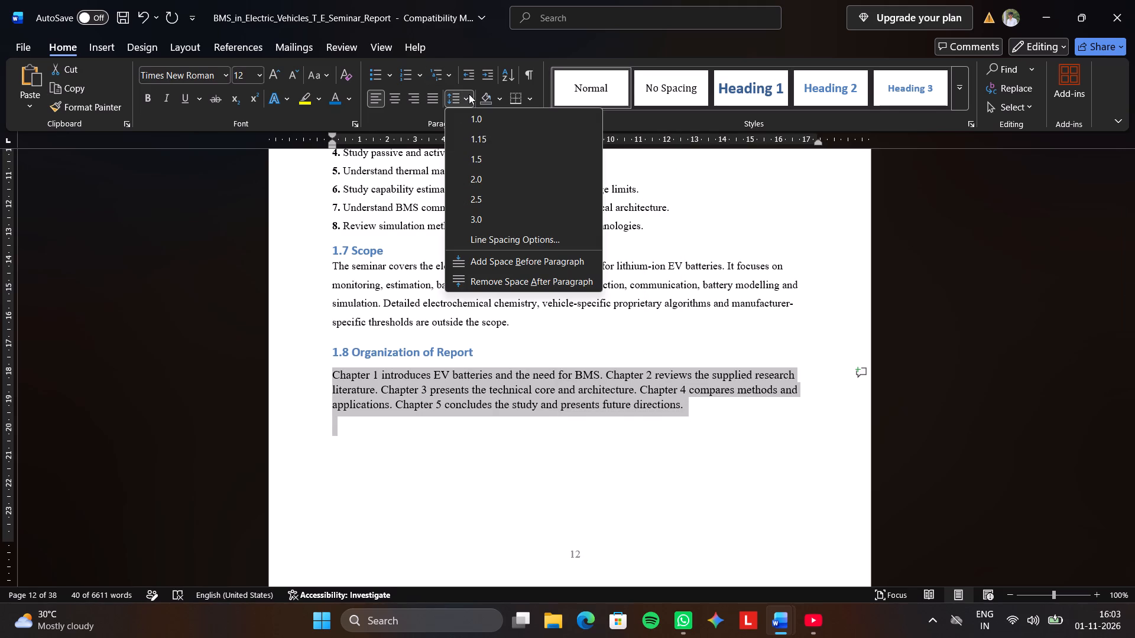
pyautogui.click(486, 160)
pyautogui.click(516, 323)
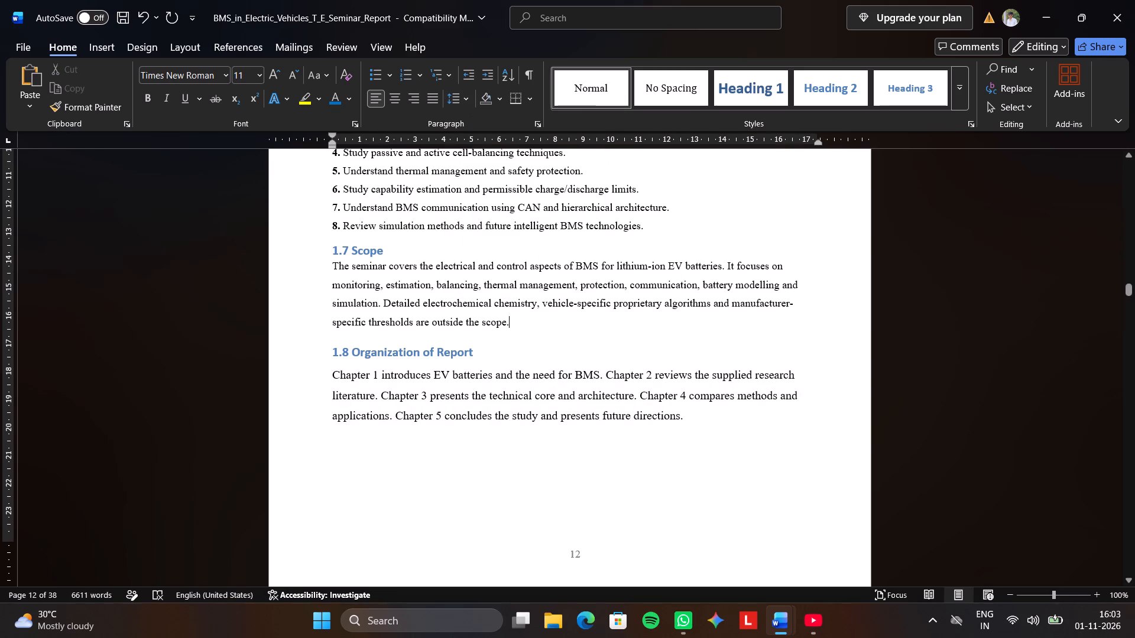
# Format the whole List of Abbreviations table at 12 points with 1.5 line spacing.
pyautogui.scroll(12, 516, 314)
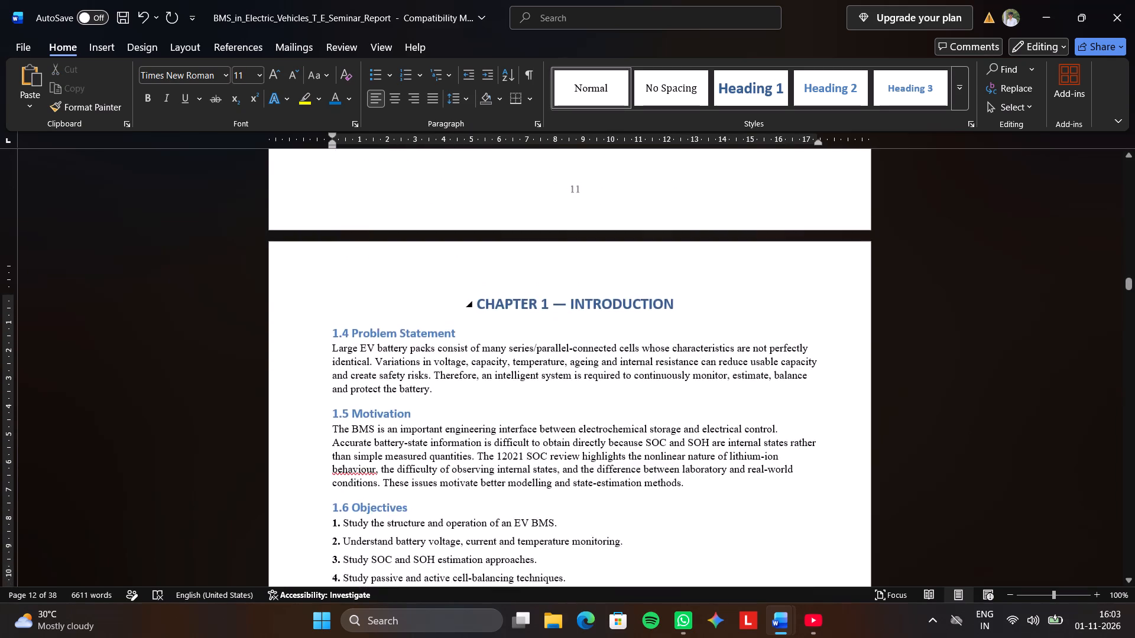
pyautogui.scroll(14, 513, 301)
pyautogui.scroll(8, 513, 298)
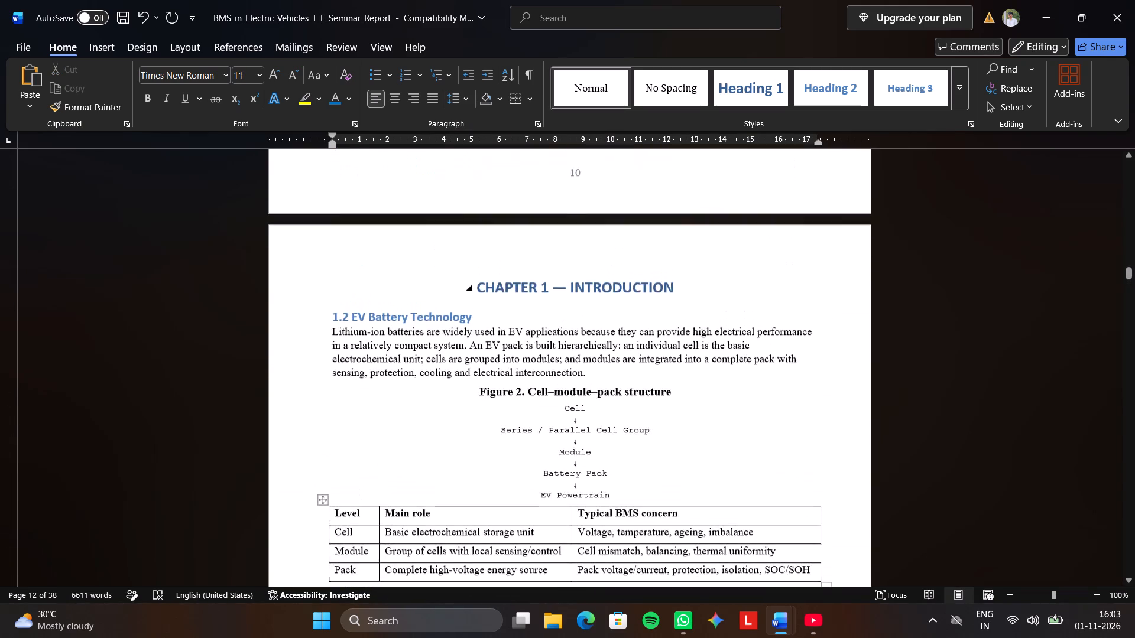
pyautogui.scroll(17, 513, 297)
pyautogui.scroll(5, 506, 286)
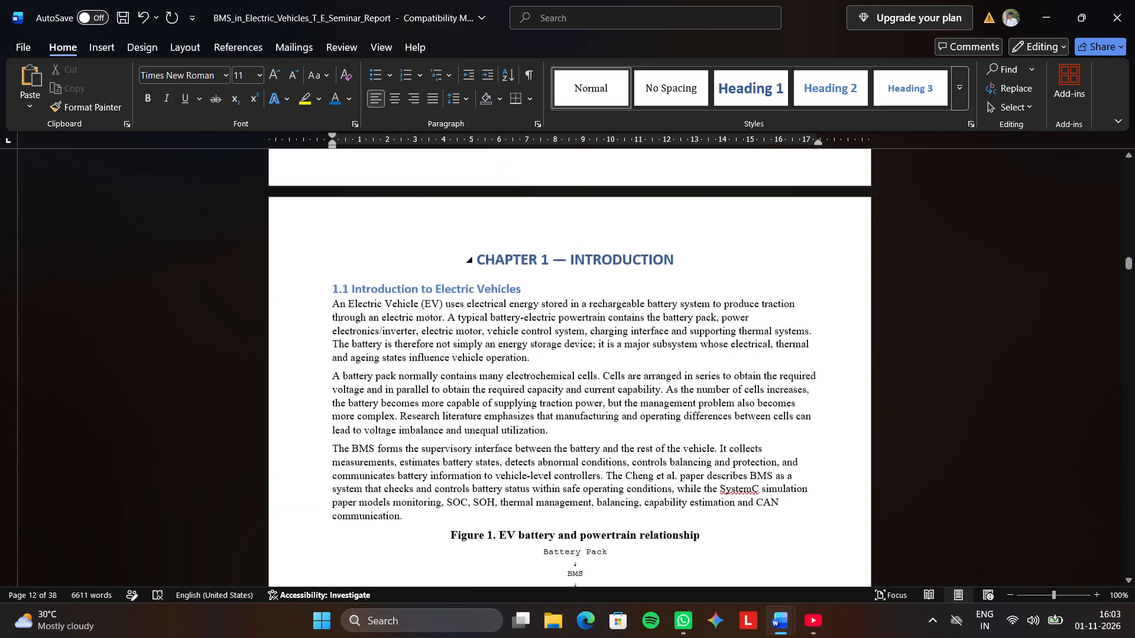
pyautogui.scroll(20, 506, 286)
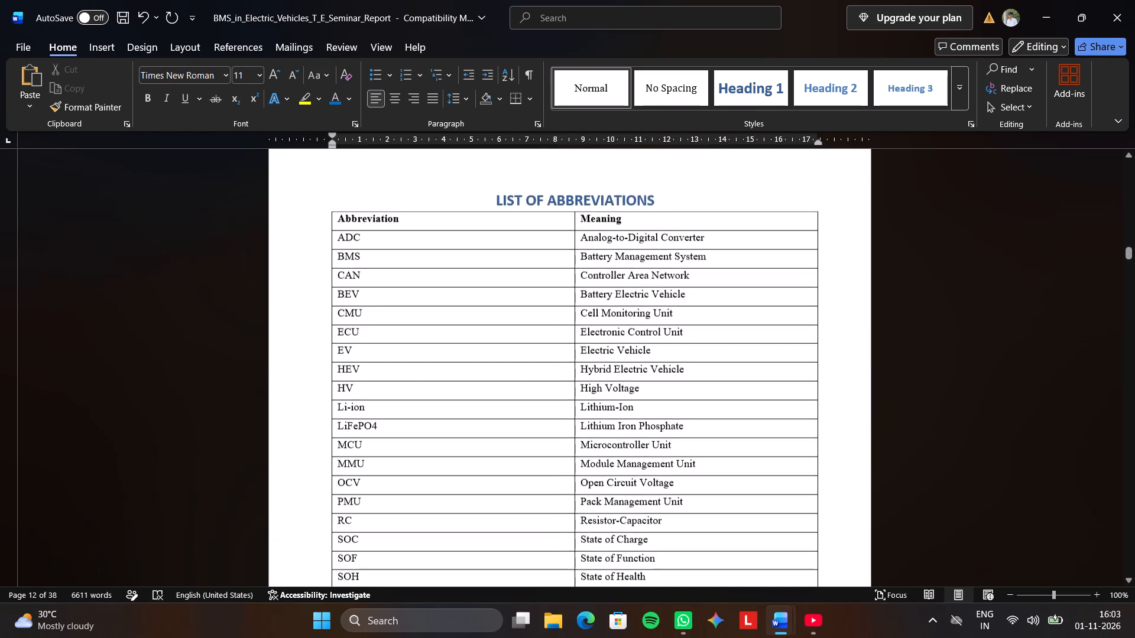
pyautogui.scroll(1, 506, 286)
pyautogui.scroll(-7, 506, 286)
pyautogui.scroll(4, 506, 286)
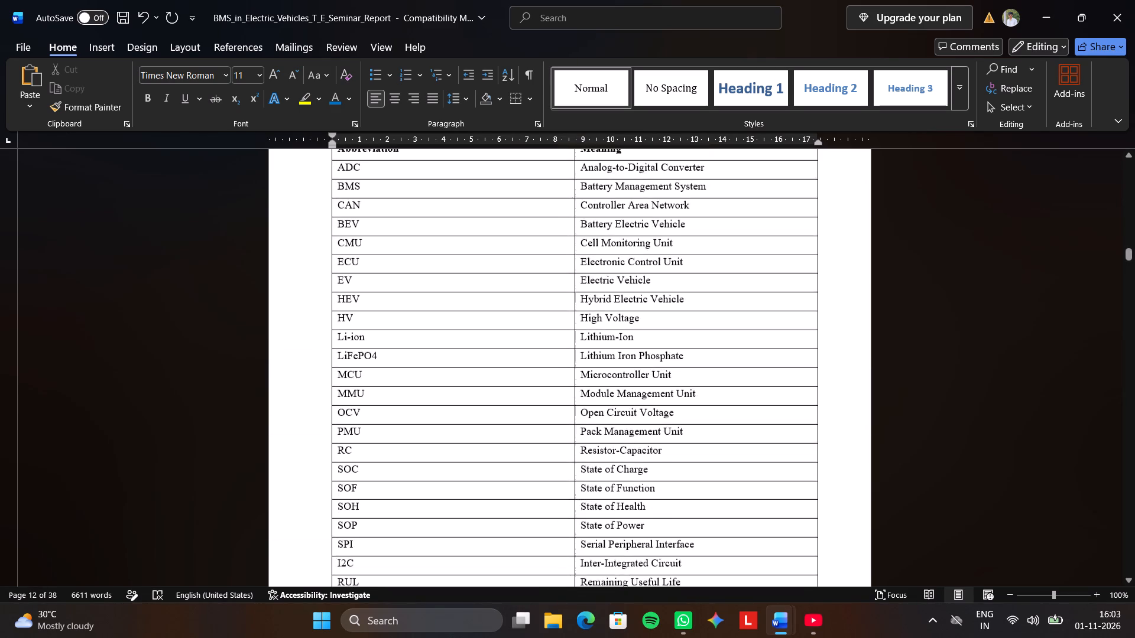
pyautogui.scroll(4, 505, 285)
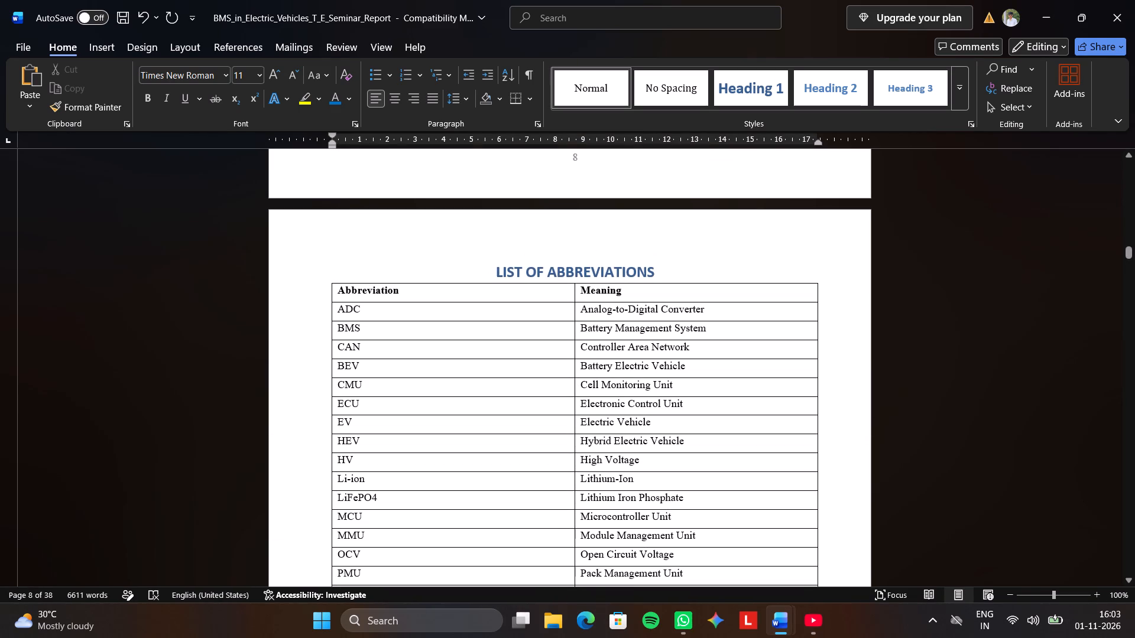
pyautogui.click(328, 287)
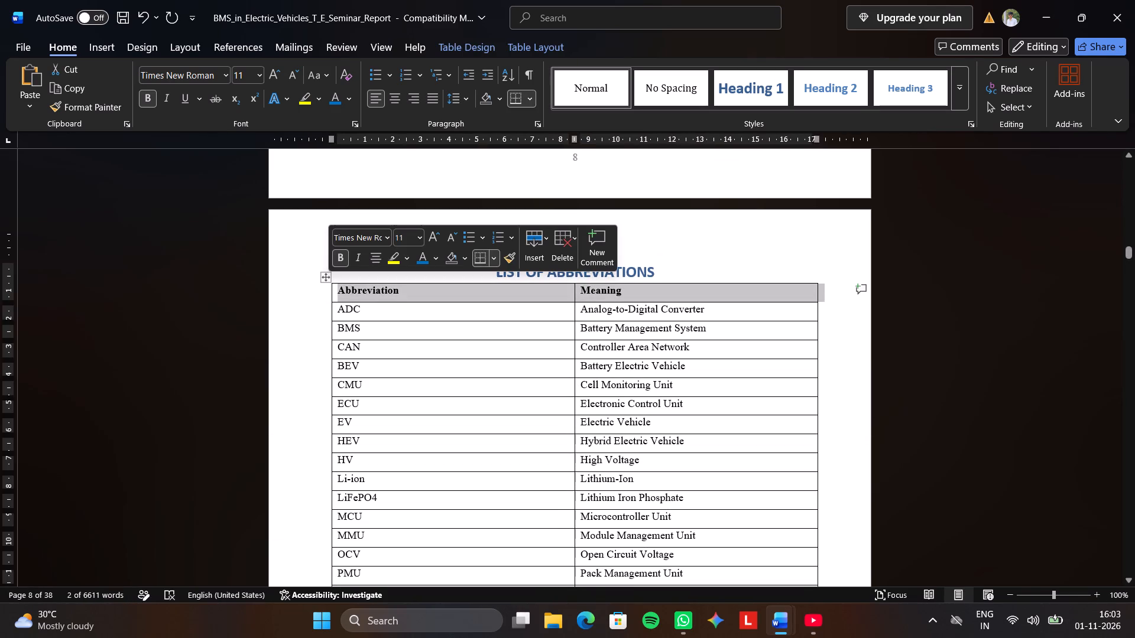
pyautogui.click(326, 279)
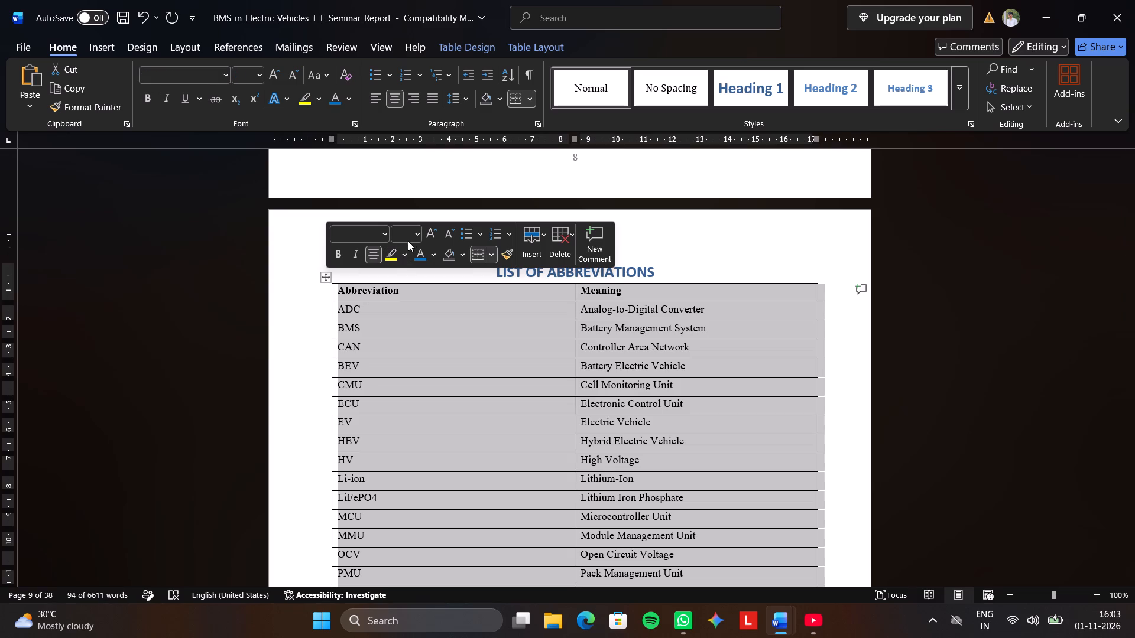
pyautogui.click(260, 71)
pyautogui.click(242, 162)
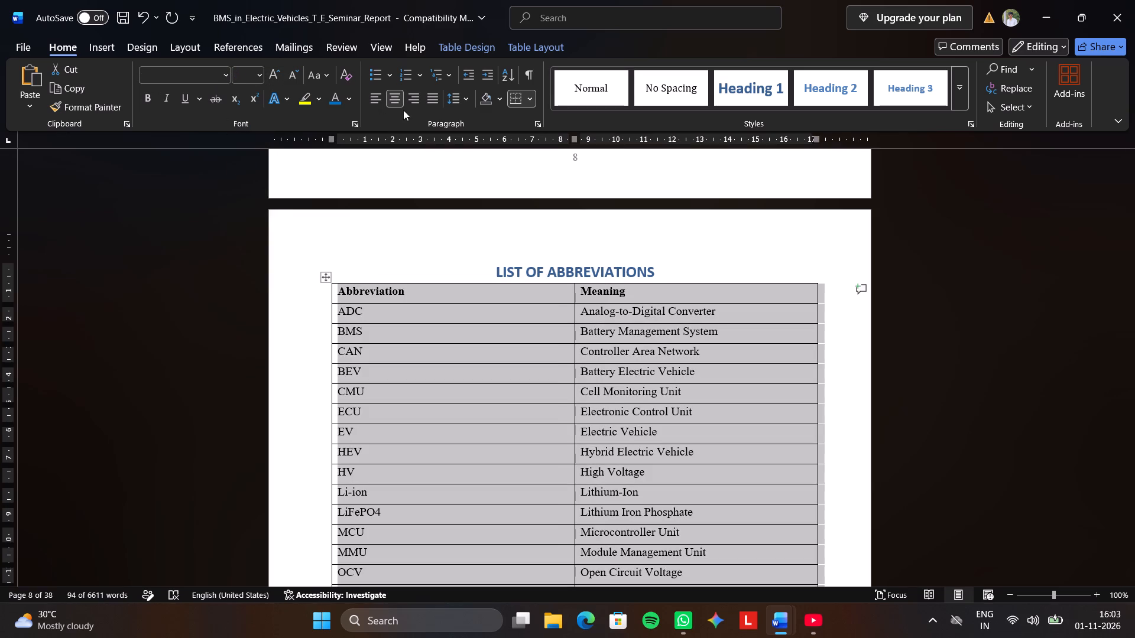
pyautogui.click(461, 103)
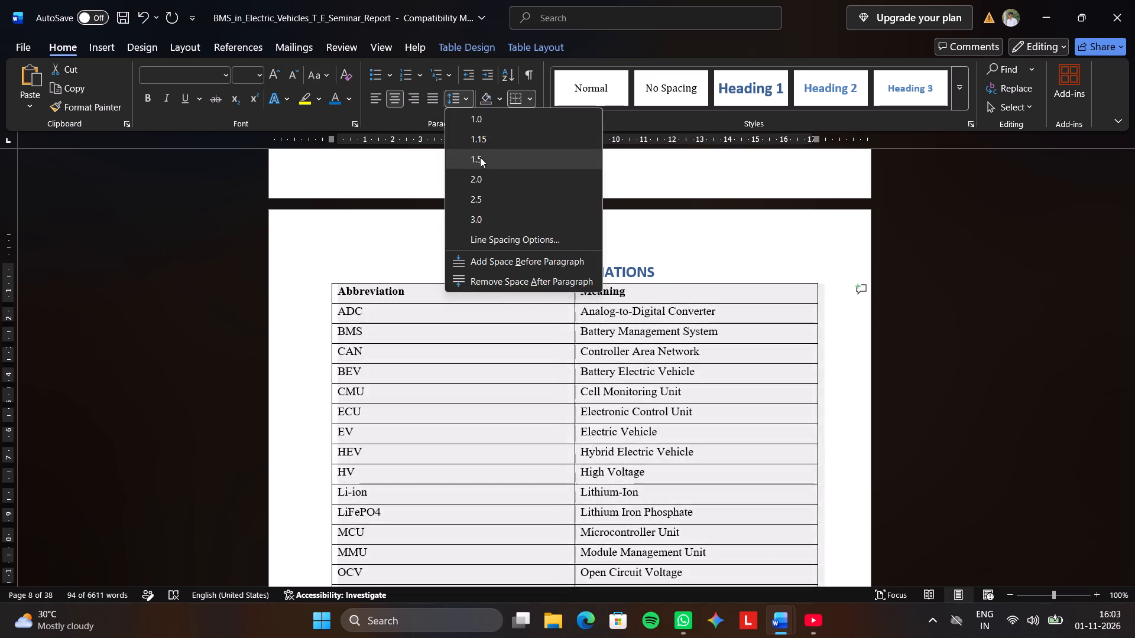
pyautogui.click(480, 157)
pyautogui.click(483, 231)
# Look through the pages from the List of Tables to section 1.2 EV Battery Technology to check the layout.
pyautogui.scroll(-1, 483, 232)
pyautogui.scroll(18, 480, 213)
pyautogui.scroll(-7, 476, 186)
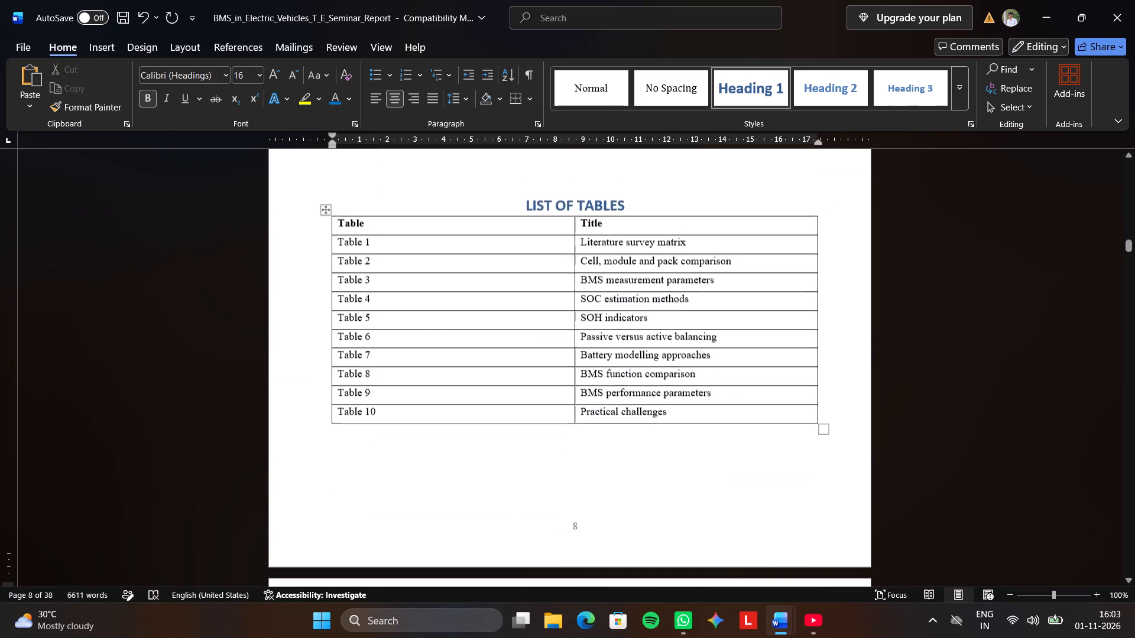
pyautogui.scroll(-20, 482, 208)
pyautogui.scroll(-12, 482, 208)
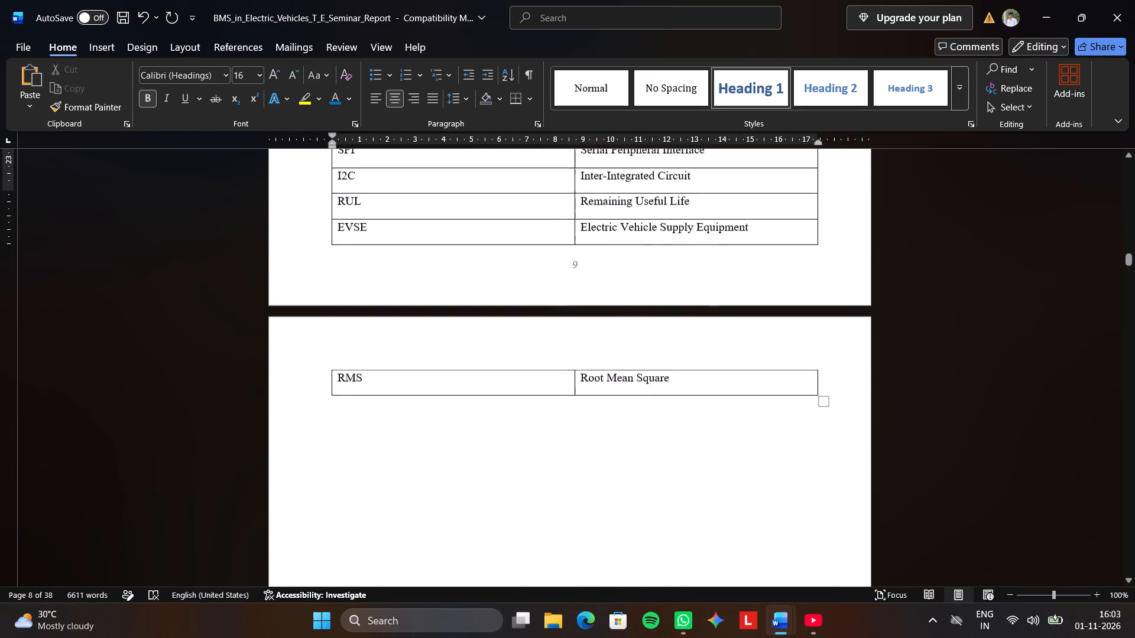
pyautogui.scroll(-20, 482, 223)
pyautogui.scroll(-12, 482, 223)
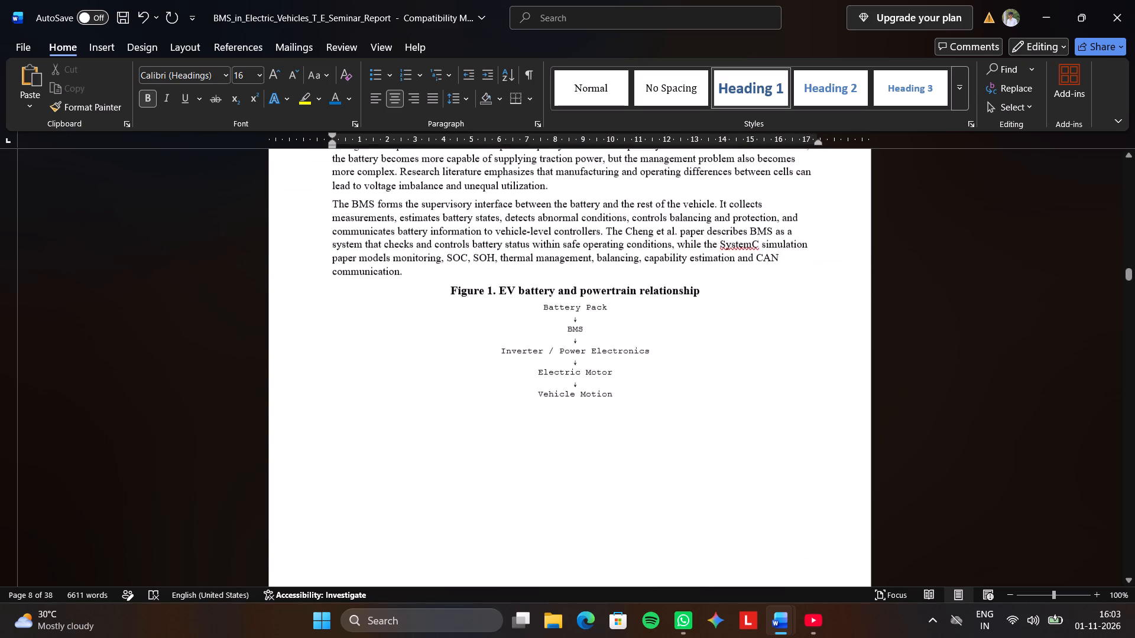
pyautogui.scroll(-7, 485, 224)
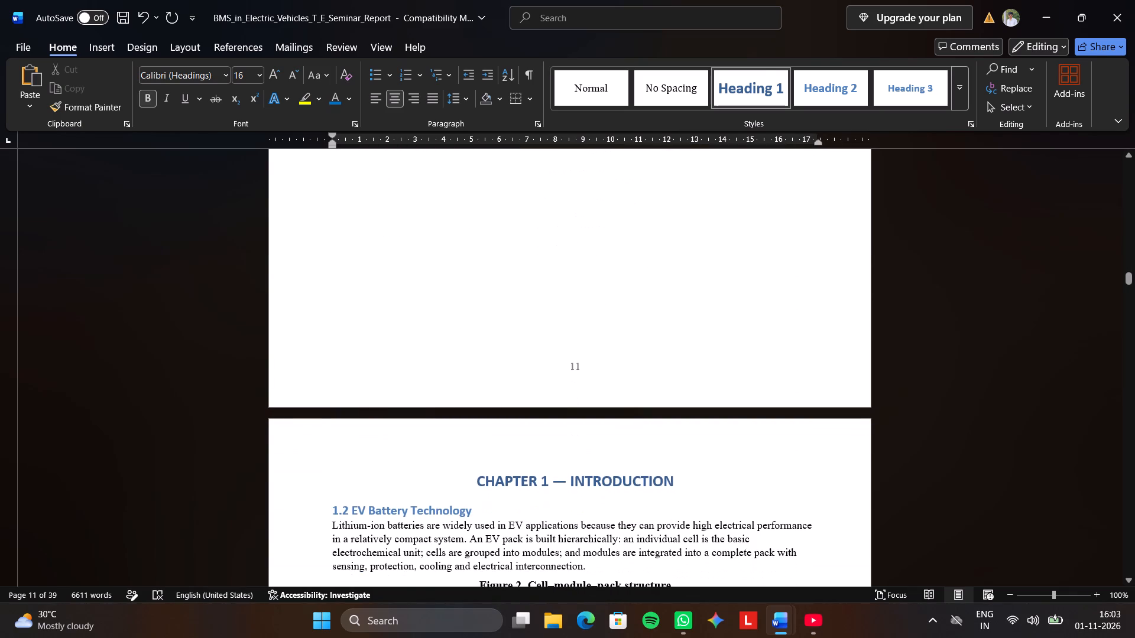
# Switch to the Seminar.f report and justify the empty line beneath the Brandl et al. heading.
pyautogui.click(793, 201)
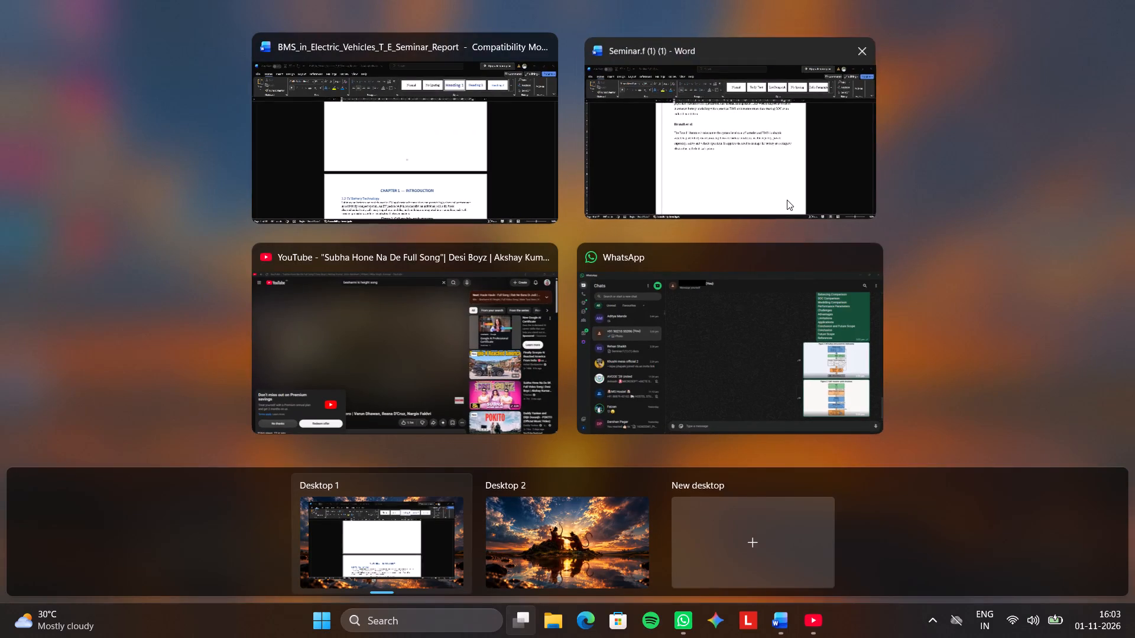
pyautogui.scroll(-6, 732, 238)
pyautogui.scroll(4, 721, 252)
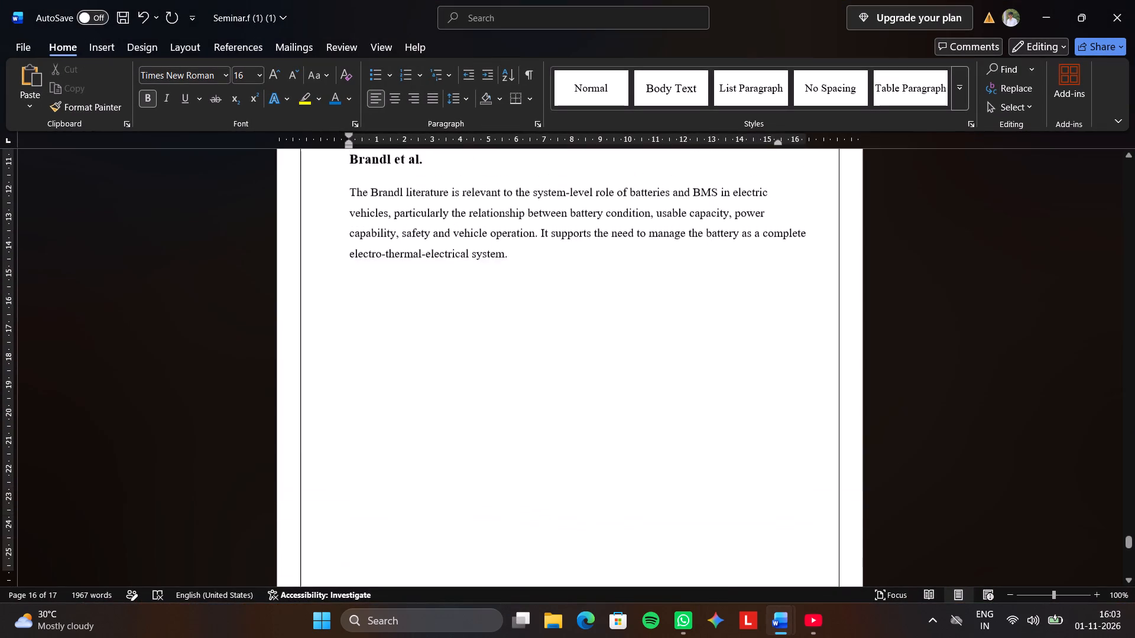
pyautogui.scroll(10, 718, 242)
pyautogui.scroll(-4, 716, 229)
pyautogui.scroll(1, 716, 228)
pyautogui.scroll(-5, 719, 222)
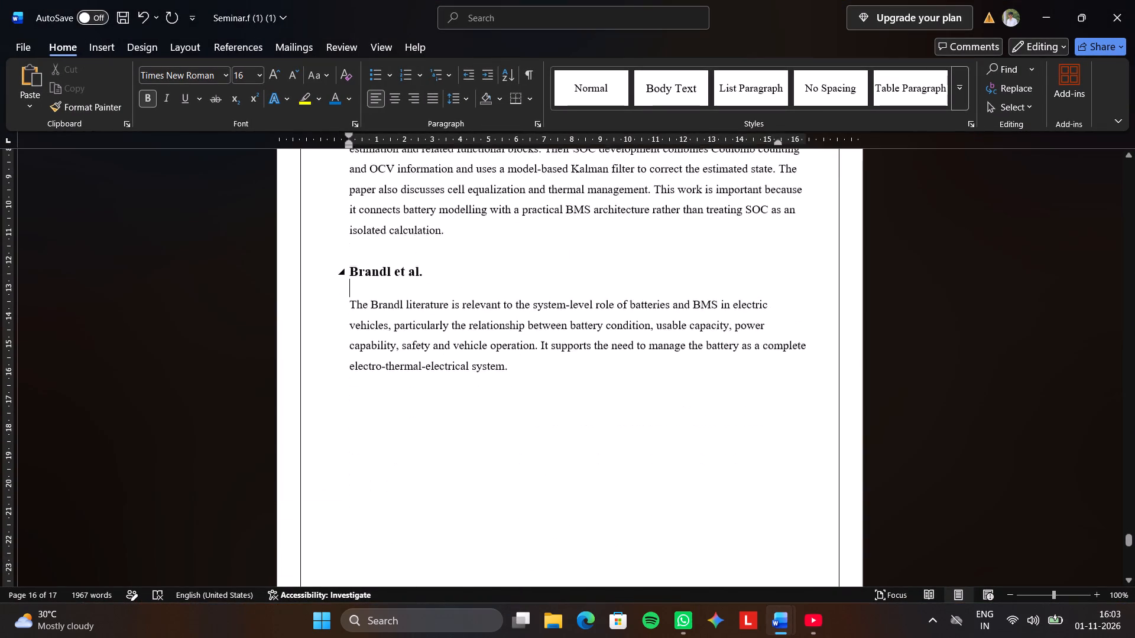
pyautogui.scroll(-18, 725, 237)
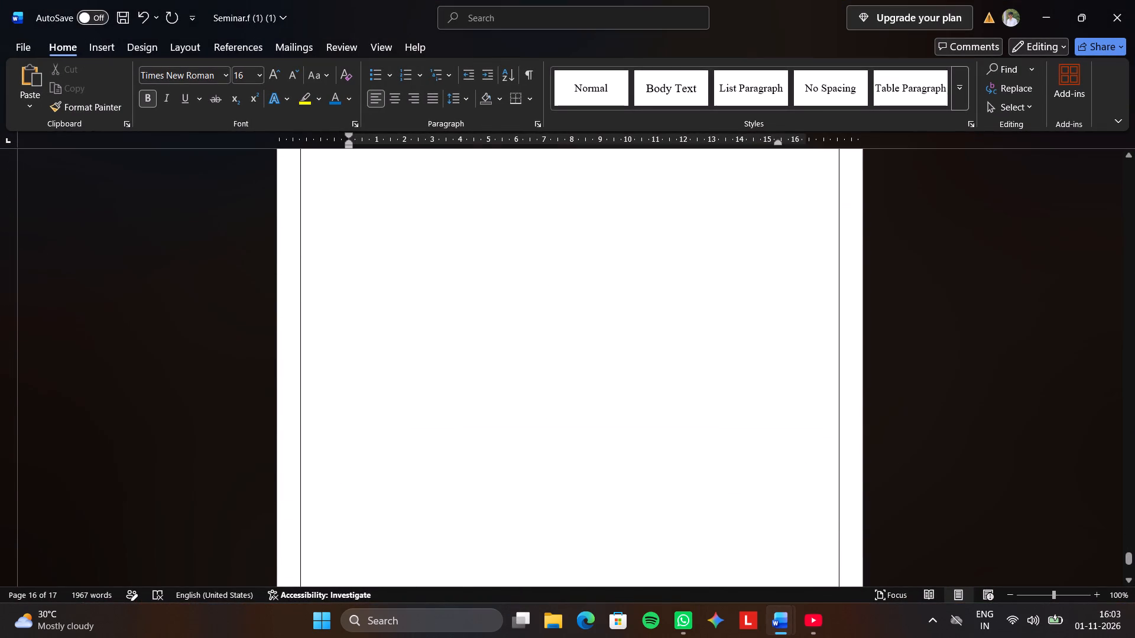
pyautogui.click(422, 96)
pyautogui.click(429, 96)
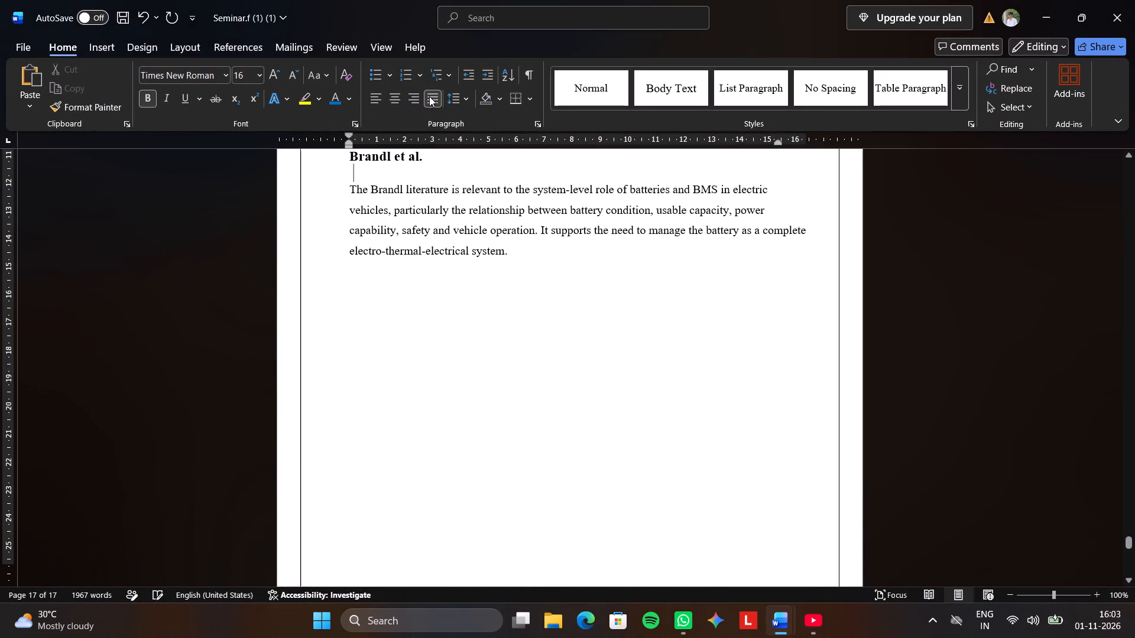
pyautogui.doubleClick(513, 260)
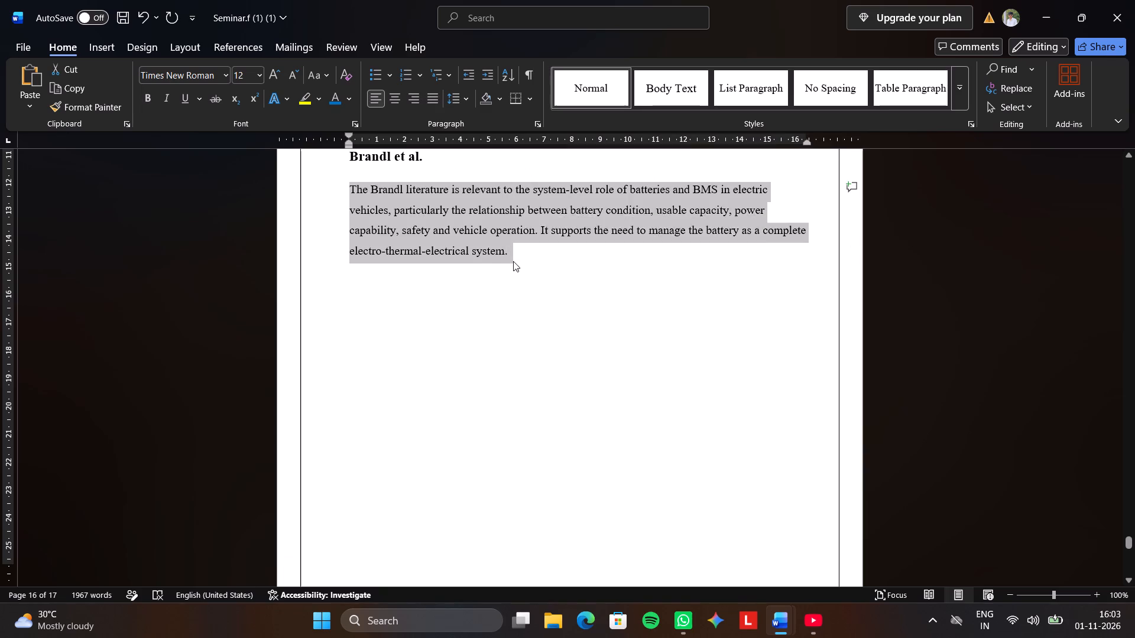
pyautogui.click(510, 331)
# Clear the empty paragraph on the last page and start a fresh page after the Brandl et al. paragraph.
pyautogui.scroll(-12, 510, 327)
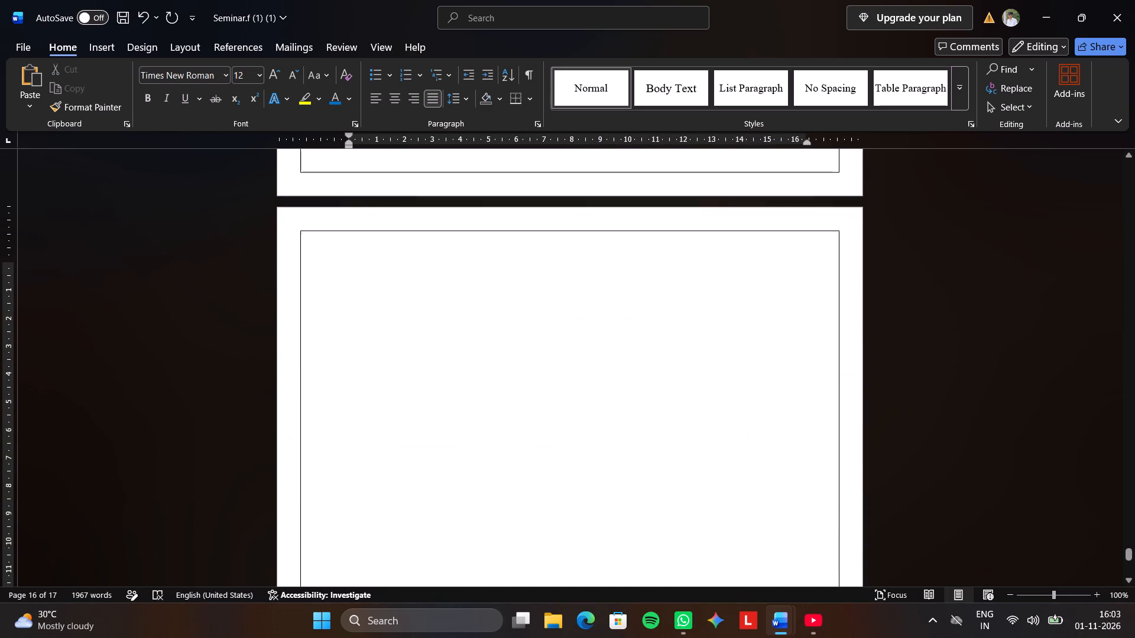
pyautogui.click(391, 288)
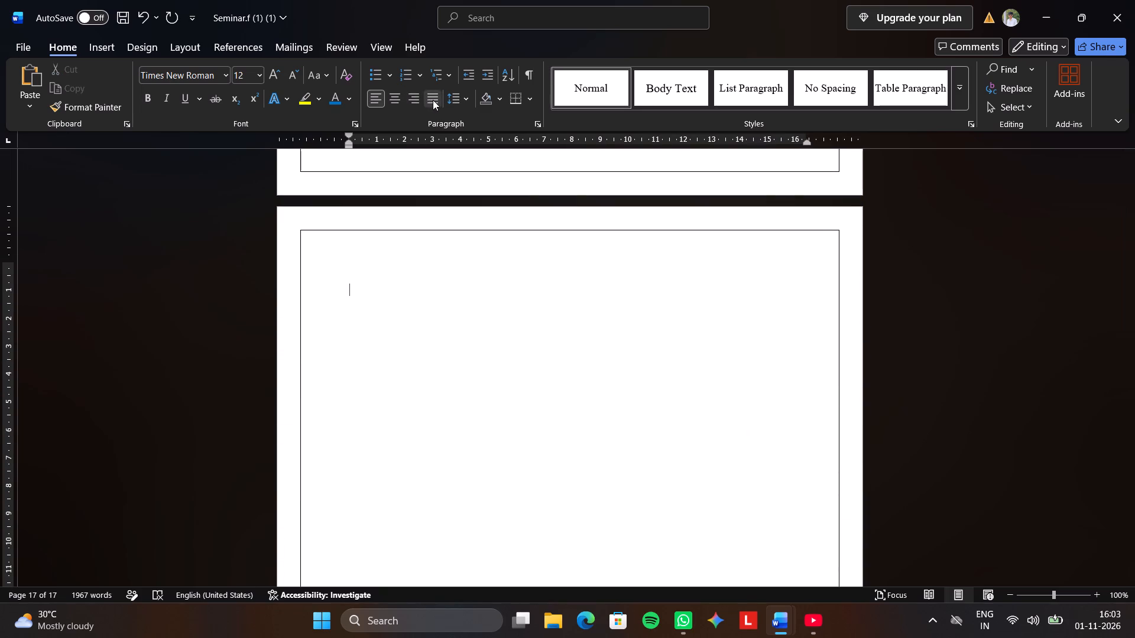
pyautogui.click(433, 100)
pyautogui.click(433, 103)
pyautogui.press('BackSpace')
pyautogui.press('BackSpace')
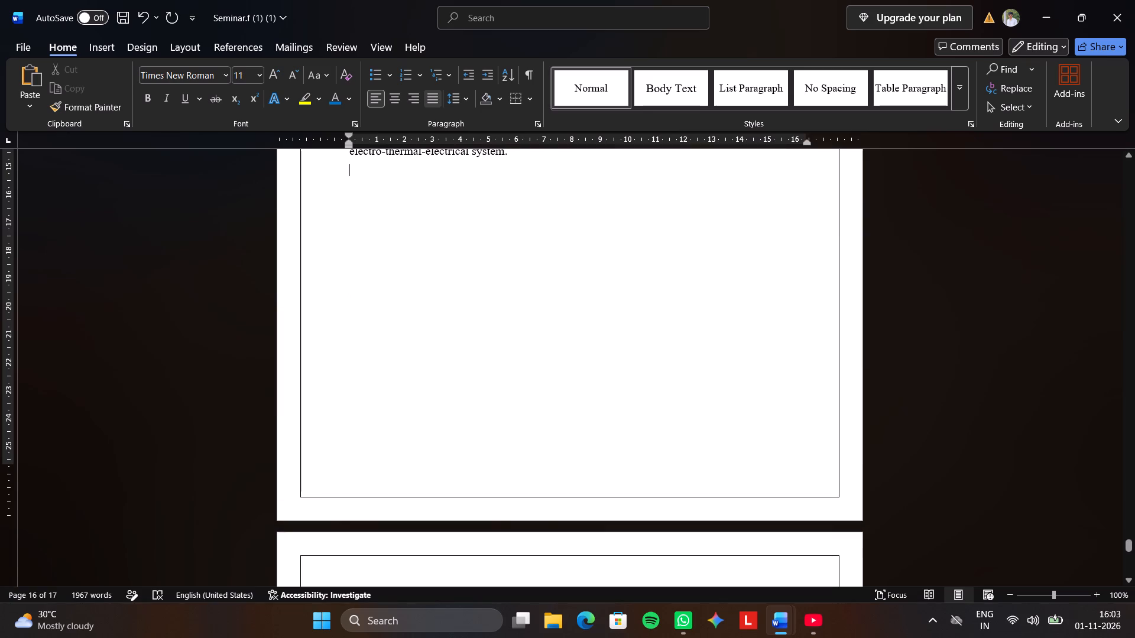
pyautogui.press('Return')
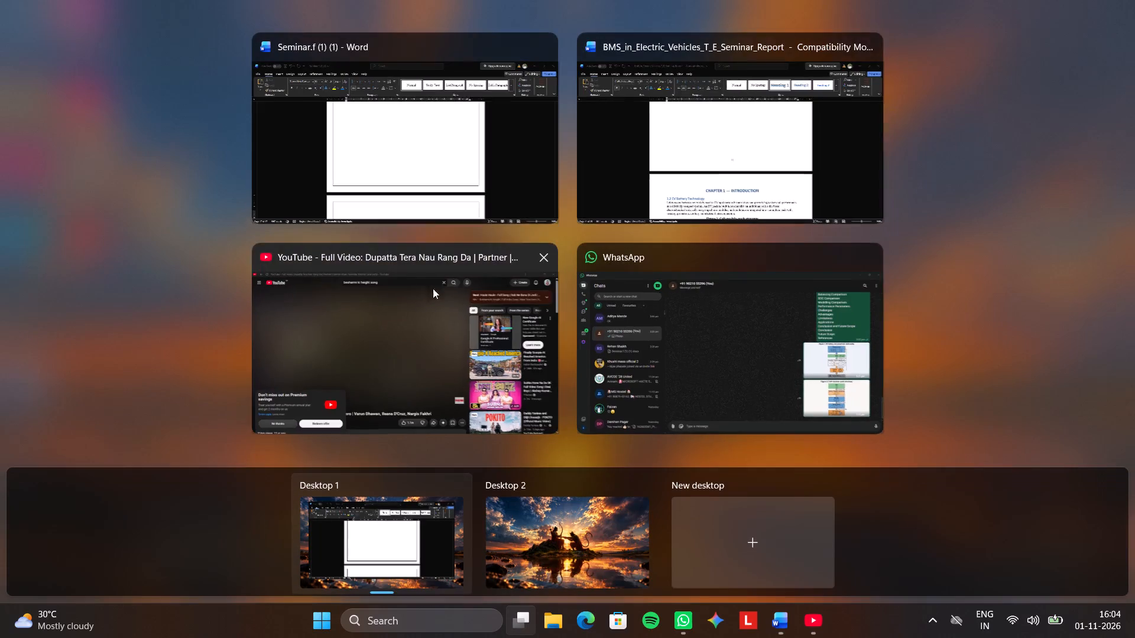
# Switch to the BMS_in_Electric_Vehicles report and copy the "CHAPTER 2 — LITERATURE SURVEY" heading.
pyautogui.click(643, 165)
pyautogui.scroll(-1, 572, 397)
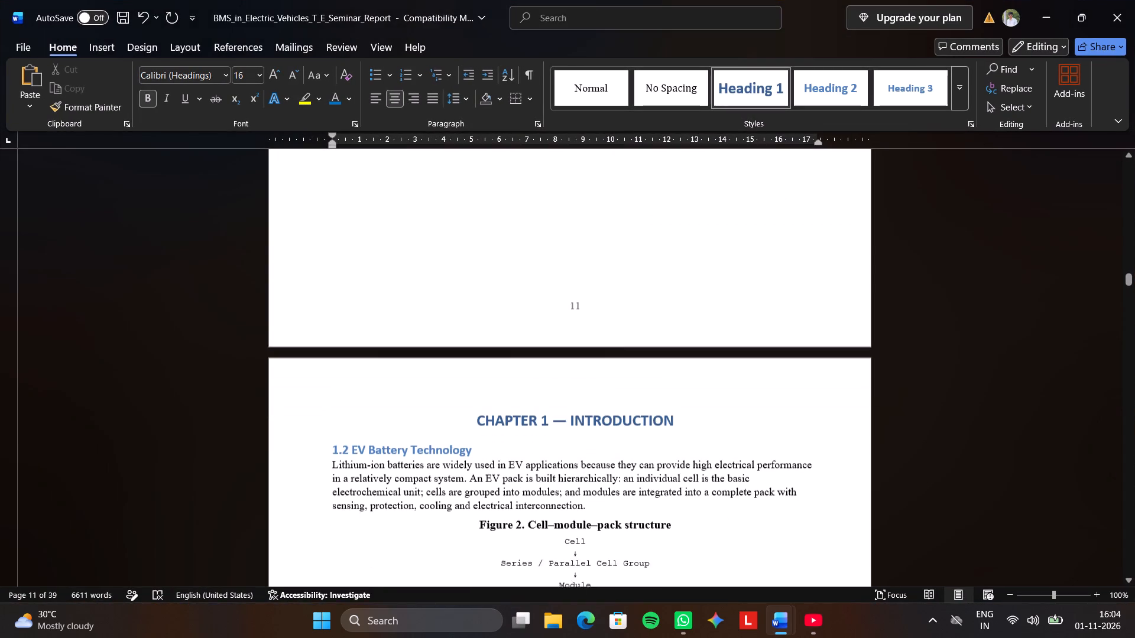
pyautogui.scroll(-5, 572, 400)
pyautogui.scroll(1, 572, 390)
pyautogui.scroll(-1, 572, 390)
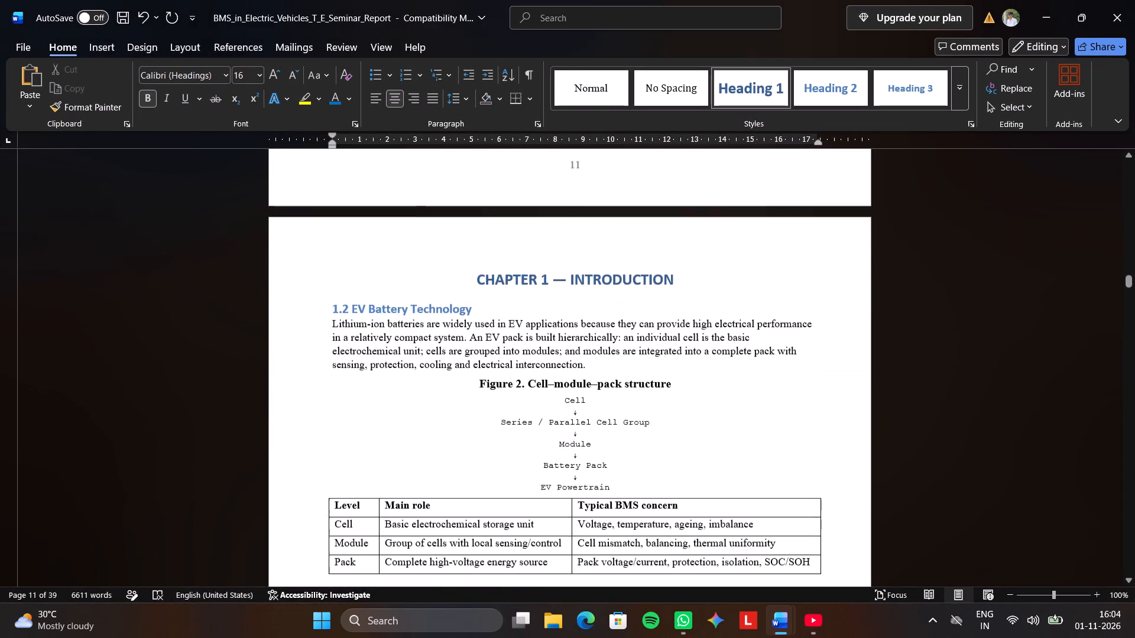
pyautogui.scroll(-9, 572, 390)
pyautogui.scroll(2, 572, 386)
pyautogui.scroll(-16, 575, 381)
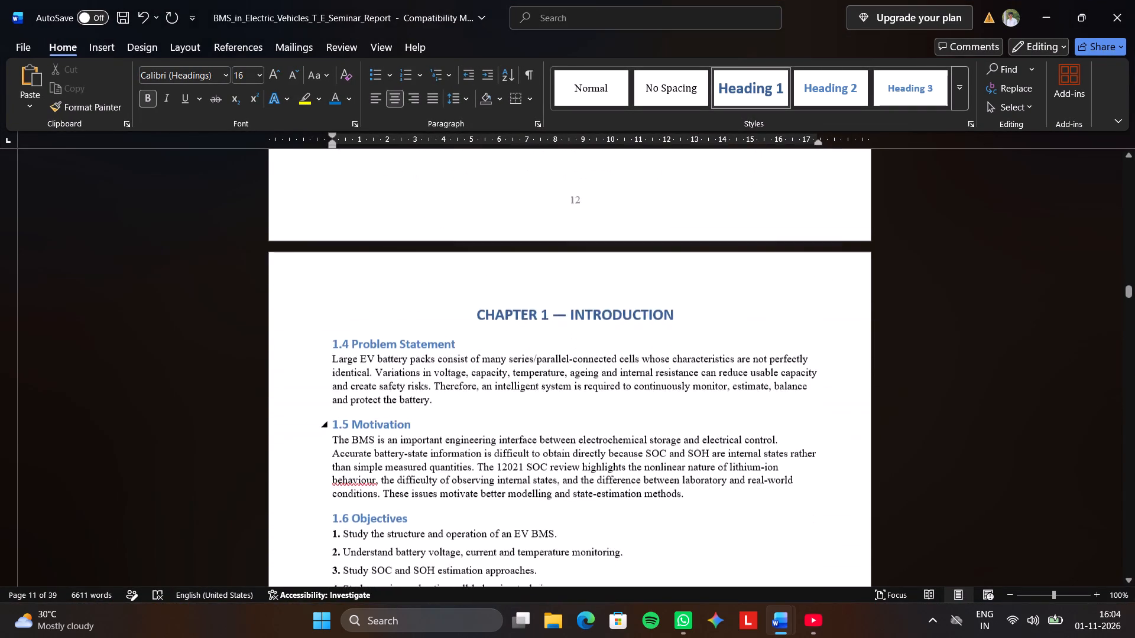
pyautogui.scroll(-15, 578, 377)
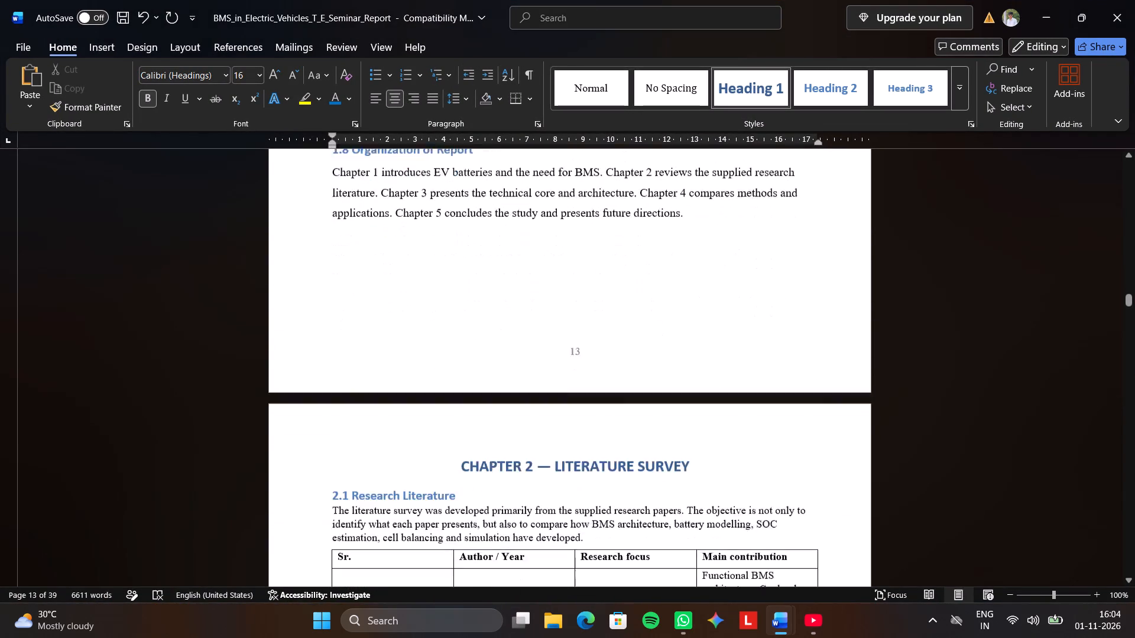
pyautogui.scroll(-5, 582, 377)
pyautogui.tripleClick(501, 321)
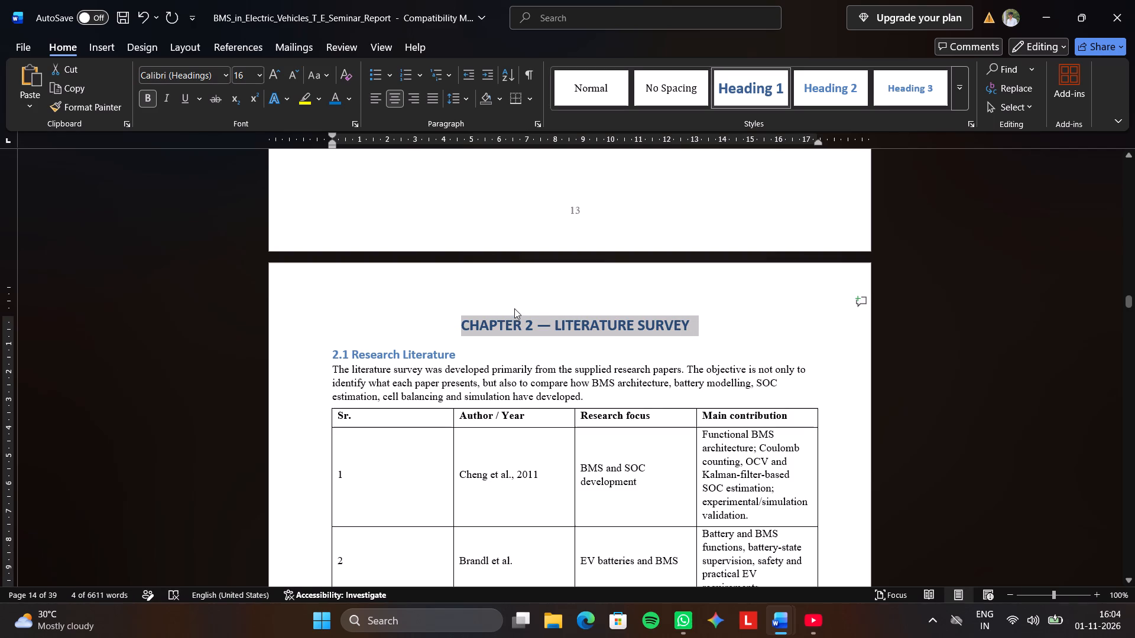
pyautogui.hotkey('ctrl', 'c')
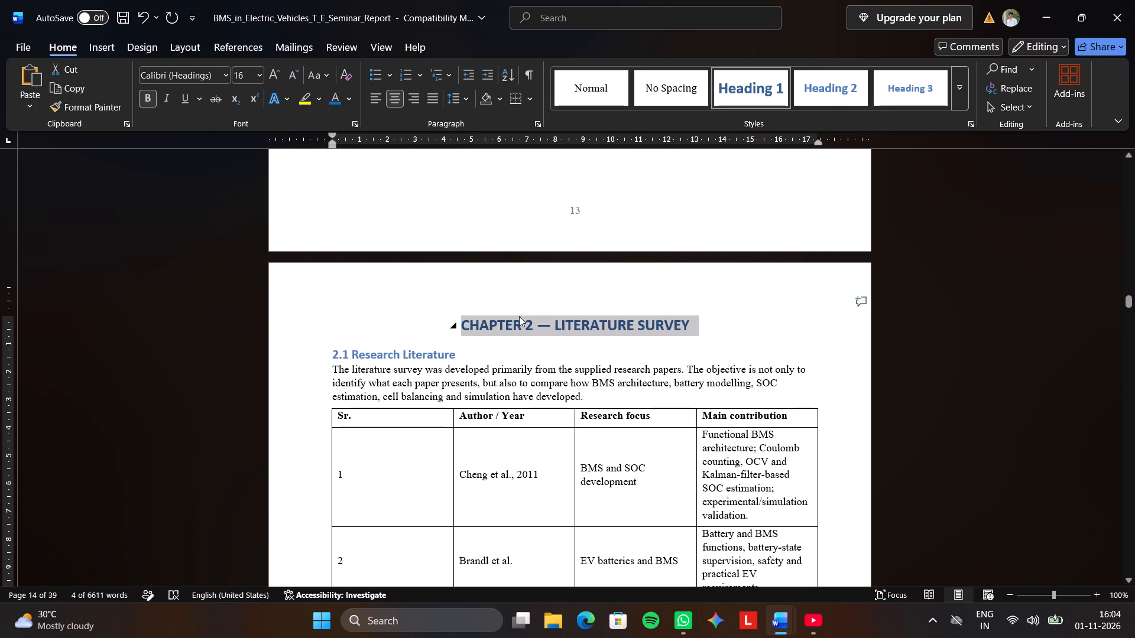
# Switch back to Seminar.f and paste the copied chapter heading at the top of the blank last page.
pyautogui.click(633, 147)
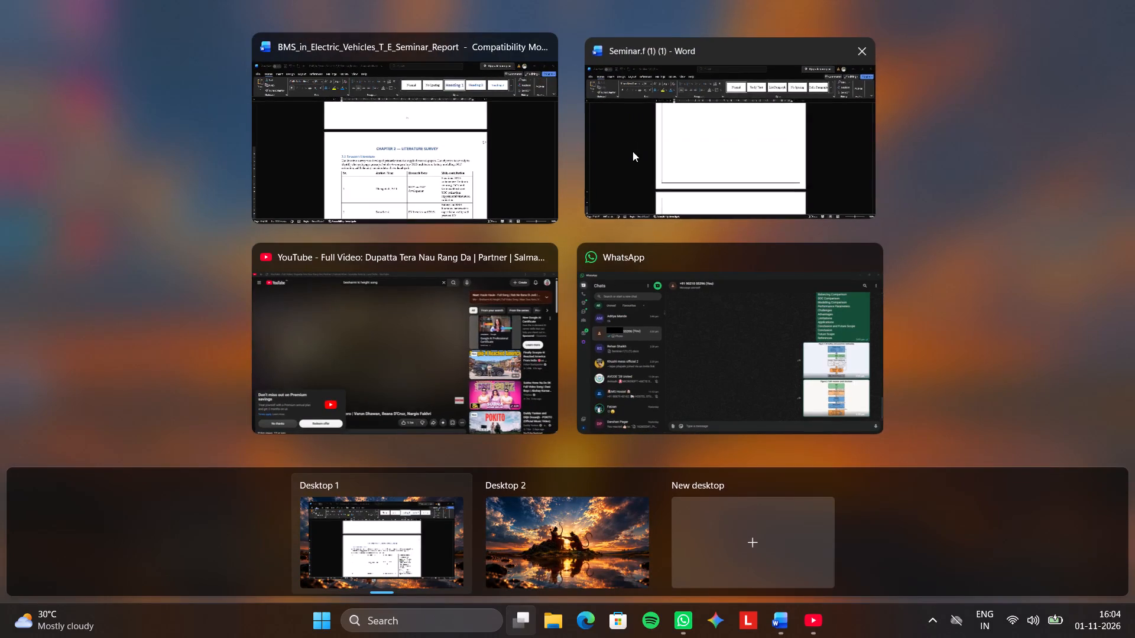
pyautogui.scroll(6, 626, 177)
pyautogui.scroll(-5, 631, 159)
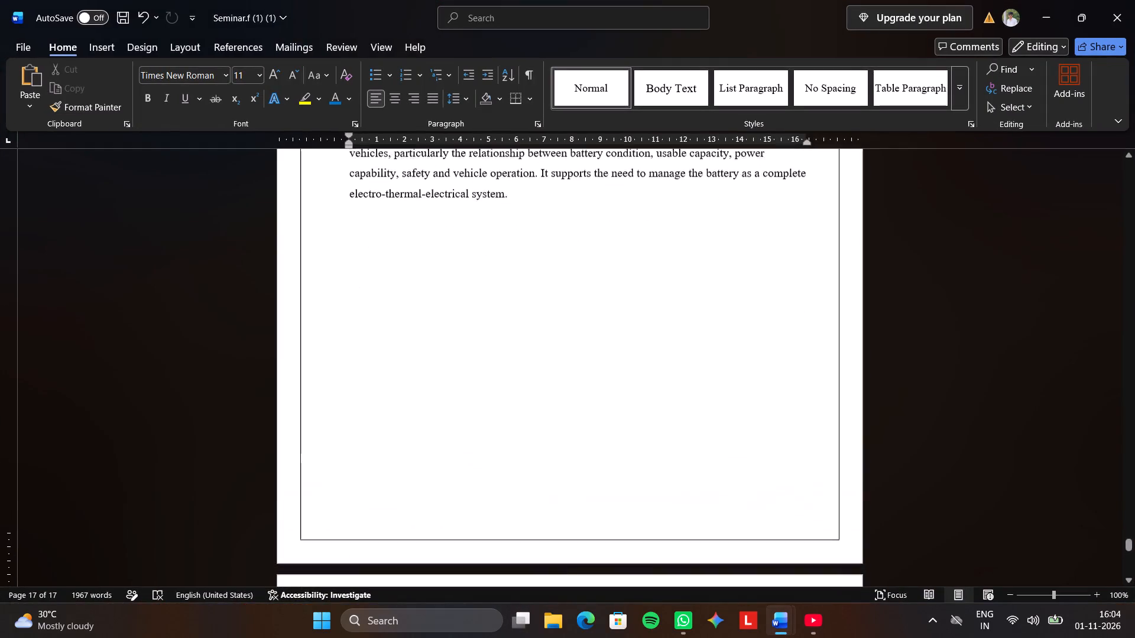
pyautogui.scroll(-9, 638, 191)
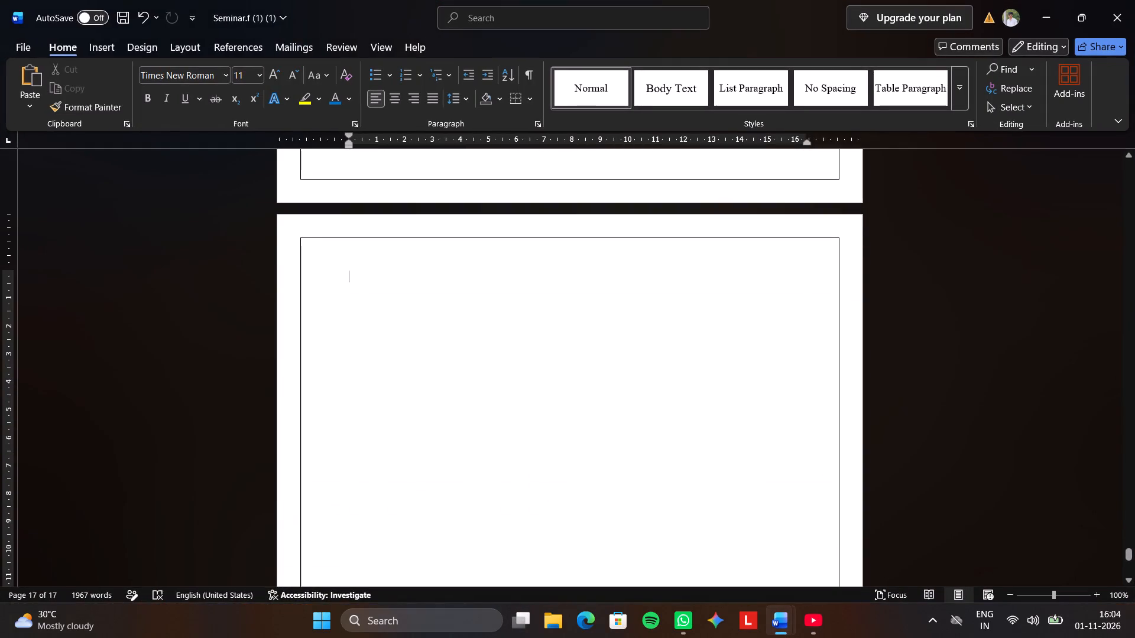
pyautogui.hotkey('ctrl', 'v')
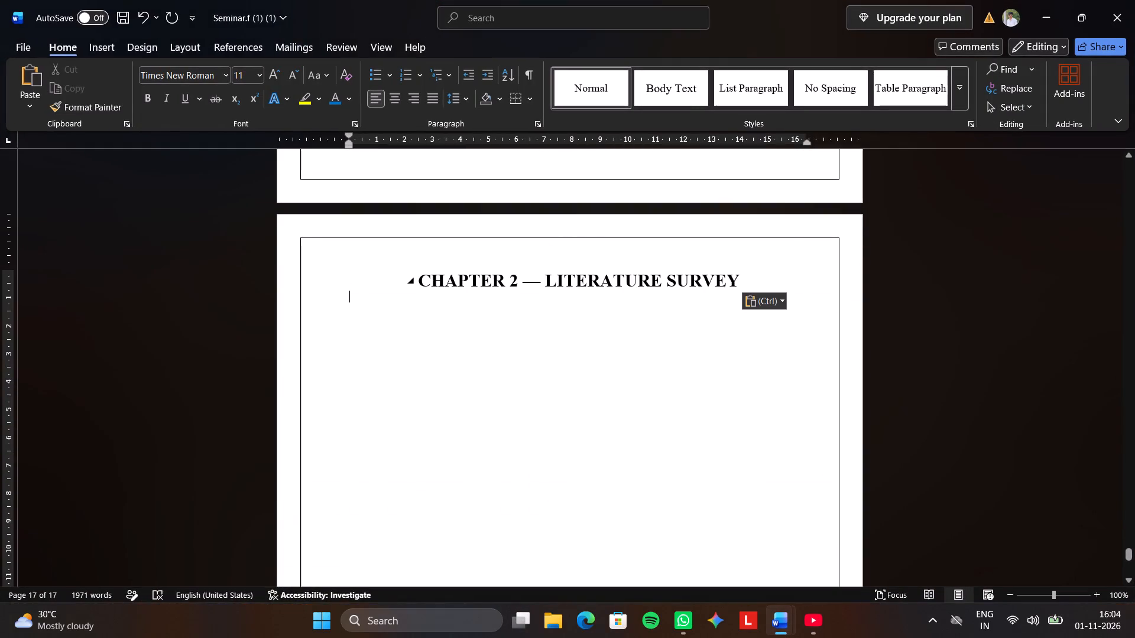
# Set the font size of the "CHAPTER 2 — LITERATURE SURVEY" heading to 16 points.
pyautogui.tripleClick(534, 288)
pyautogui.click(648, 246)
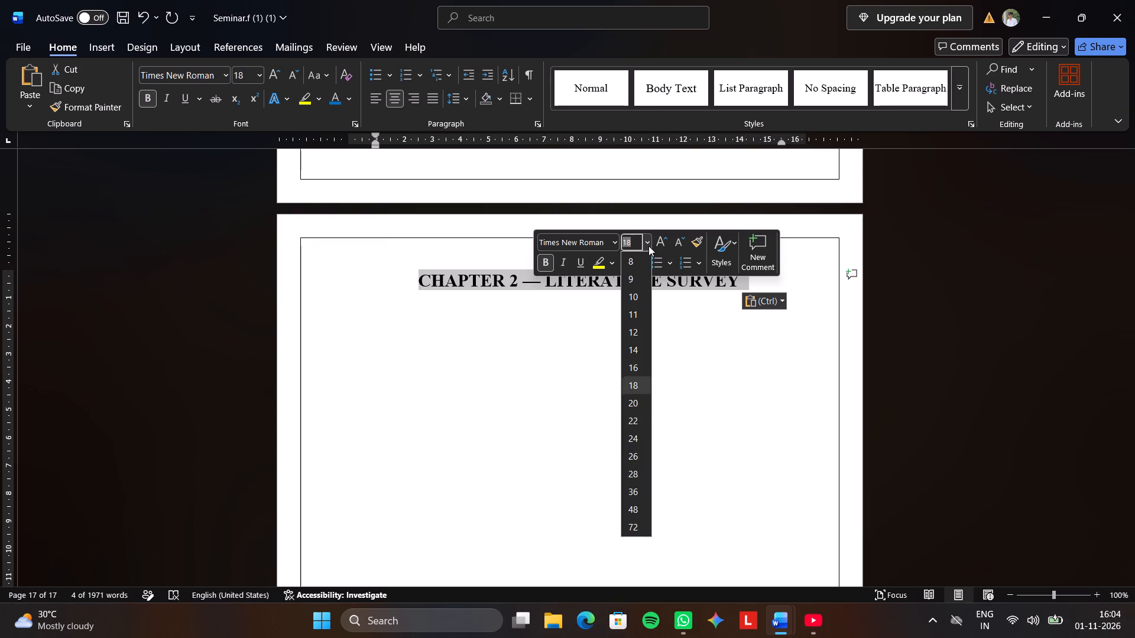
pyautogui.click(646, 361)
pyautogui.click(567, 355)
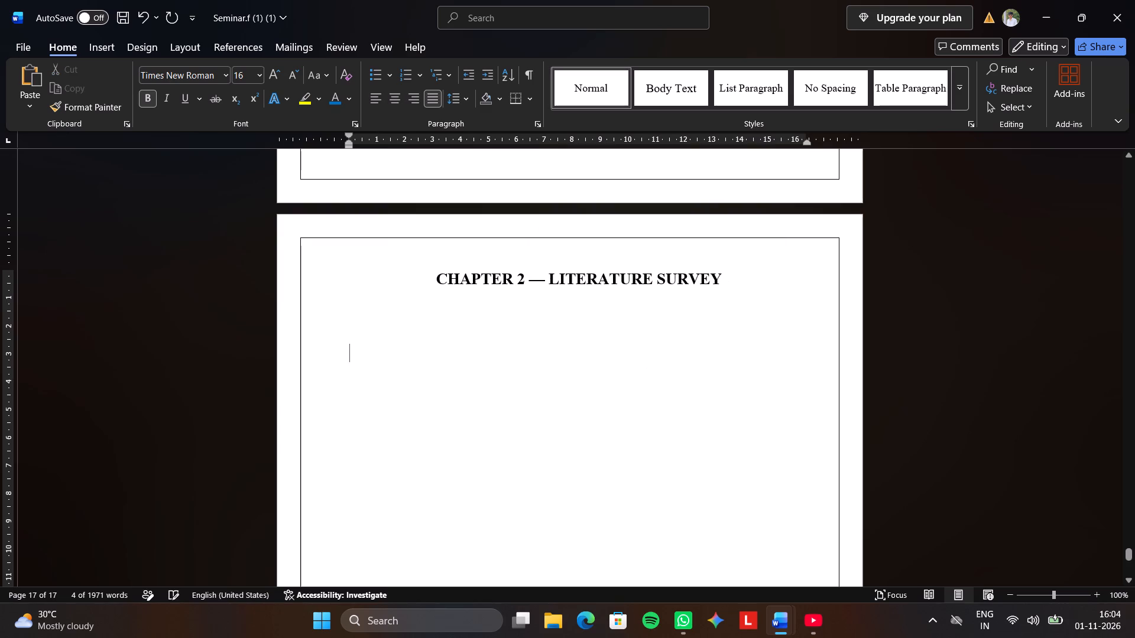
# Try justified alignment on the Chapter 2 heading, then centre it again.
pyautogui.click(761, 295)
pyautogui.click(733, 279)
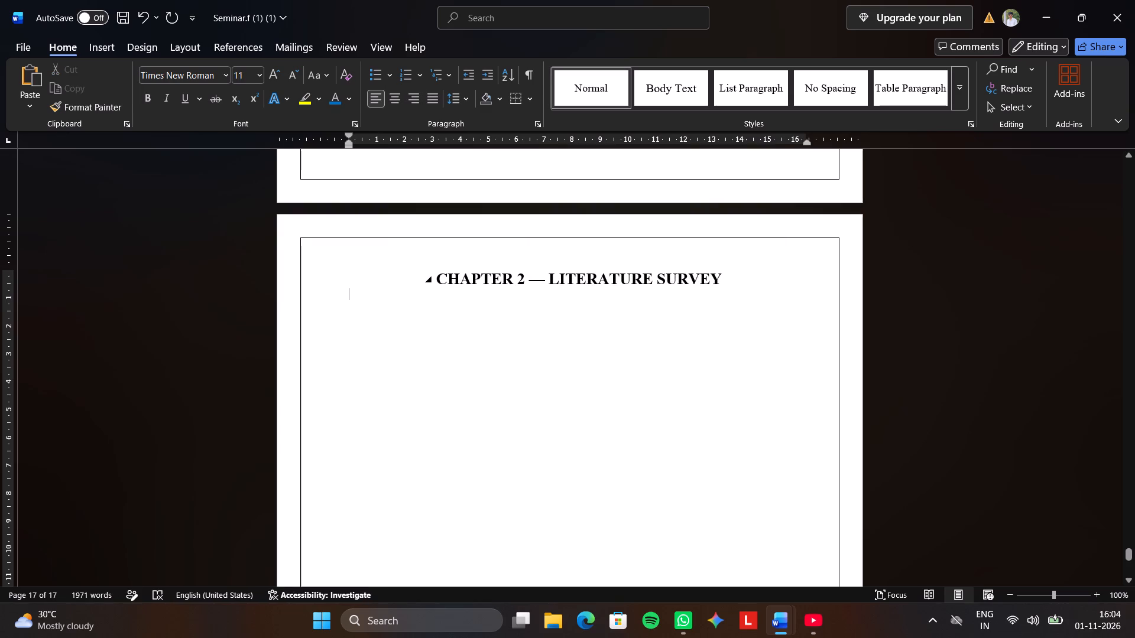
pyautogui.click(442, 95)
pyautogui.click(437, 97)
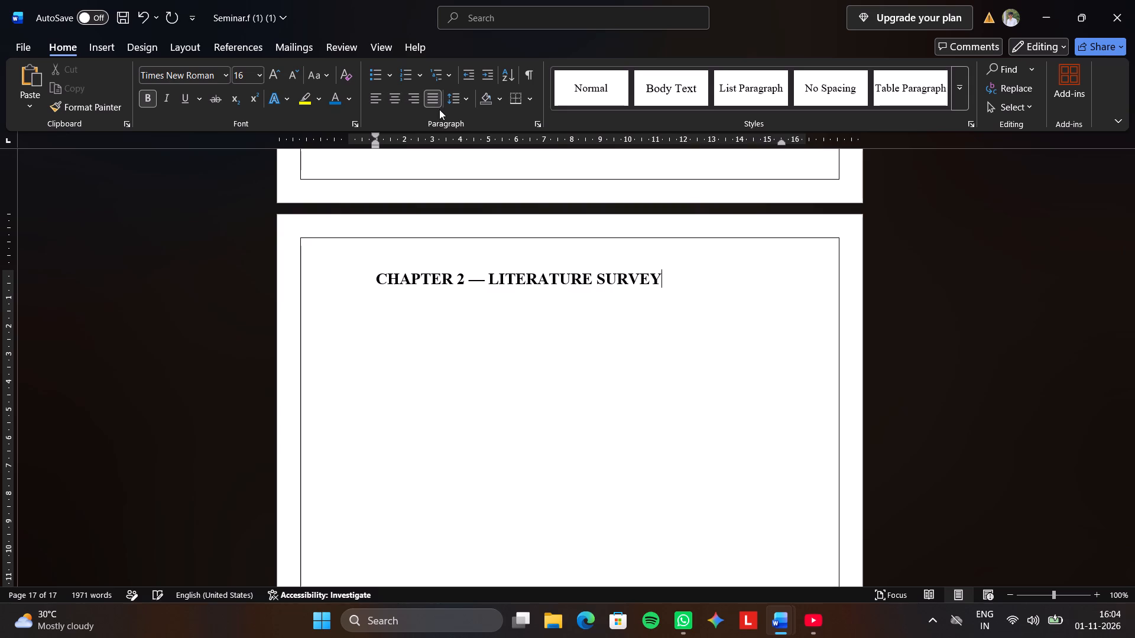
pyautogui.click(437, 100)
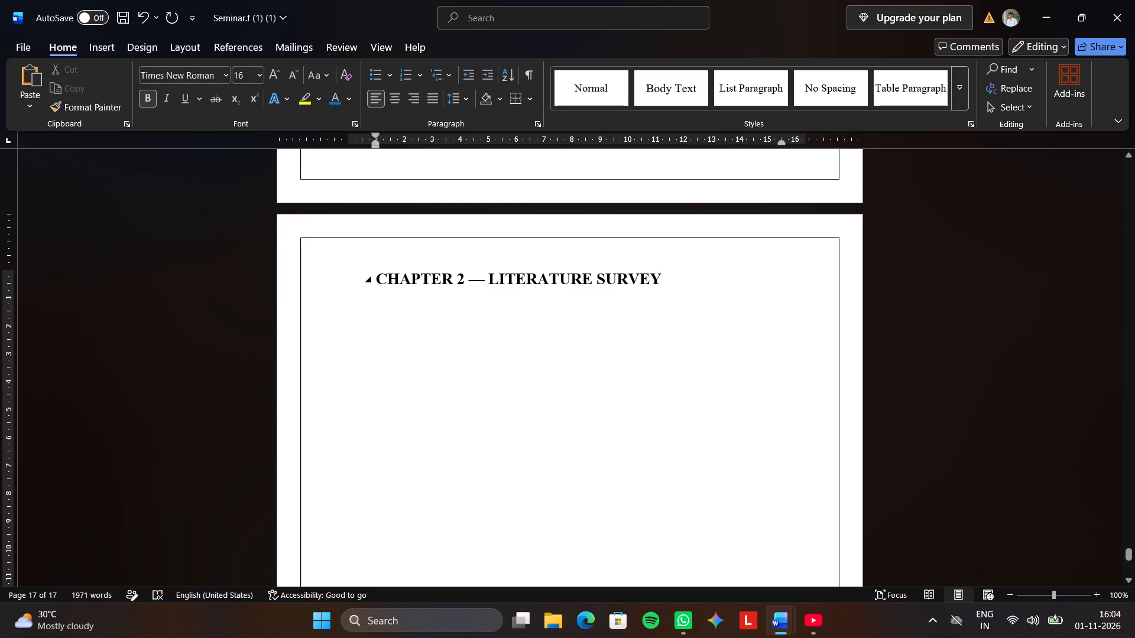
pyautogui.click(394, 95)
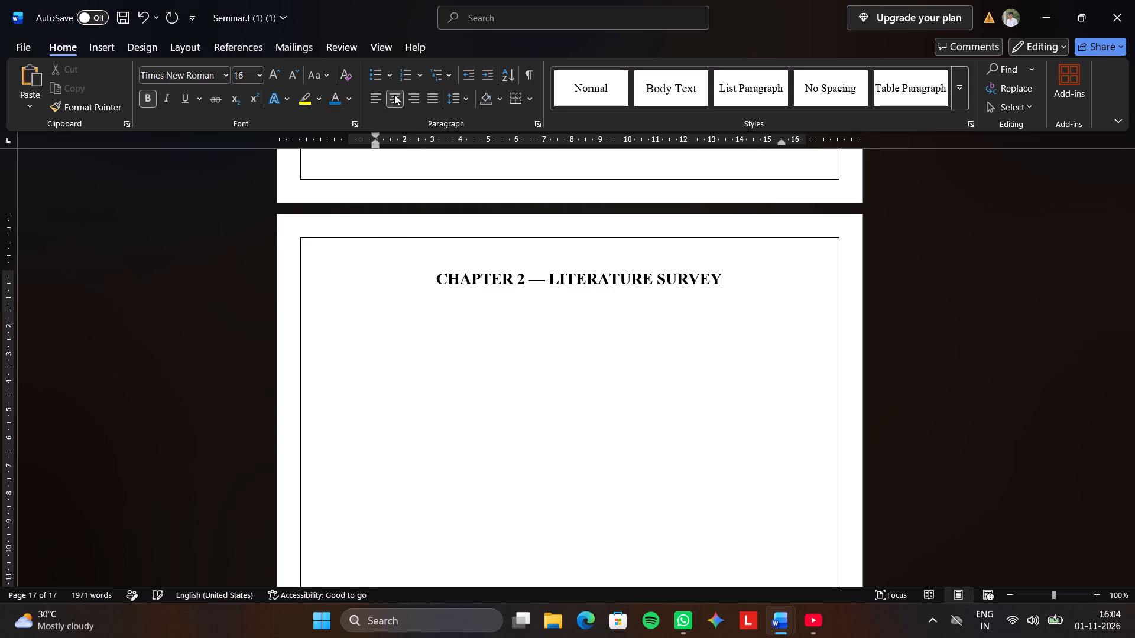
# Add an empty line beneath the Chapter 2 heading and justify it.
pyautogui.click(784, 287)
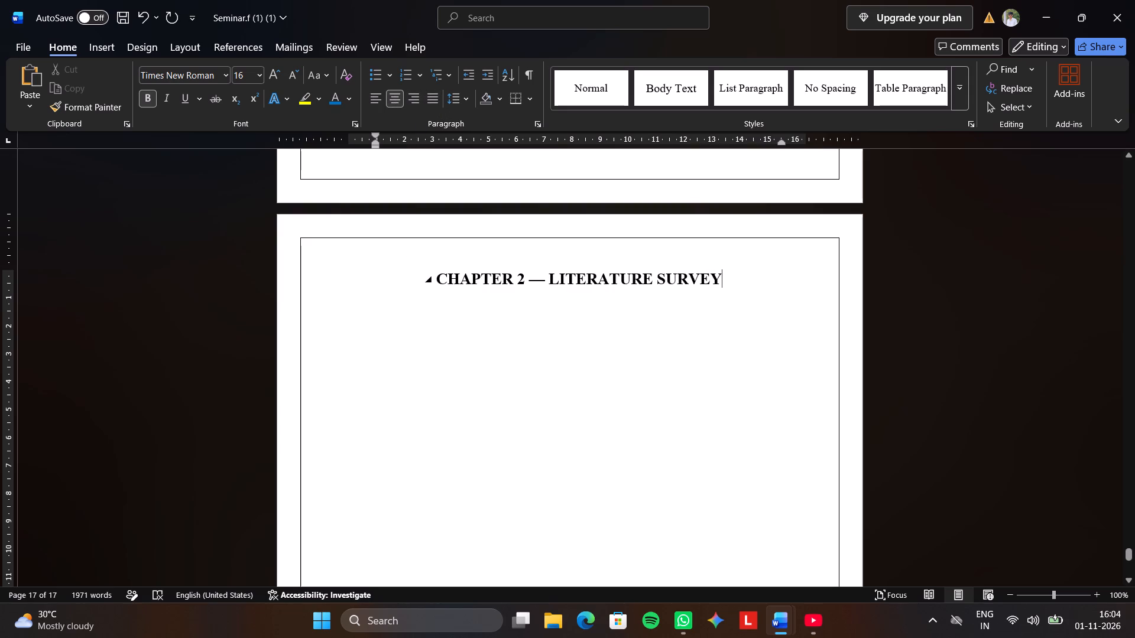
pyautogui.click(721, 281)
pyautogui.press('Return')
pyautogui.click(439, 100)
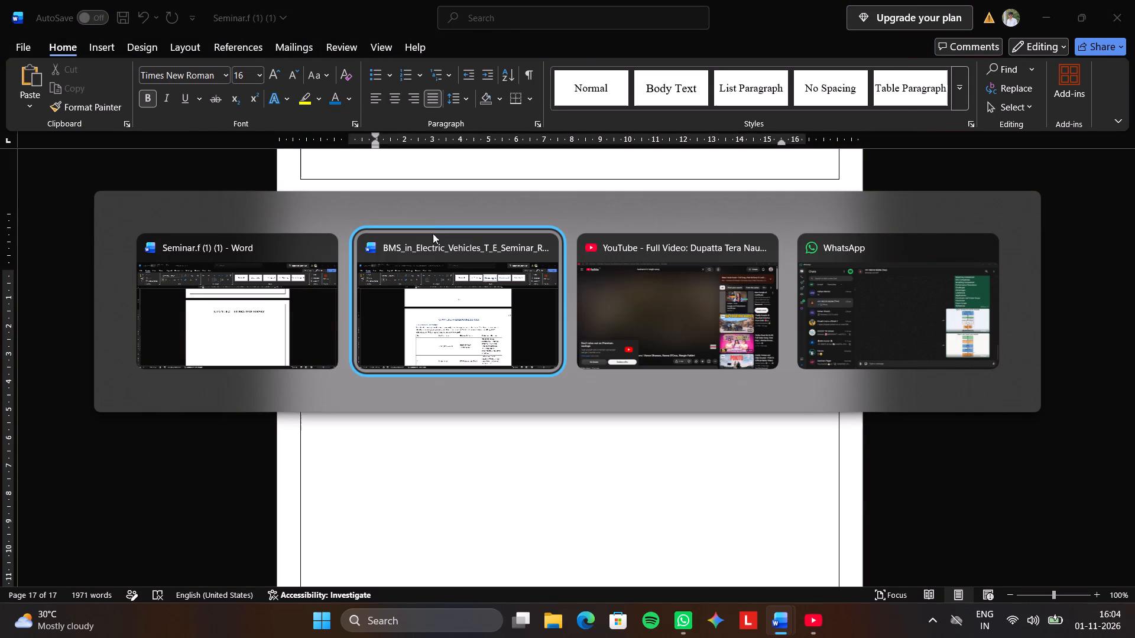
# Switch to the BMS_in_Electric_Vehicles report and copy the "2.1 Research Literature" heading with its introductory paragraph.
pyautogui.scroll(-3, 437, 382)
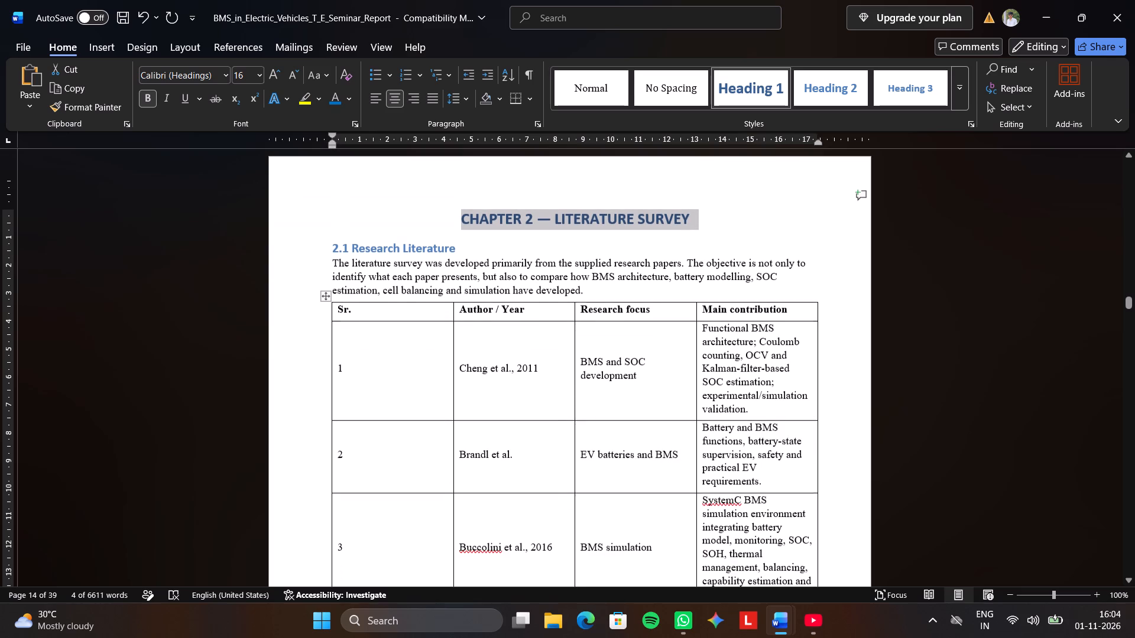
pyautogui.click(332, 244)
pyautogui.moveTo(575, 295); pyautogui.dragTo(609, 302)
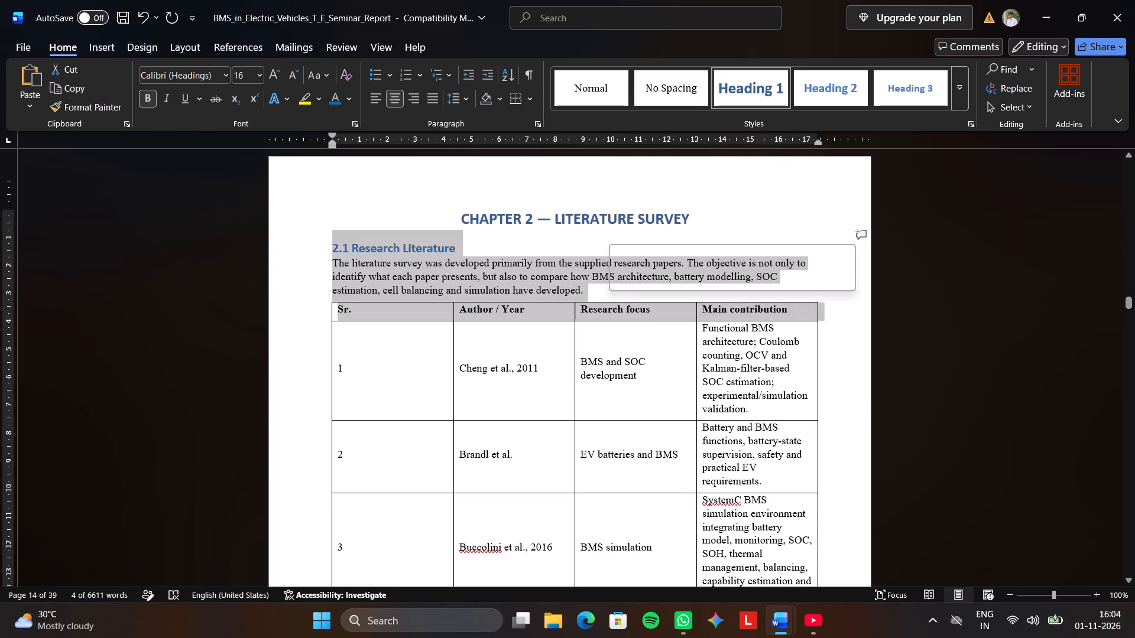
pyautogui.click(358, 236)
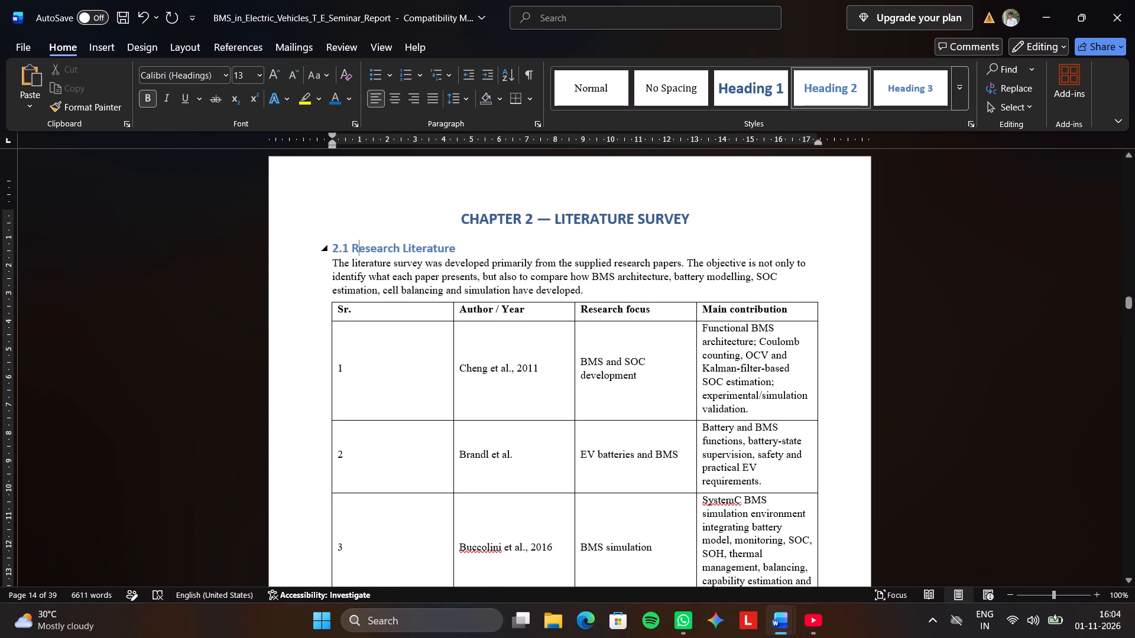
pyautogui.moveTo(332, 246); pyautogui.dragTo(609, 298)
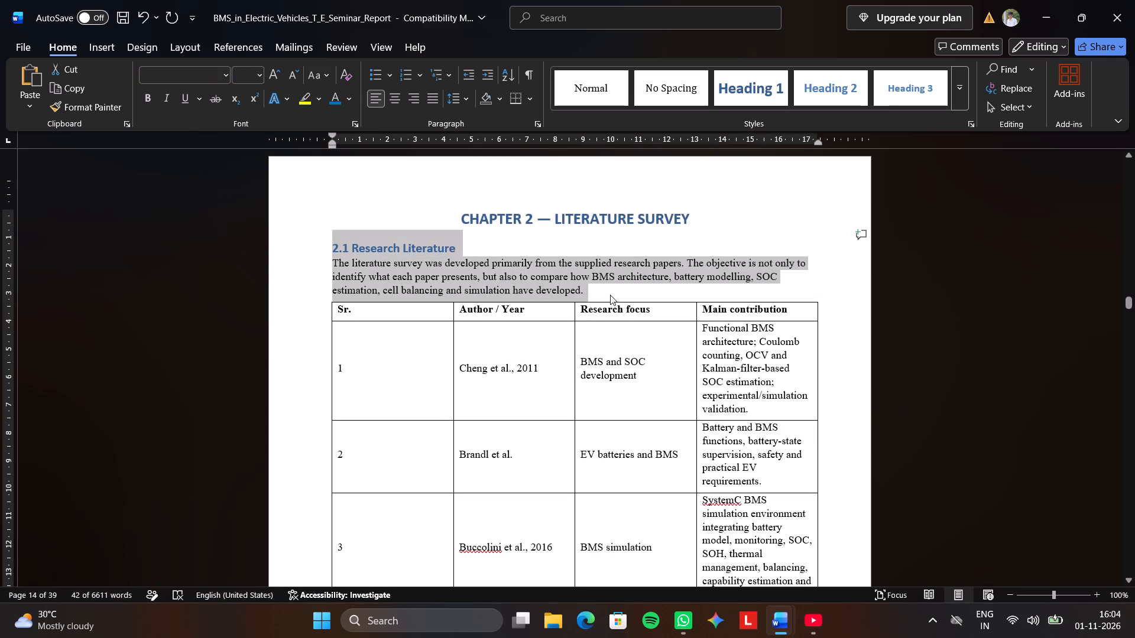
pyautogui.hotkey('ctrl', 'c')
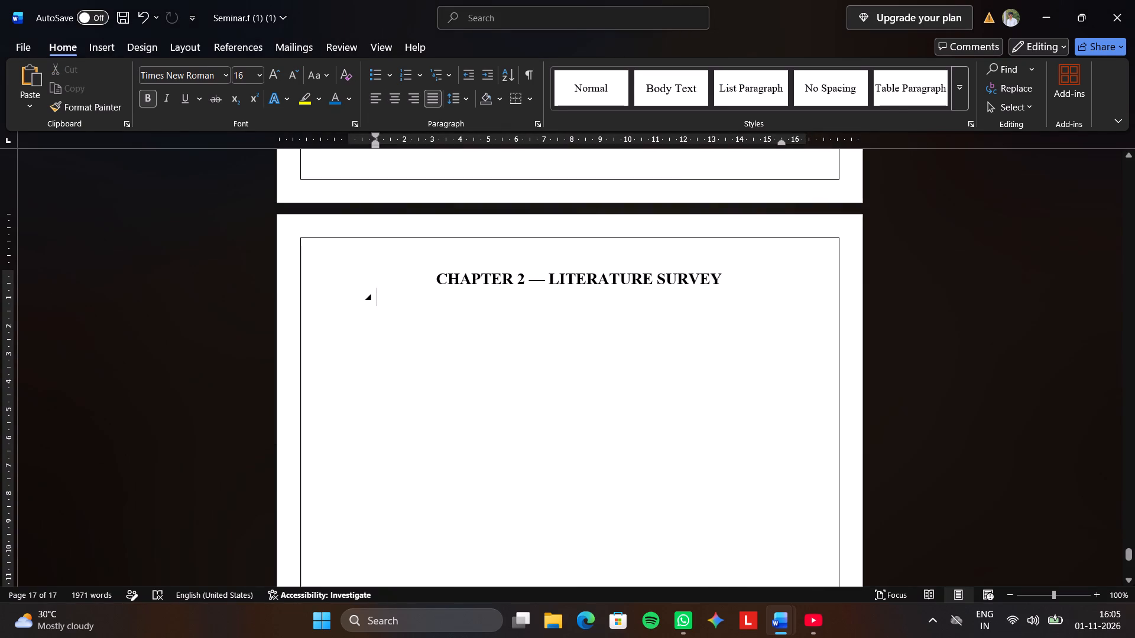
# Switch back to Seminar.f and paste the copied section 2.1 text beneath the Chapter 2 heading.
pyautogui.hotkey('ctrl', 'v')
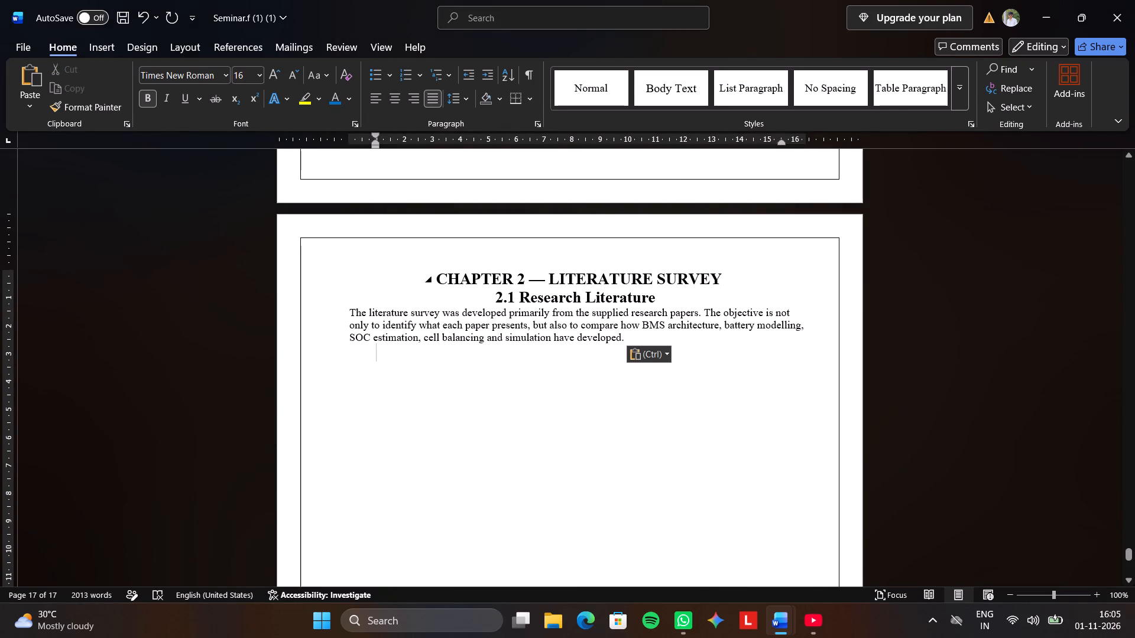
# Move the "2.1 Research Literature" heading to the left margin and add an empty line above and below it.
pyautogui.click(489, 290)
pyautogui.press('BackSpace')
pyautogui.press('BackSpace')
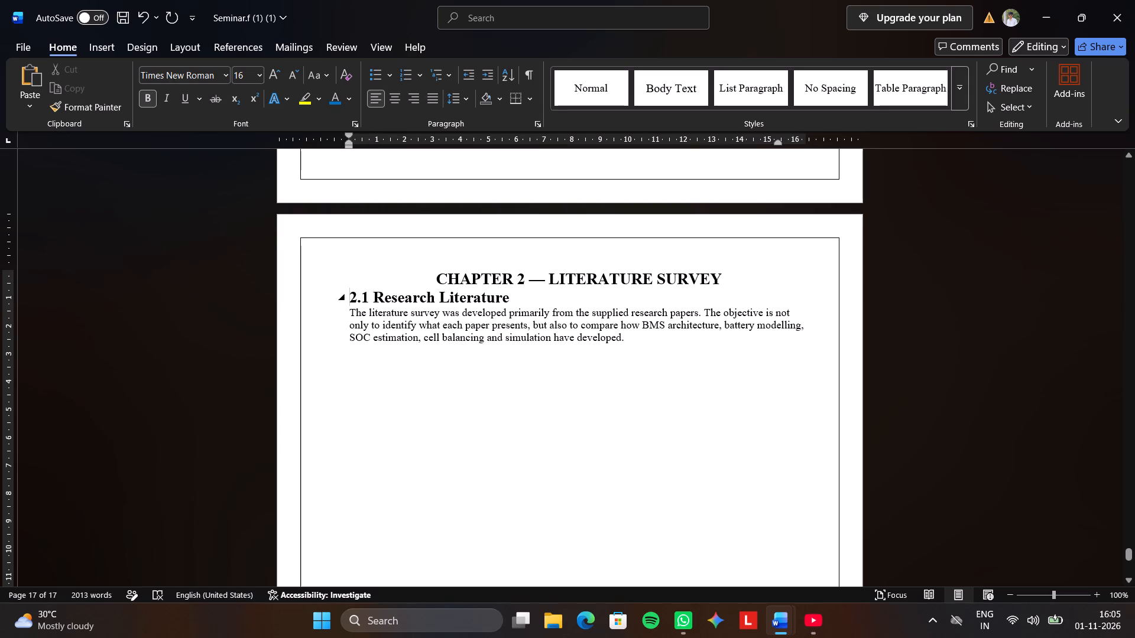
pyautogui.press('Return')
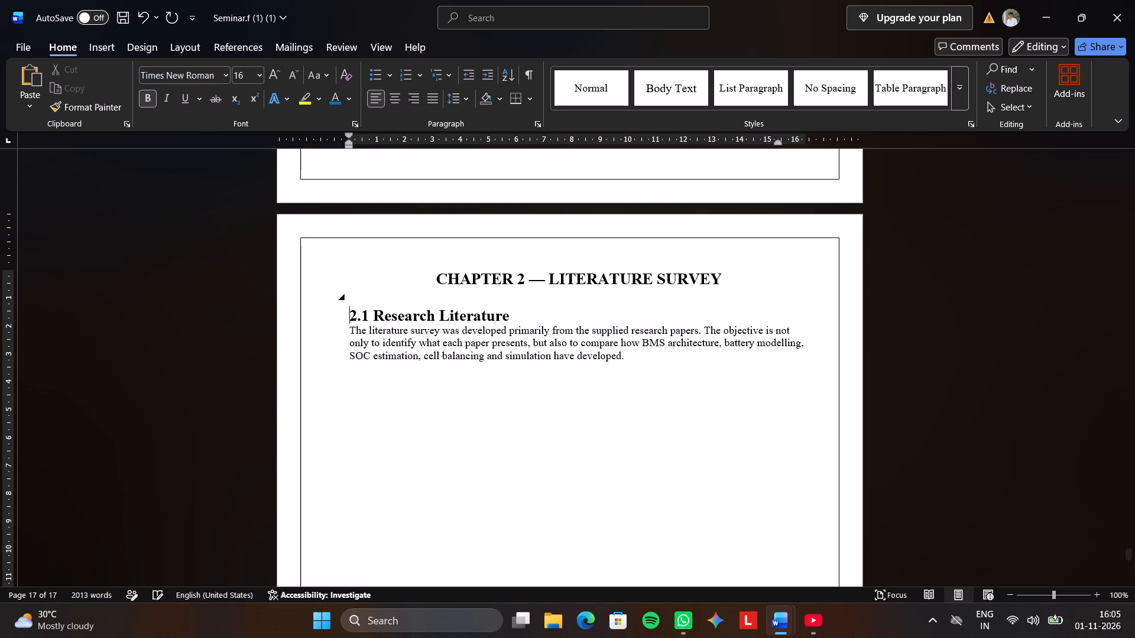
pyautogui.click(516, 320)
pyautogui.press('Return')
# Format the paragraph under "2.1 Research Literature" at 12 points with 1.5 line spacing.
pyautogui.tripleClick(355, 346)
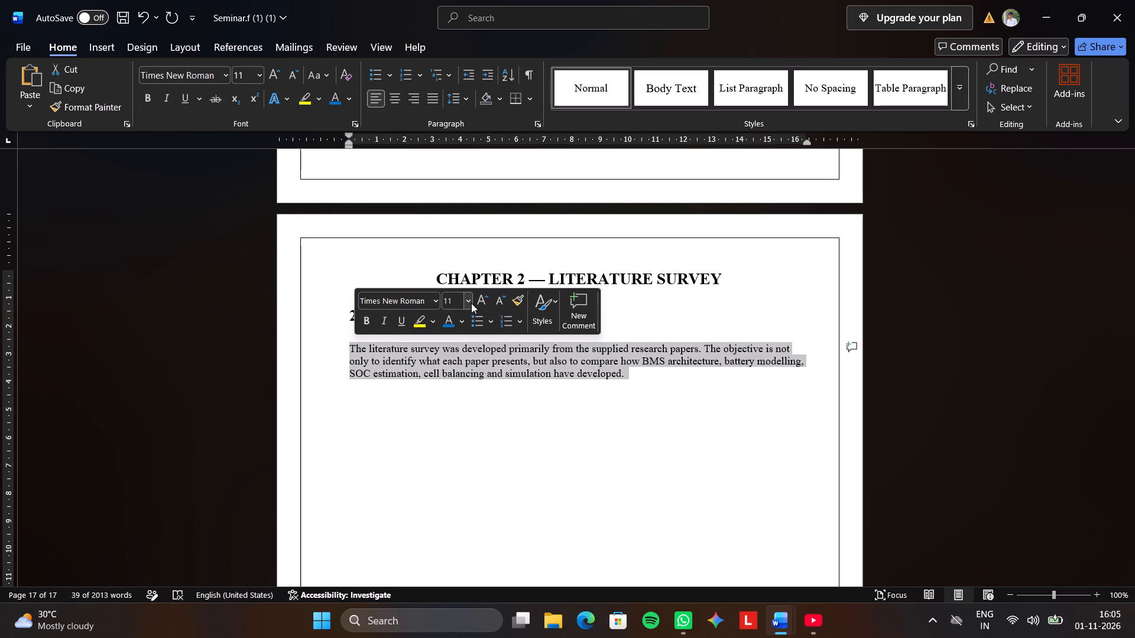
pyautogui.click(471, 303)
pyautogui.click(455, 385)
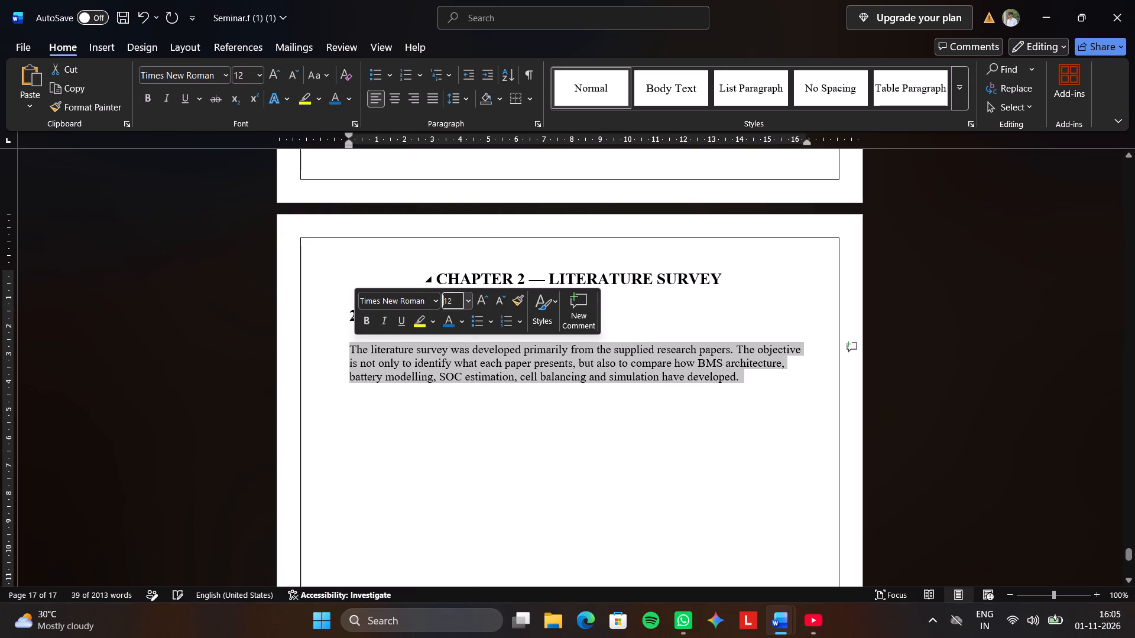
pyautogui.click(463, 96)
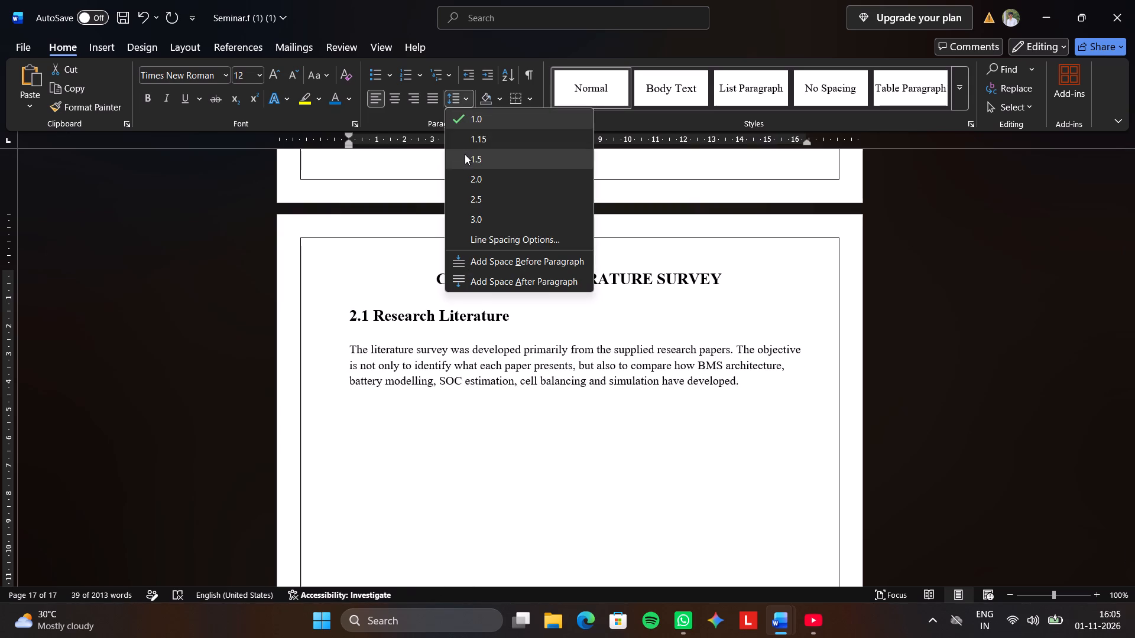
pyautogui.click(465, 154)
pyautogui.moveTo(466, 454); pyautogui.dragTo(469, 448)
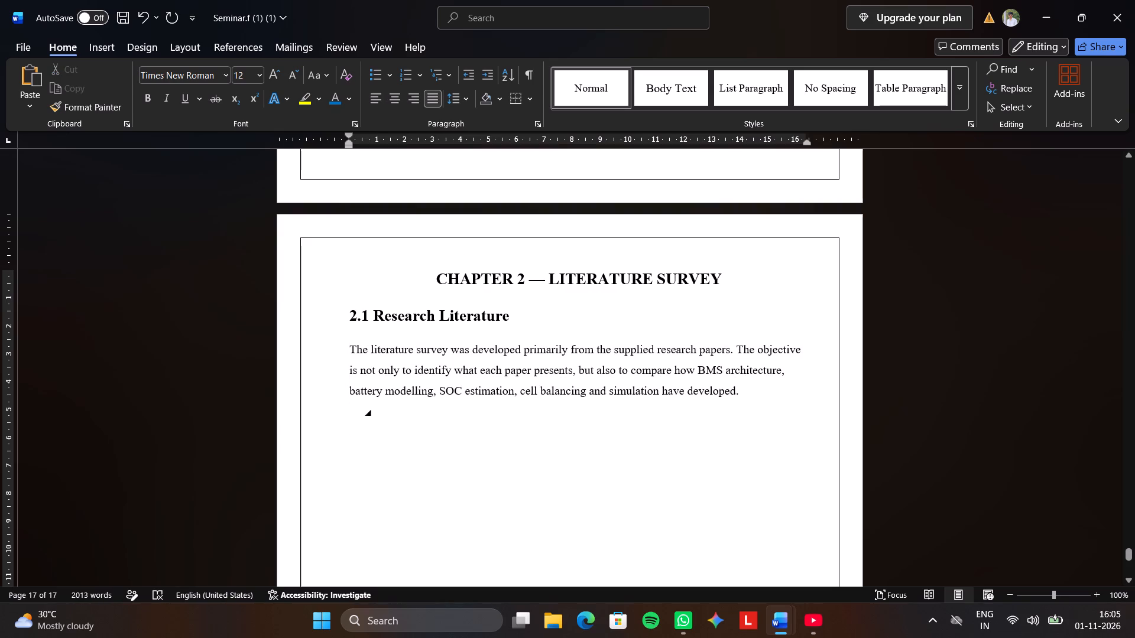
# Add two empty lines after the section 2.1 introductory paragraph.
pyautogui.click(758, 396)
pyautogui.press('Return')
pyautogui.press('Return')
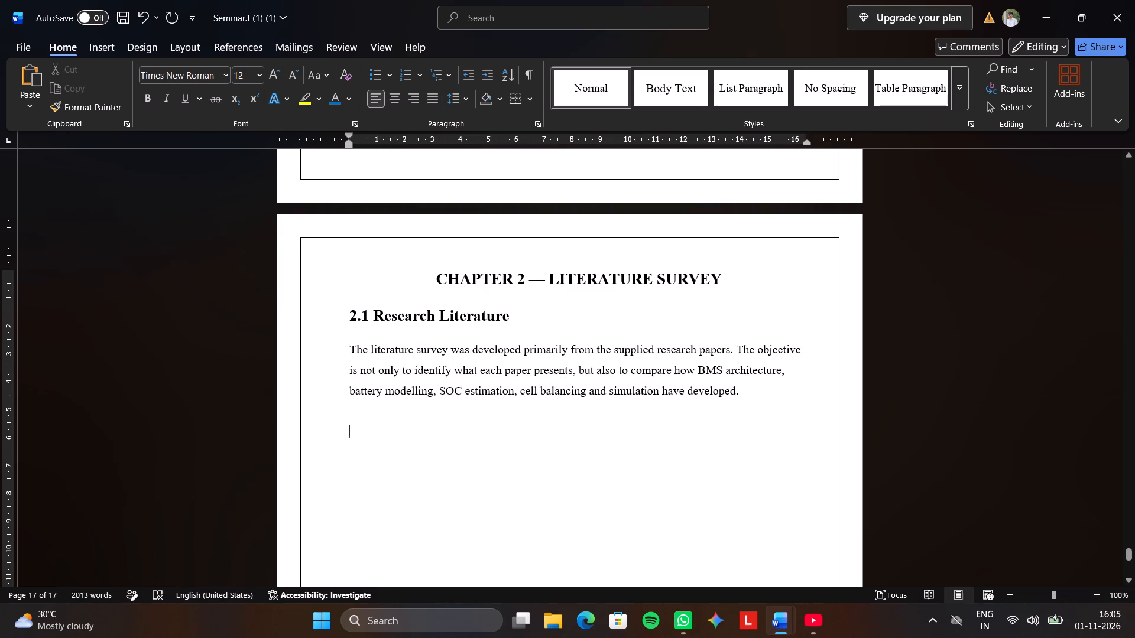
# Switch to the BMS_in_Electric_Vehicles report and copy the whole research literature table under section 2.1.
pyautogui.click(760, 215)
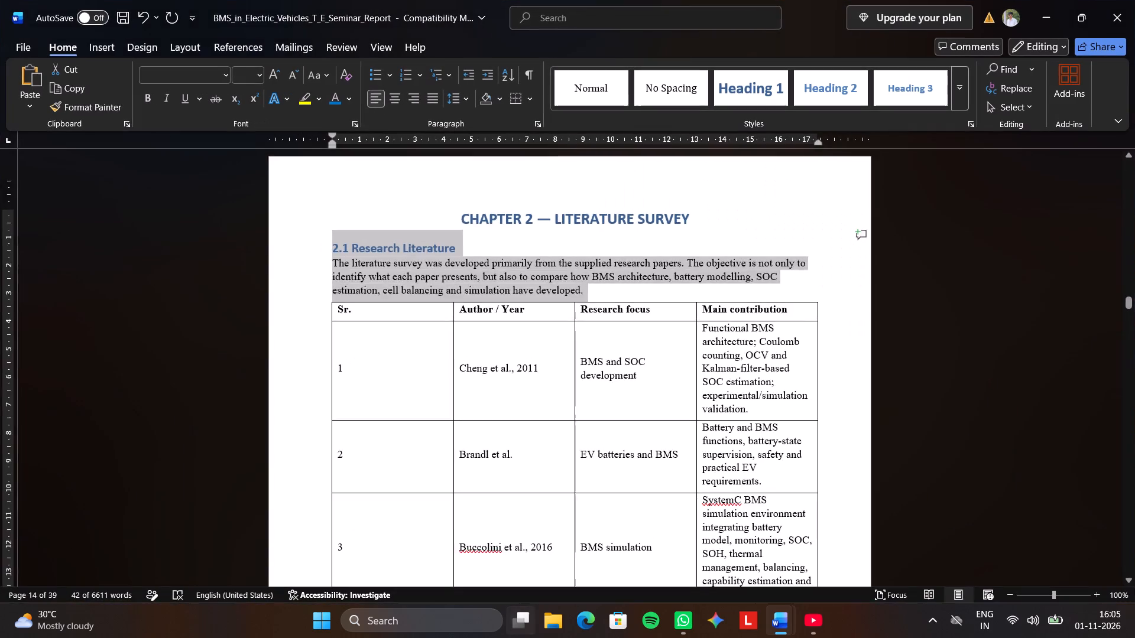
pyautogui.scroll(-11, 750, 223)
pyautogui.scroll(10, 738, 274)
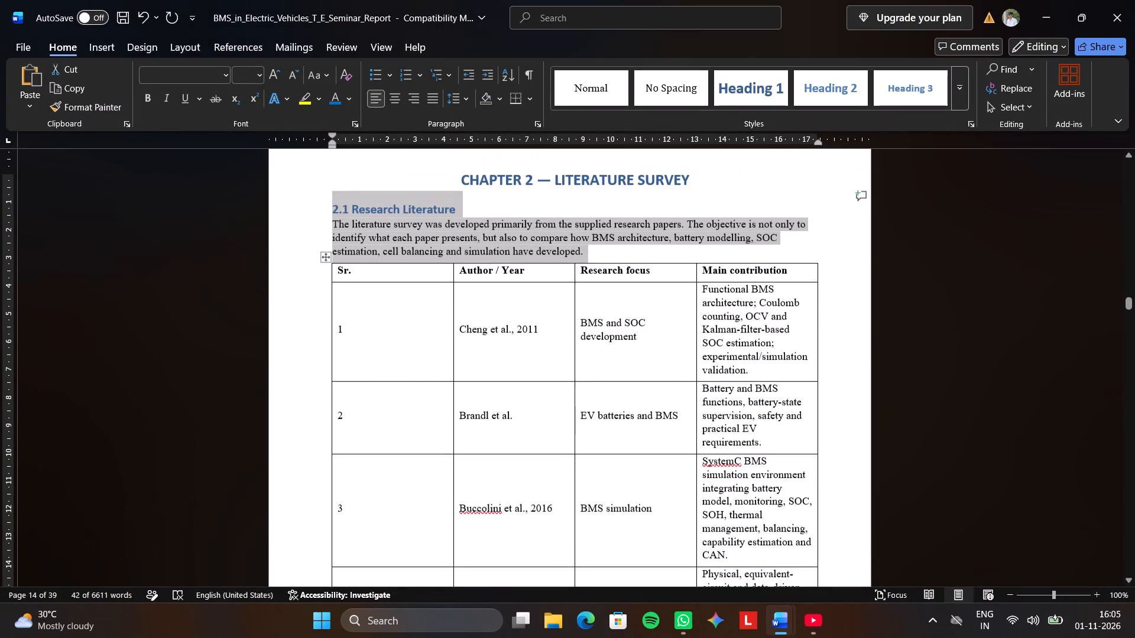
pyautogui.click(325, 262)
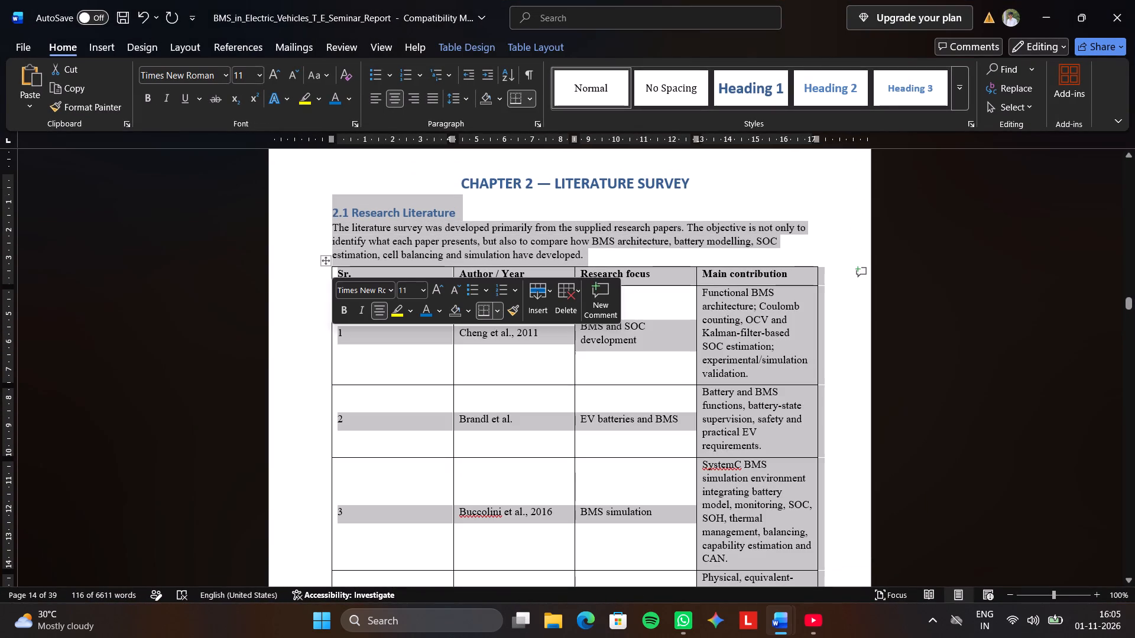
pyautogui.click(325, 262)
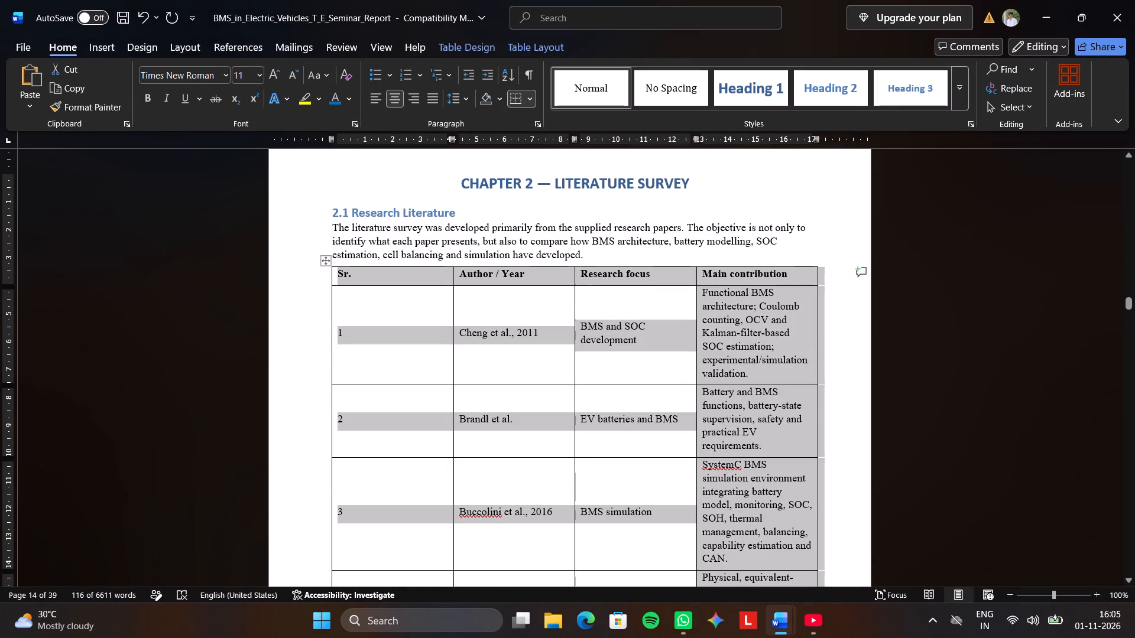
pyautogui.hotkey('ctrl', 'c')
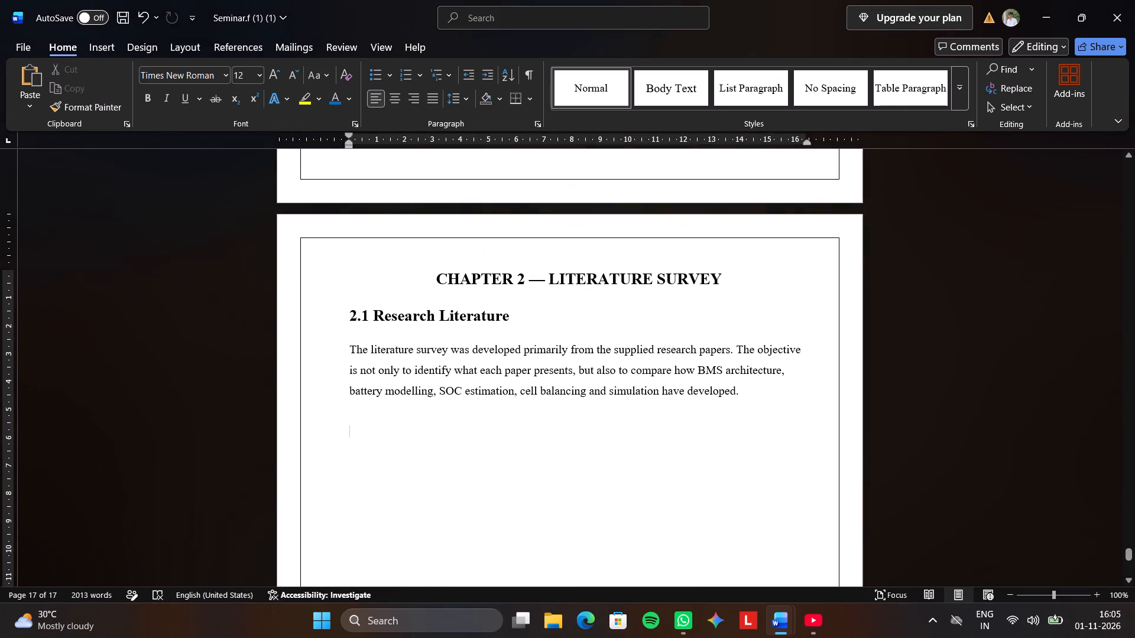
# Switch back to Seminar.f and paste the copied literature table beneath the section 2.1 paragraph.
pyautogui.hotkey('ctrl', 'v')
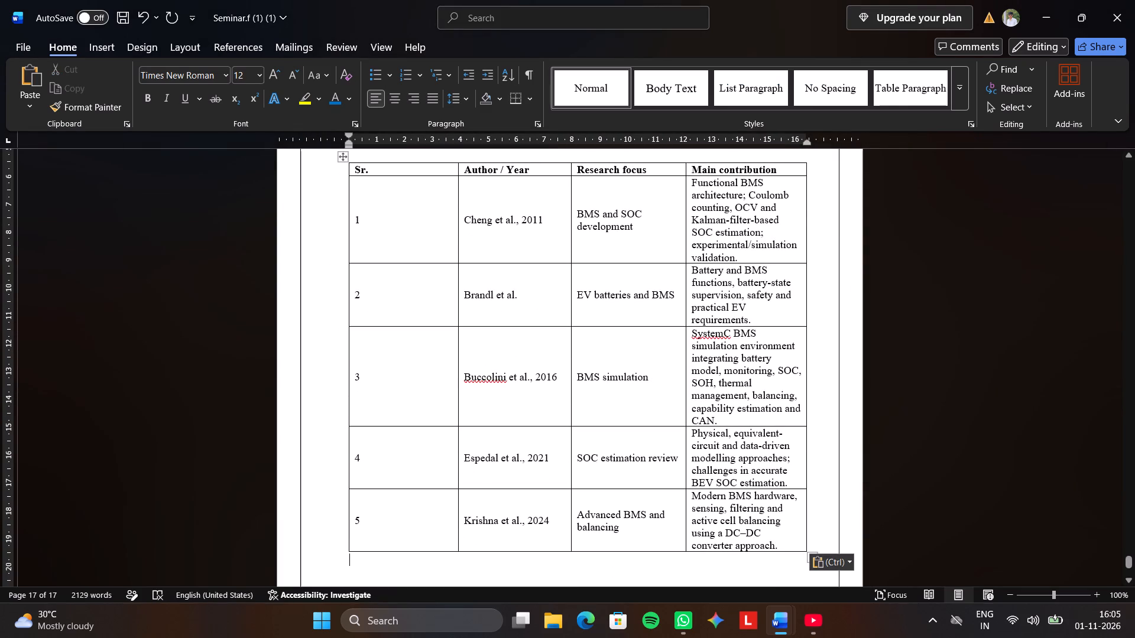
# Set the font size of the entire pasted literature table to 12 points.
pyautogui.click(346, 156)
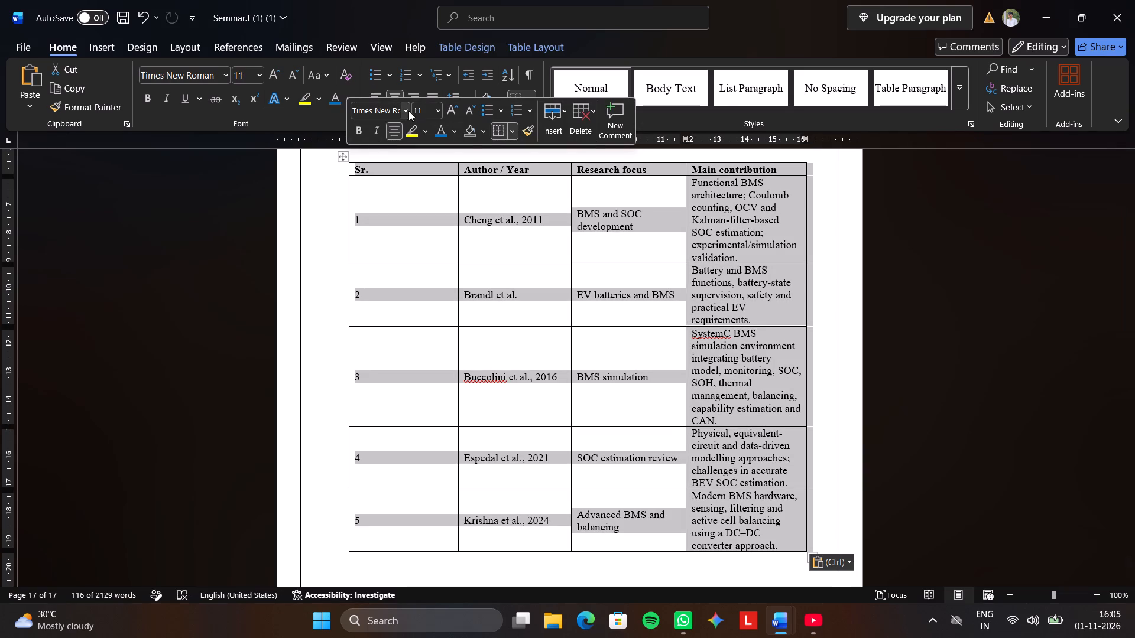
pyautogui.click(434, 108)
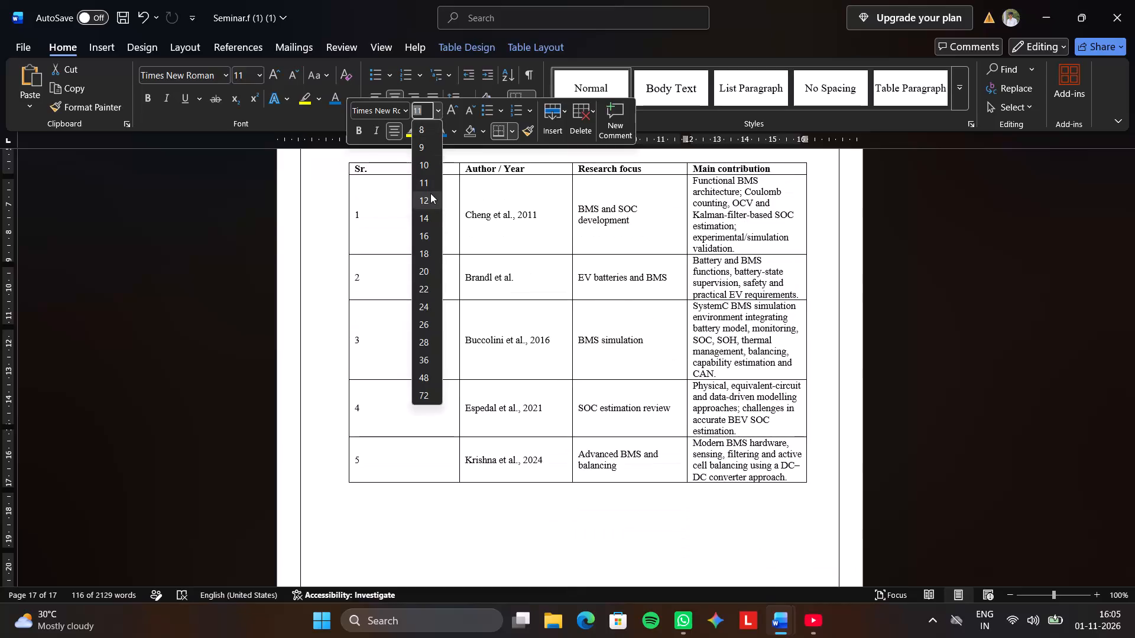
pyautogui.click(430, 193)
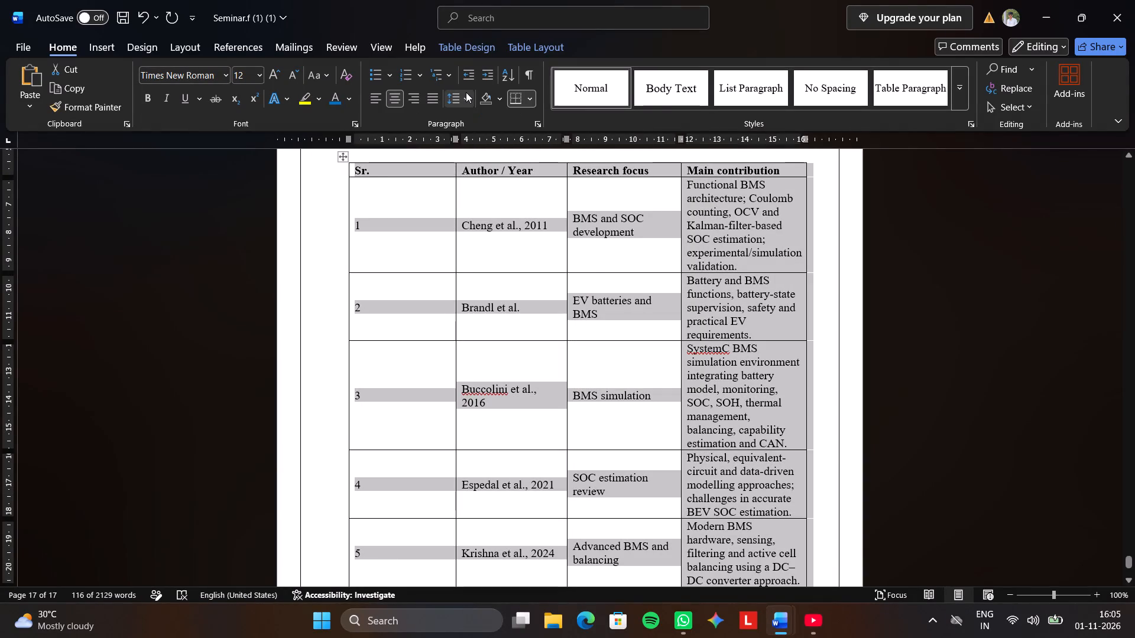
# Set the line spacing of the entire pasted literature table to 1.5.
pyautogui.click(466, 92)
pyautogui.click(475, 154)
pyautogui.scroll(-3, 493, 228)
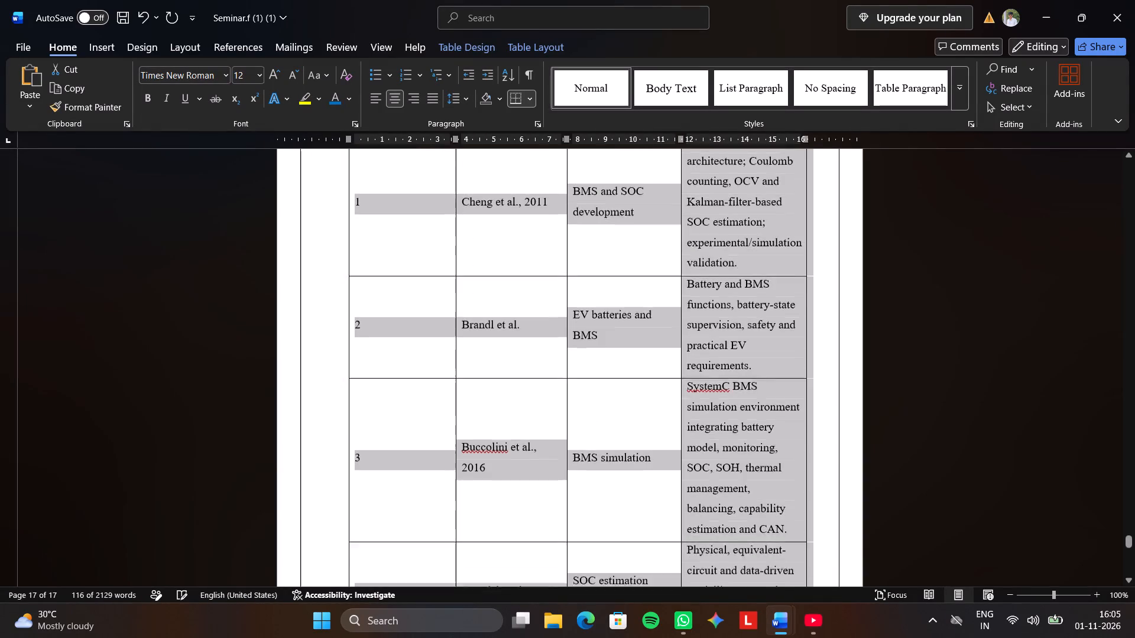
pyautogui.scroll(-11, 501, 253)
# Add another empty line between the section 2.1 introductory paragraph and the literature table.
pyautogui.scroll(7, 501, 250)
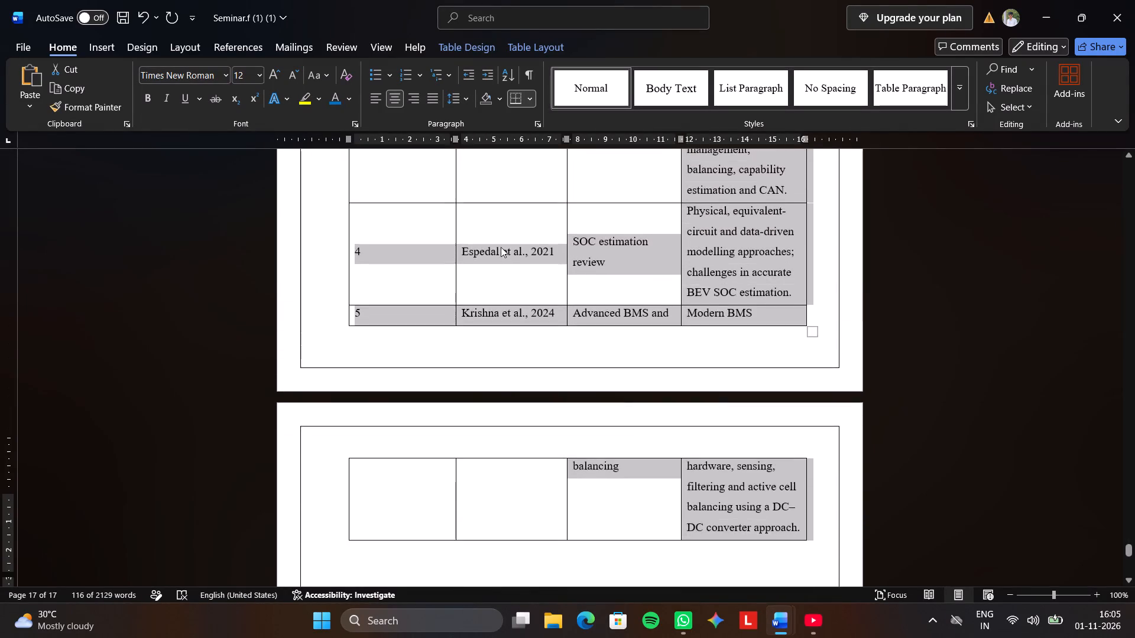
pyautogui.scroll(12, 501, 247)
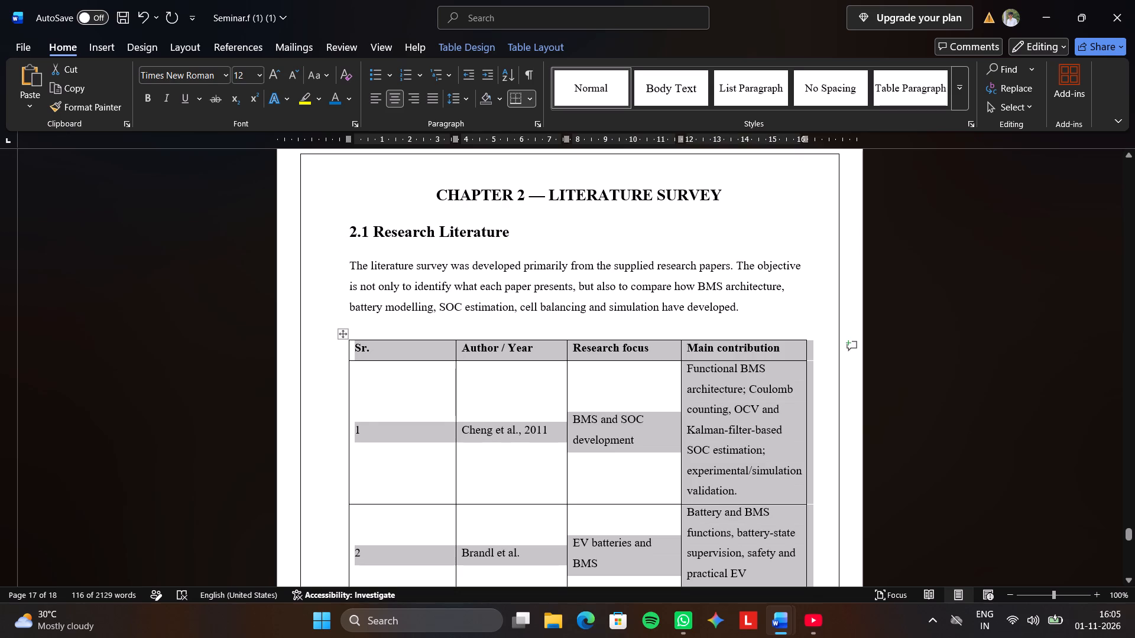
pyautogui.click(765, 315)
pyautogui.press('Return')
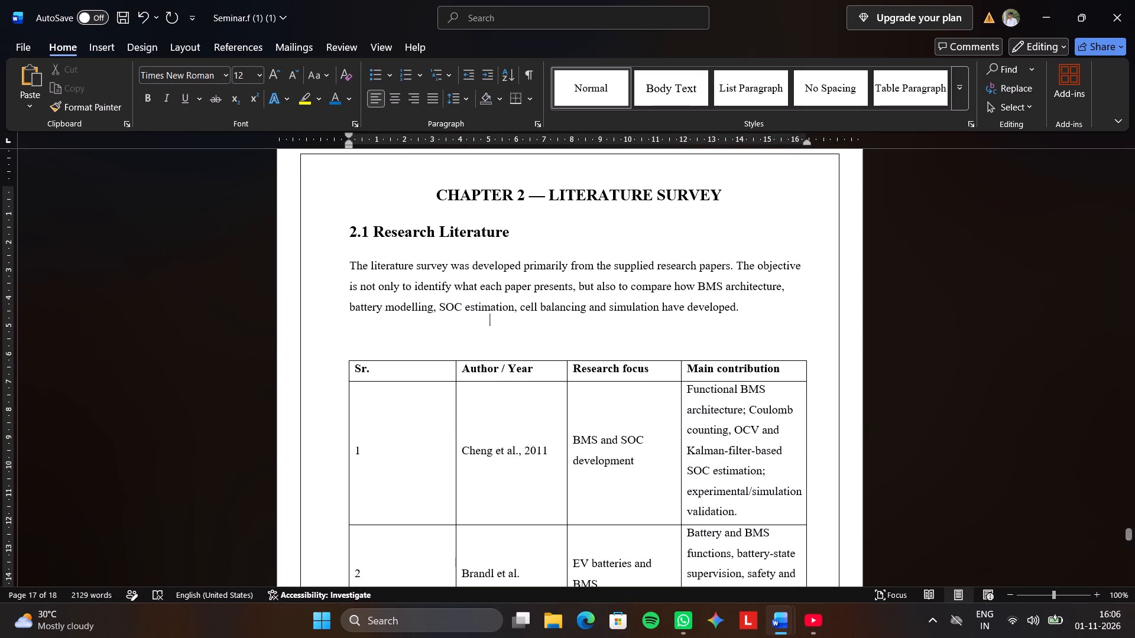
# Justify the empty paragraph below the literature table and remove the indent of the blank line directly beneath the table.
pyautogui.scroll(-19, 767, 312)
pyautogui.scroll(-7, 772, 320)
pyautogui.click(754, 290)
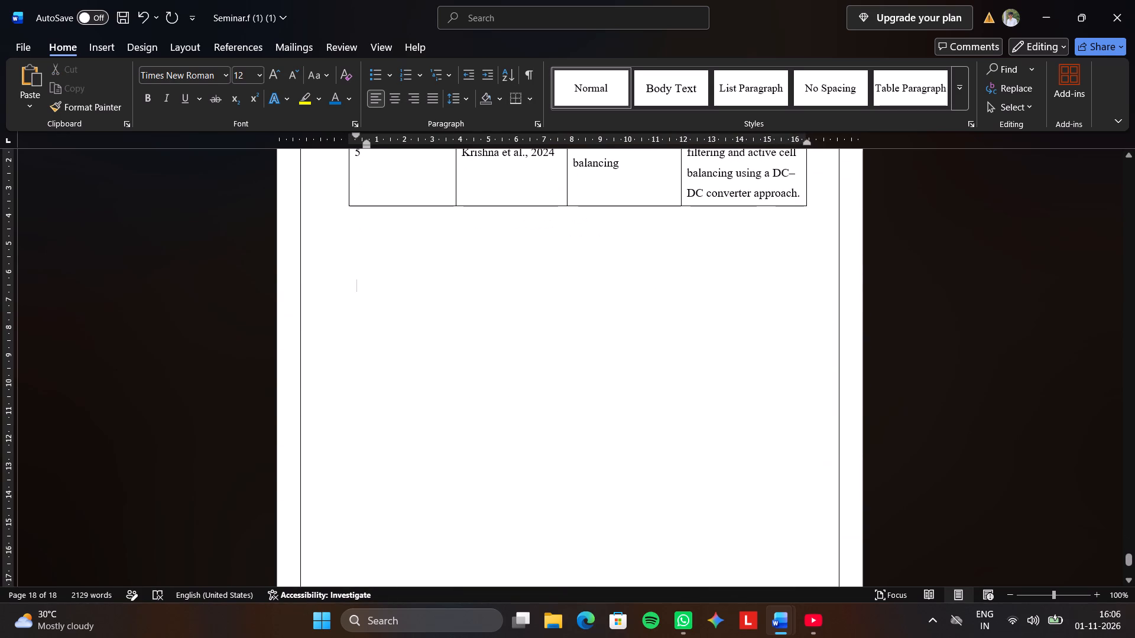
pyautogui.click(429, 95)
pyautogui.click(430, 99)
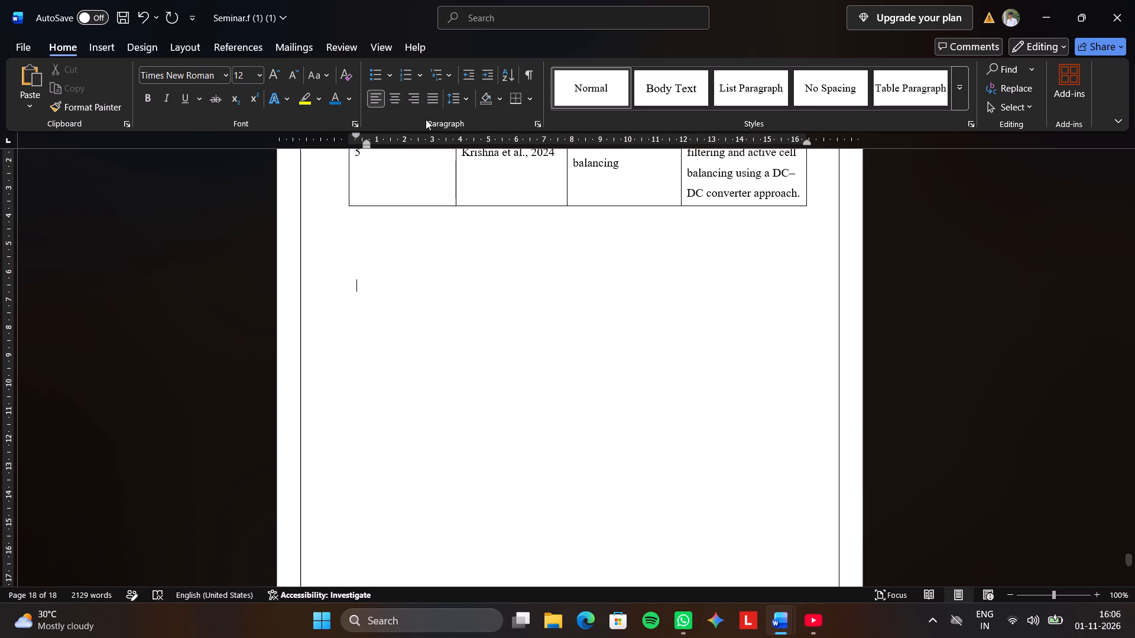
pyautogui.click(433, 99)
pyautogui.click(801, 229)
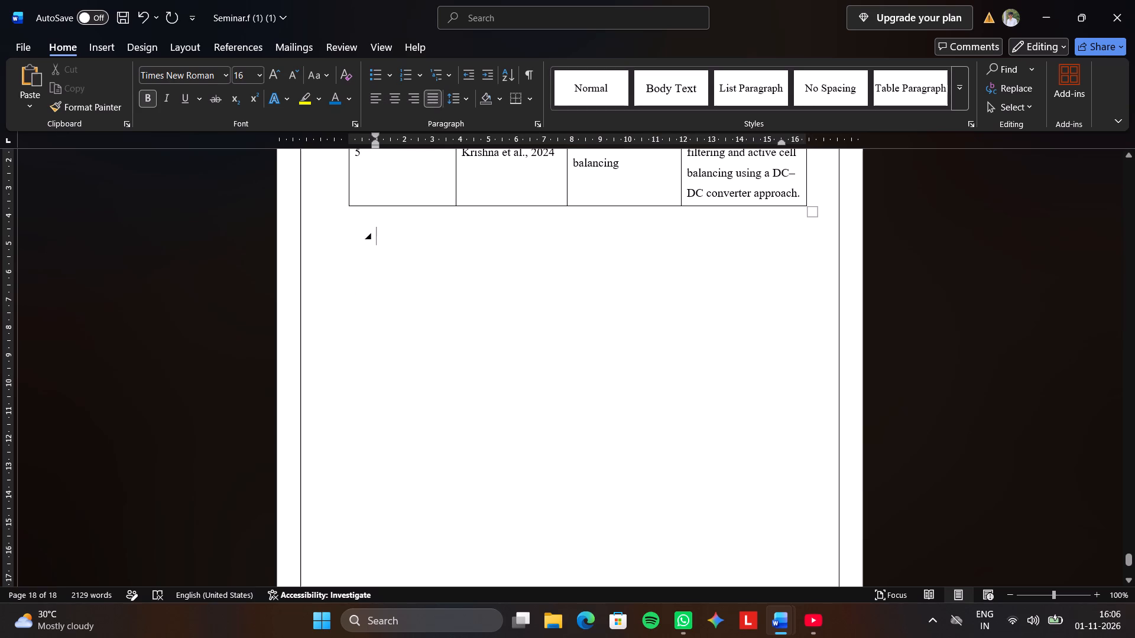
pyautogui.press('BackSpace')
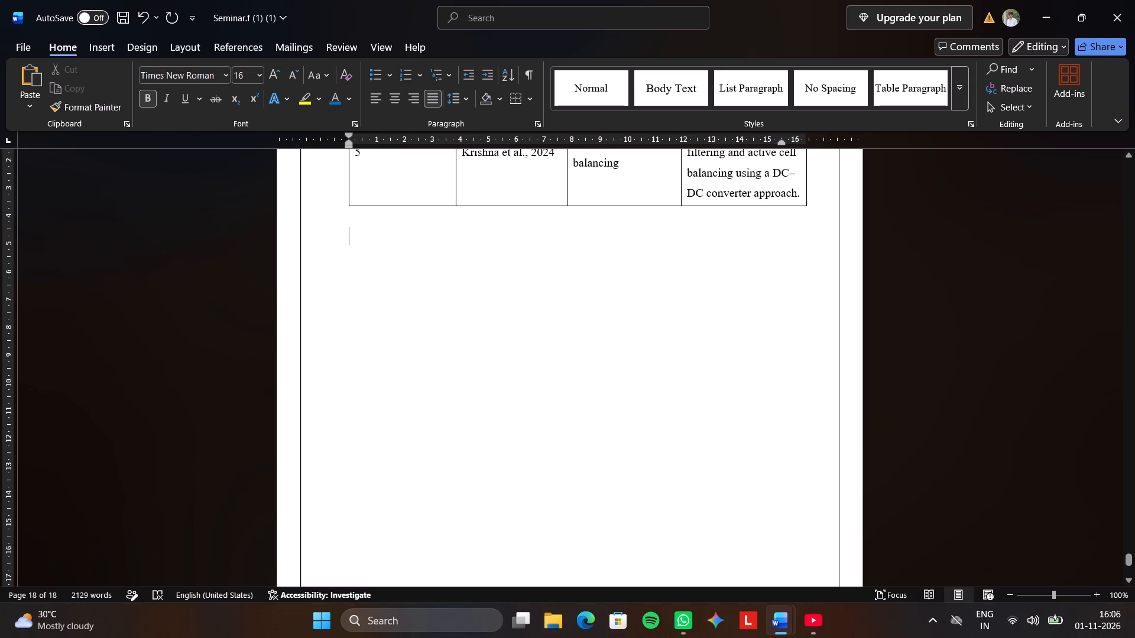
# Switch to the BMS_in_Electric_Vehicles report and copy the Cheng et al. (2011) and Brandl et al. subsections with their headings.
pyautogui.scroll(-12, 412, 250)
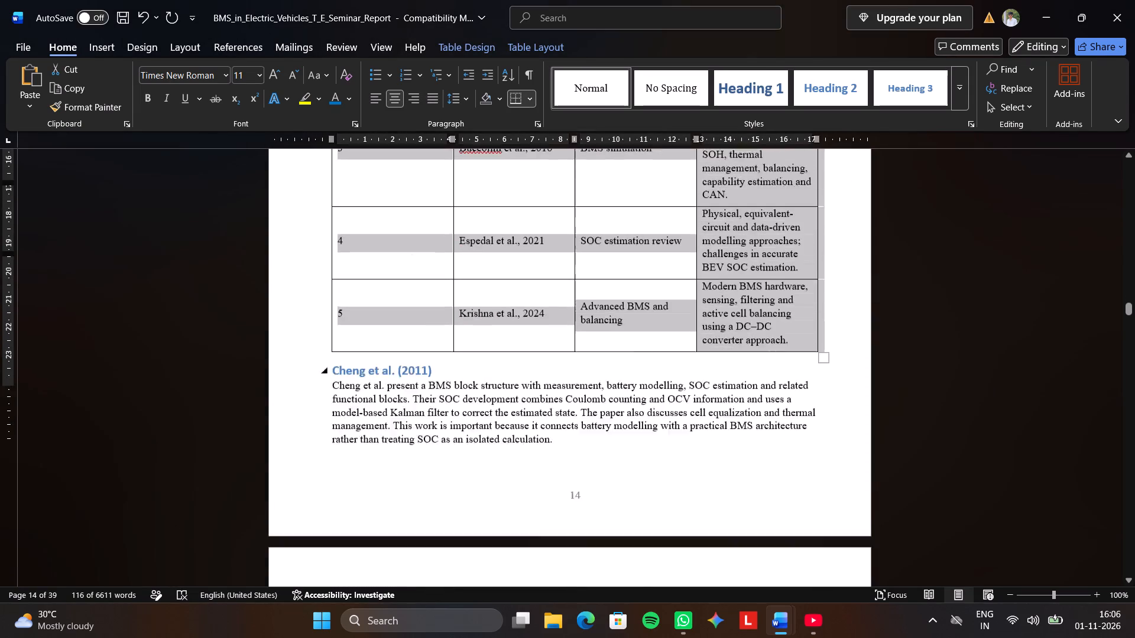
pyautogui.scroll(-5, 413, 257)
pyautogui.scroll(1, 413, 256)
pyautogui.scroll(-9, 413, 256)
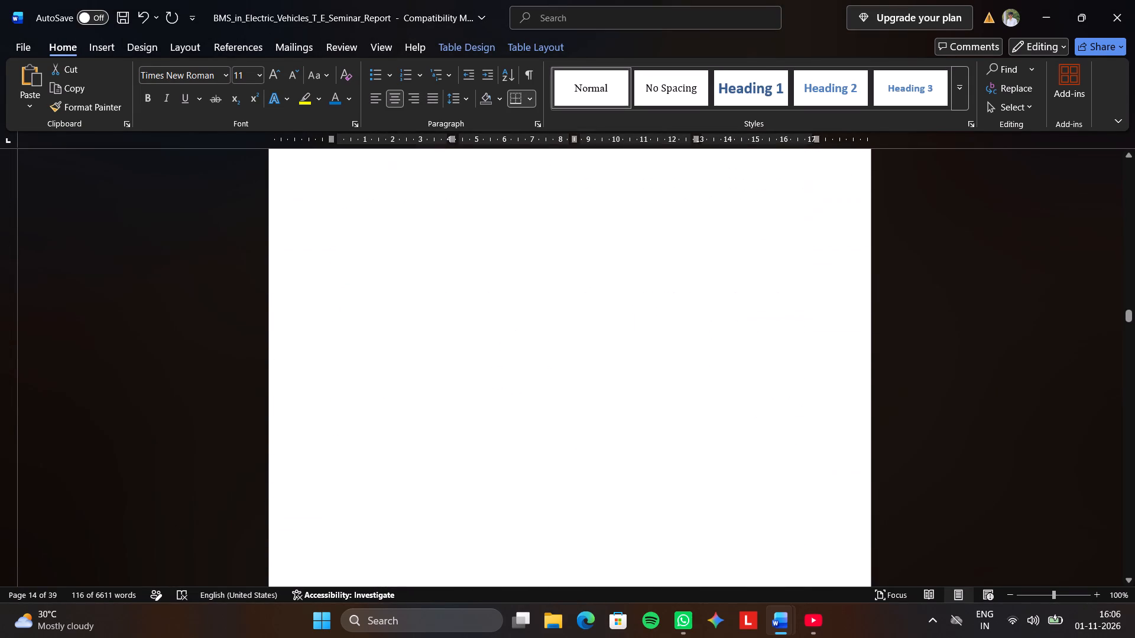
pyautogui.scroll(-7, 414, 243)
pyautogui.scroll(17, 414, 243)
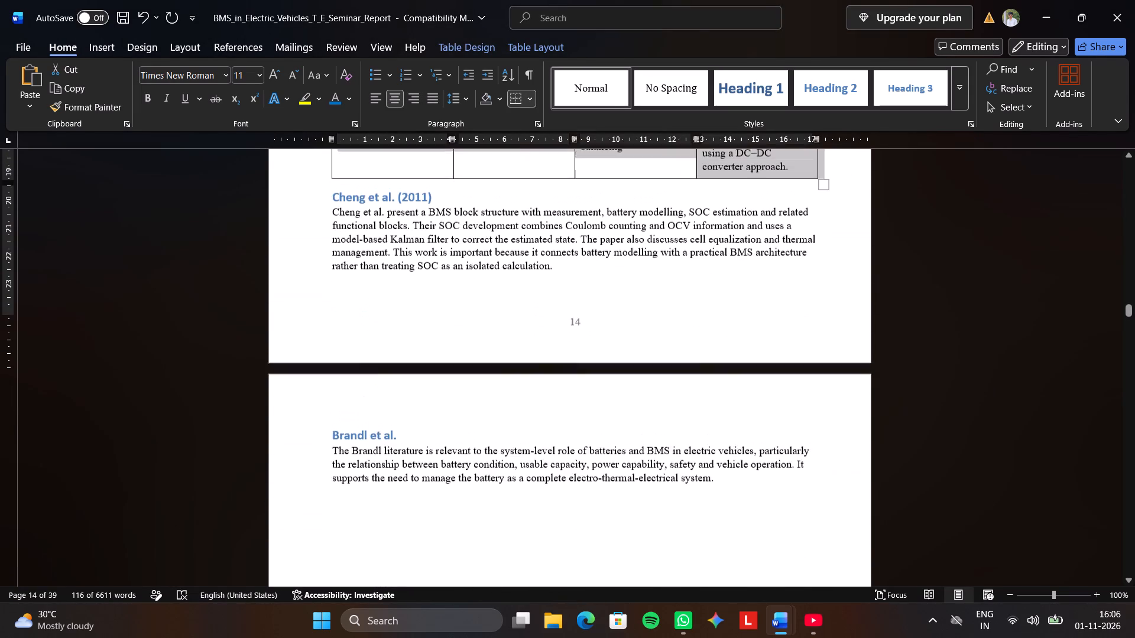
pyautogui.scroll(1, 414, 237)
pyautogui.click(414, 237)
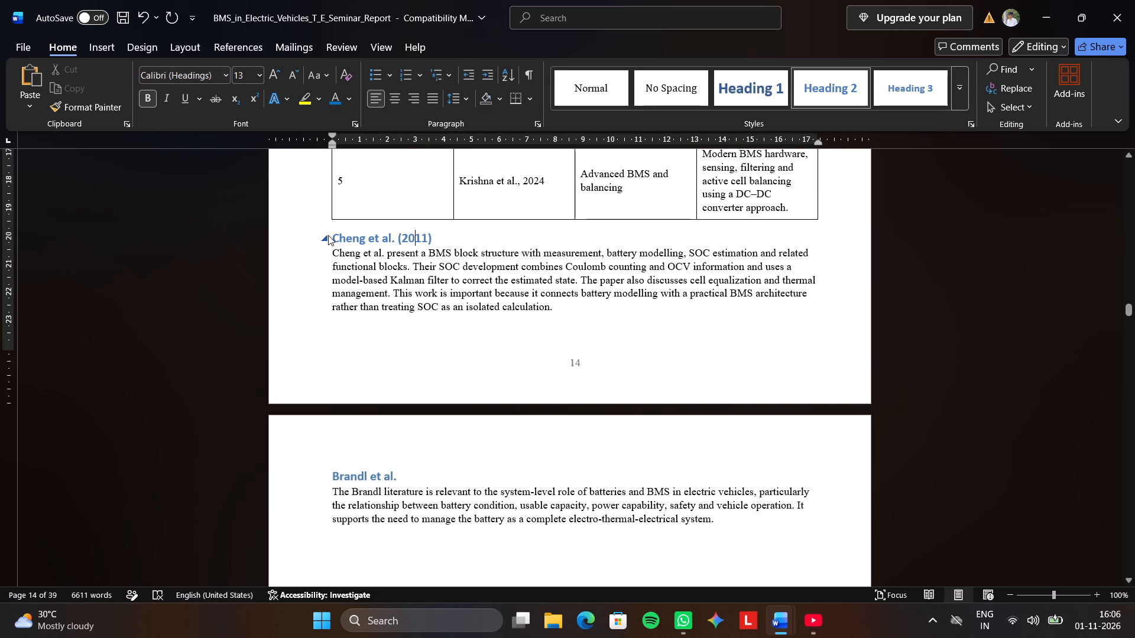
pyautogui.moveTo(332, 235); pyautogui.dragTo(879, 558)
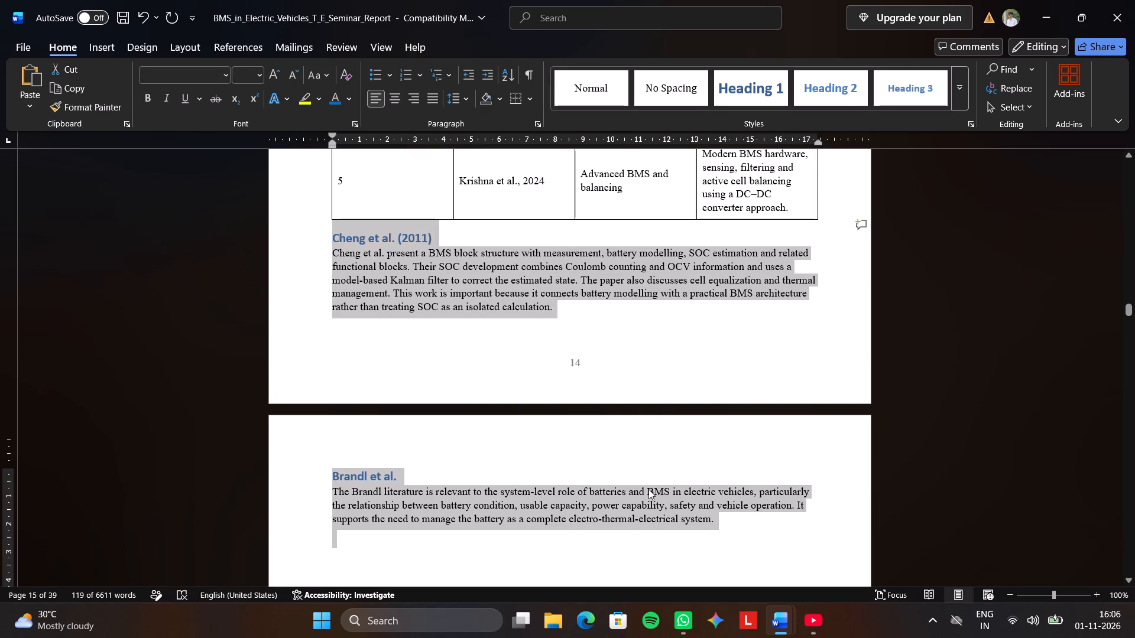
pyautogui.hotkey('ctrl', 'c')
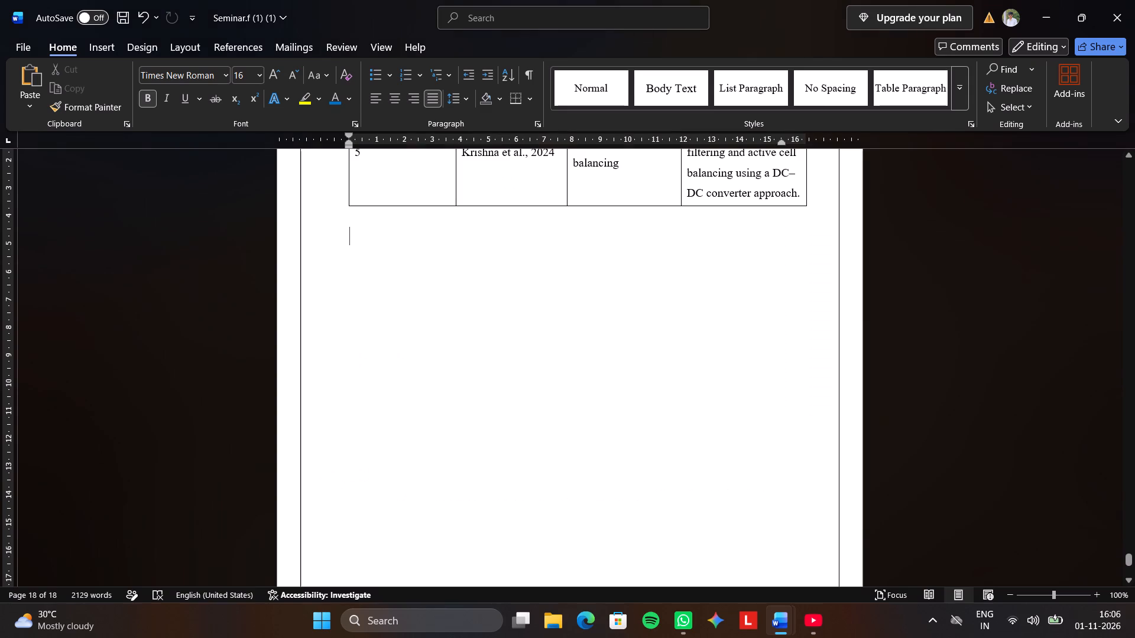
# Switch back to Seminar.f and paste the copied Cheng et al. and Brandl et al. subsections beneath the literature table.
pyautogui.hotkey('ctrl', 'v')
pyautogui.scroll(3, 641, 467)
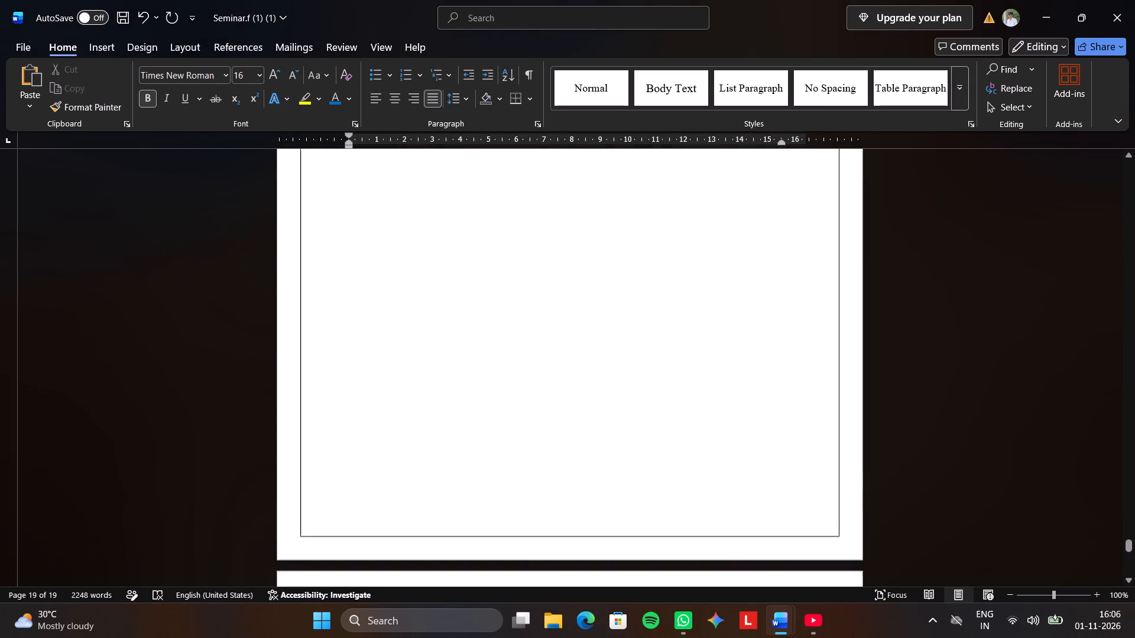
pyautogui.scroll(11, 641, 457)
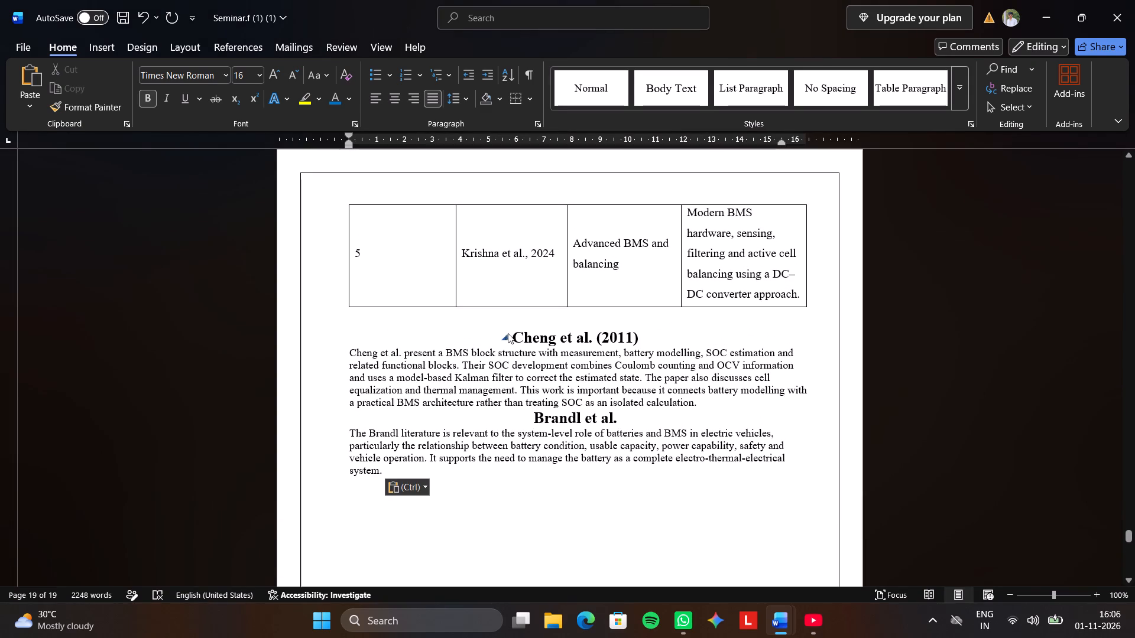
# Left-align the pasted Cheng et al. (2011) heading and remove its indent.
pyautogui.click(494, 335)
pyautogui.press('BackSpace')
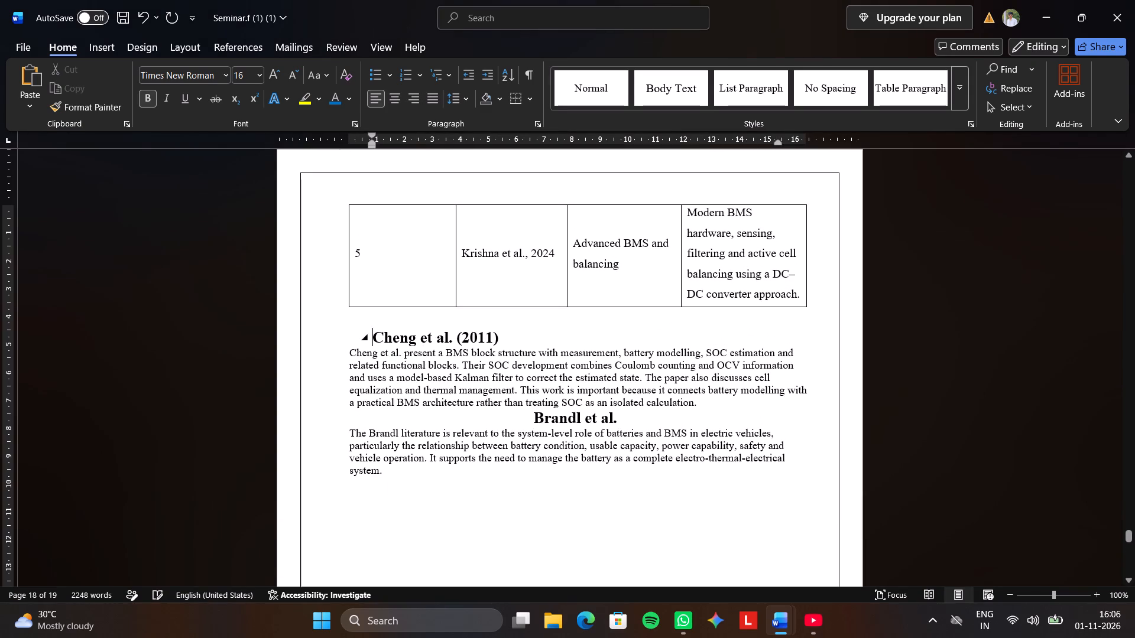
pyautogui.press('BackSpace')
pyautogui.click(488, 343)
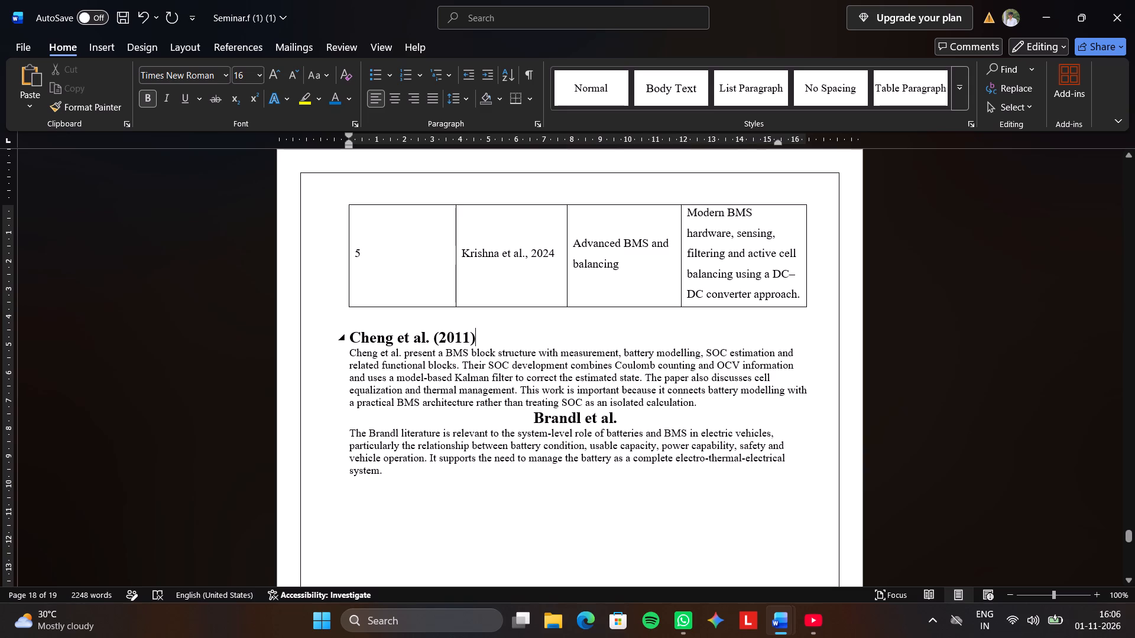
# Review the earlier pages of Seminar.f for existing Chapter 2 content and compare them with the newly added Chapter 2 pages.
pyautogui.scroll(2, 488, 343)
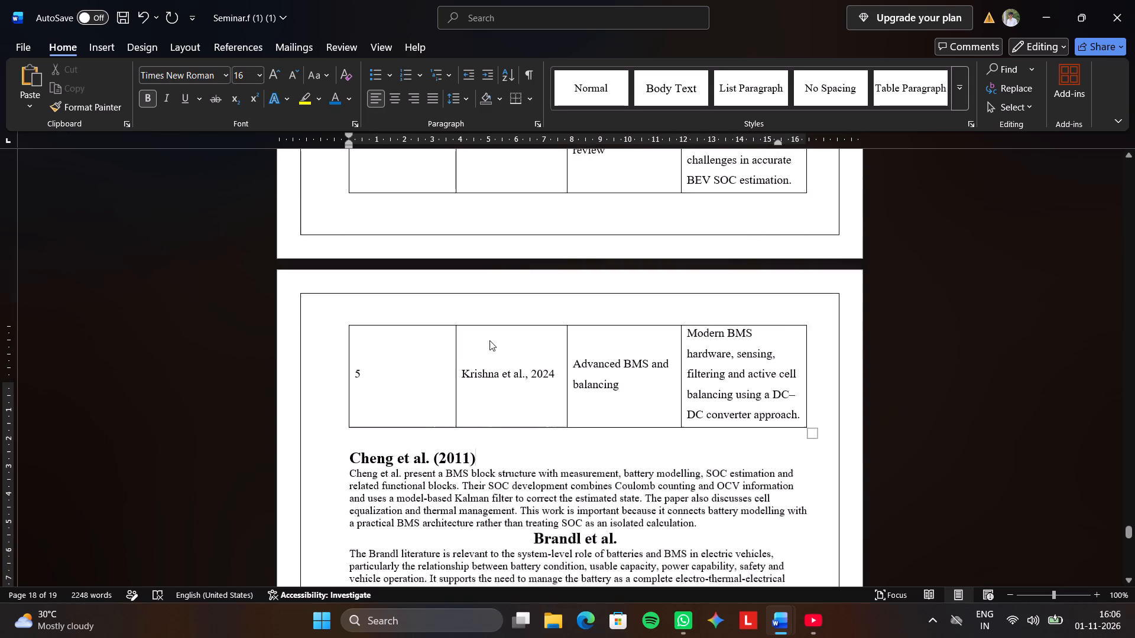
pyautogui.scroll(20, 489, 340)
pyautogui.scroll(-3, 490, 336)
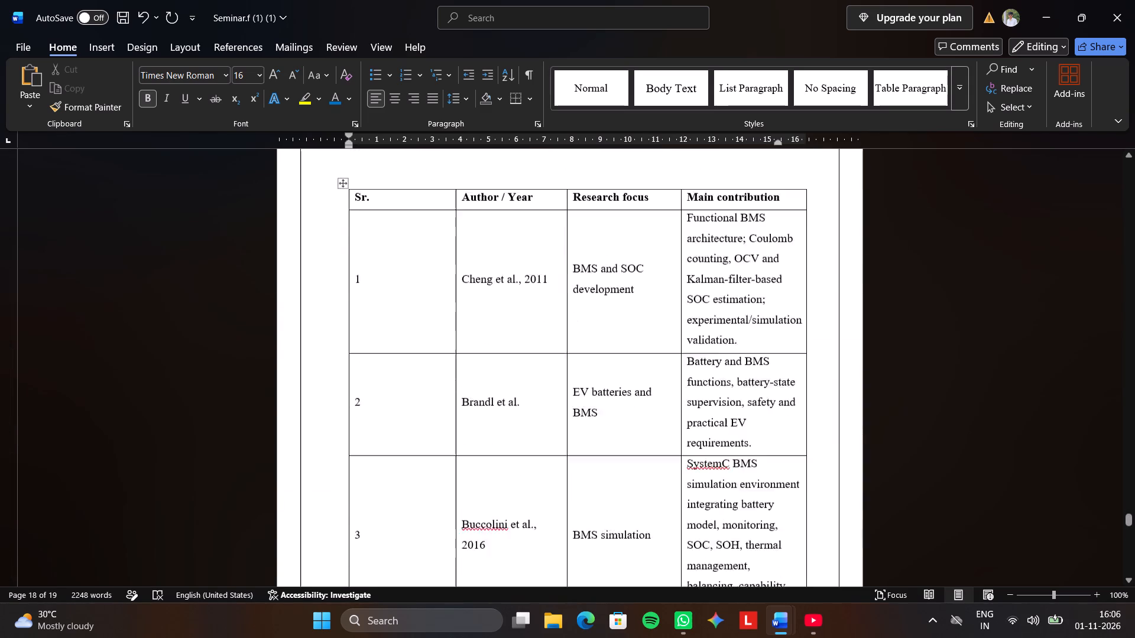
pyautogui.scroll(-16, 490, 338)
pyautogui.scroll(15, 492, 332)
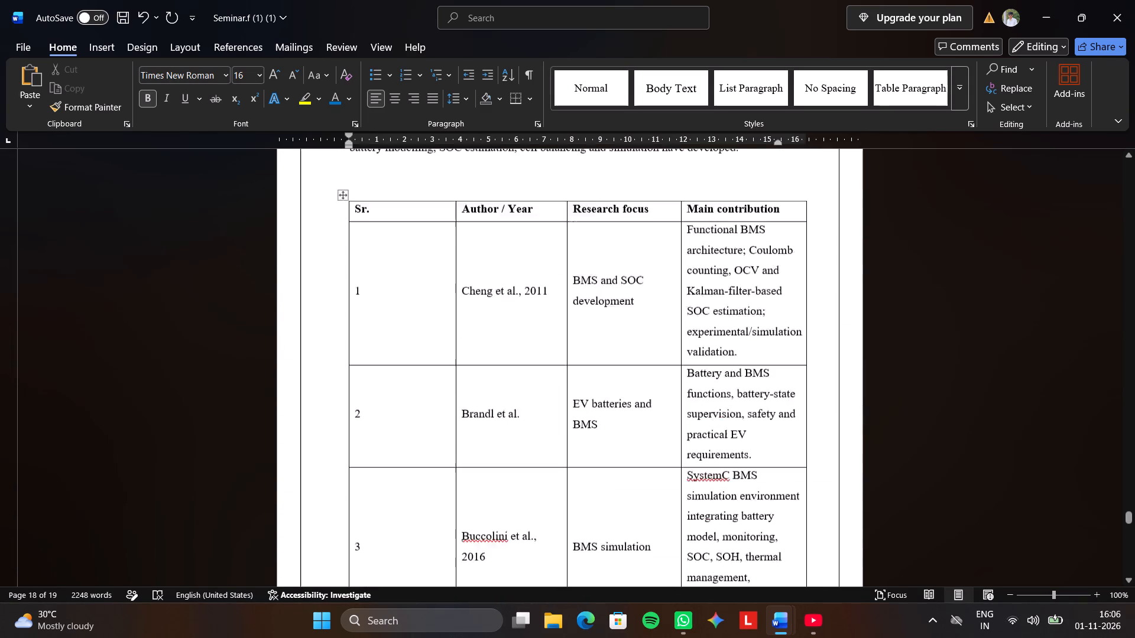
pyautogui.scroll(20, 492, 320)
pyautogui.scroll(4, 493, 316)
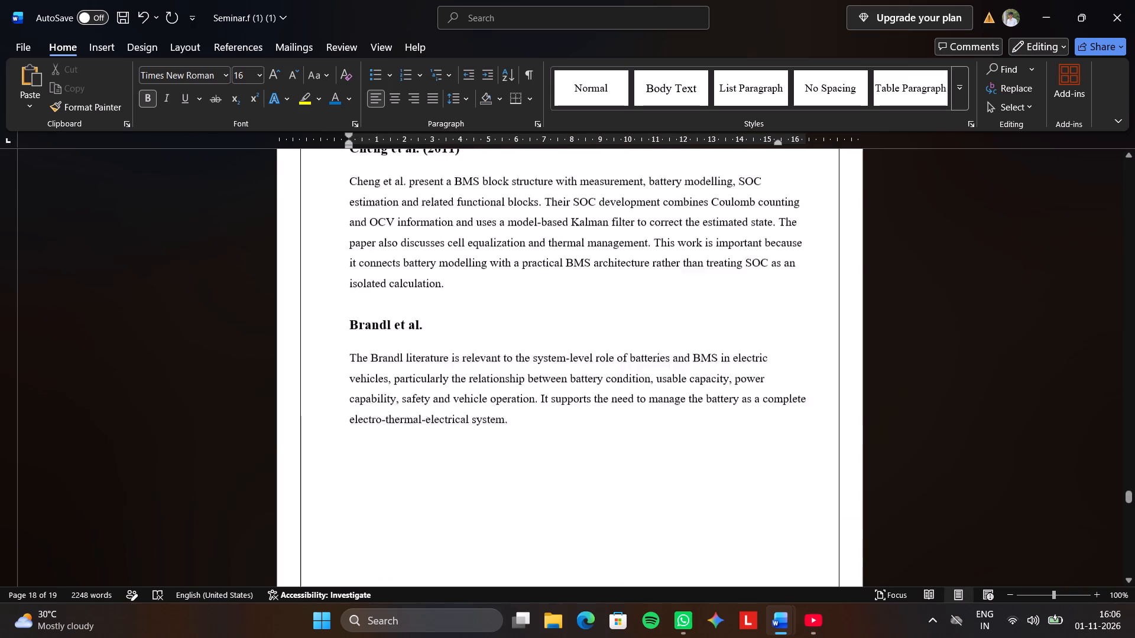
pyautogui.scroll(20, 494, 315)
pyautogui.scroll(9, 494, 315)
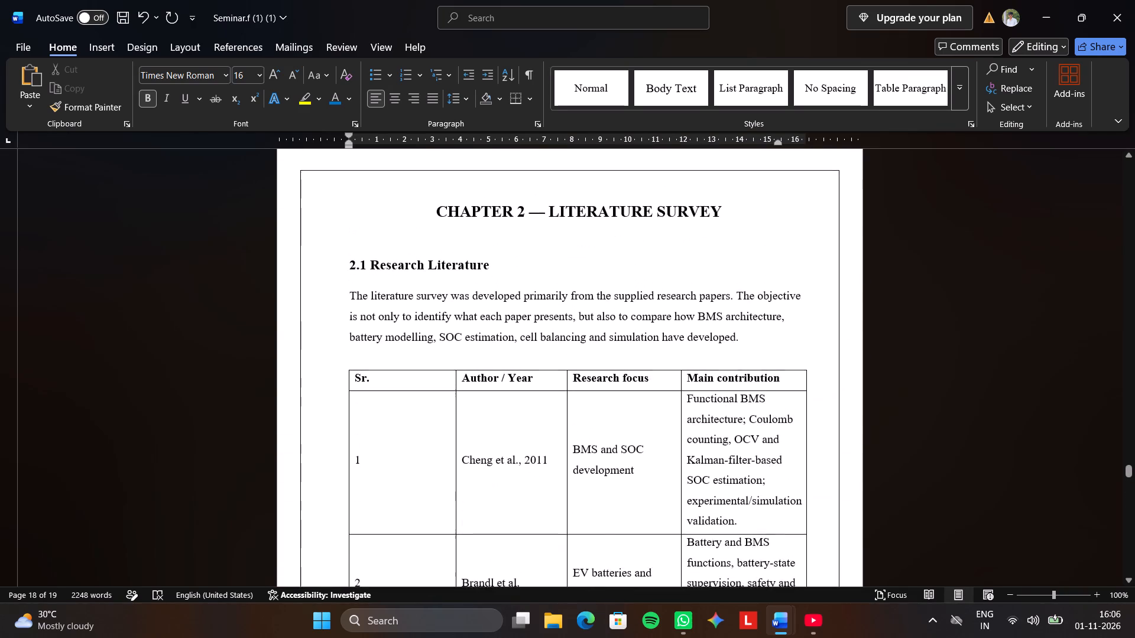
pyautogui.scroll(1, 494, 313)
pyautogui.scroll(-17, 494, 313)
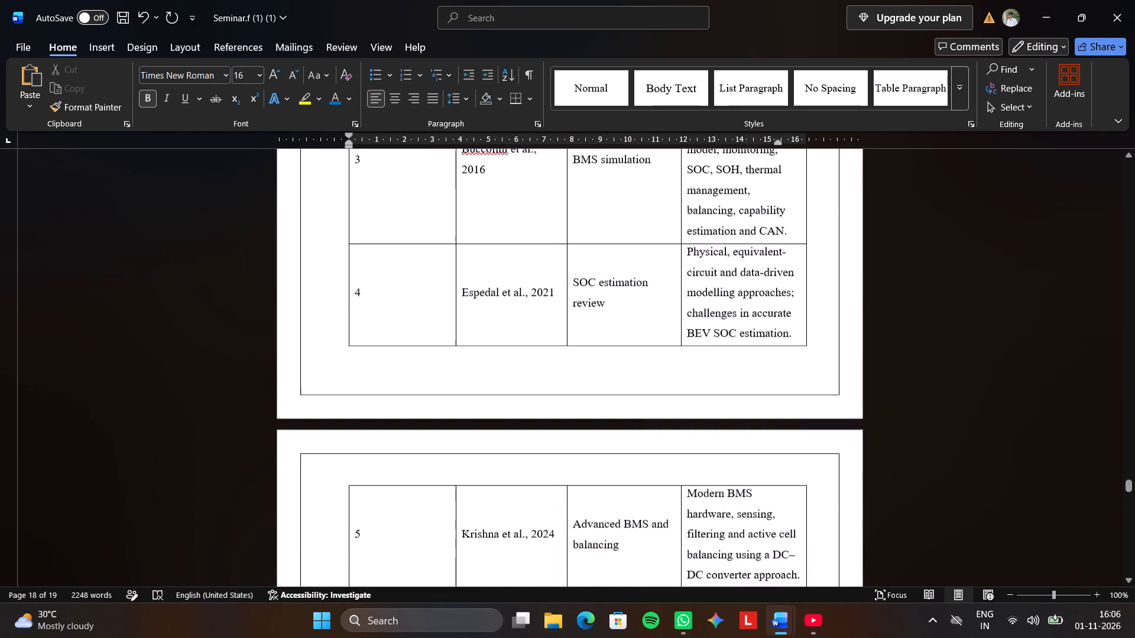
pyautogui.scroll(-20, 495, 317)
pyautogui.scroll(-8, 495, 317)
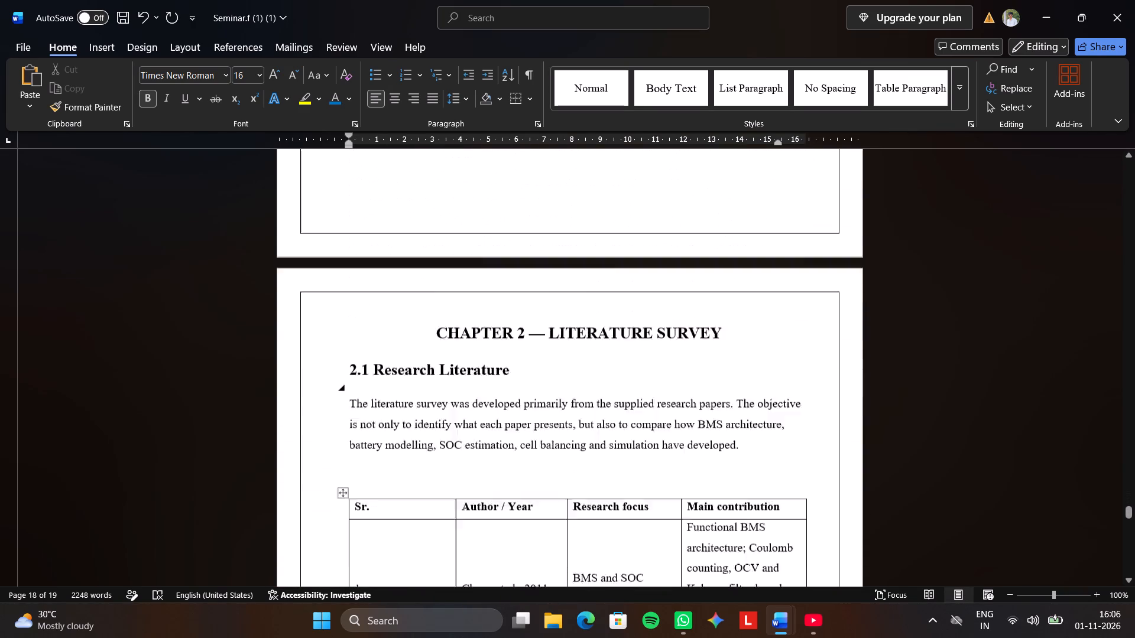
pyautogui.scroll(-4, 495, 320)
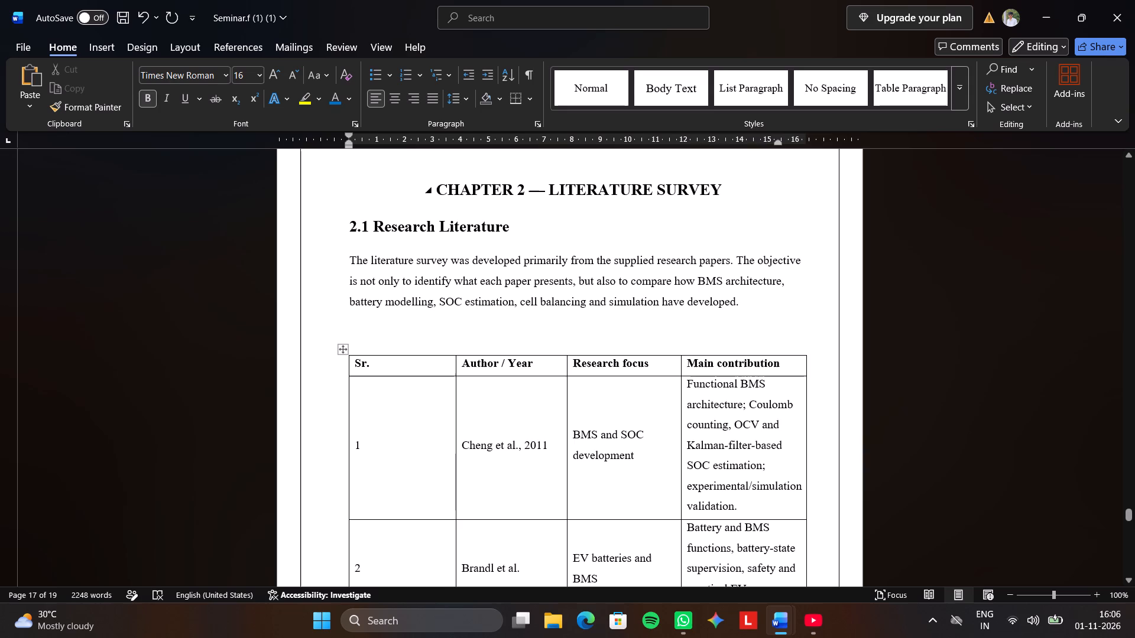
# Delete the last Chapter 2 copy in Seminar.f, from its chapter heading through the literature table to the Brandl et al. paragraph.
pyautogui.moveTo(430, 188); pyautogui.dragTo(651, 413)
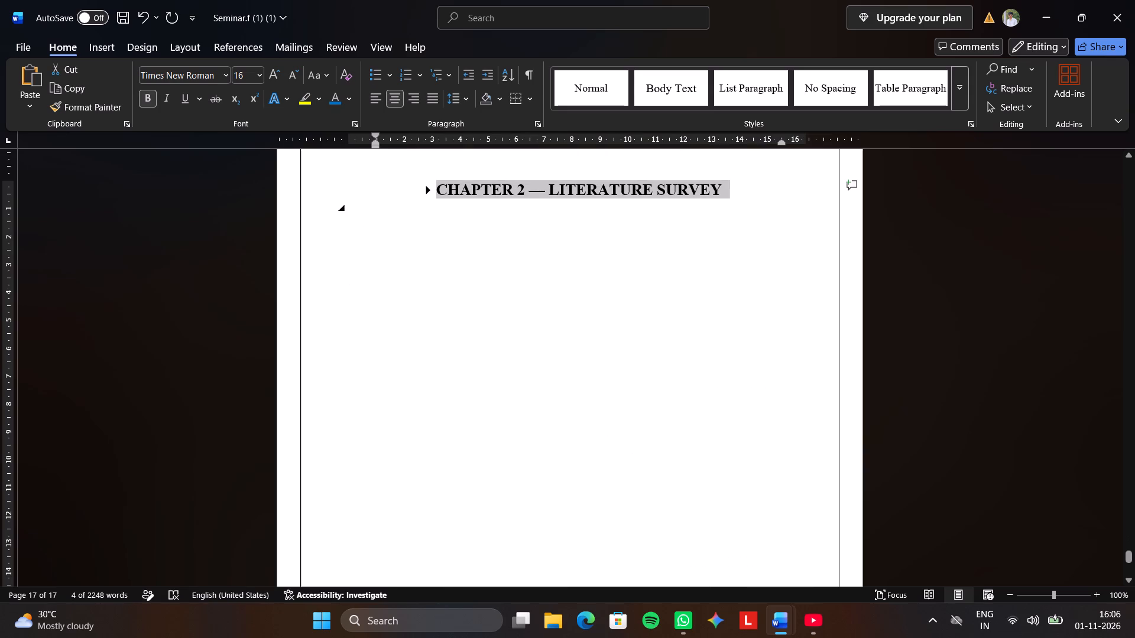
pyautogui.click(427, 192)
pyautogui.doubleClick(438, 185)
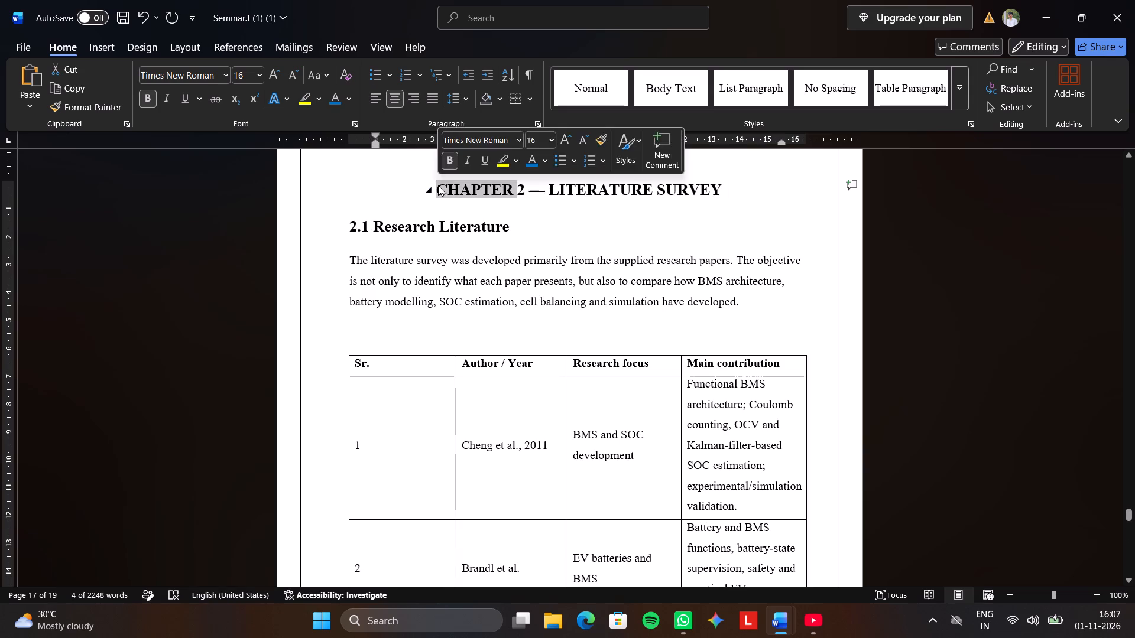
pyautogui.moveTo(438, 185); pyautogui.dragTo(458, 189)
pyautogui.moveTo(458, 189); pyautogui.dragTo(578, 184)
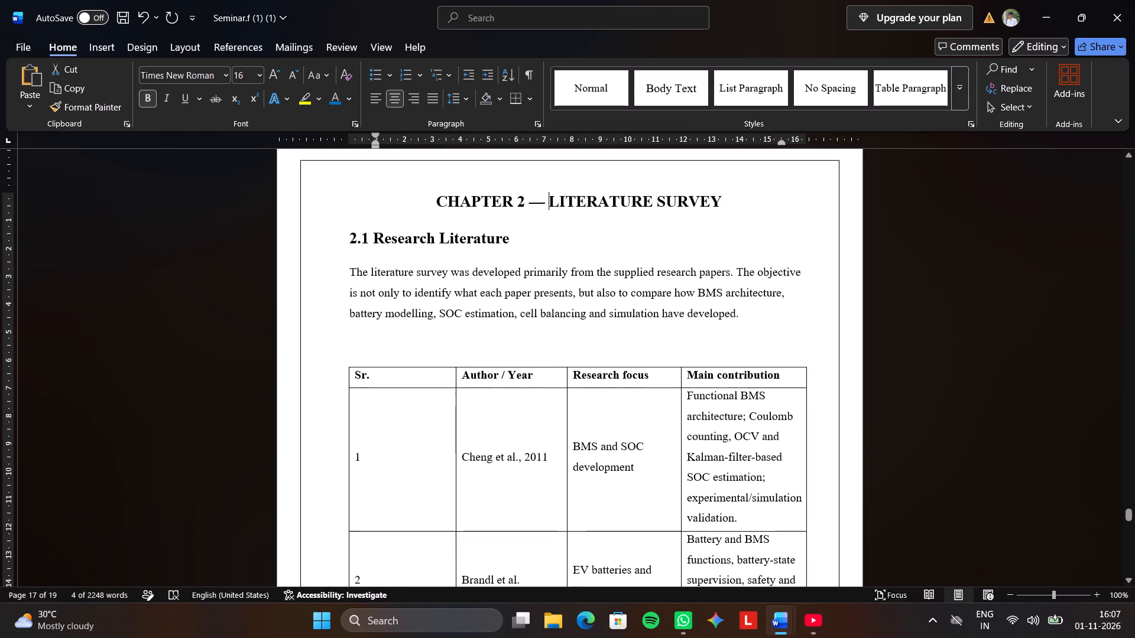
pyautogui.moveTo(437, 203); pyautogui.dragTo(647, 512)
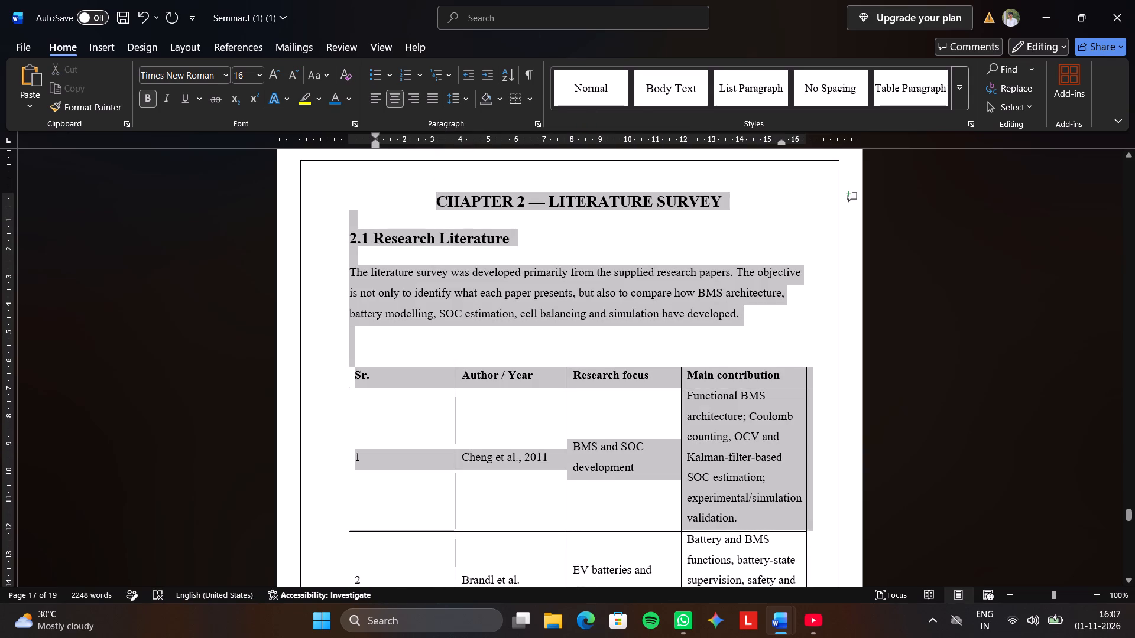
pyautogui.moveTo(647, 512); pyautogui.dragTo(648, 450)
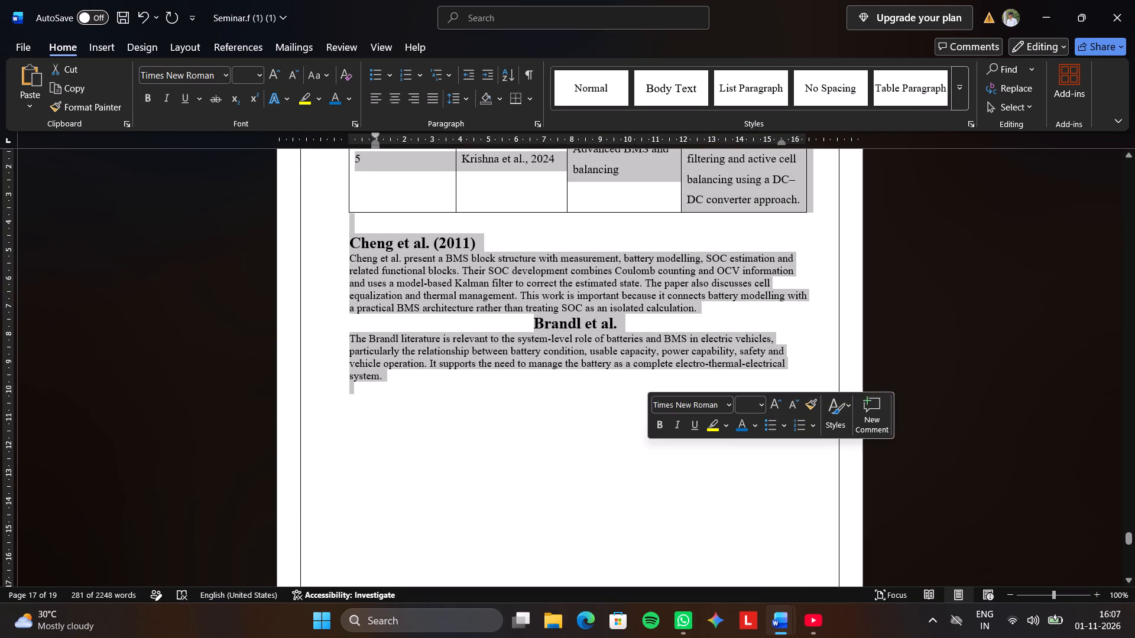
pyautogui.press('BackSpace')
pyautogui.scroll(6, 647, 450)
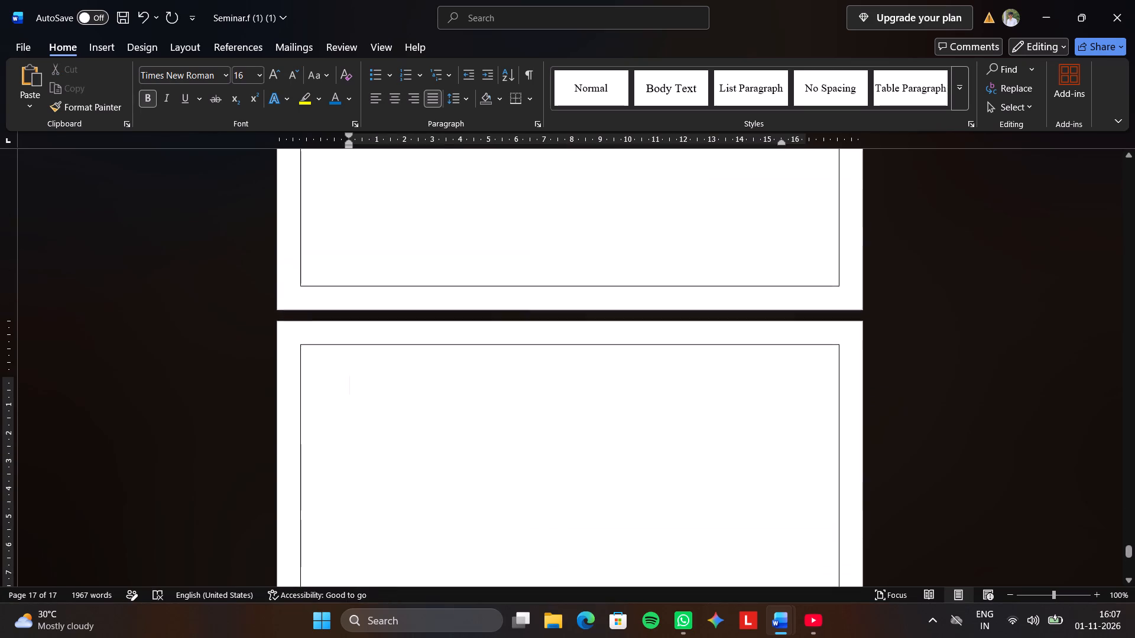
pyautogui.scroll(10, 646, 448)
pyautogui.scroll(-6, 646, 447)
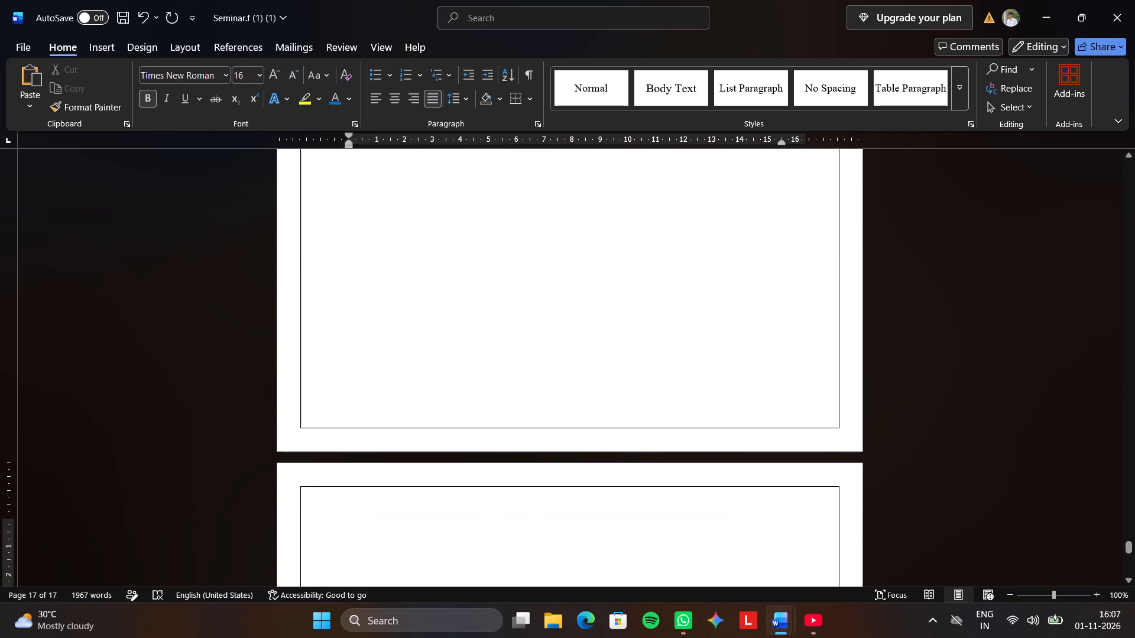
# Switch to the BMS in Electric Vehicles report and examine its Chapter 2 pages, from the literature table through the Critical Comparison table.
pyautogui.hscroll(1, 646, 447)
pyautogui.scroll(-9, 646, 447)
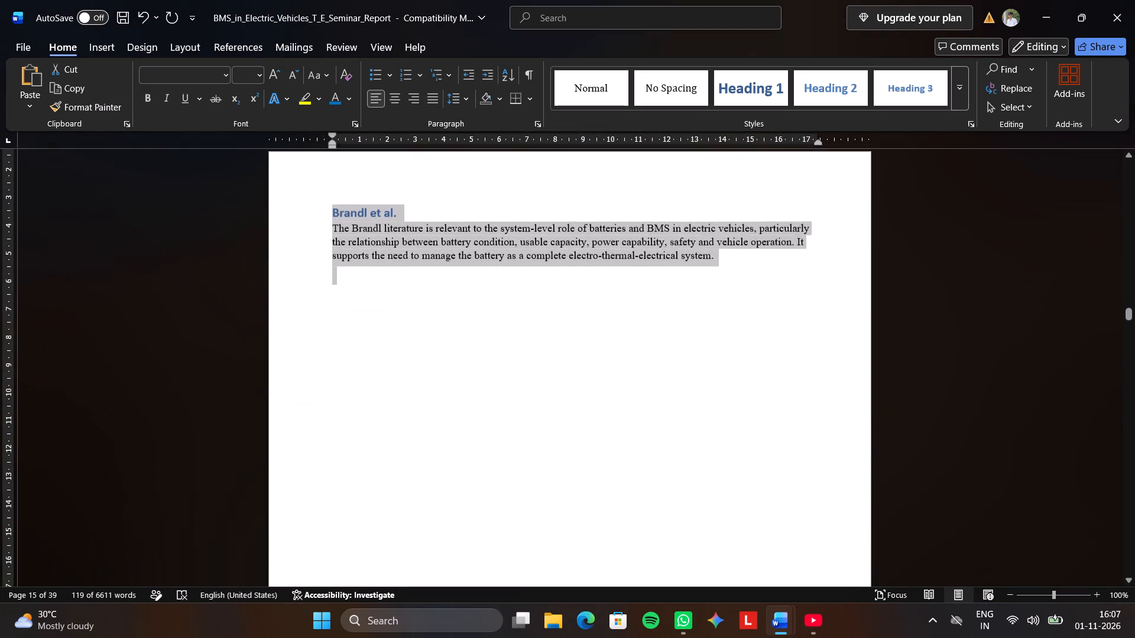
pyautogui.scroll(-20, 646, 447)
pyautogui.scroll(-2, 646, 447)
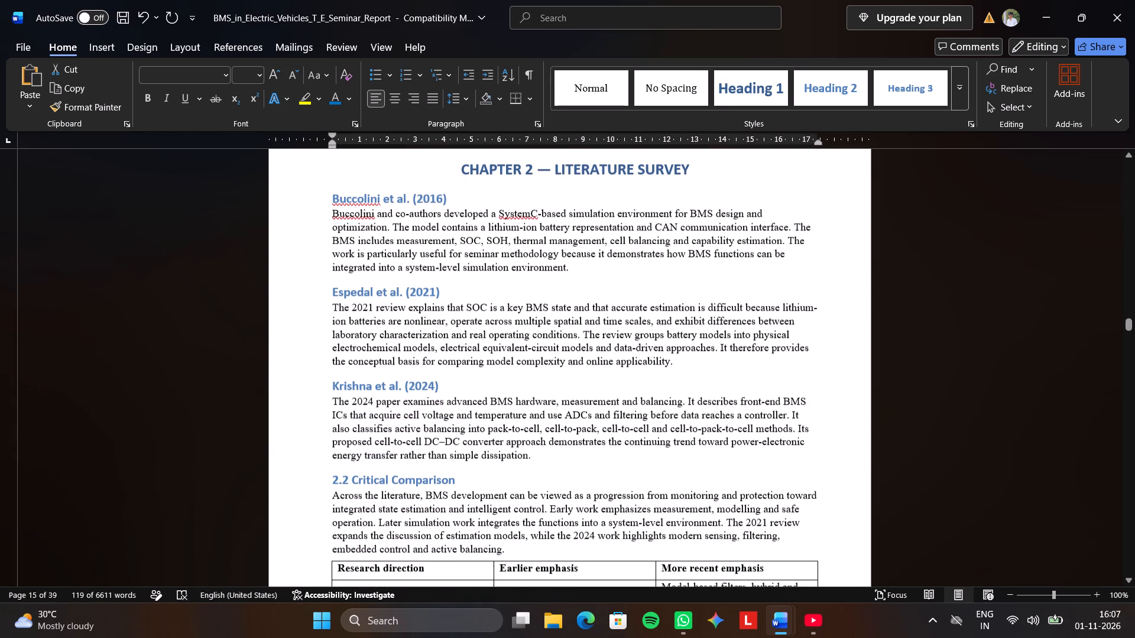
pyautogui.scroll(-5, 646, 447)
pyautogui.scroll(3, 646, 447)
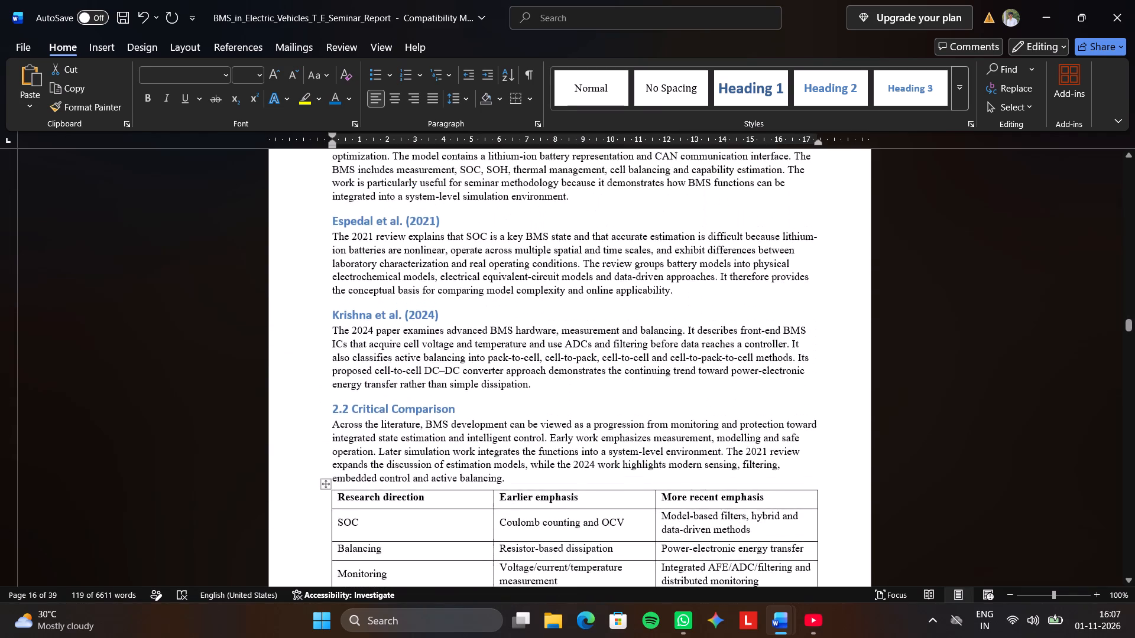
pyautogui.scroll(-3, 646, 447)
pyautogui.scroll(10, 646, 447)
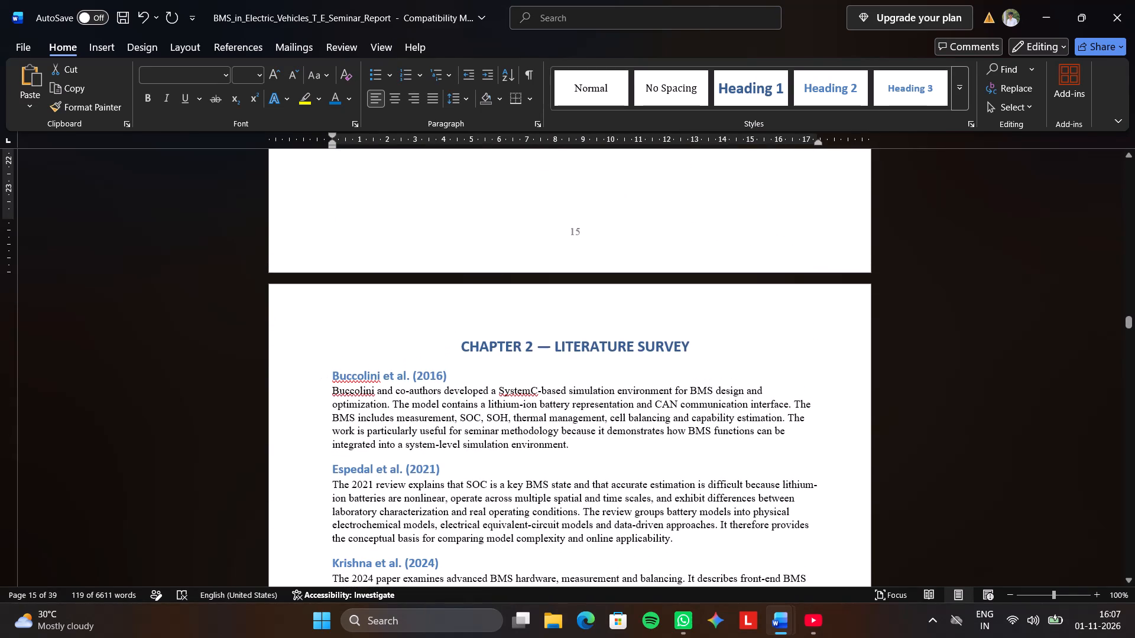
pyautogui.tripleClick(476, 348)
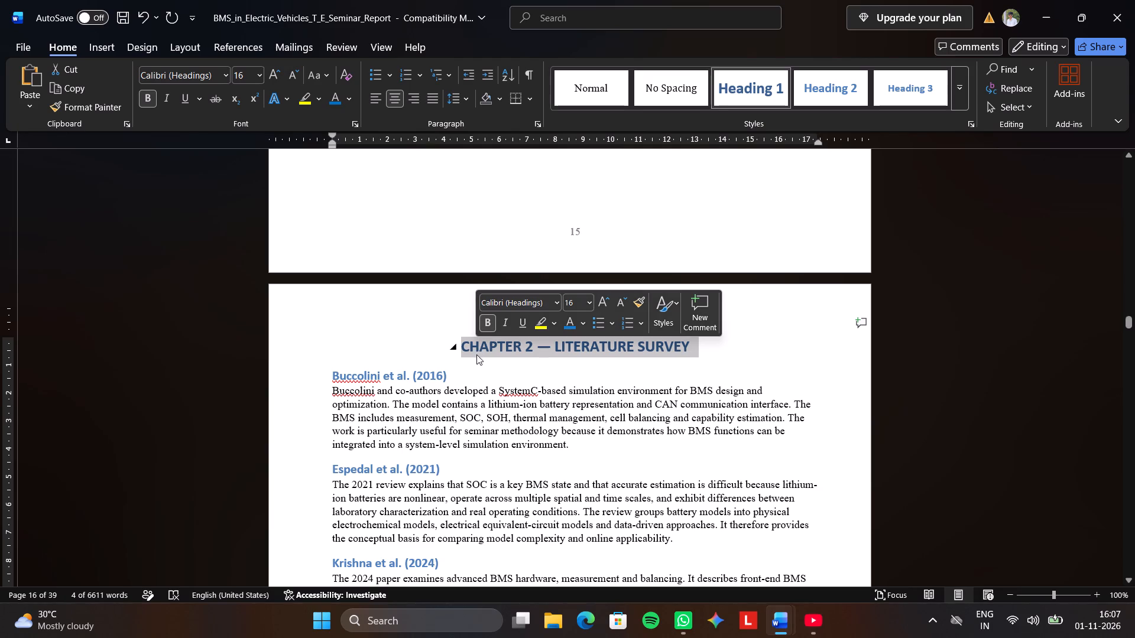
pyautogui.scroll(6, 476, 362)
pyautogui.scroll(-1, 476, 362)
pyautogui.scroll(12, 476, 362)
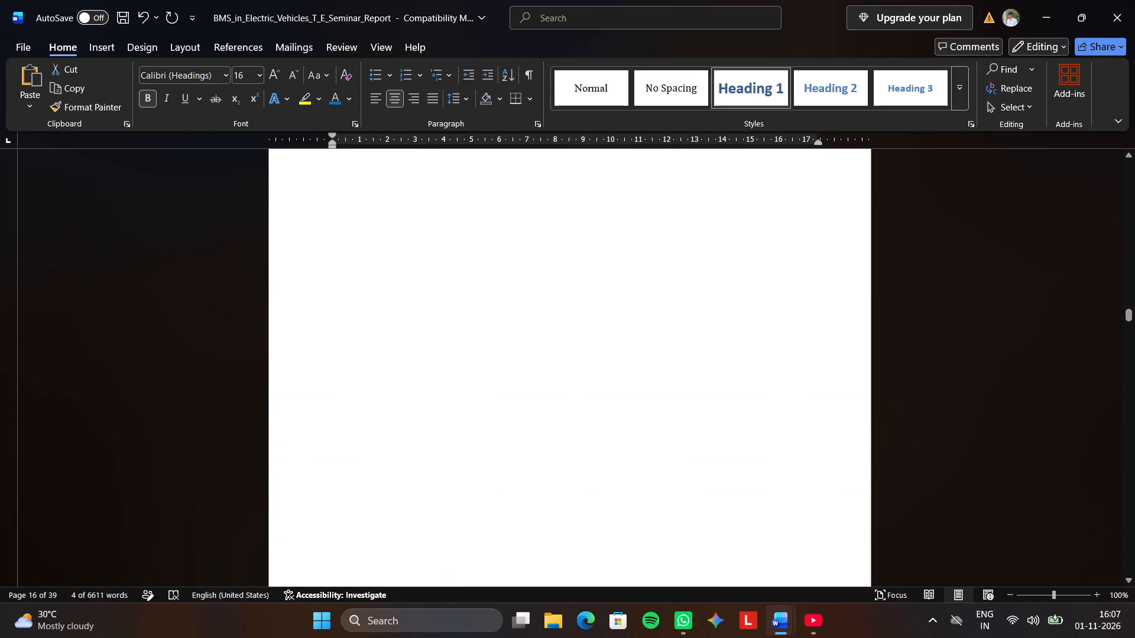
pyautogui.scroll(17, 479, 352)
pyautogui.scroll(6, 480, 351)
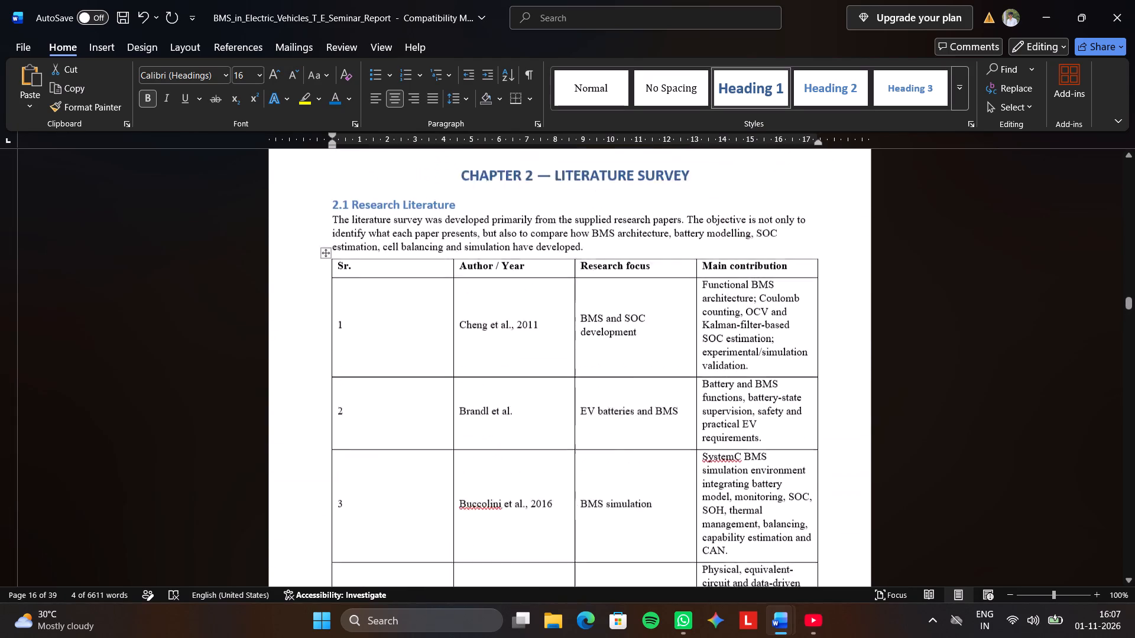
pyautogui.scroll(6, 480, 351)
pyautogui.scroll(-20, 480, 351)
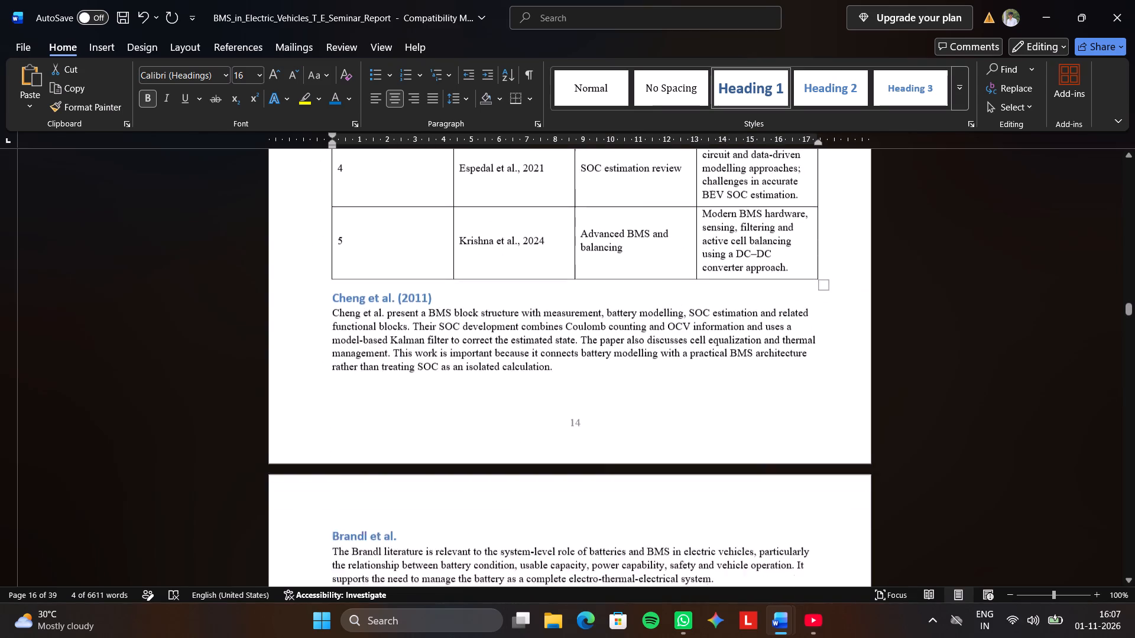
pyautogui.scroll(-20, 480, 352)
pyautogui.scroll(-9, 480, 352)
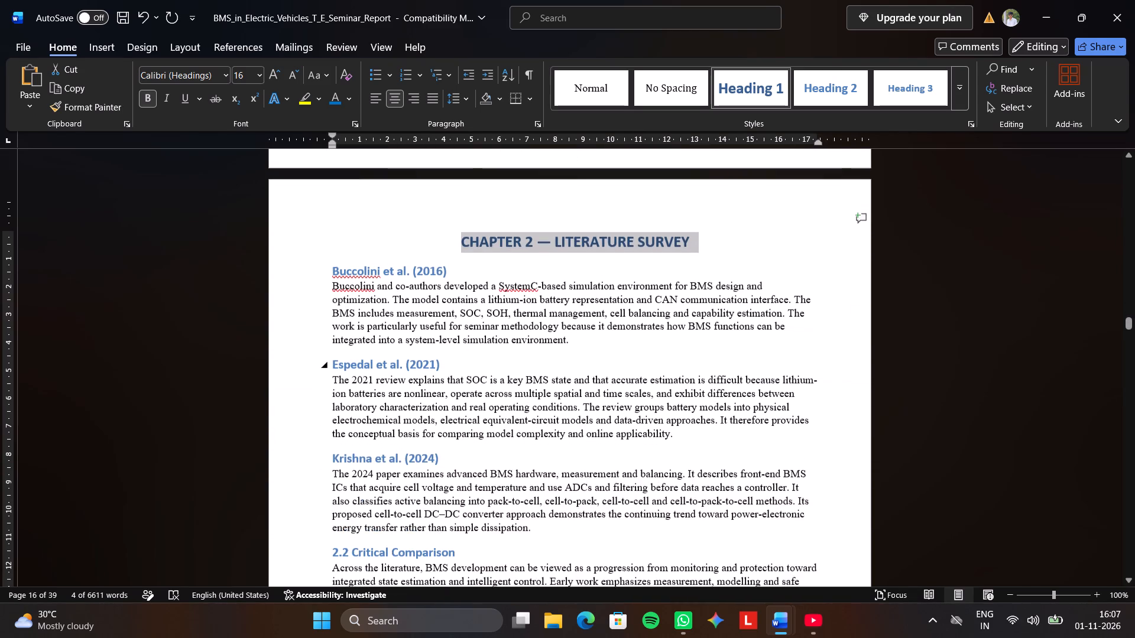
pyautogui.scroll(-8, 480, 352)
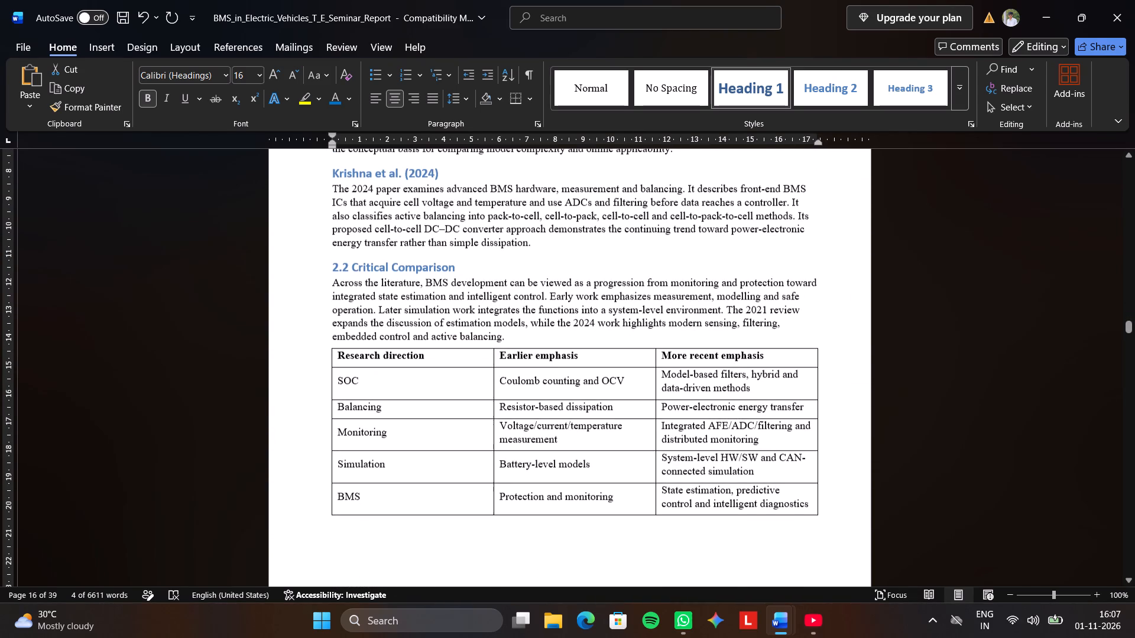
pyautogui.scroll(9, 480, 352)
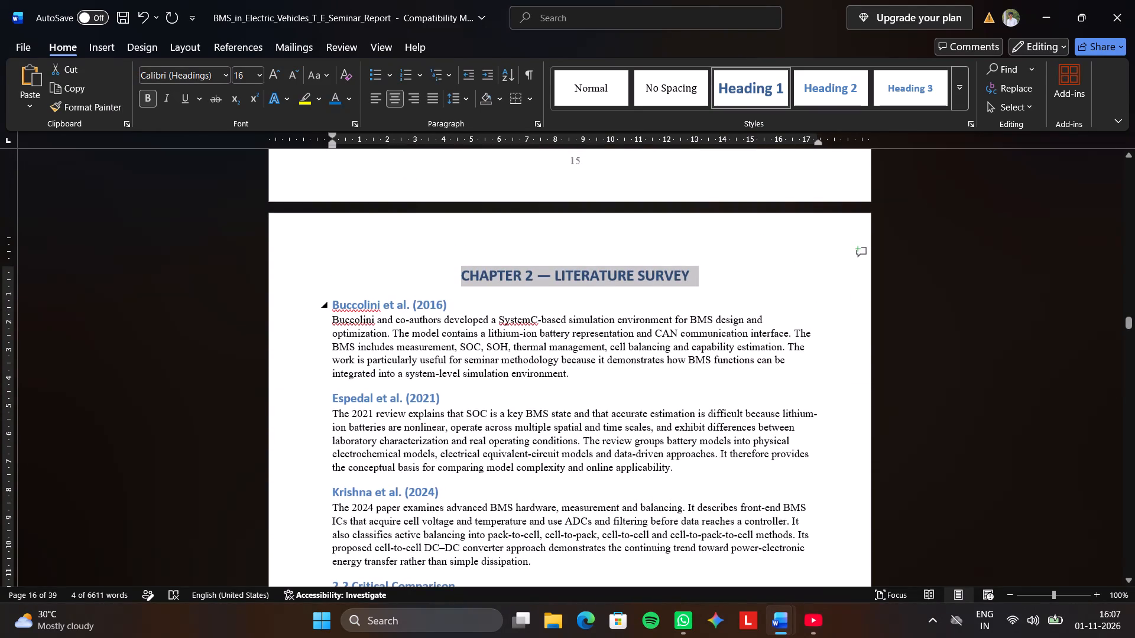
# Copy the Buccolini, Espedal and Krishna subsections together with the 2.2 Critical Comparison heading and paragraph, excluding the comparison table.
pyautogui.doubleClick(336, 301)
pyautogui.click(332, 300)
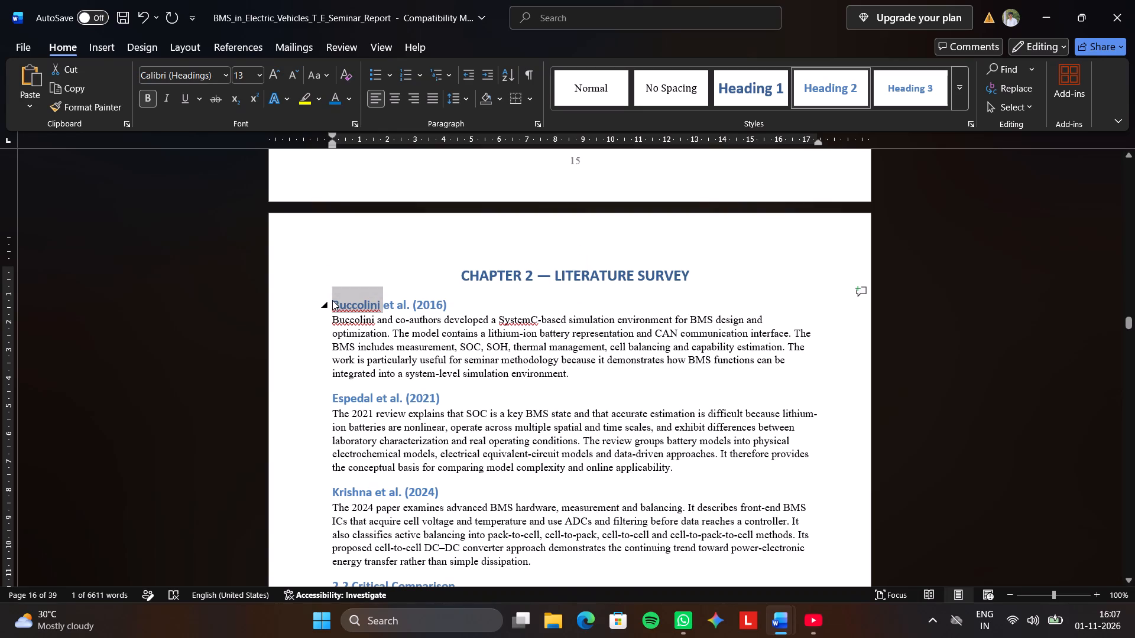
pyautogui.moveTo(332, 300); pyautogui.dragTo(611, 416)
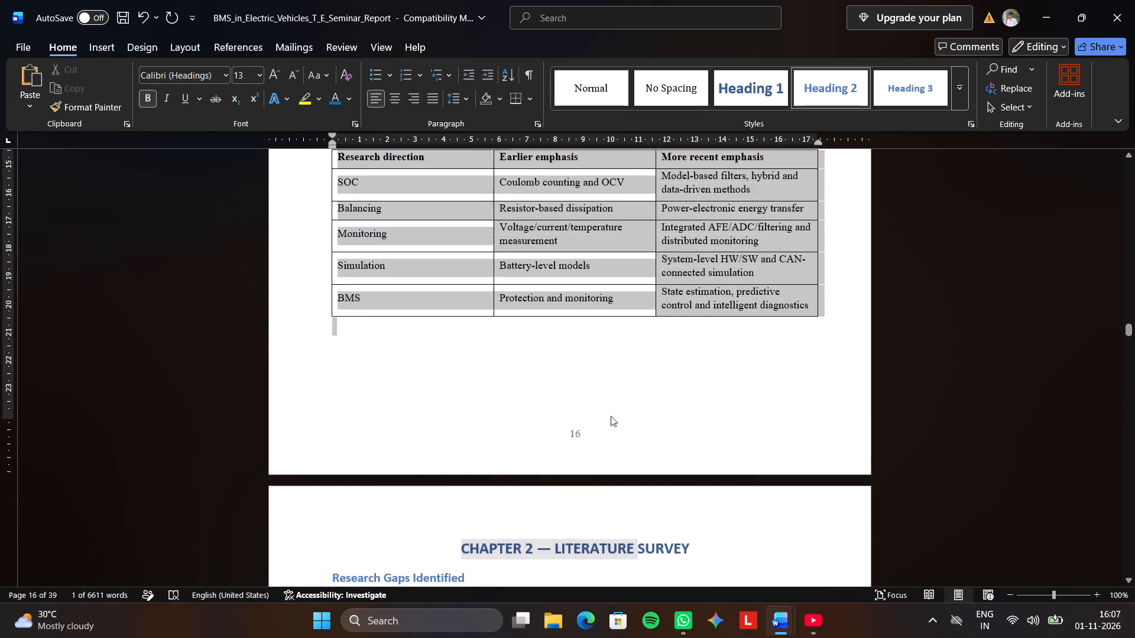
pyautogui.moveTo(611, 416); pyautogui.dragTo(672, 445)
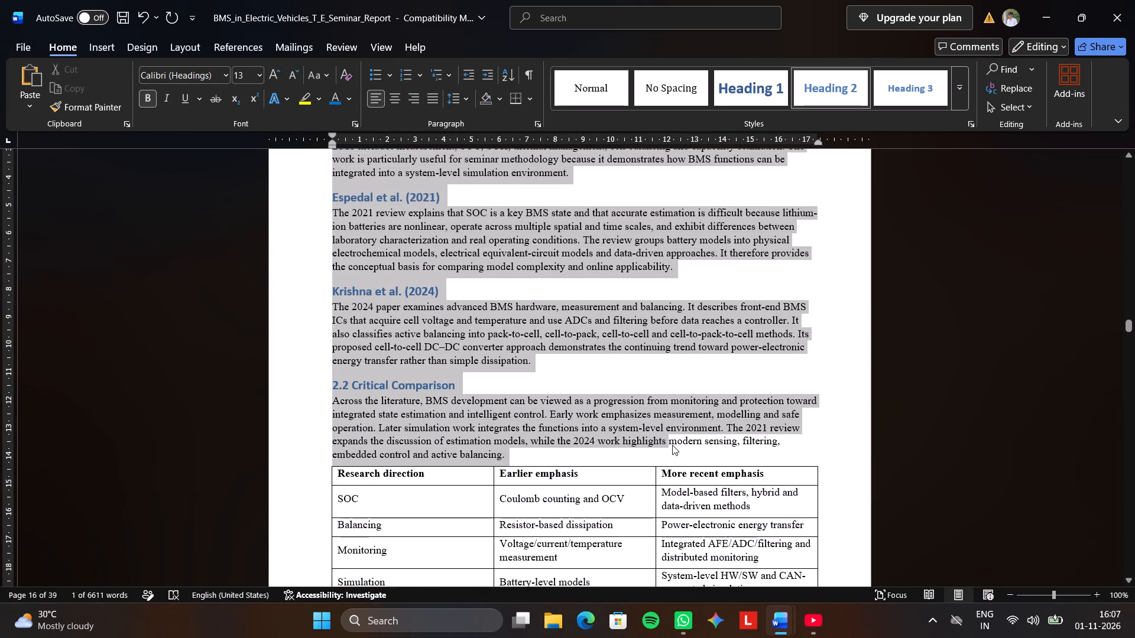
pyautogui.moveTo(672, 445); pyautogui.dragTo(666, 453)
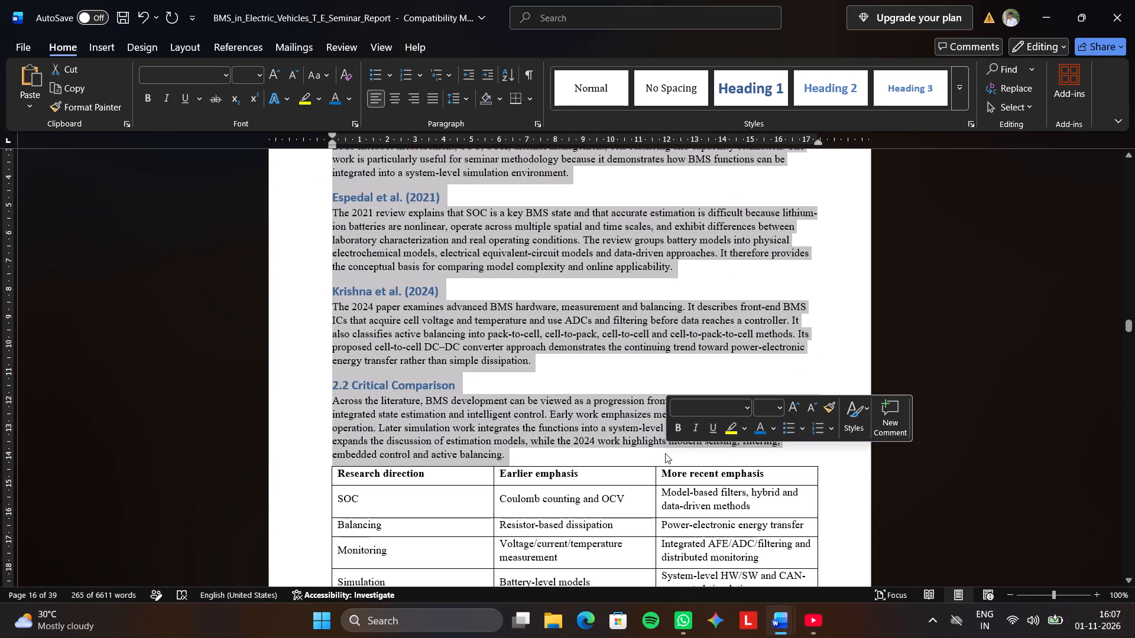
pyautogui.hotkey('ctrl', 'c')
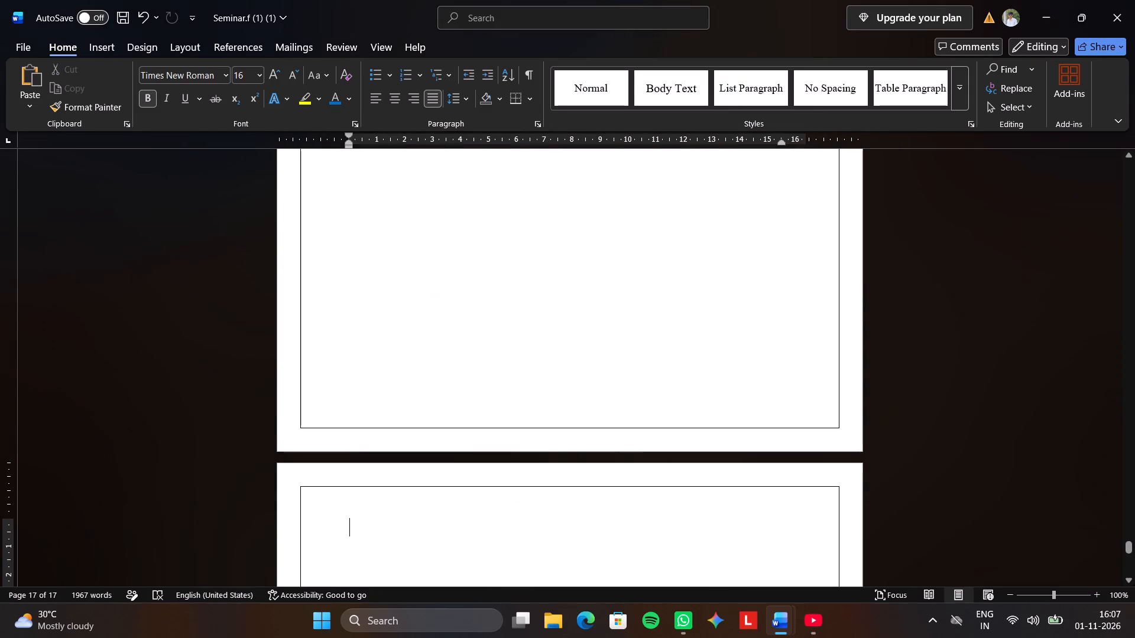
# Switch back to Seminar.f and justify the paragraph under the Brandl et al. heading.
pyautogui.scroll(5, 669, 440)
pyautogui.scroll(-4, 671, 428)
pyautogui.scroll(5, 671, 428)
pyautogui.click(671, 428)
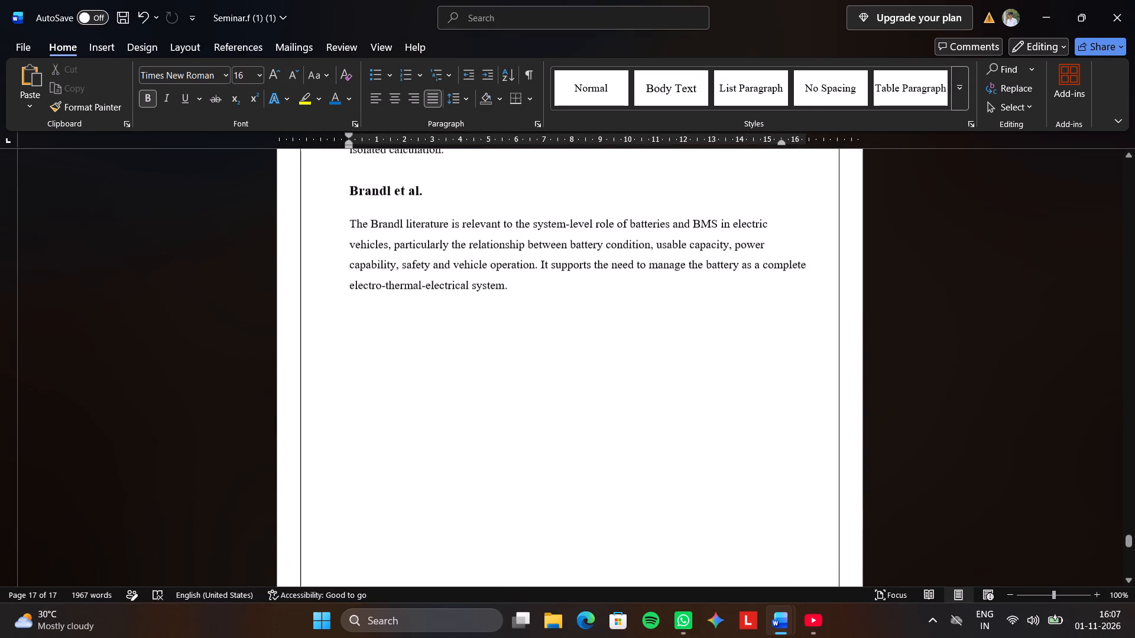
pyautogui.scroll(2, 671, 428)
pyautogui.moveTo(626, 424); pyautogui.dragTo(576, 375)
pyautogui.click(576, 375)
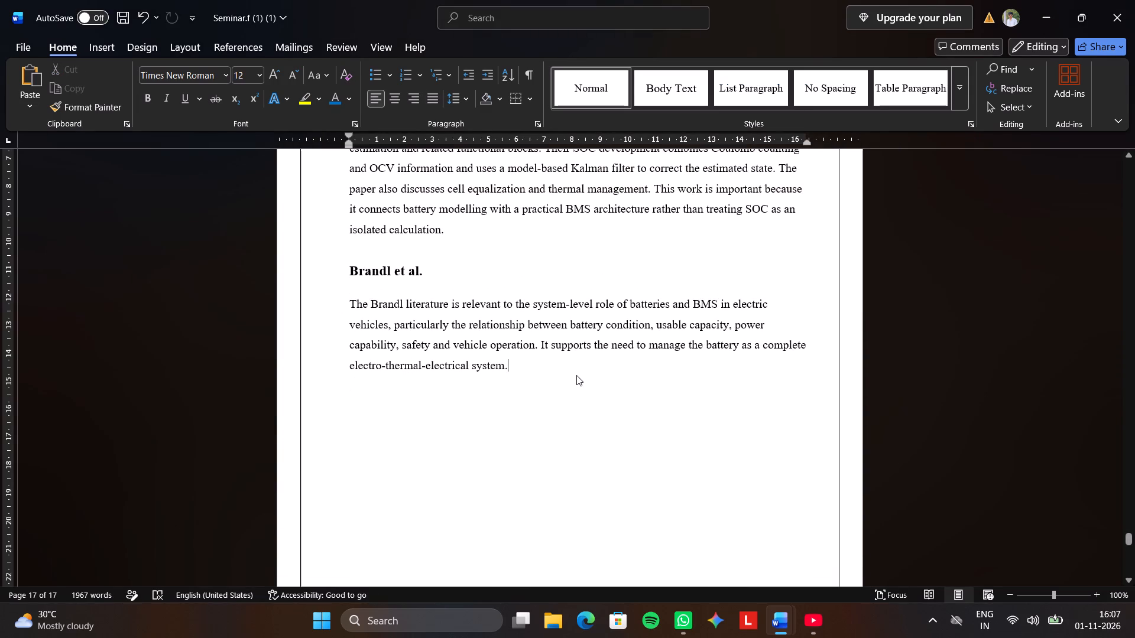
pyautogui.moveTo(576, 375); pyautogui.dragTo(554, 369)
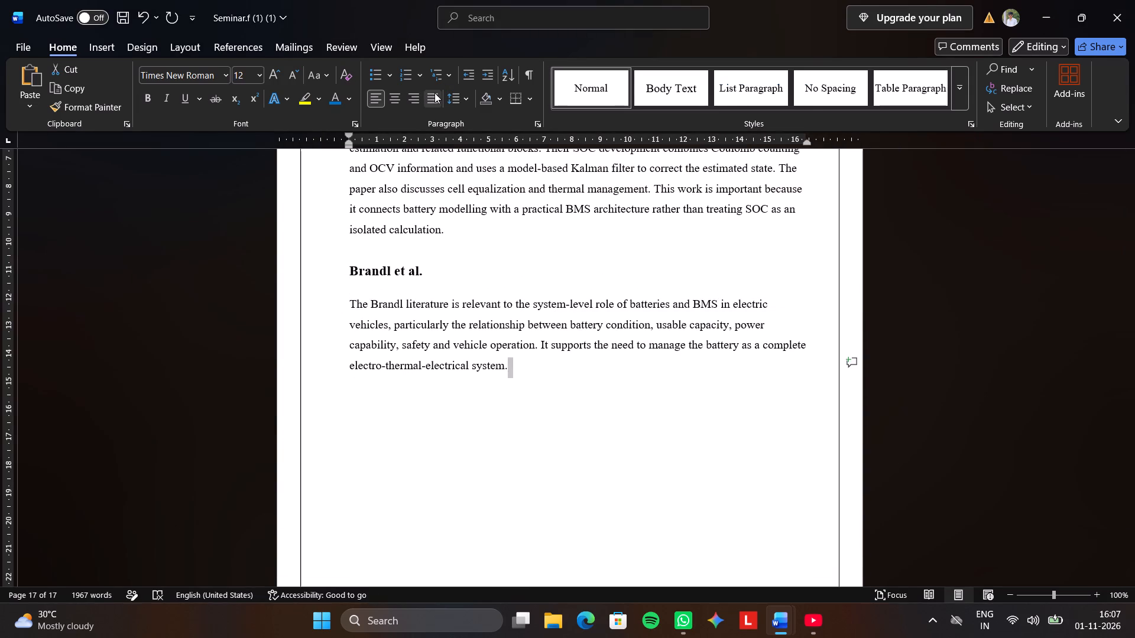
pyautogui.click(434, 93)
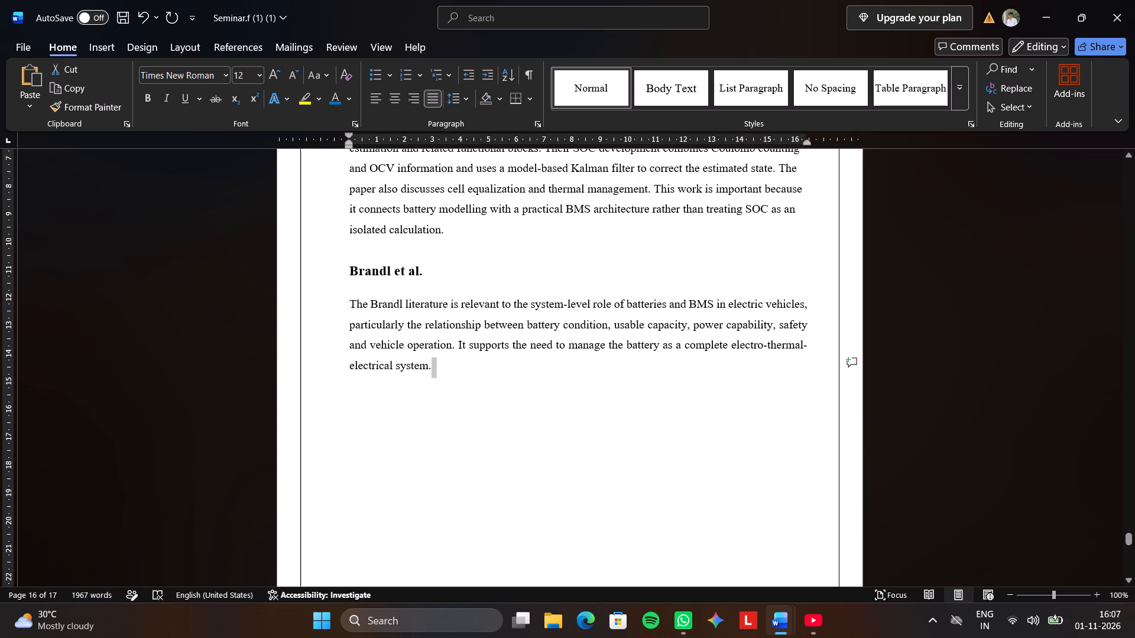
# Justify the paragraph under the Cheng et al. (2011) heading.
pyautogui.click(427, 214)
pyautogui.scroll(-1, 426, 207)
pyautogui.scroll(3, 426, 207)
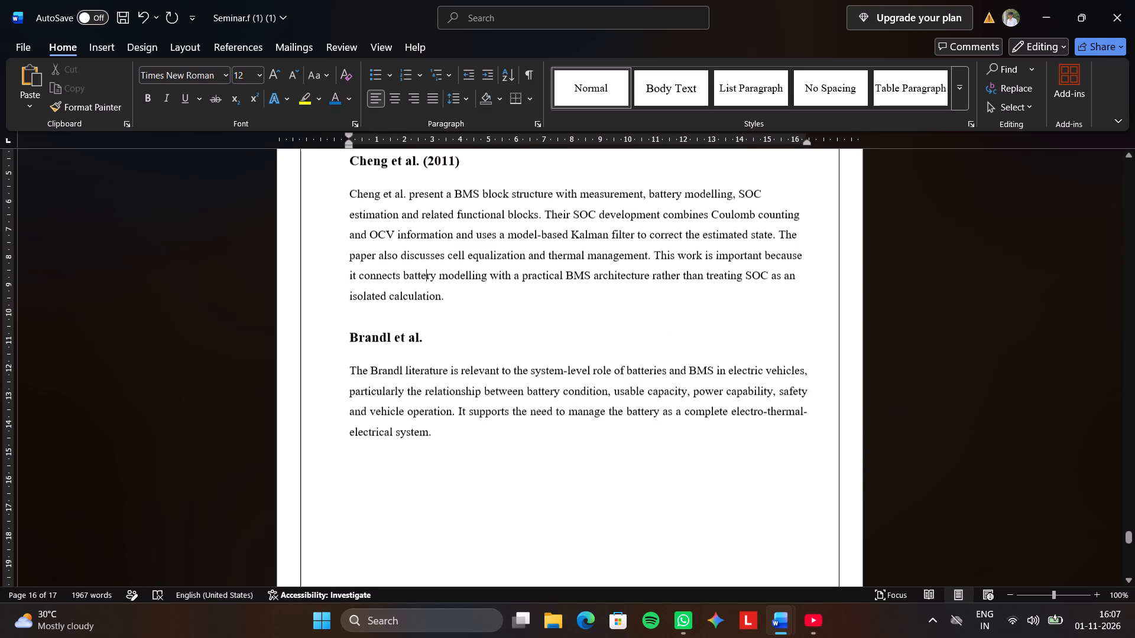
pyautogui.scroll(1, 426, 207)
pyautogui.doubleClick(355, 230)
pyautogui.doubleClick(355, 230)
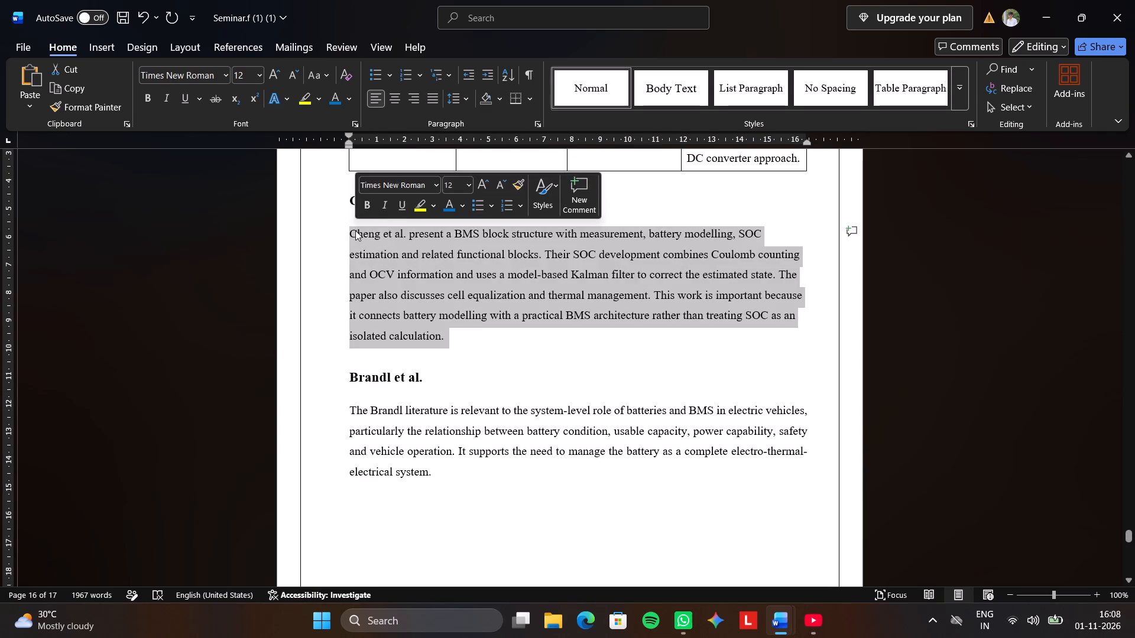
pyautogui.click(355, 230)
pyautogui.click(435, 97)
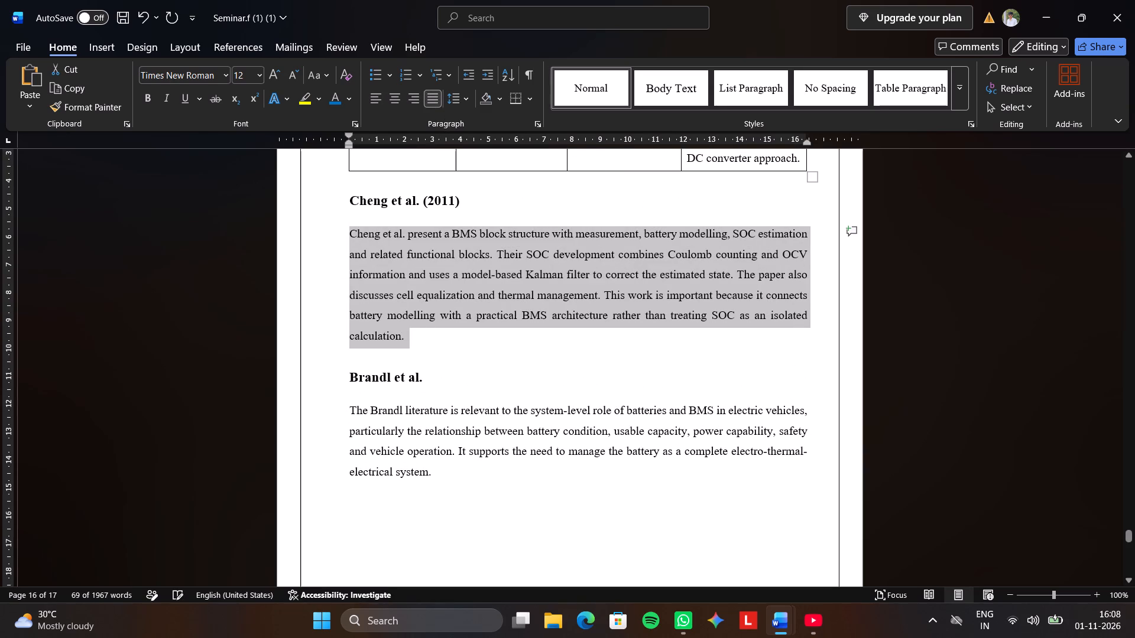
# Add new lines after the Brandl et al. paragraph and paste the copied Buccolini-to-Critical Comparison text there.
pyautogui.click(456, 390)
pyautogui.moveTo(844, 503); pyautogui.dragTo(1134, 517)
pyautogui.moveTo(1134, 588); pyautogui.dragTo(1134, 617)
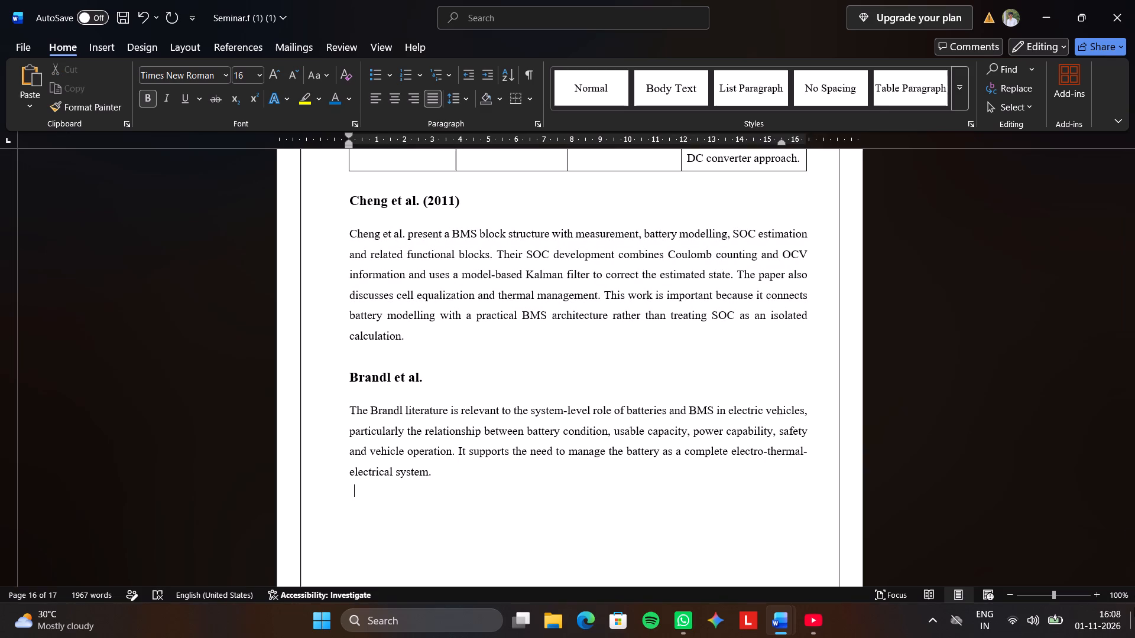
pyautogui.click(512, 474)
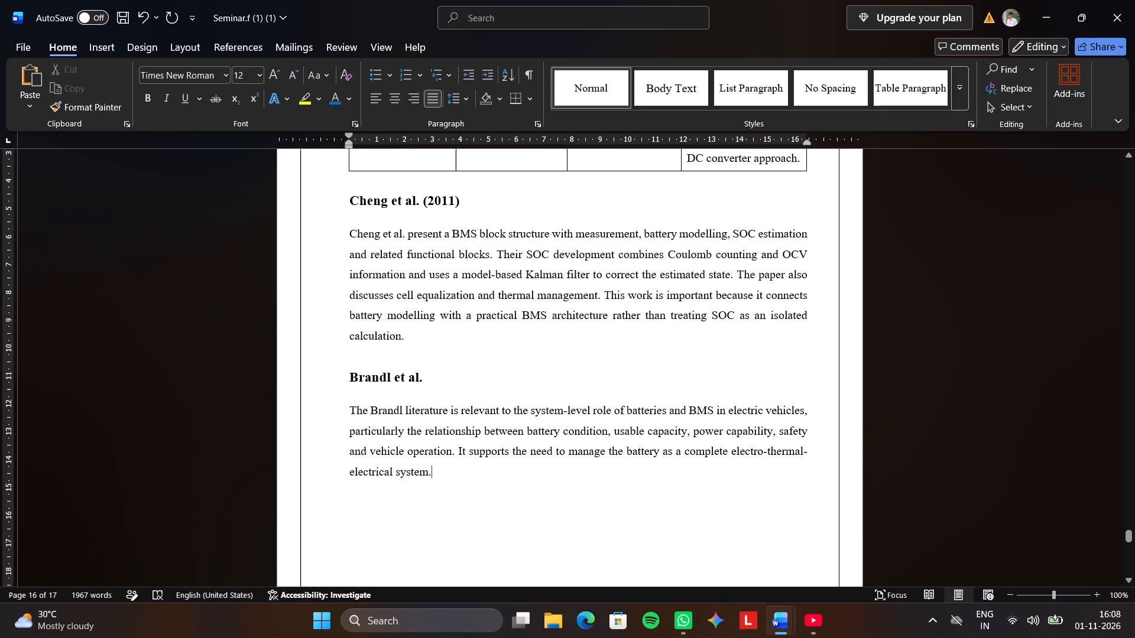
pyautogui.hscroll(1, 512, 474)
pyautogui.press('Return')
pyautogui.press('Return')
pyautogui.hotkey('ctrl', 'v')
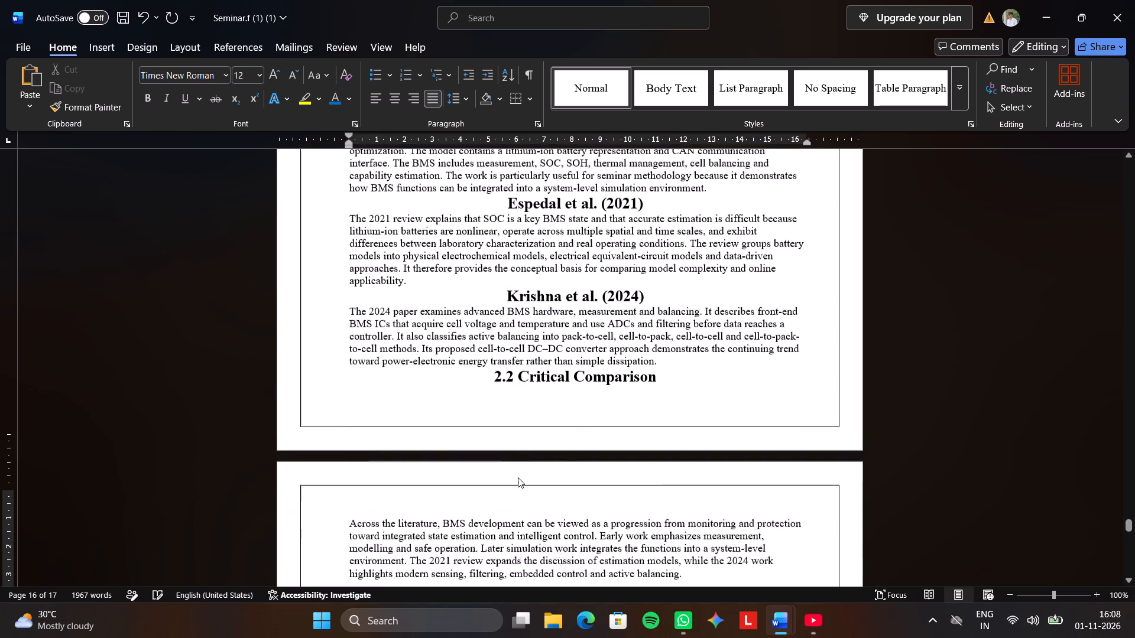
# Justify all the newly pasted text, from the Buccolini et al. (2016) heading through the 2.2 Critical Comparison paragraph.
pyautogui.scroll(7, 530, 424)
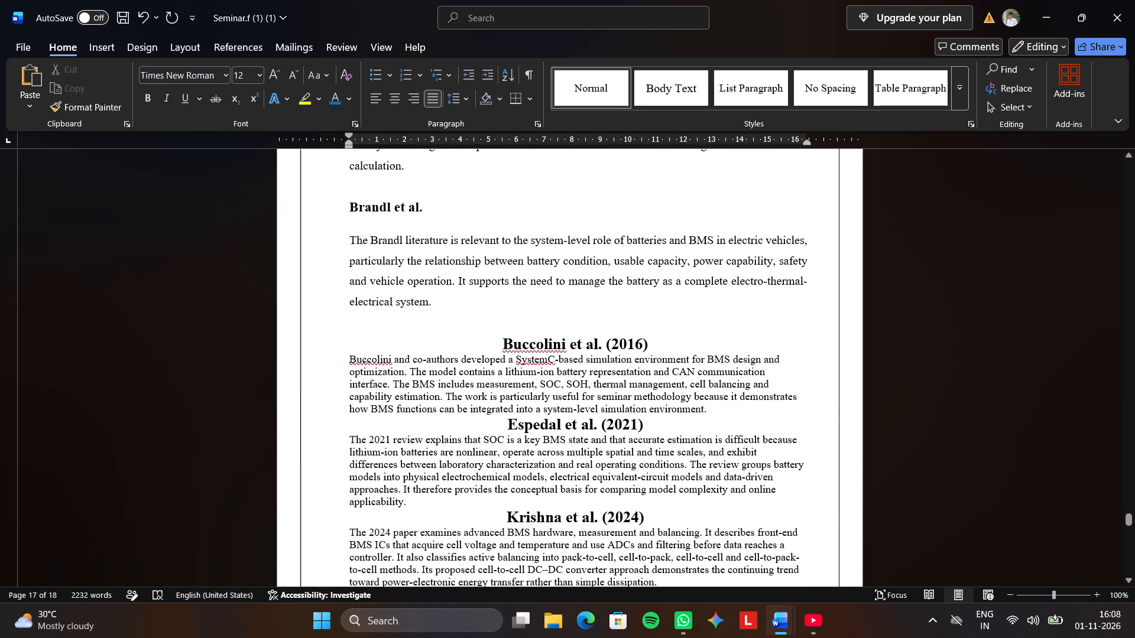
pyautogui.click(487, 342)
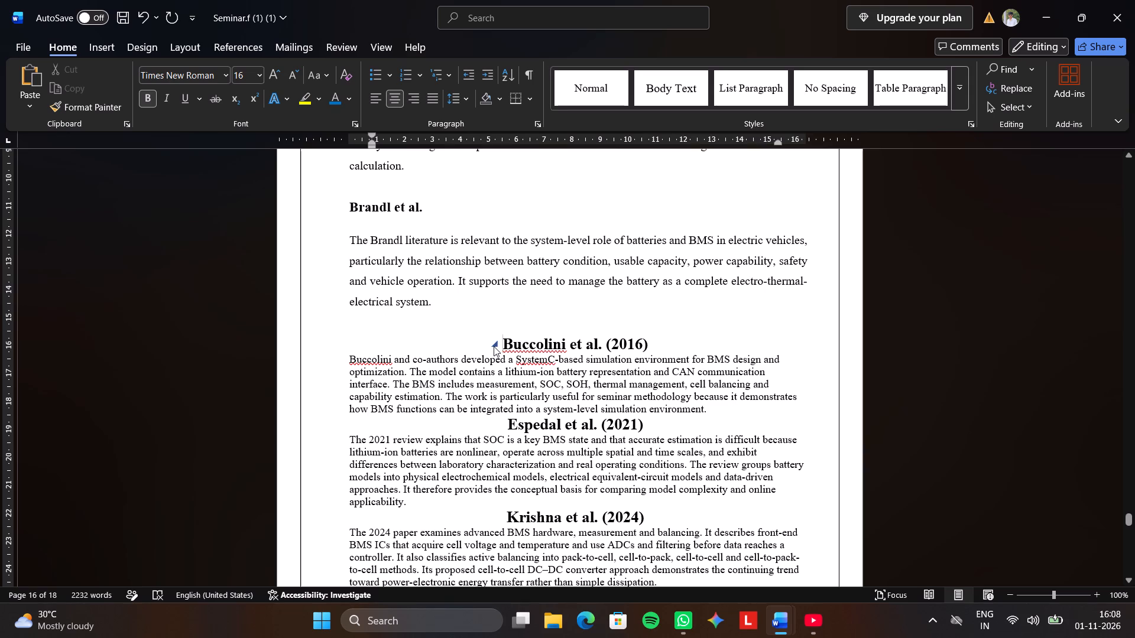
pyautogui.moveTo(500, 341); pyautogui.dragTo(605, 437)
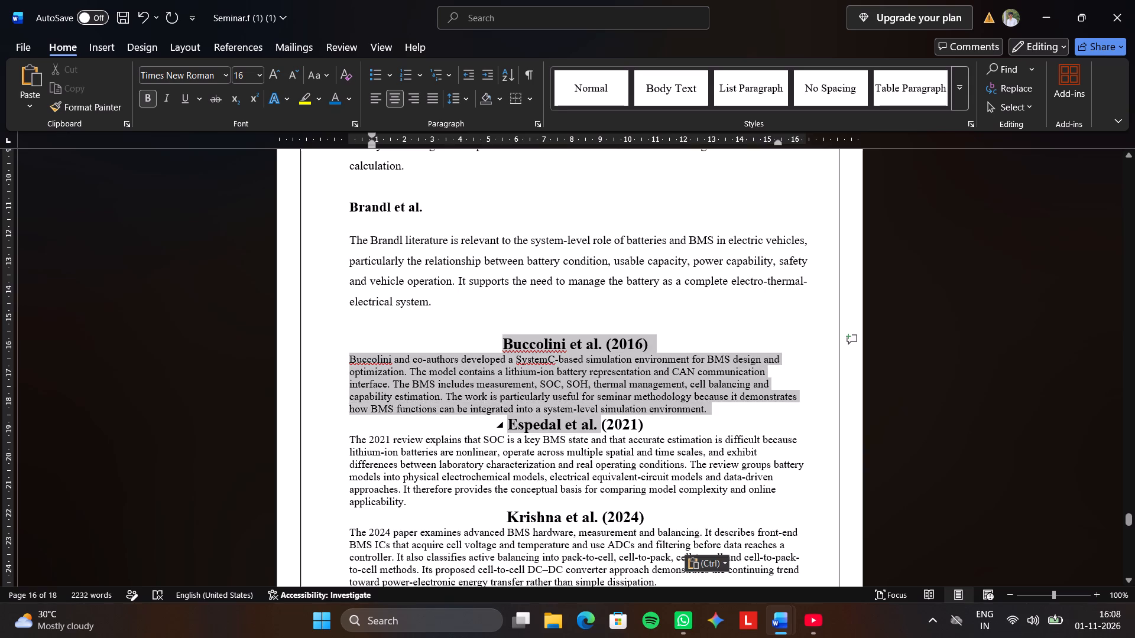
pyautogui.moveTo(605, 437); pyautogui.dragTo(758, 269)
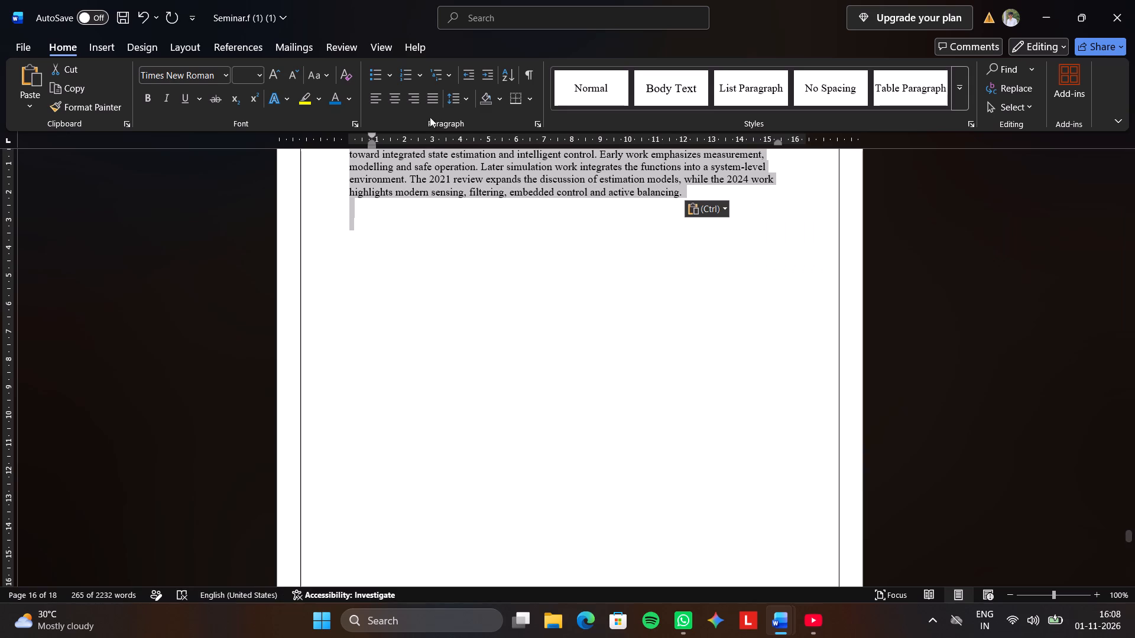
pyautogui.click(440, 96)
pyautogui.scroll(9, 453, 264)
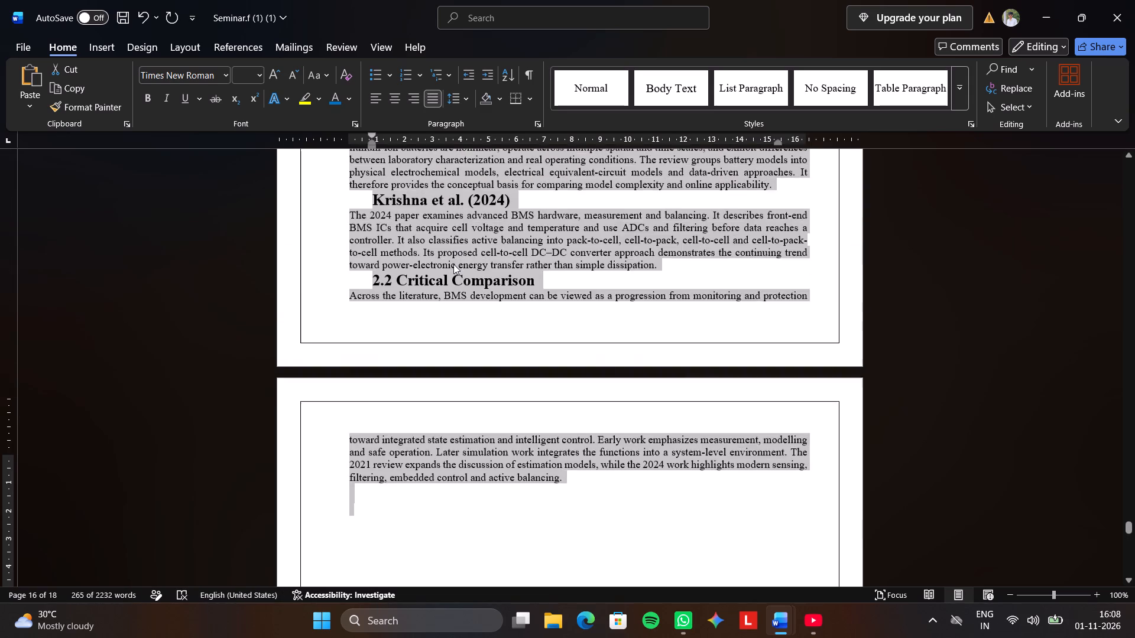
pyautogui.scroll(6, 453, 264)
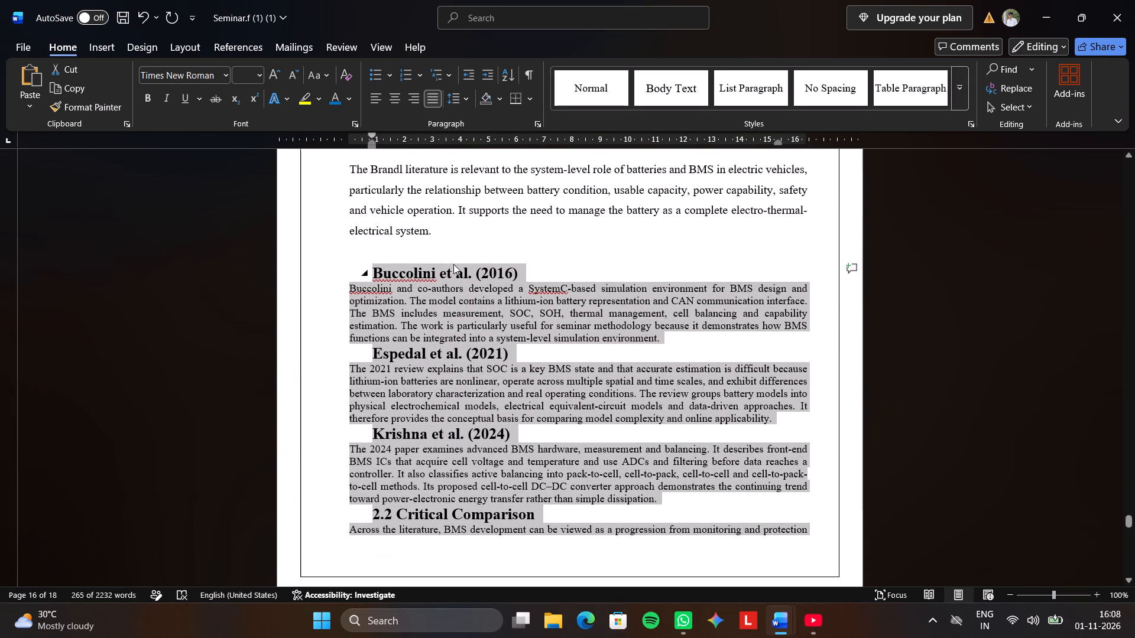
pyautogui.click(534, 243)
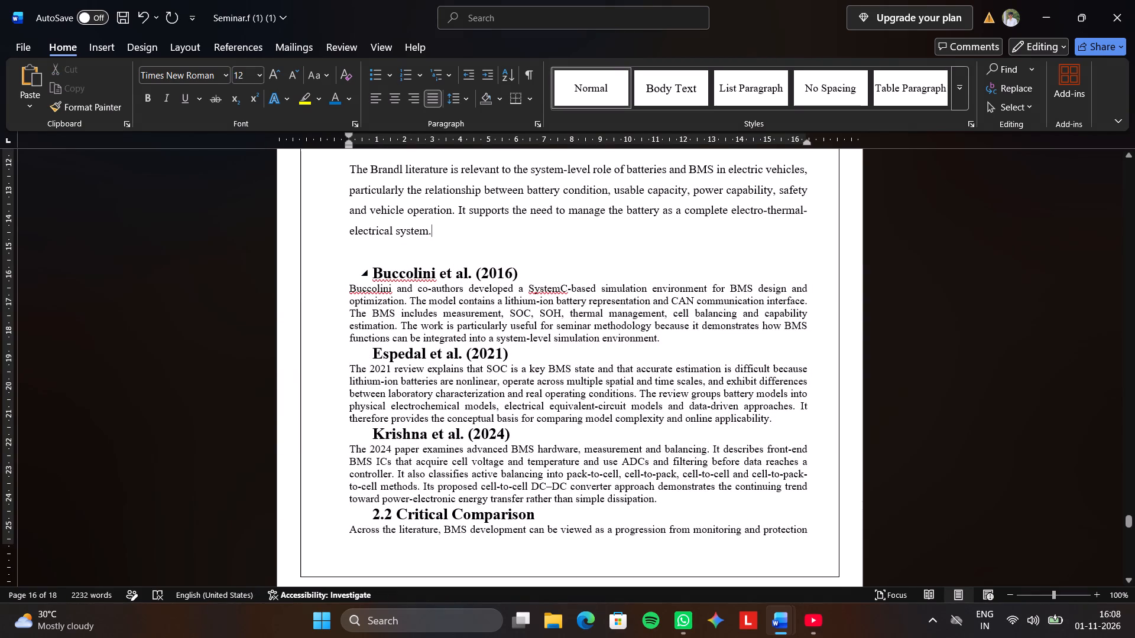
# Remove the left indent from the Buccolini, Espedal, Krishna and 2.2 Critical Comparison headings so they align with the body text.
pyautogui.click(371, 271)
pyautogui.press('BackSpace')
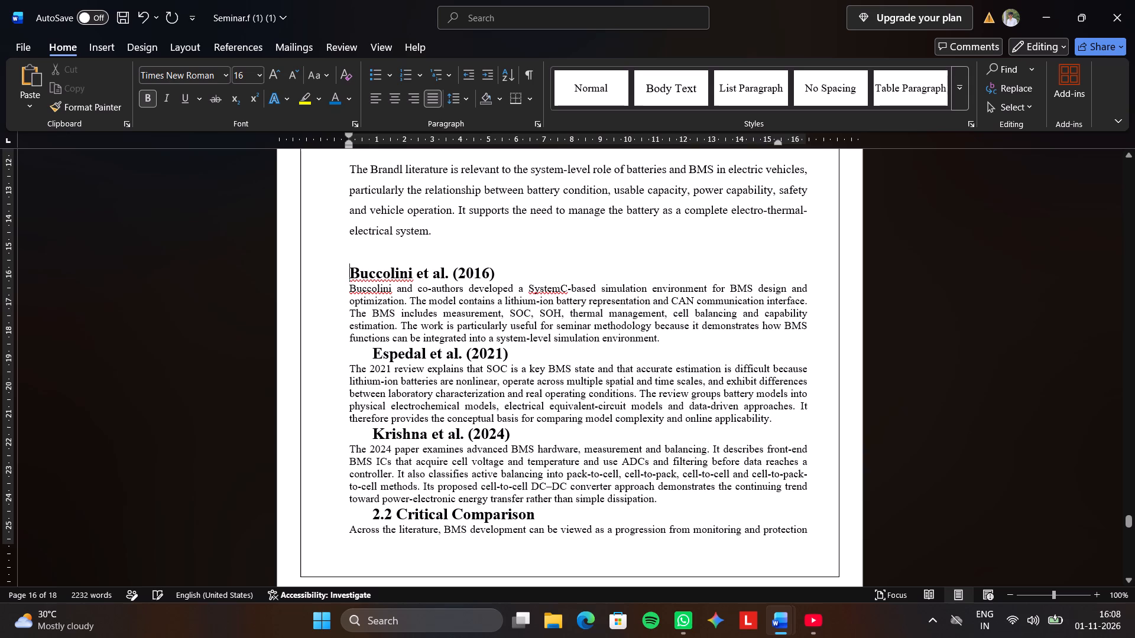
pyautogui.click(351, 351)
pyautogui.press('BackSpace')
pyautogui.click(356, 438)
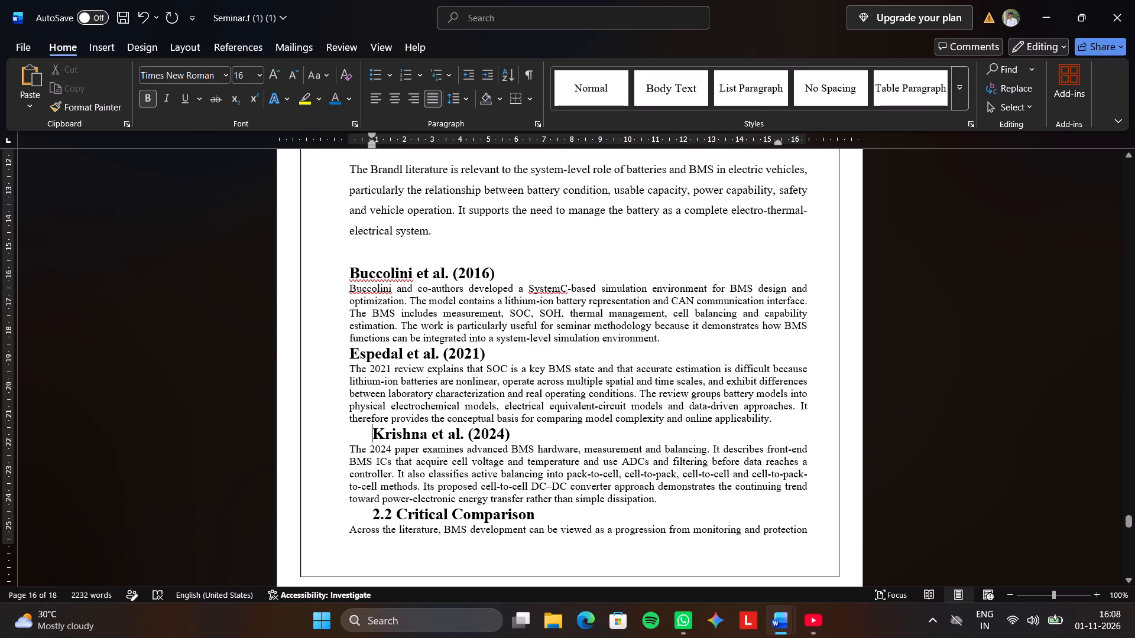
pyautogui.press('BackSpace')
pyautogui.scroll(2, 354, 438)
pyautogui.scroll(-5, 354, 438)
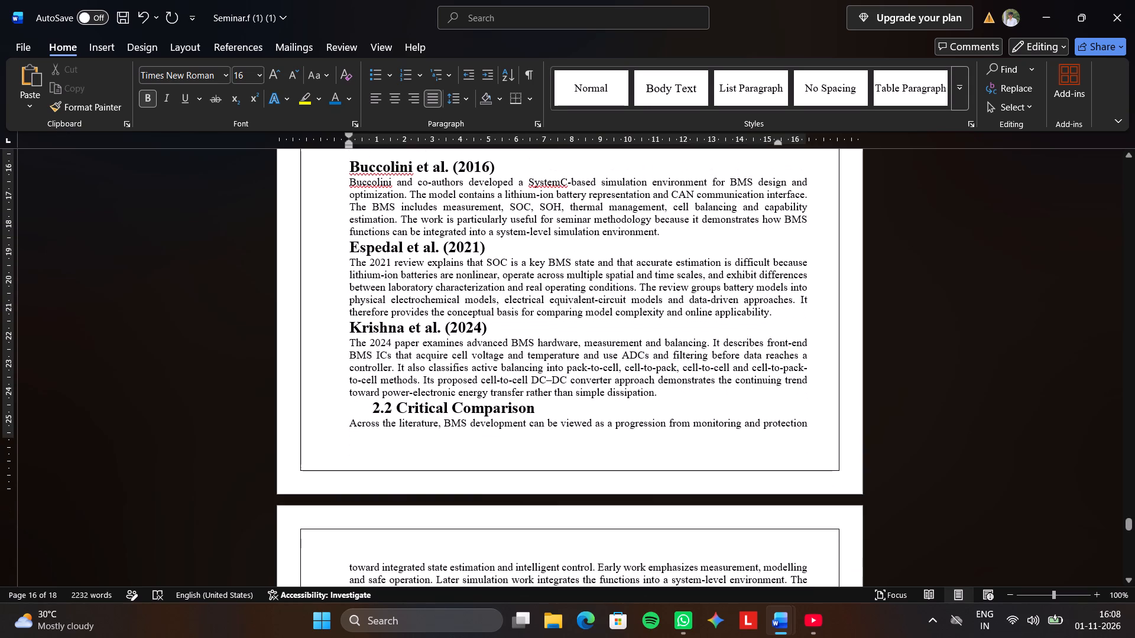
pyautogui.click(355, 404)
pyautogui.press('BackSpace')
# Add blank lines below the Buccolini et al. (2016) heading and both above and below the Espedal et al. (2021) heading.
pyautogui.scroll(3, 353, 405)
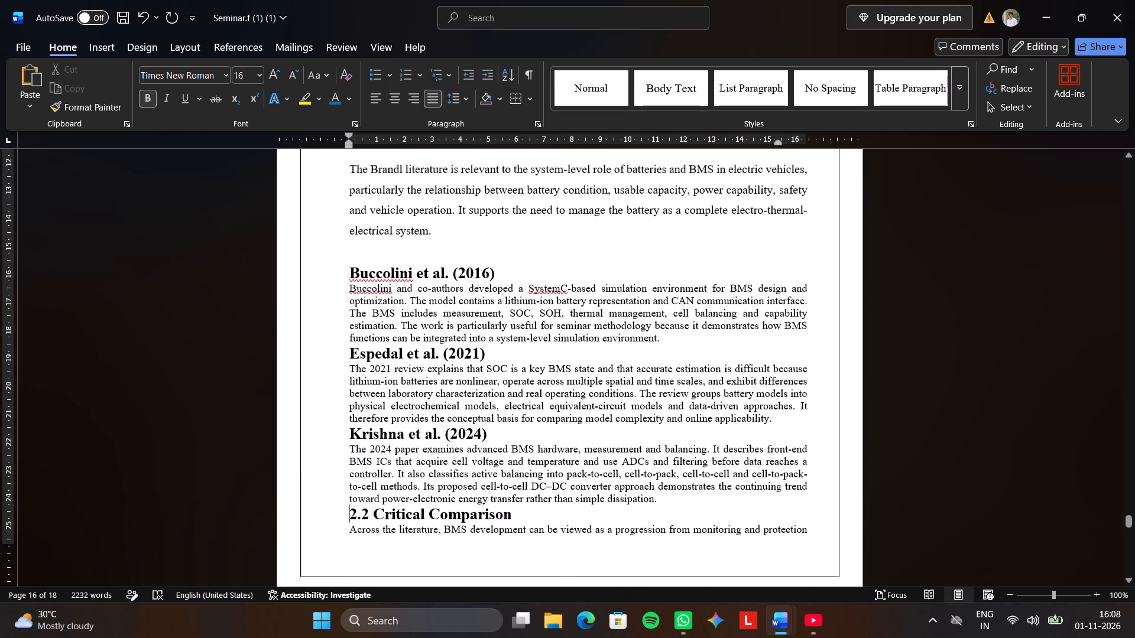
pyautogui.scroll(-7, 353, 405)
pyautogui.scroll(9, 364, 360)
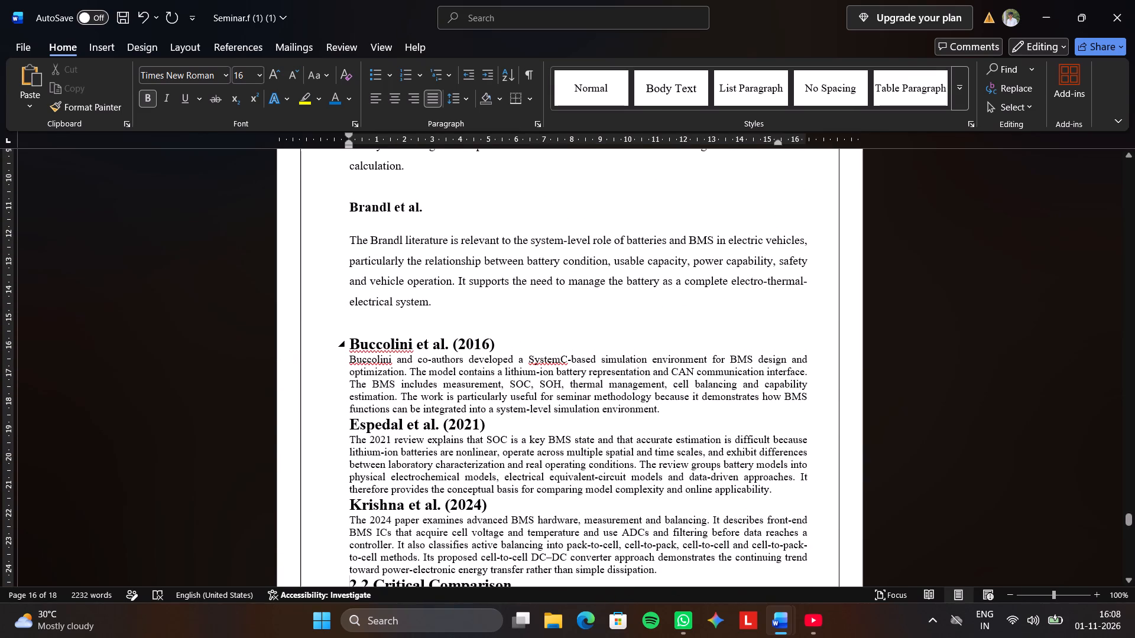
pyautogui.click(502, 351)
pyautogui.press('Return')
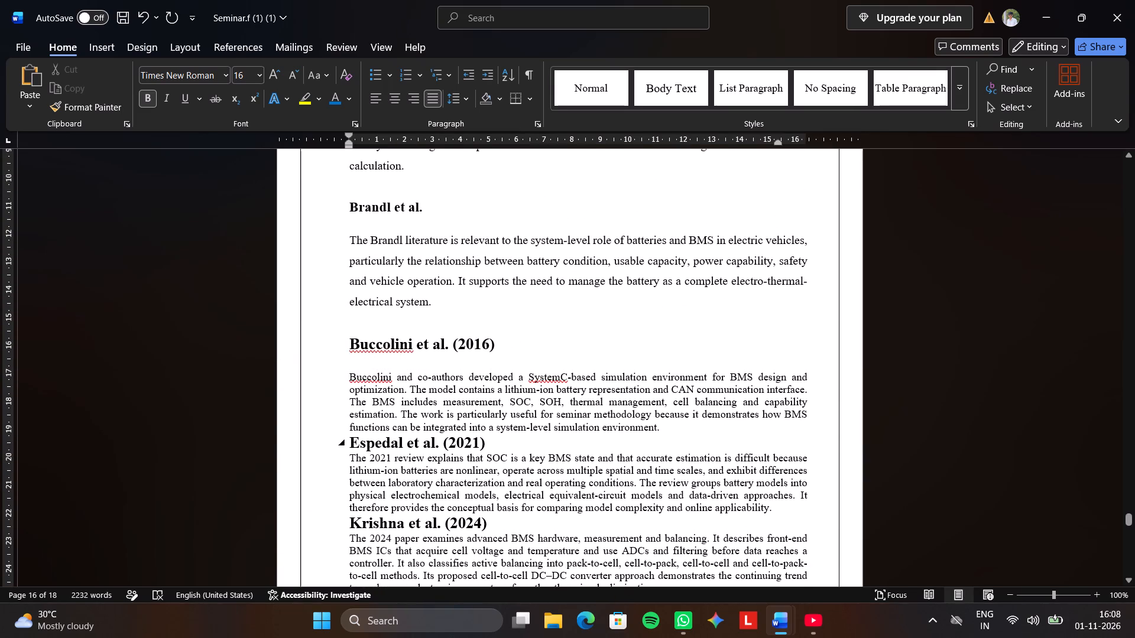
pyautogui.click(489, 447)
pyautogui.click(663, 432)
pyautogui.press('Return')
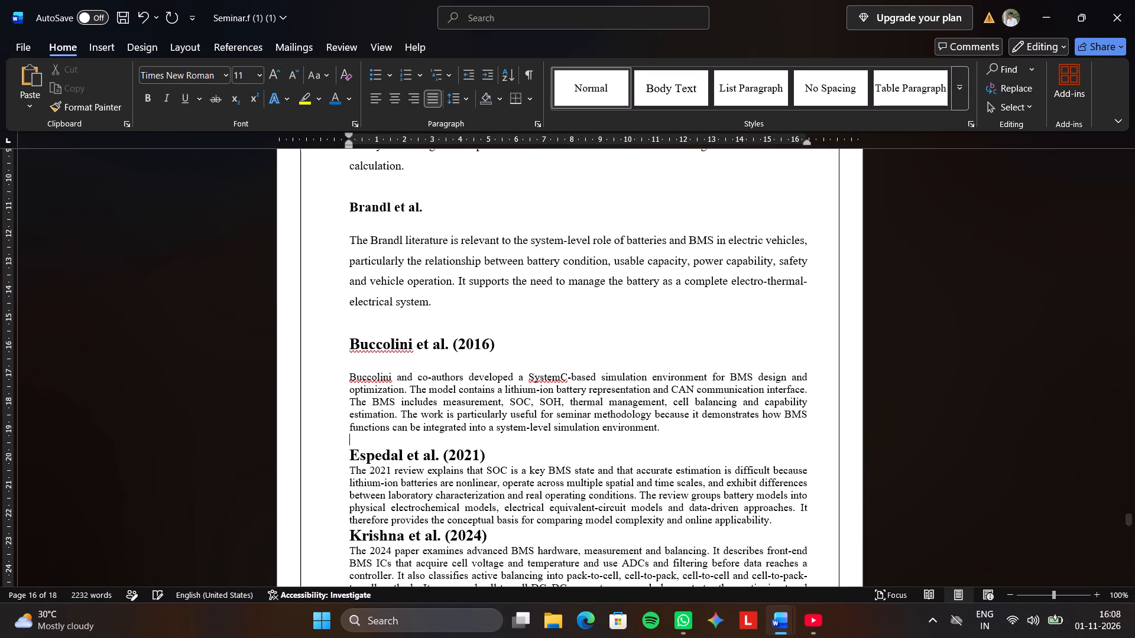
pyautogui.click(566, 450)
pyautogui.press('Return')
# Add a blank line above and below both the Krishna et al. (2024) heading and the 2.2 Critical Comparison heading.
pyautogui.scroll(-3, 549, 479)
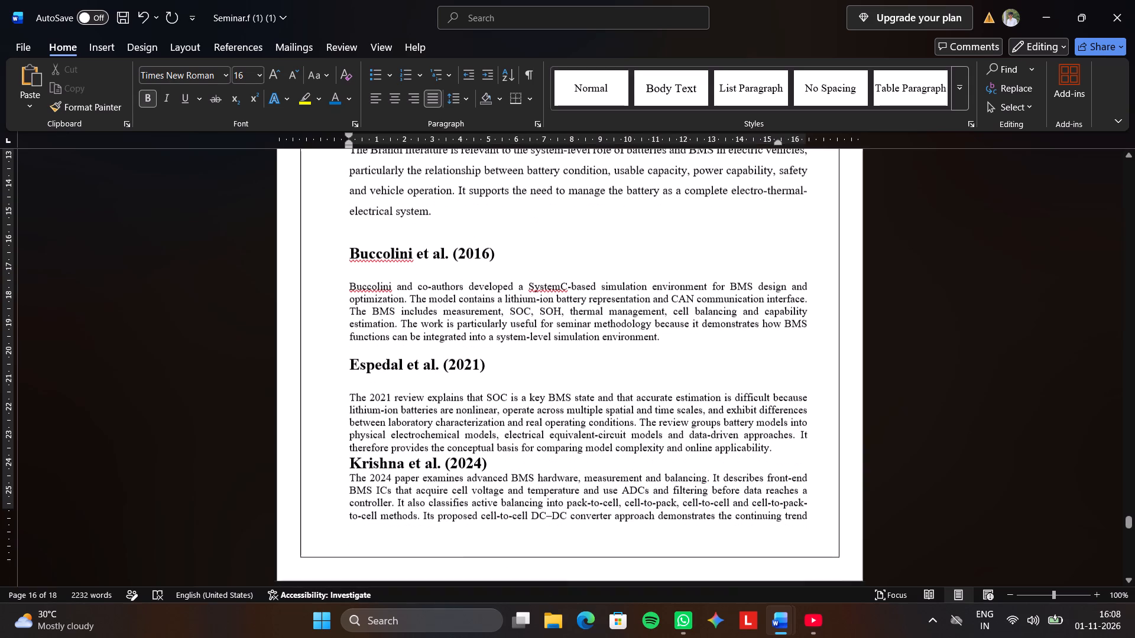
pyautogui.click(534, 441)
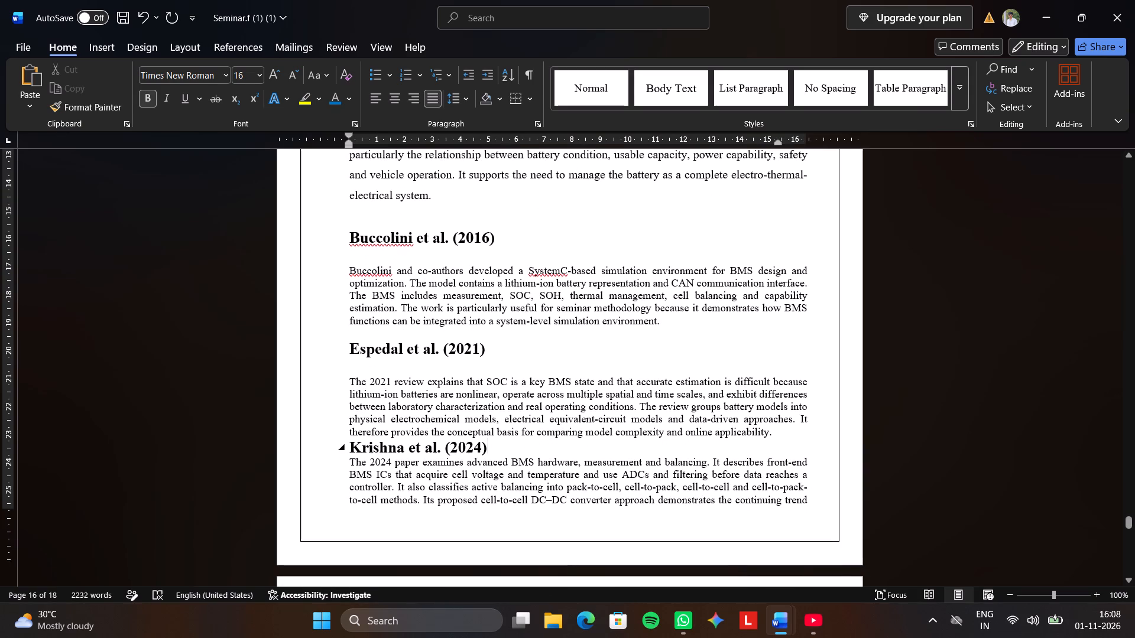
pyautogui.click(794, 437)
pyautogui.press('Return')
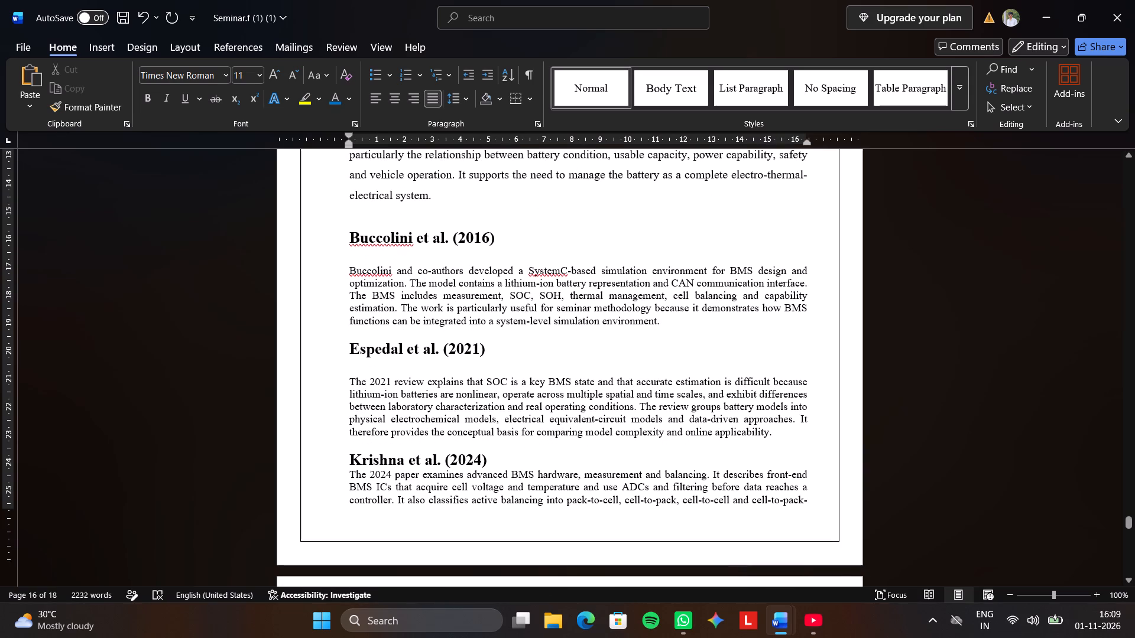
pyautogui.click(537, 450)
pyautogui.click(518, 459)
pyautogui.press('Return')
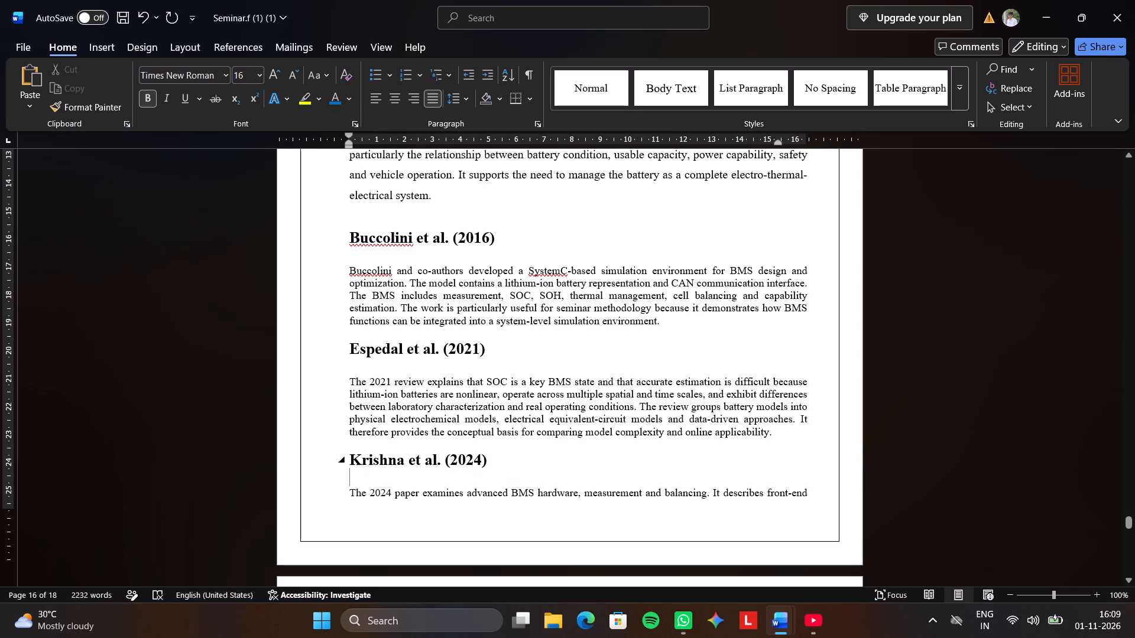
pyautogui.scroll(-4, 792, 445)
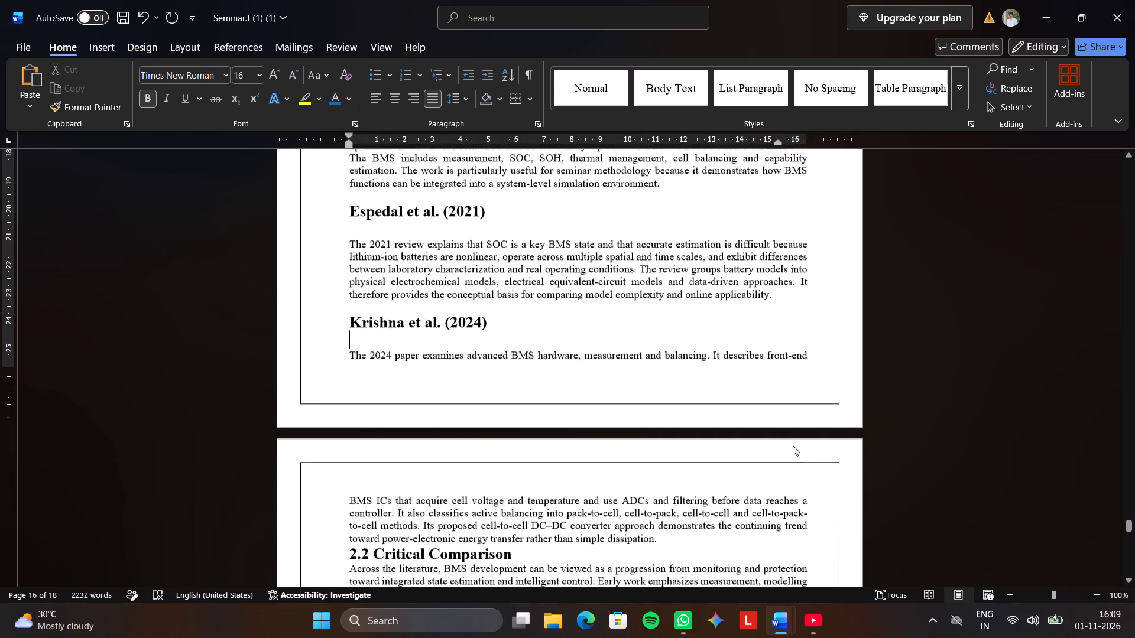
pyautogui.scroll(-2, 793, 445)
pyautogui.click(674, 460)
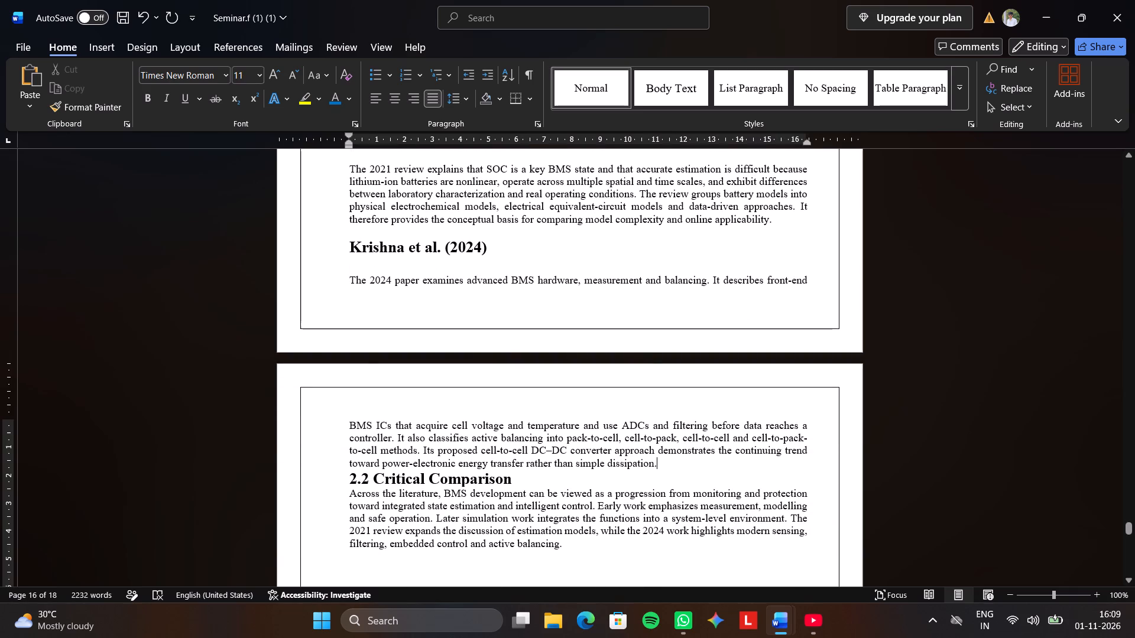
pyautogui.press('Return')
pyautogui.click(538, 494)
pyautogui.press('Return')
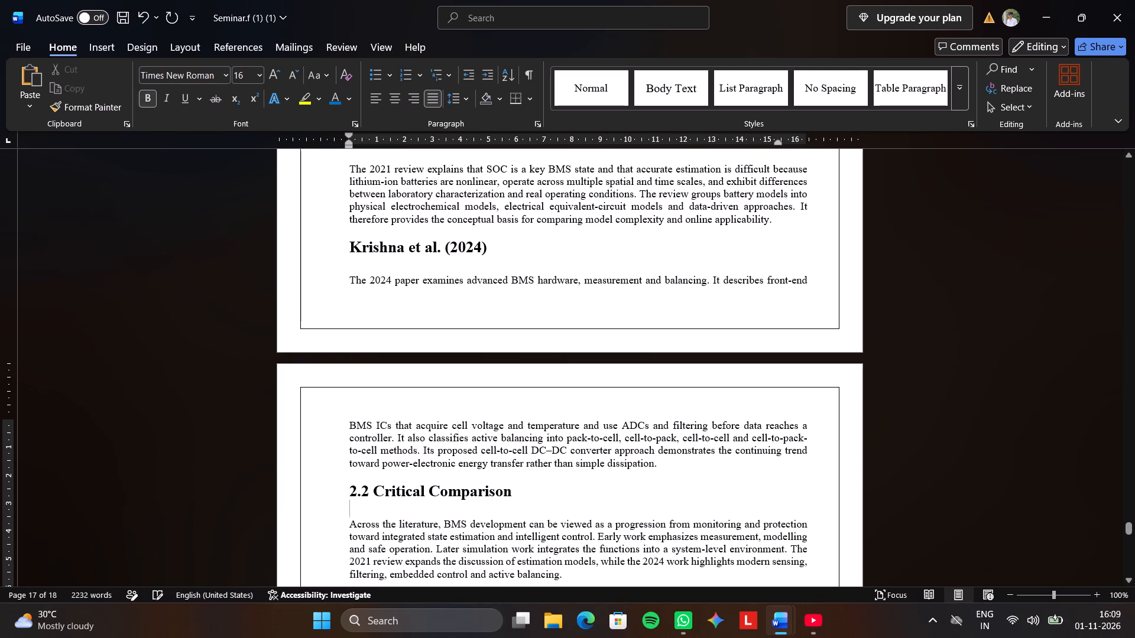
# Set the Buccolini et al. (2016) heading to font size 14.
pyautogui.scroll(10, 466, 378)
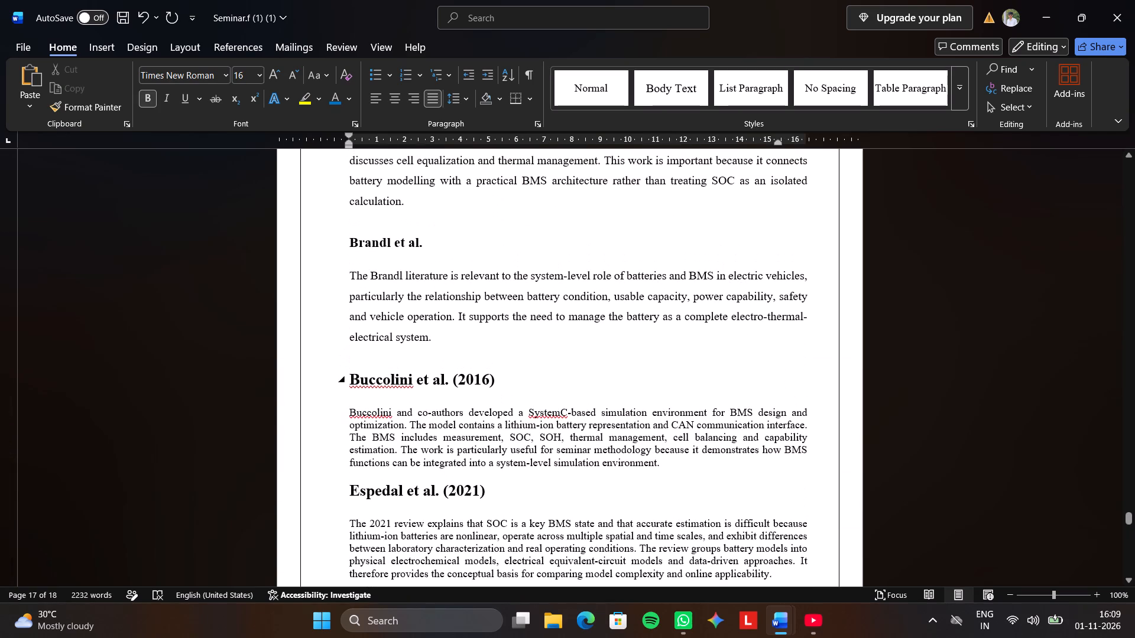
pyautogui.tripleClick(466, 376)
pyautogui.click(583, 337)
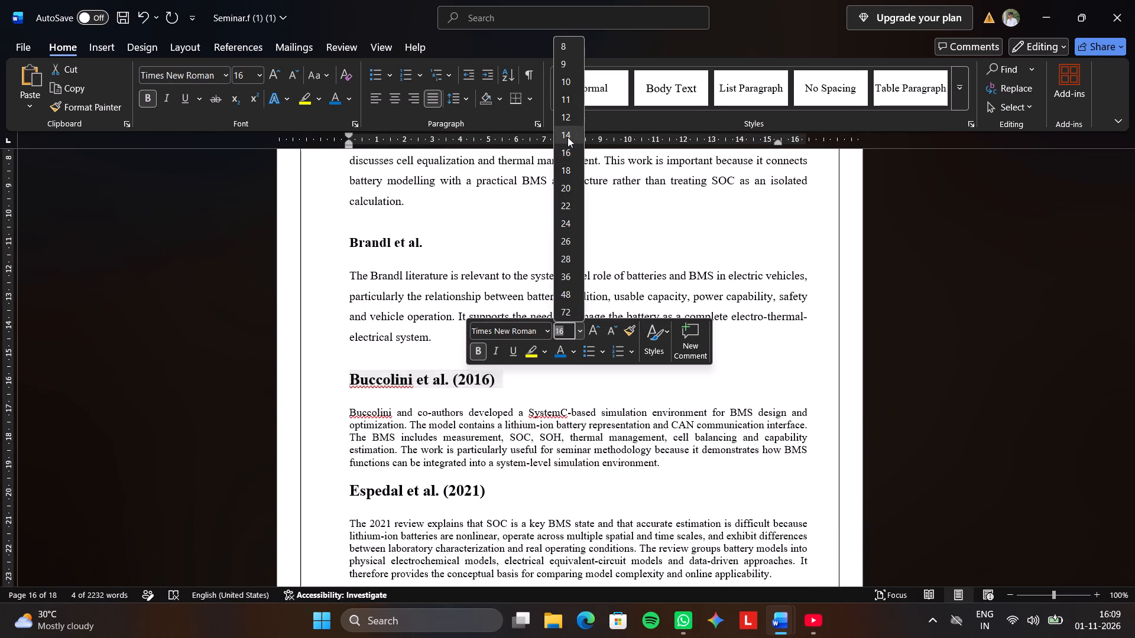
pyautogui.click(567, 137)
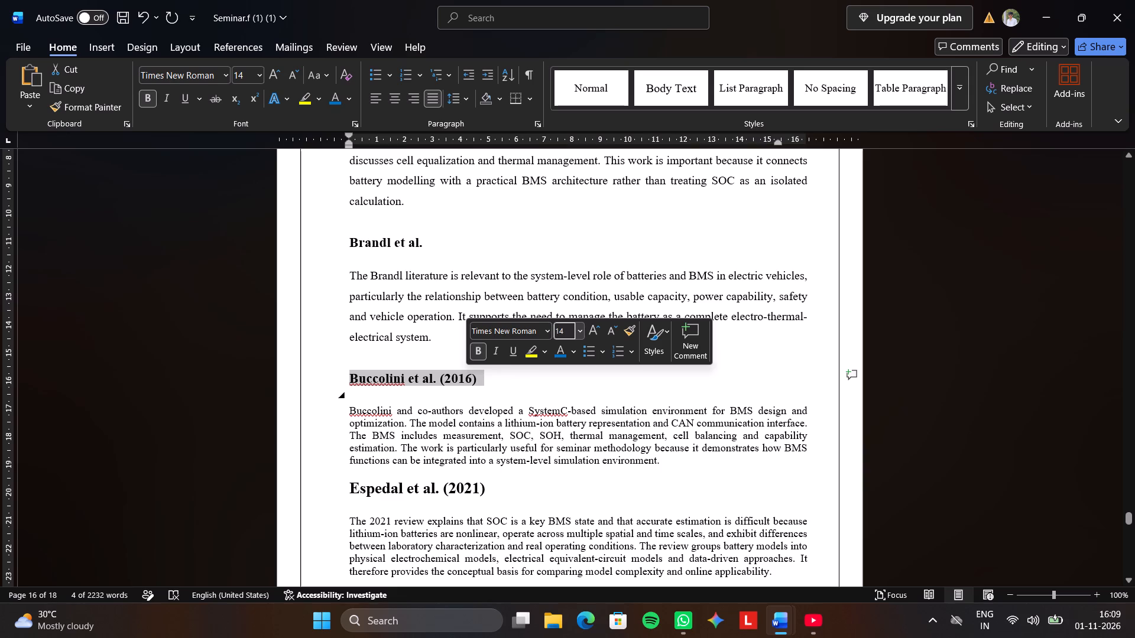
pyautogui.click(494, 397)
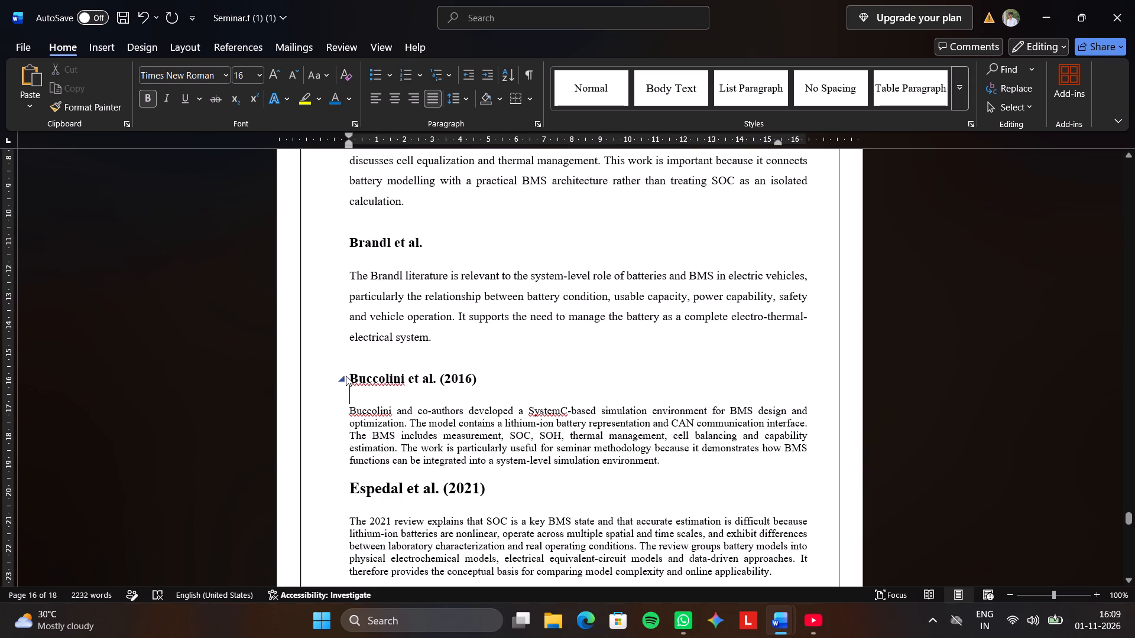
# Set the text from the Buccolini paragraph through the end of 2.2 Critical Comparison to 1.5 line spacing and font size 12.
pyautogui.moveTo(345, 412); pyautogui.dragTo(534, 604)
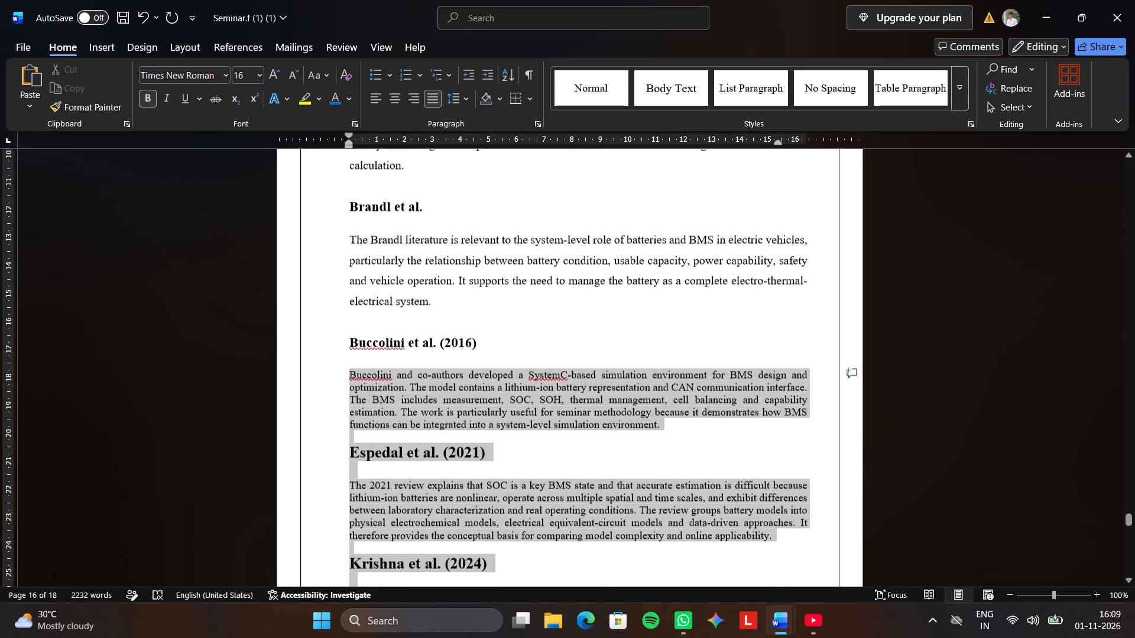
pyautogui.moveTo(534, 604); pyautogui.dragTo(537, 601)
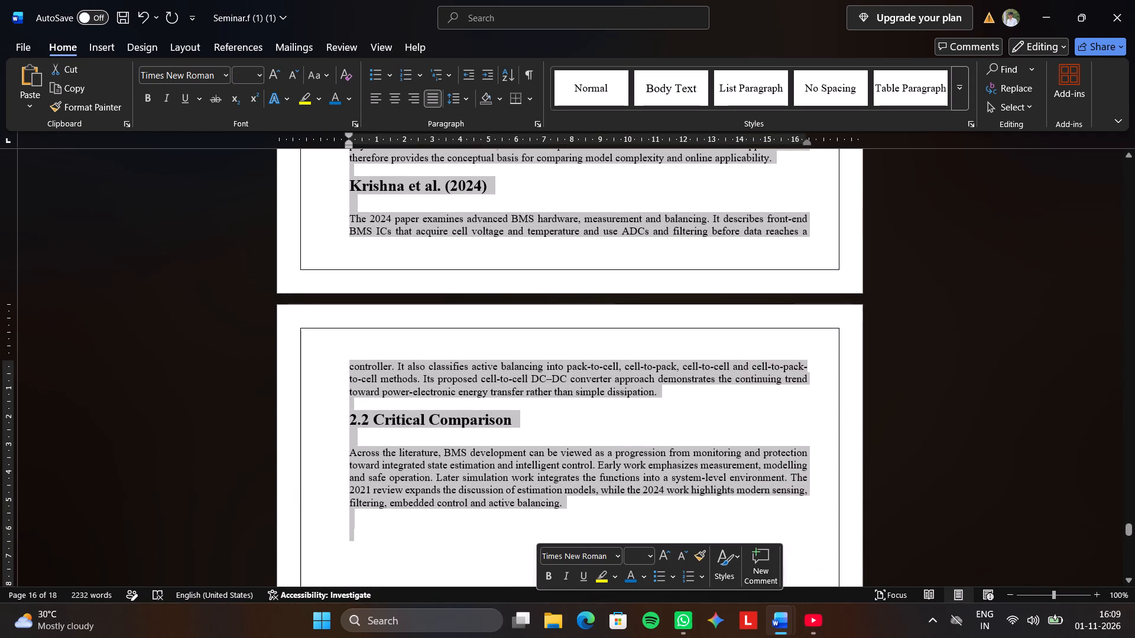
pyautogui.click(469, 100)
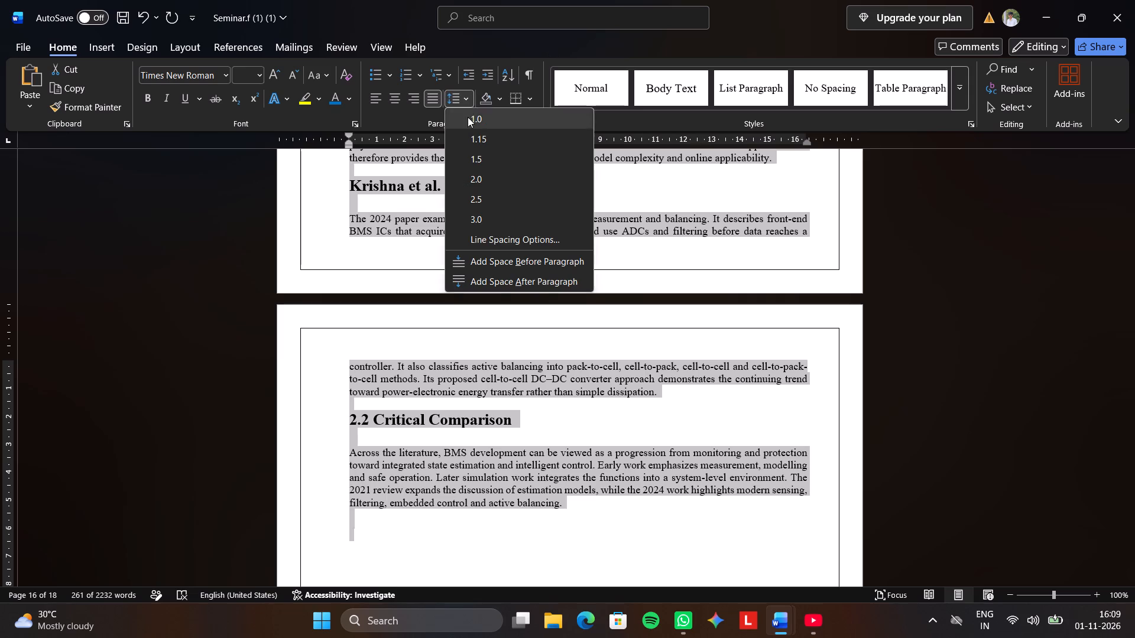
pyautogui.click(469, 158)
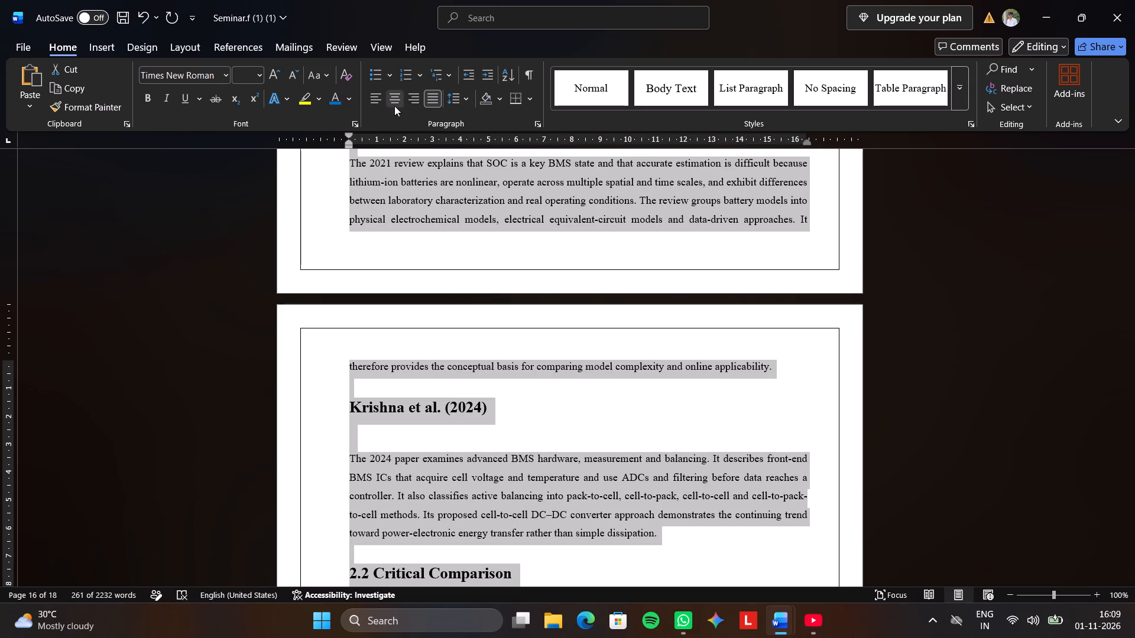
pyautogui.click(263, 74)
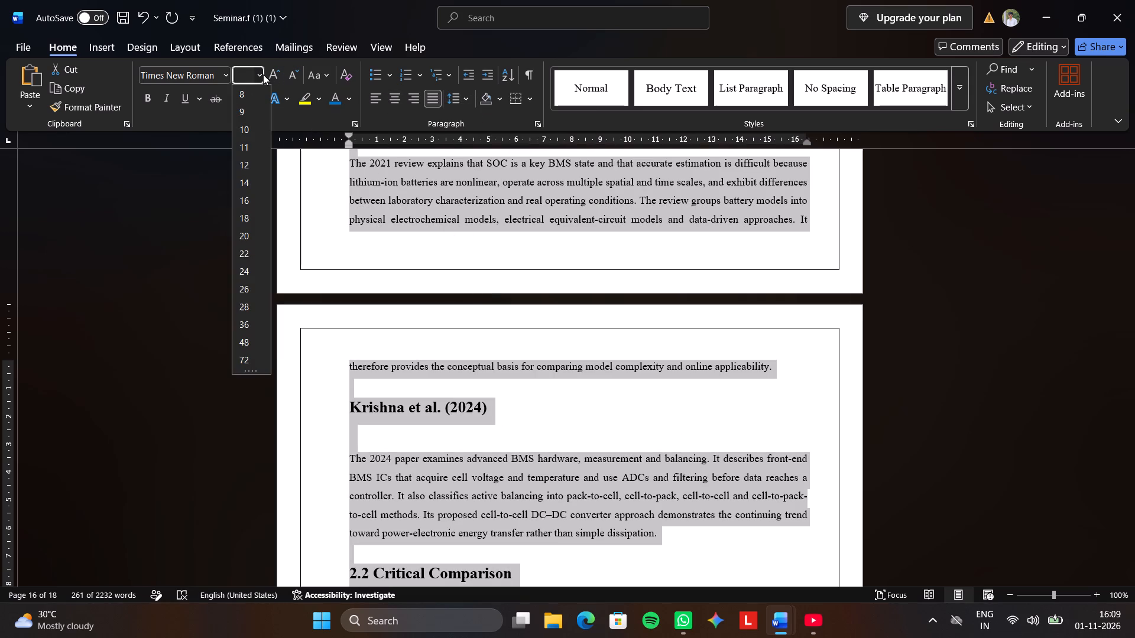
pyautogui.click(244, 162)
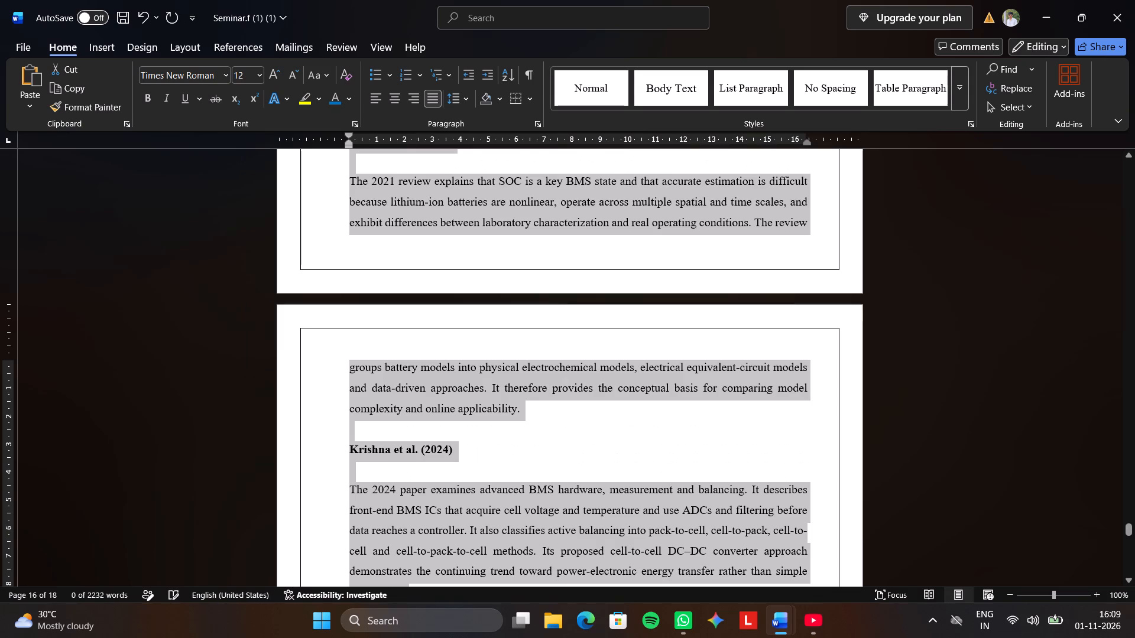
pyautogui.scroll(4, 304, 203)
pyautogui.click(494, 268)
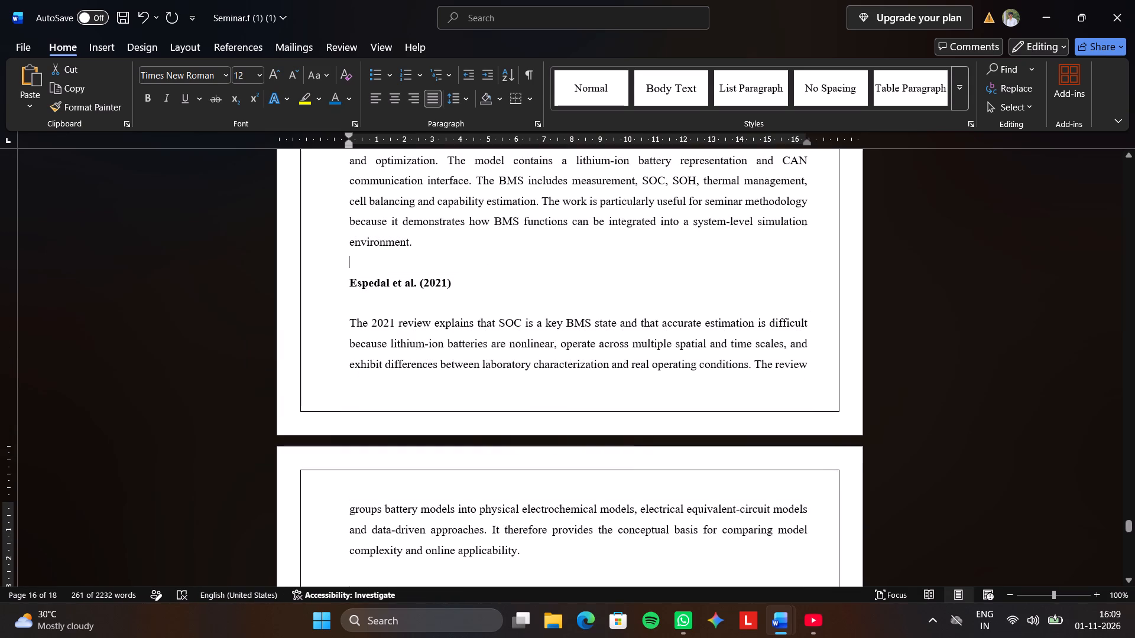
# Check the font sizes of the Buccolini et al. (2016) and Brandl et al. headings.
pyautogui.scroll(9, 494, 265)
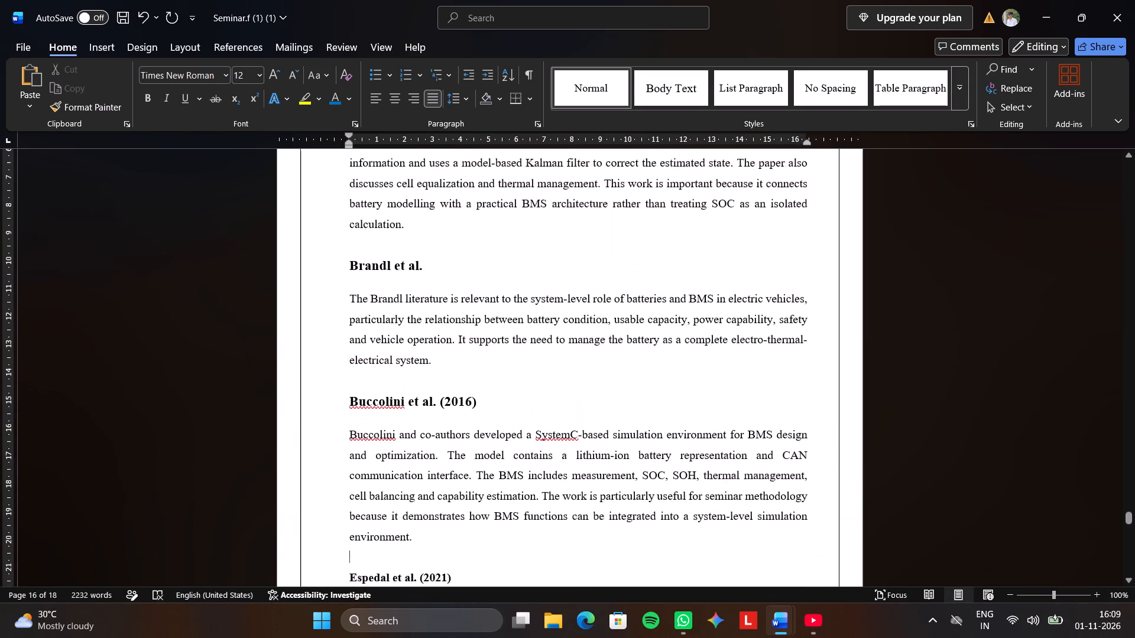
pyautogui.scroll(-4, 497, 250)
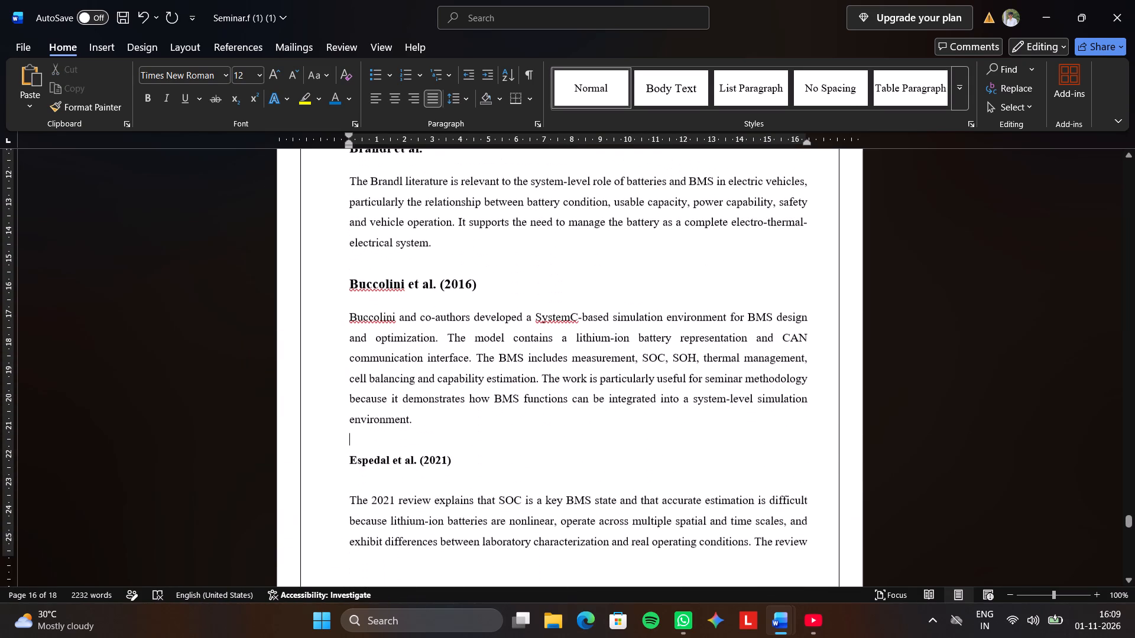
pyautogui.click(426, 279)
pyautogui.doubleClick(426, 279)
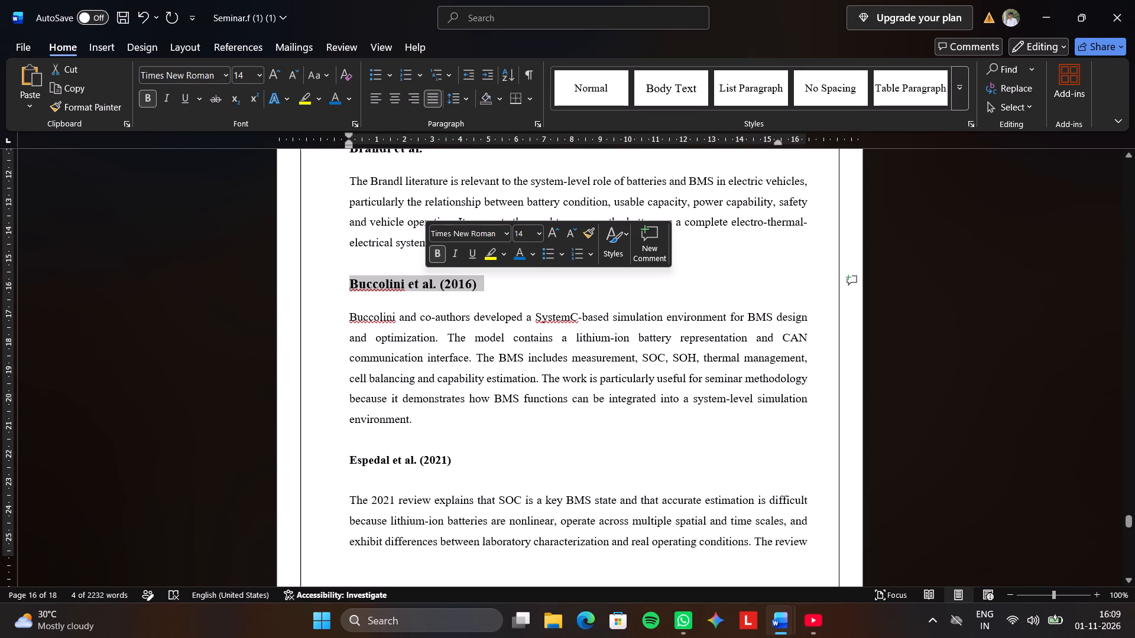
pyautogui.scroll(3, 497, 402)
pyautogui.click(410, 251)
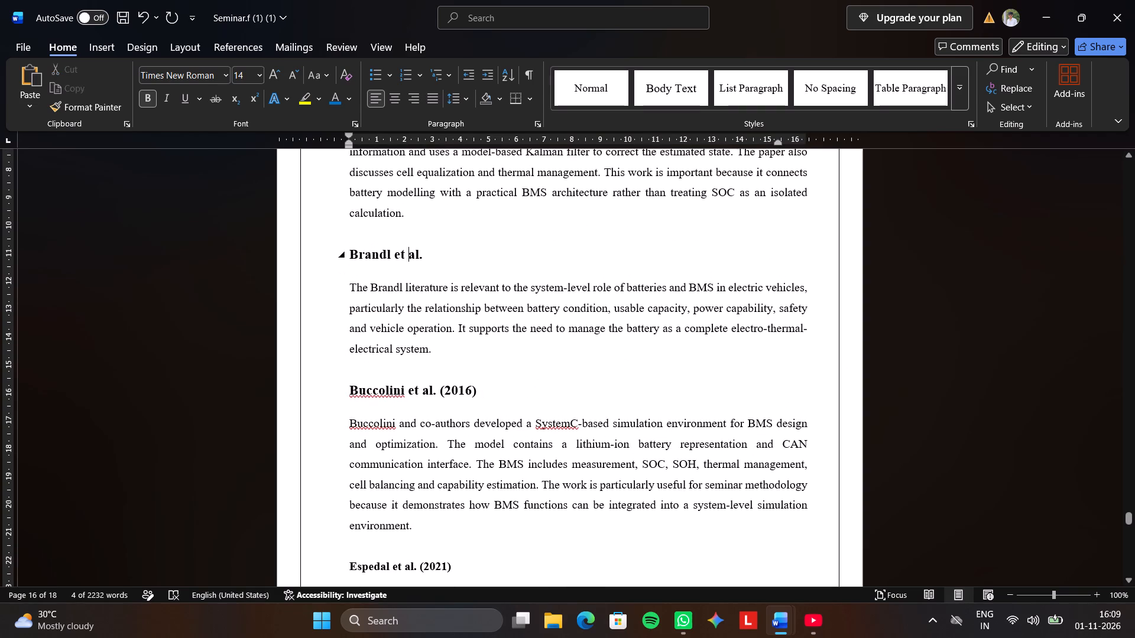
pyautogui.doubleClick(410, 251)
# Set the Espedal et al. (2021) heading to font size 14.
pyautogui.scroll(-8, 463, 258)
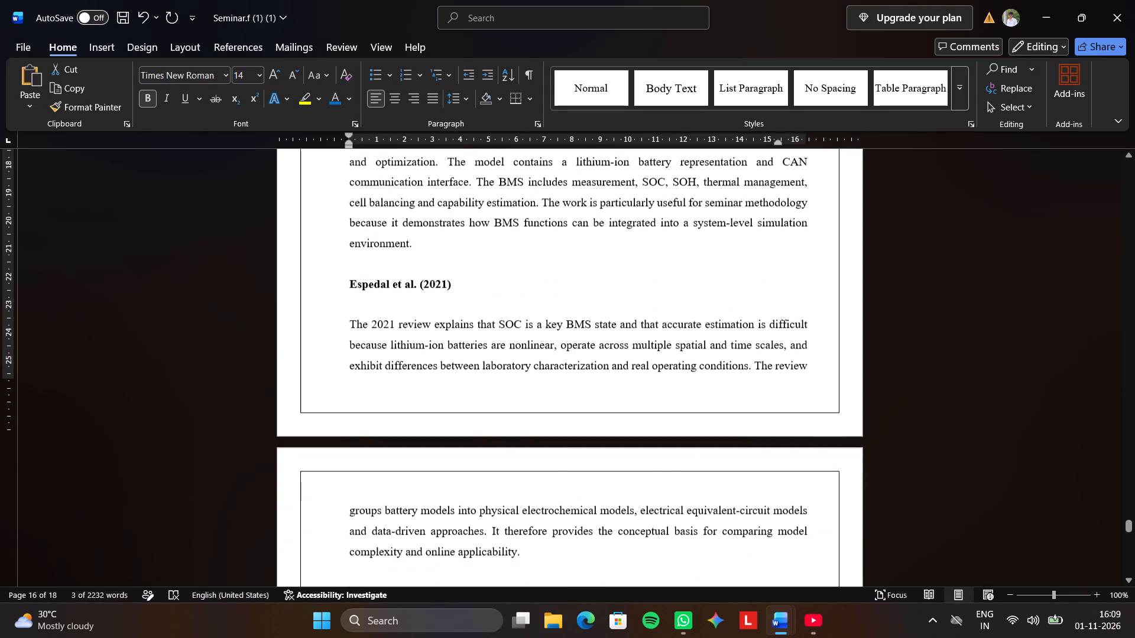
pyautogui.click(413, 274)
pyautogui.doubleClick(412, 279)
pyautogui.click(412, 279)
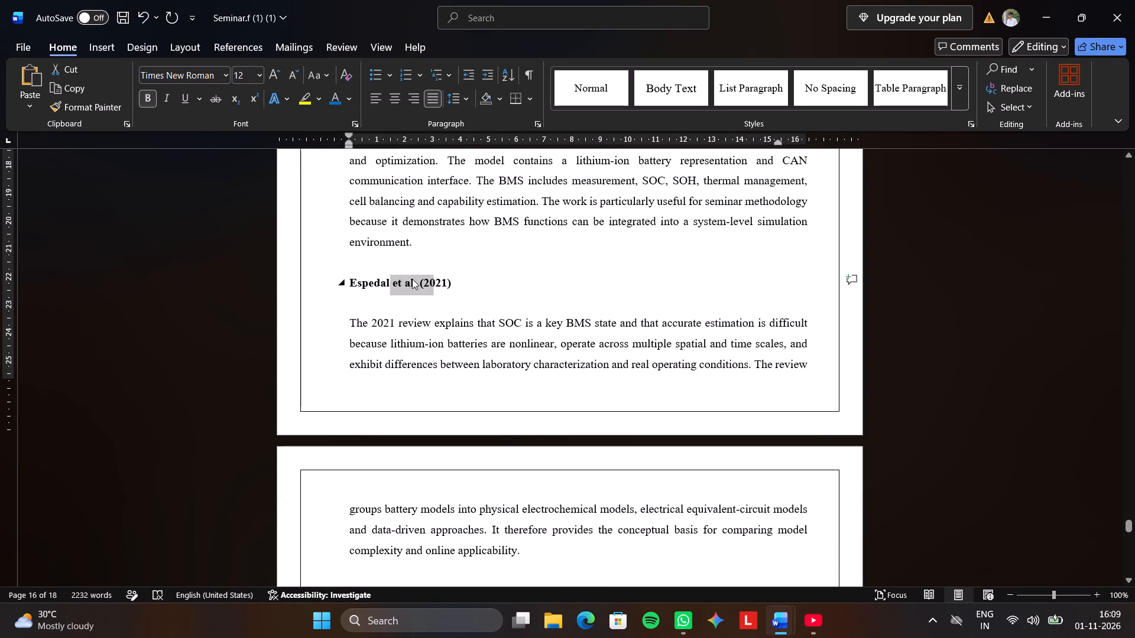
pyautogui.click(527, 235)
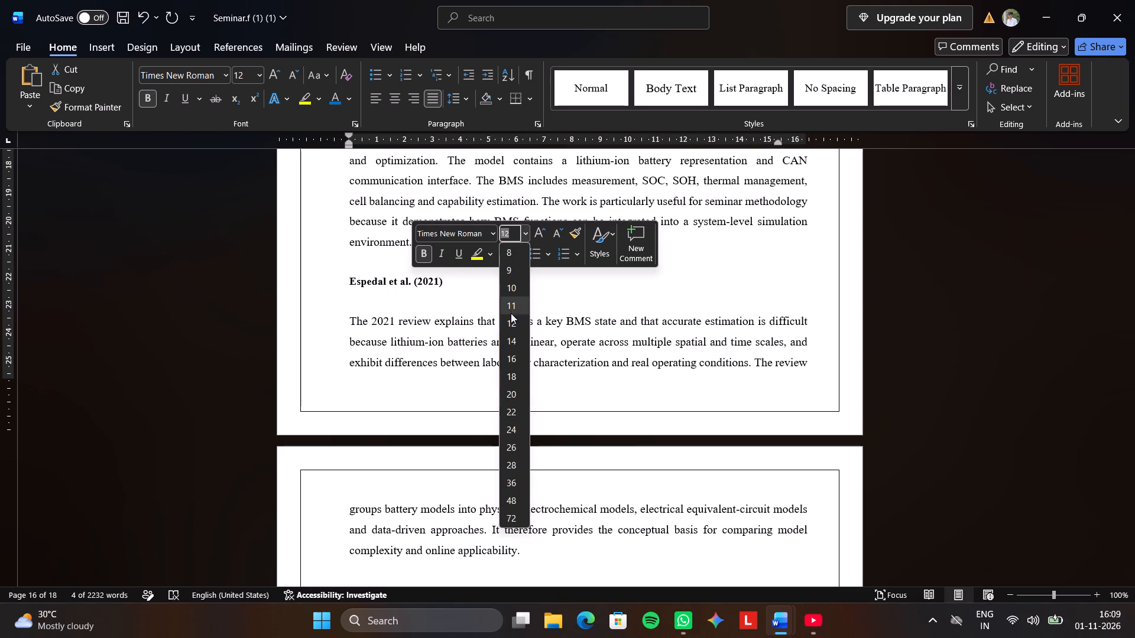
pyautogui.click(510, 335)
pyautogui.scroll(-5, 510, 335)
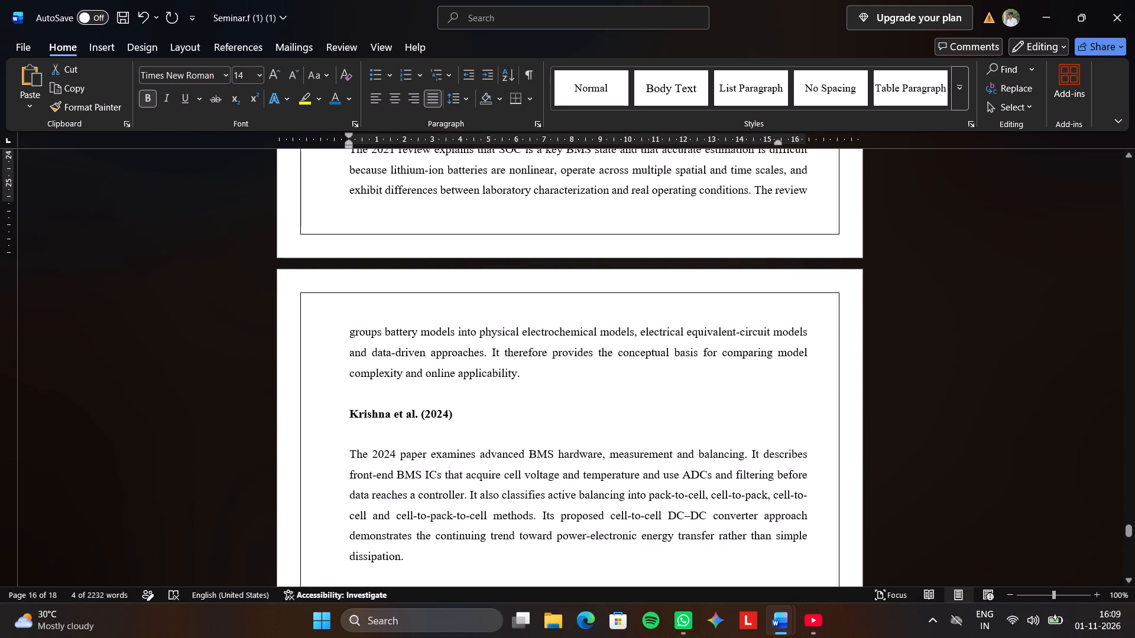
# Set the Krishna et al. (2024) heading to font size 14.
pyautogui.doubleClick(428, 408)
pyautogui.doubleClick(428, 408)
pyautogui.click(428, 408)
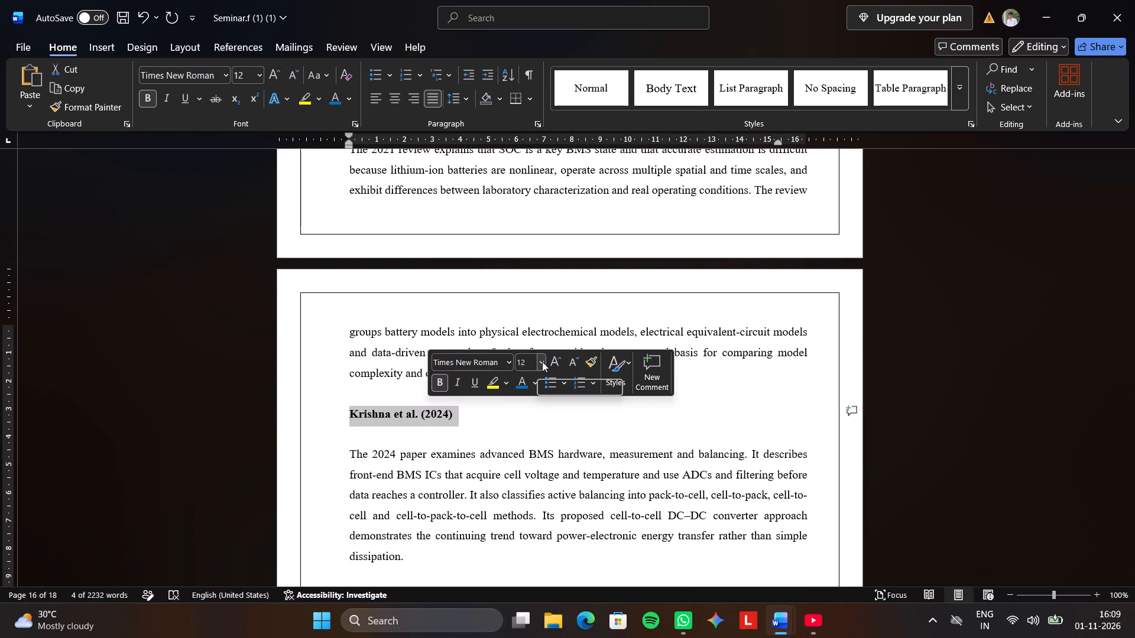
pyautogui.click(542, 362)
pyautogui.click(526, 151)
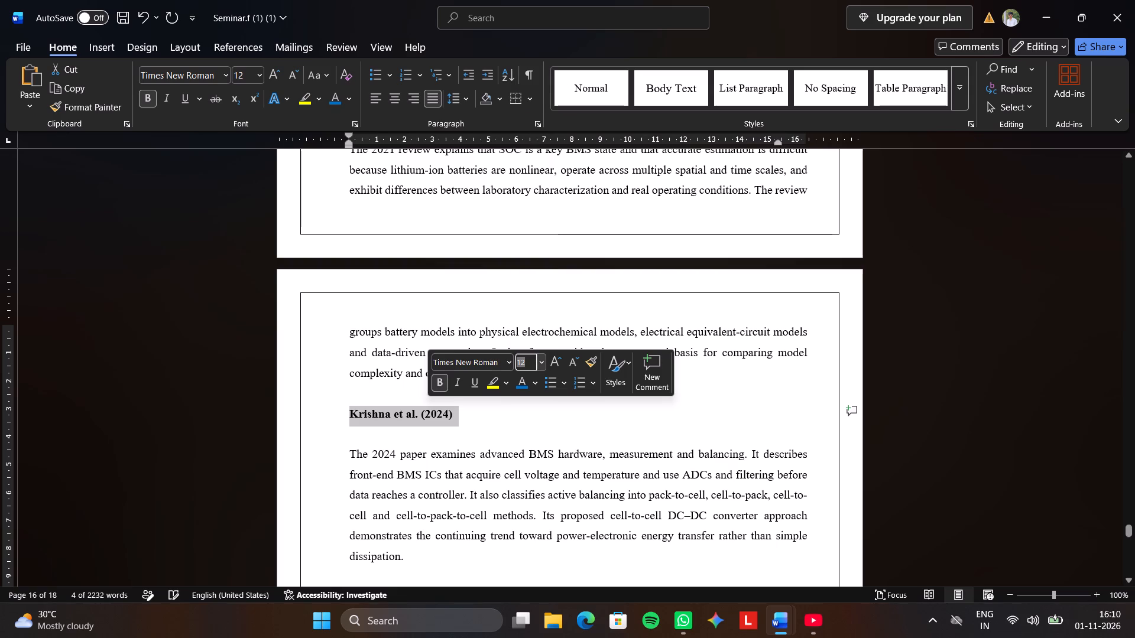
pyautogui.click(539, 360)
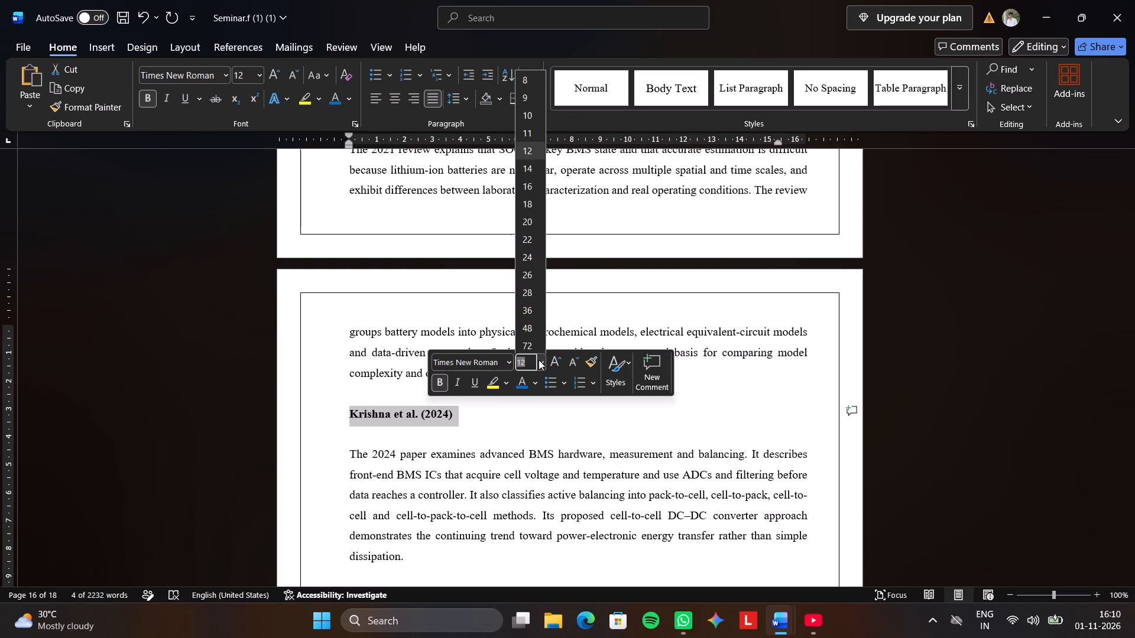
pyautogui.click(530, 167)
# Set the 2.2 Critical Comparison heading to font size 14.
pyautogui.scroll(-9, 536, 233)
pyautogui.tripleClick(429, 281)
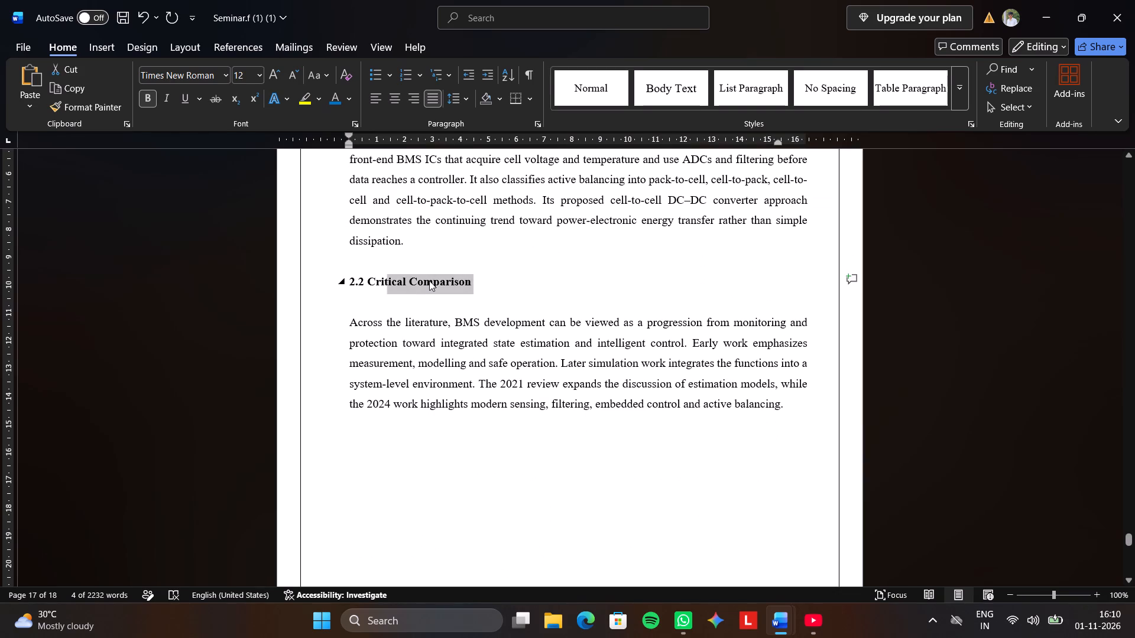
pyautogui.click(540, 232)
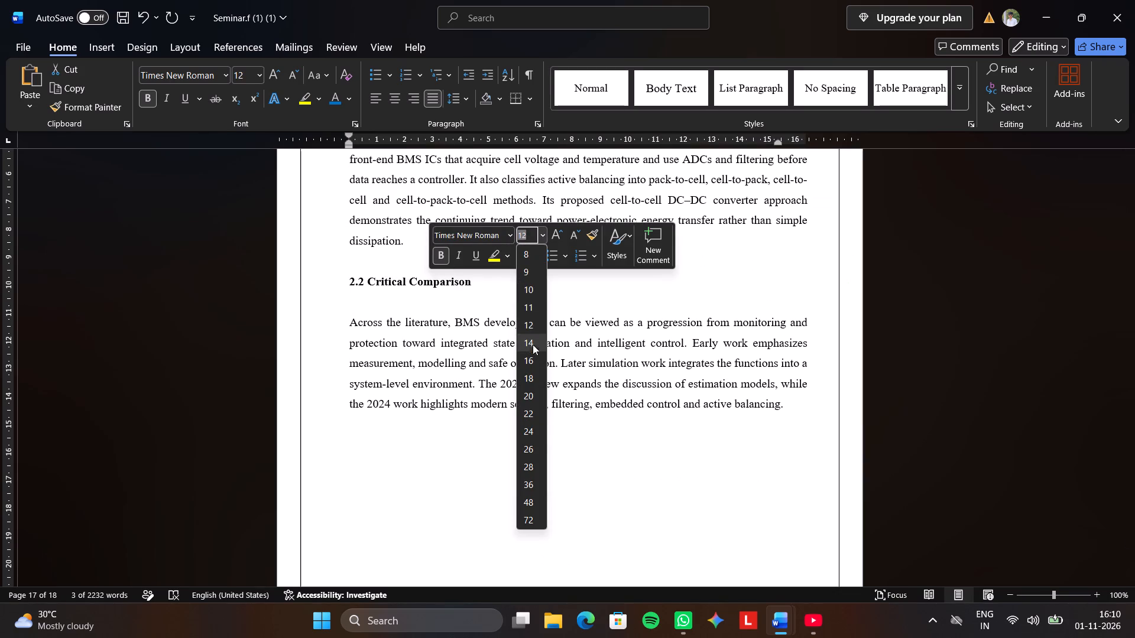
pyautogui.click(528, 342)
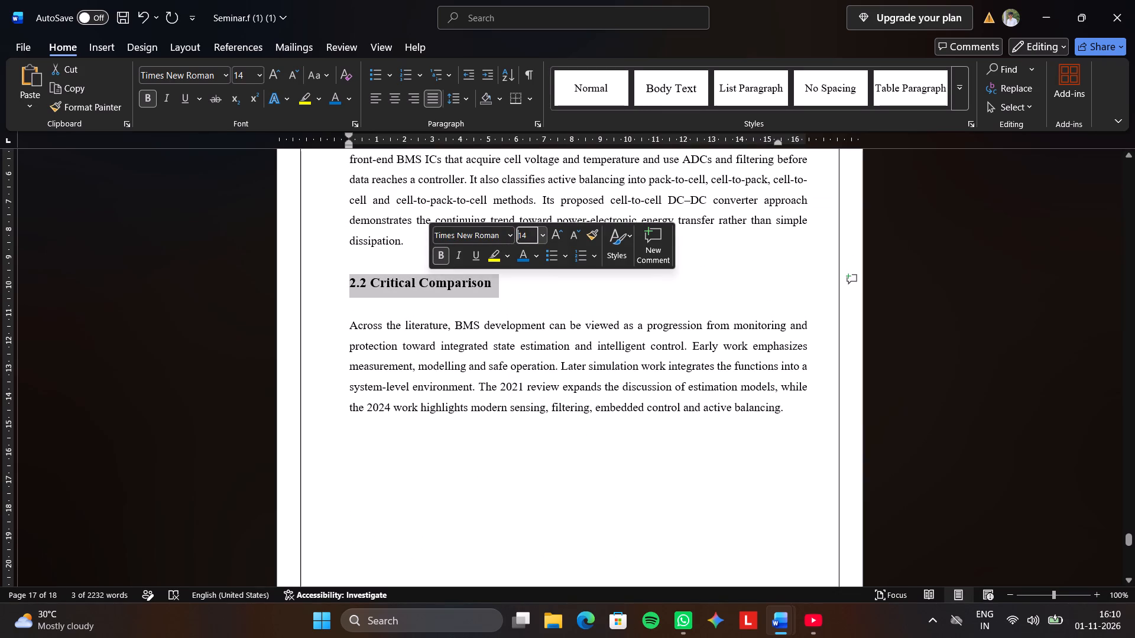
# Switch to the BMS in Electric Vehicles report and copy the whole Research direction table under 2.2 Critical Comparison.
pyautogui.scroll(14, 532, 315)
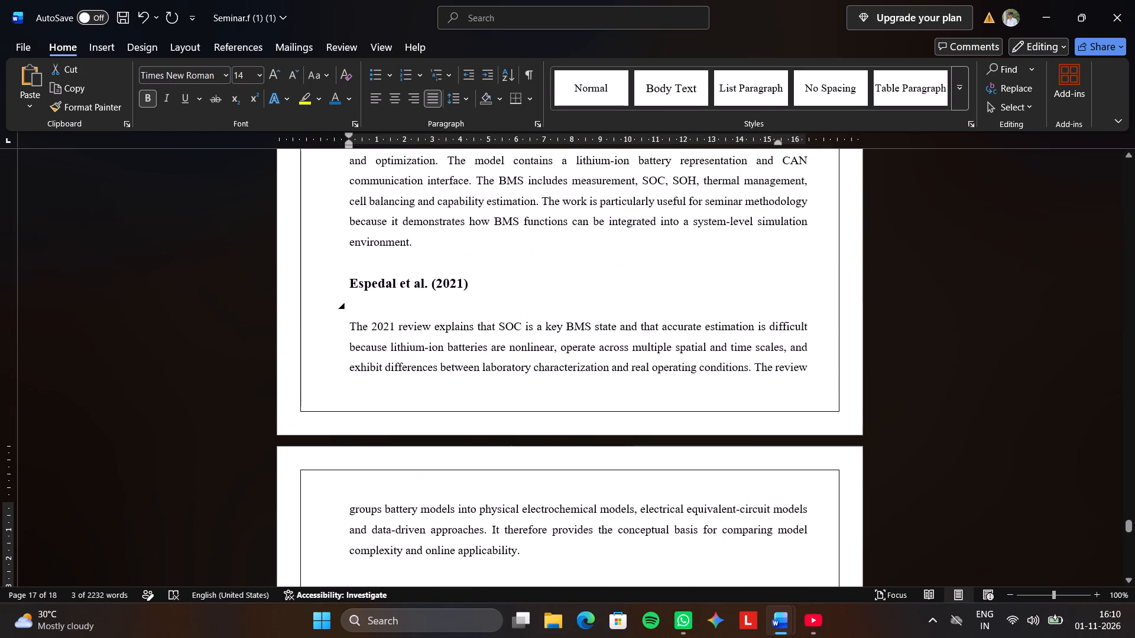
pyautogui.doubleClick(744, 189)
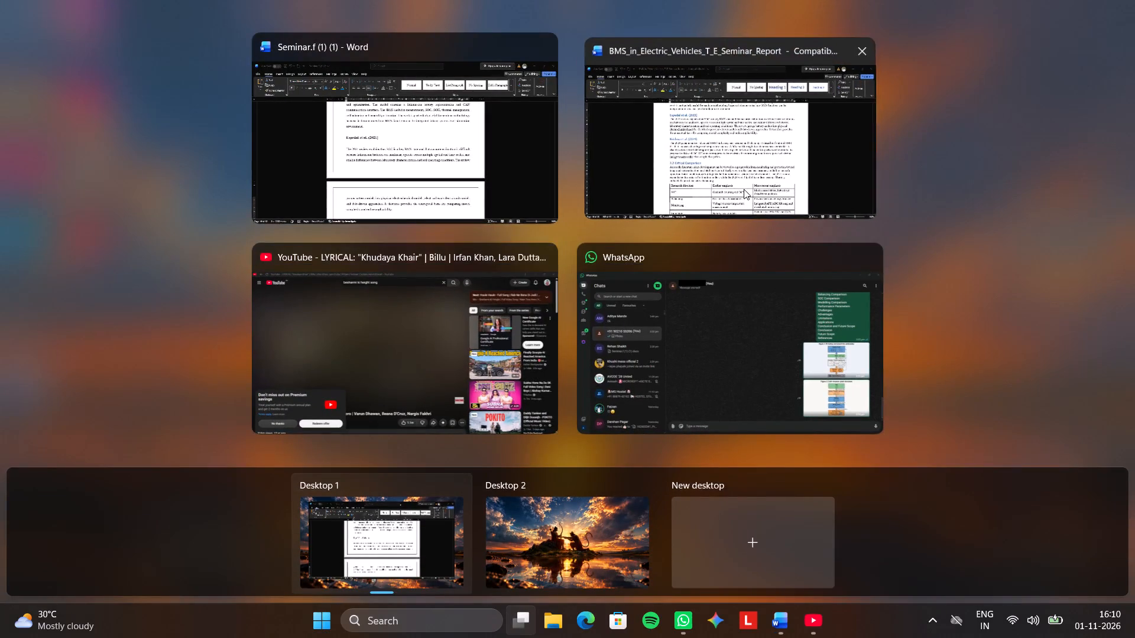
pyautogui.scroll(-8, 744, 190)
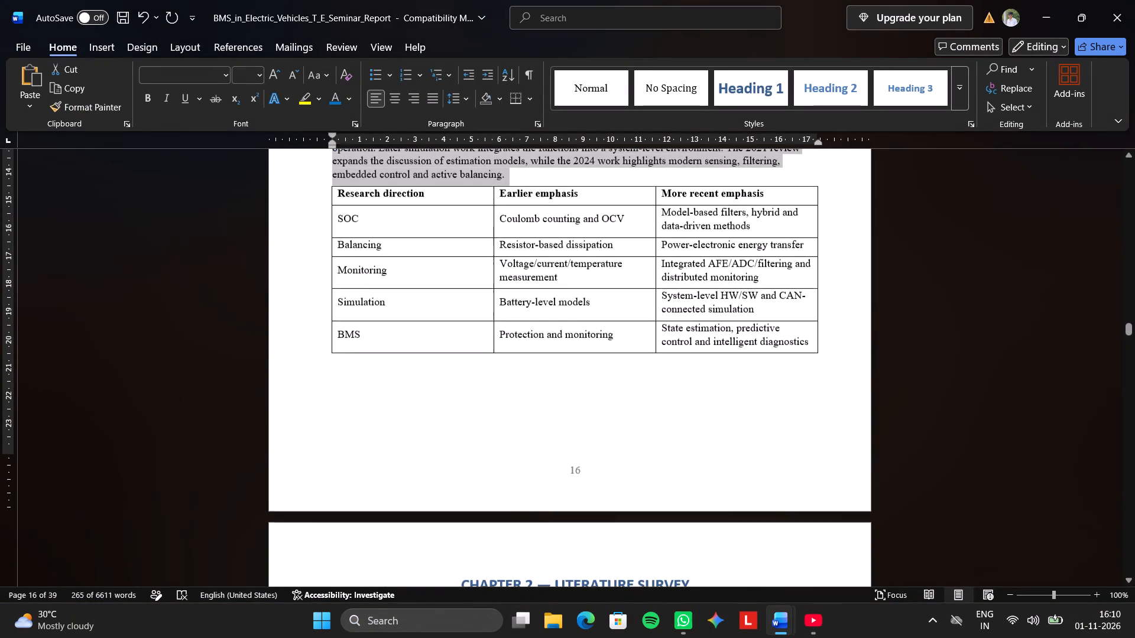
pyautogui.scroll(-5, 737, 216)
pyautogui.scroll(7, 737, 217)
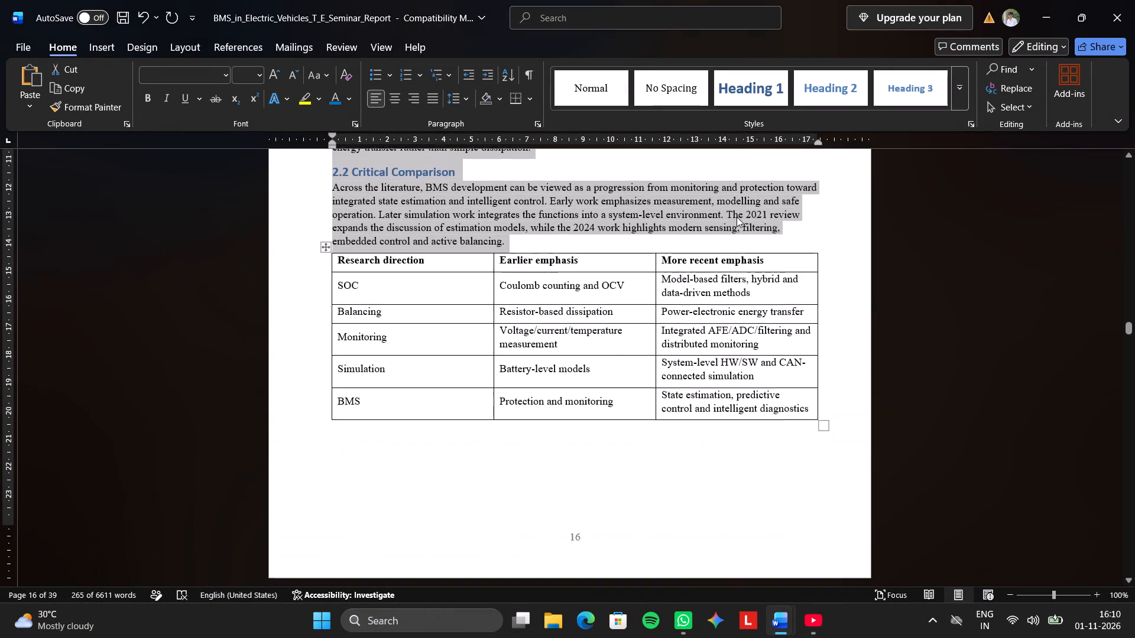
pyautogui.click(326, 248)
pyautogui.click(326, 248)
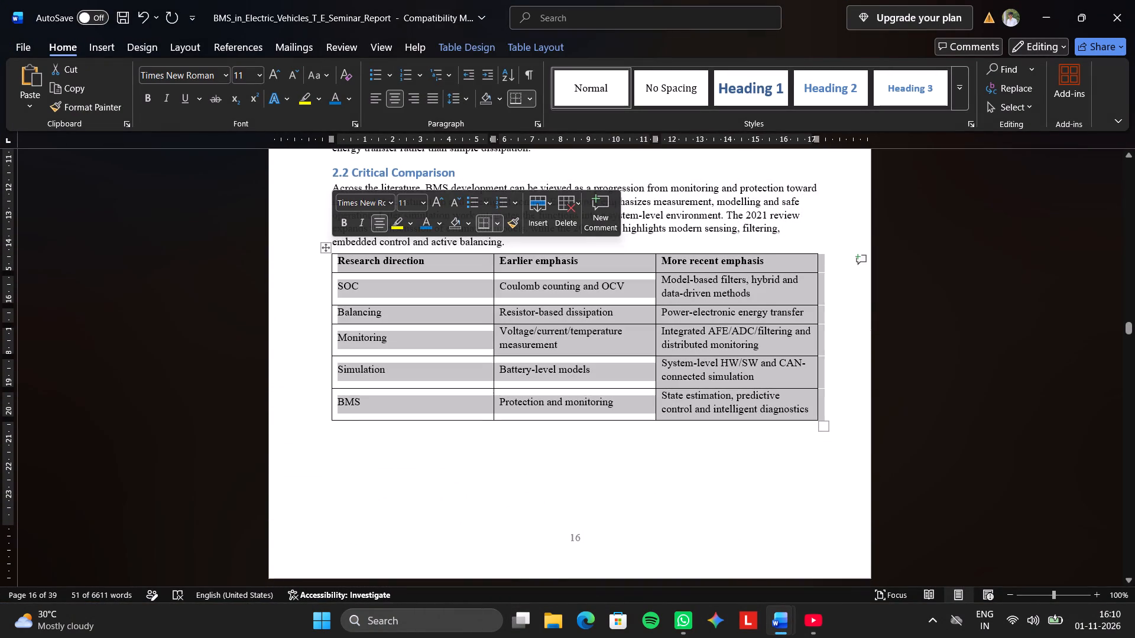
pyautogui.hotkey('ctrl', 'c')
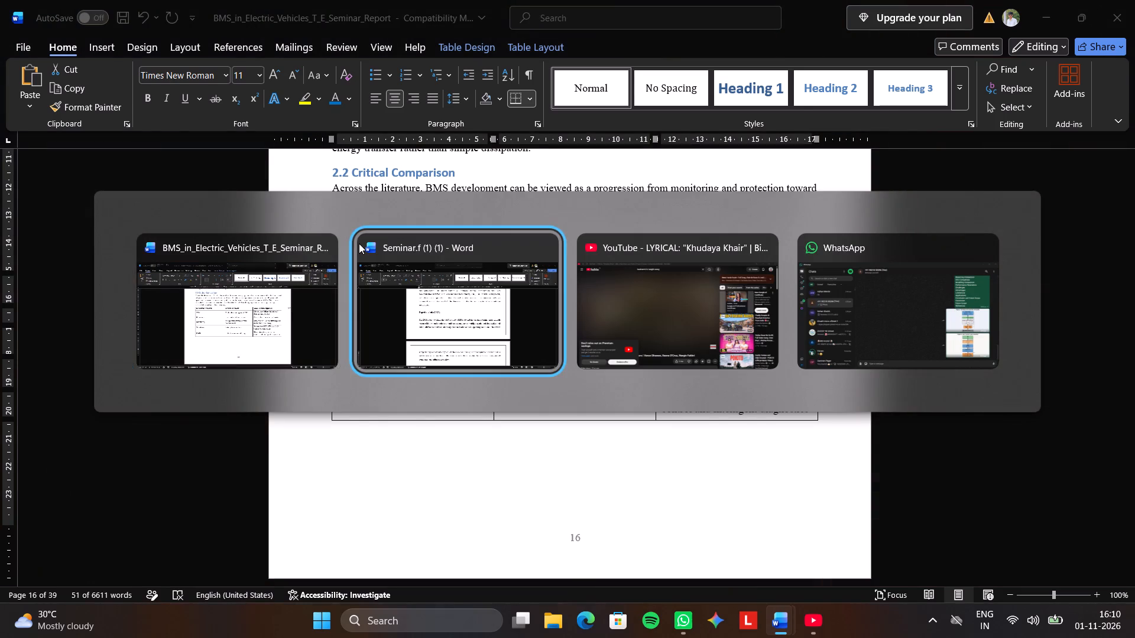
# Return to the Seminar.f document and paste the copied table below the 2.2 Critical Comparison paragraph.
pyautogui.scroll(-15, 364, 264)
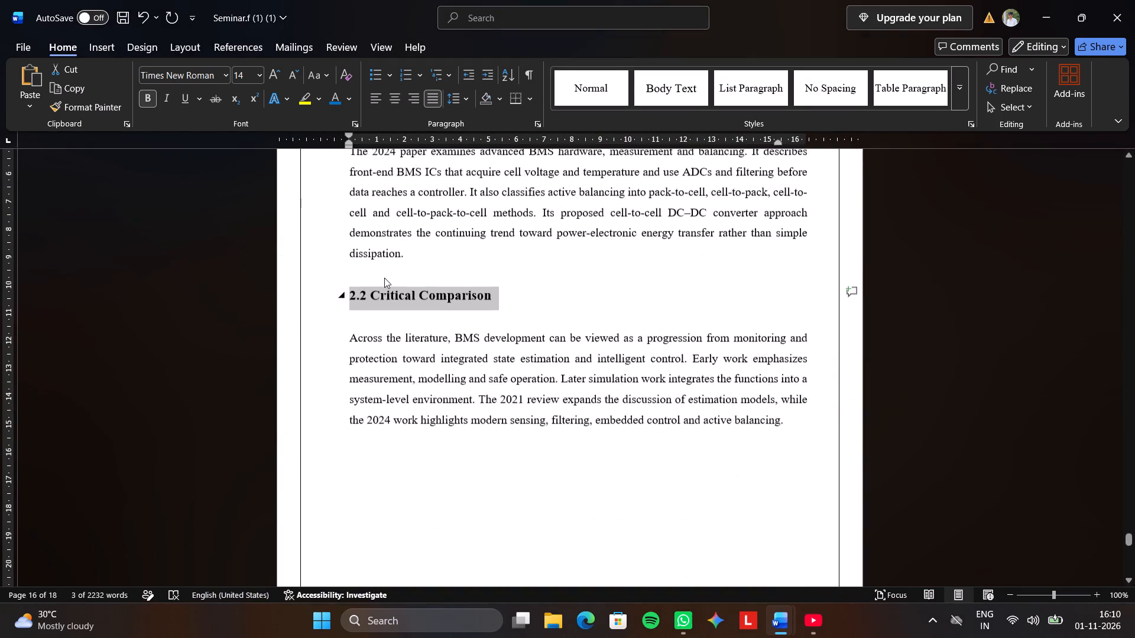
pyautogui.click(384, 278)
pyautogui.scroll(-4, 384, 278)
pyautogui.click(669, 291)
pyautogui.click(672, 293)
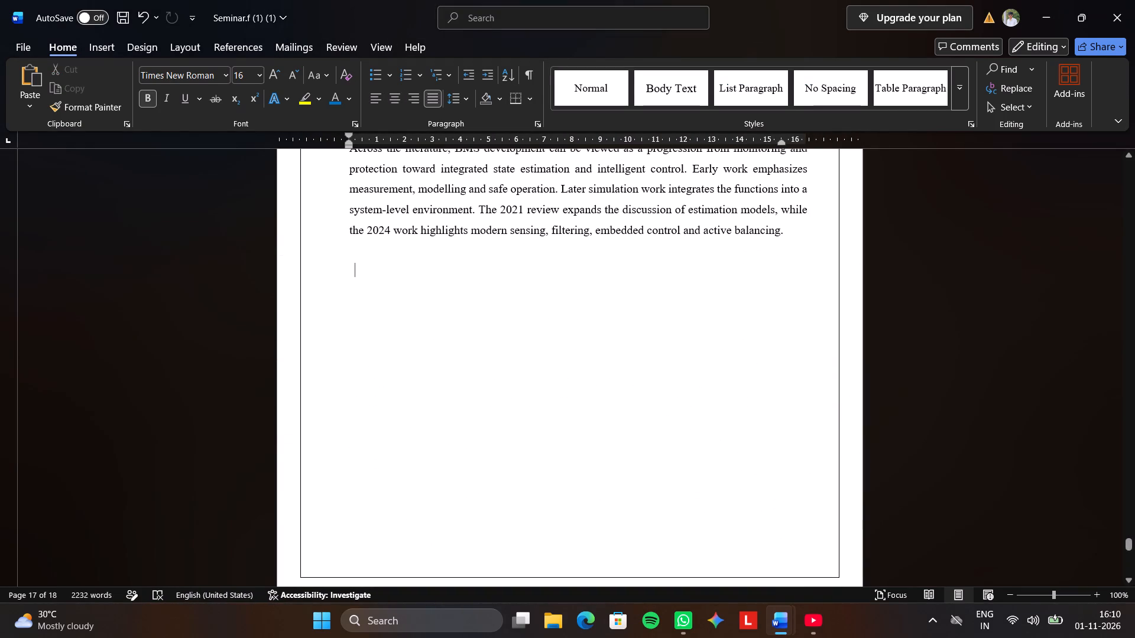
pyautogui.hotkey('ctrl', 'v')
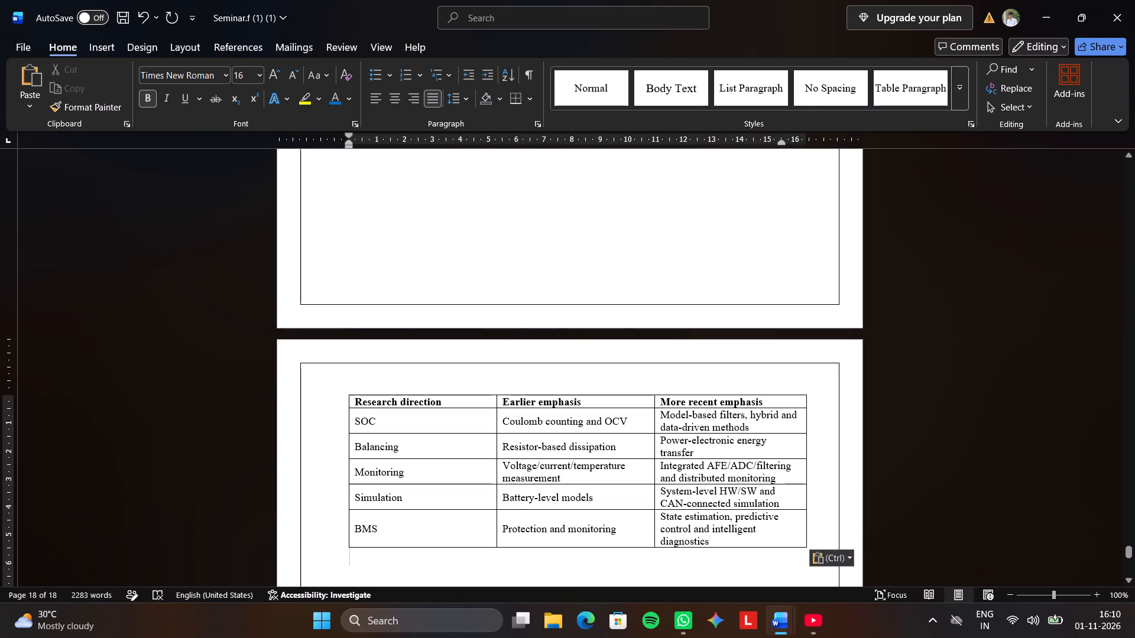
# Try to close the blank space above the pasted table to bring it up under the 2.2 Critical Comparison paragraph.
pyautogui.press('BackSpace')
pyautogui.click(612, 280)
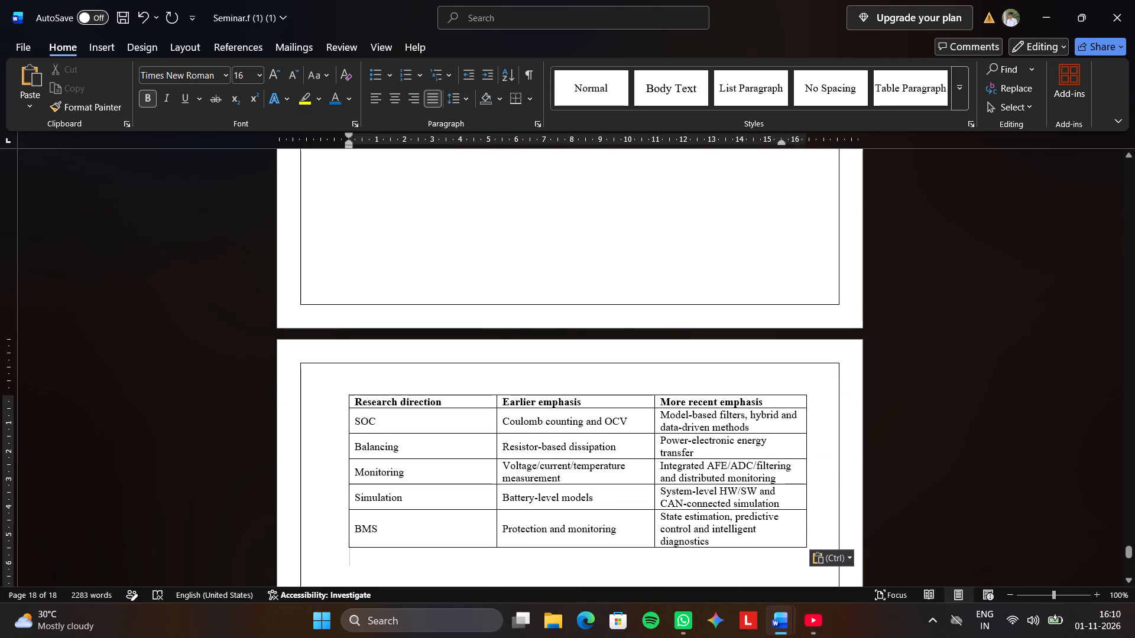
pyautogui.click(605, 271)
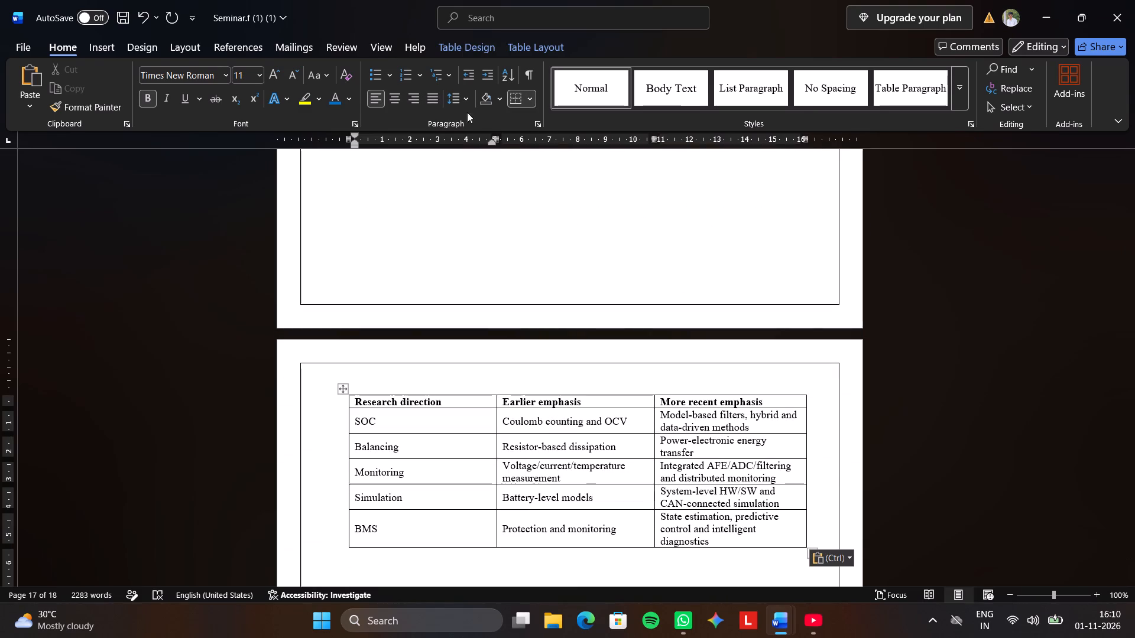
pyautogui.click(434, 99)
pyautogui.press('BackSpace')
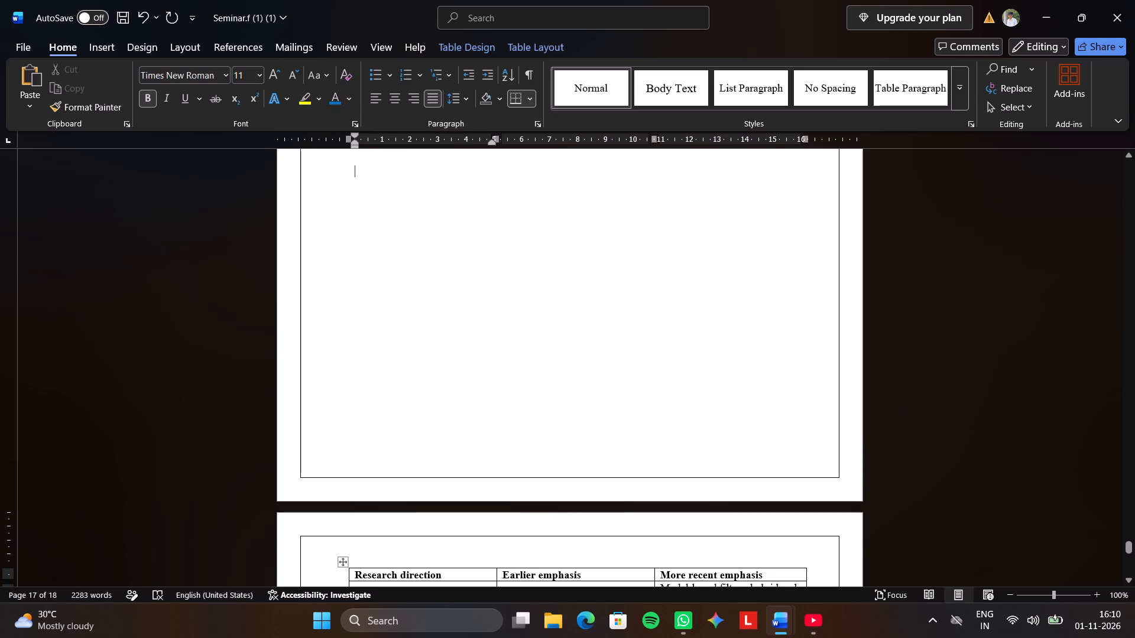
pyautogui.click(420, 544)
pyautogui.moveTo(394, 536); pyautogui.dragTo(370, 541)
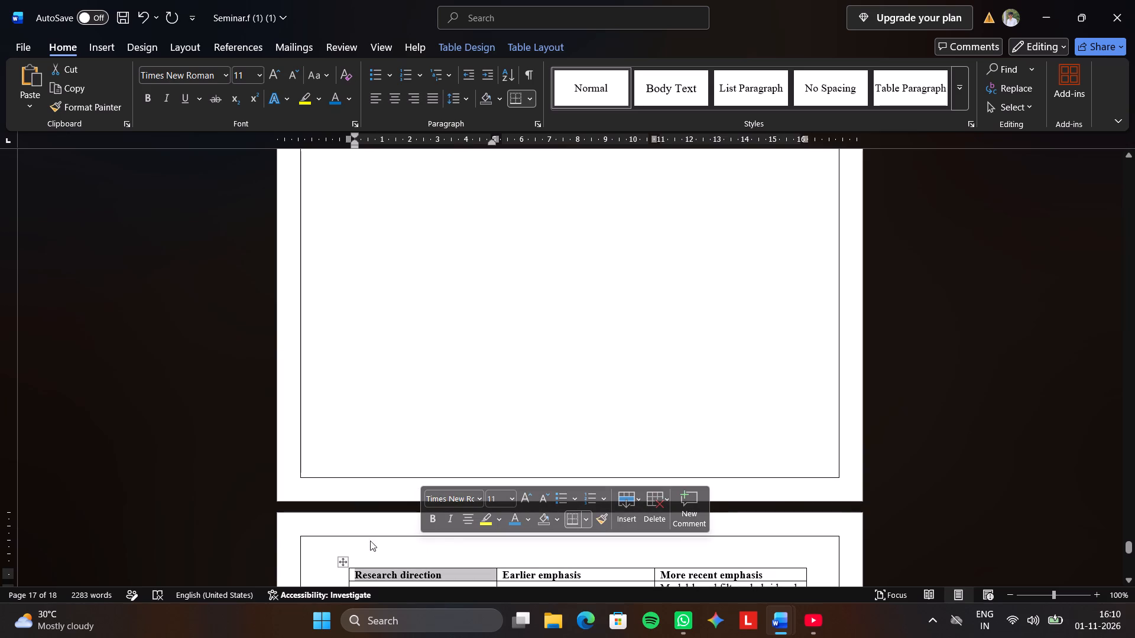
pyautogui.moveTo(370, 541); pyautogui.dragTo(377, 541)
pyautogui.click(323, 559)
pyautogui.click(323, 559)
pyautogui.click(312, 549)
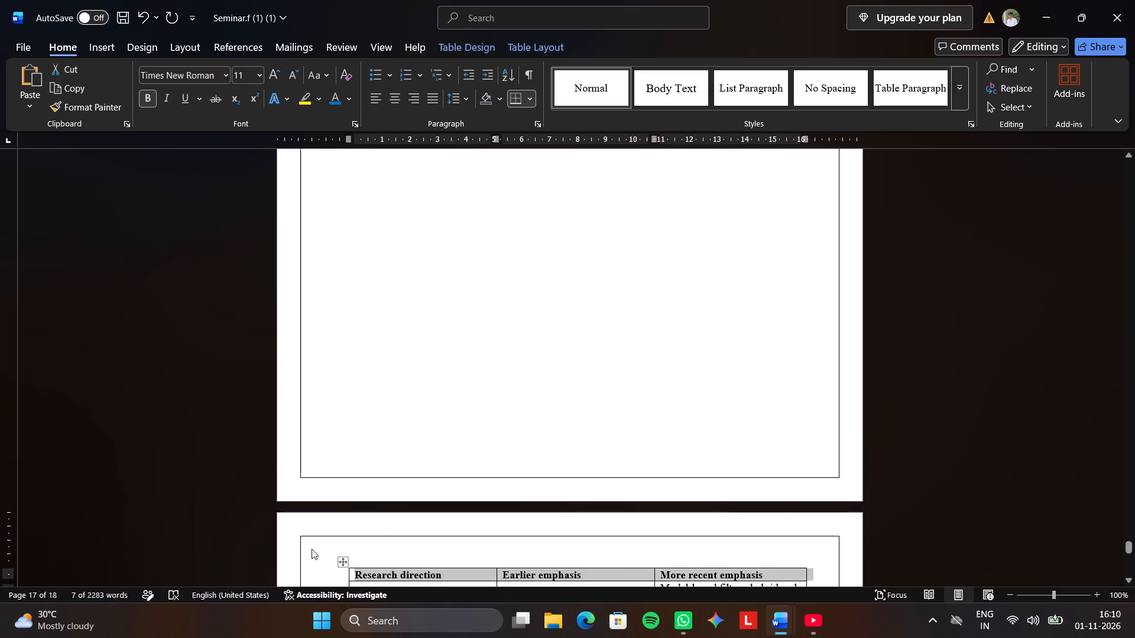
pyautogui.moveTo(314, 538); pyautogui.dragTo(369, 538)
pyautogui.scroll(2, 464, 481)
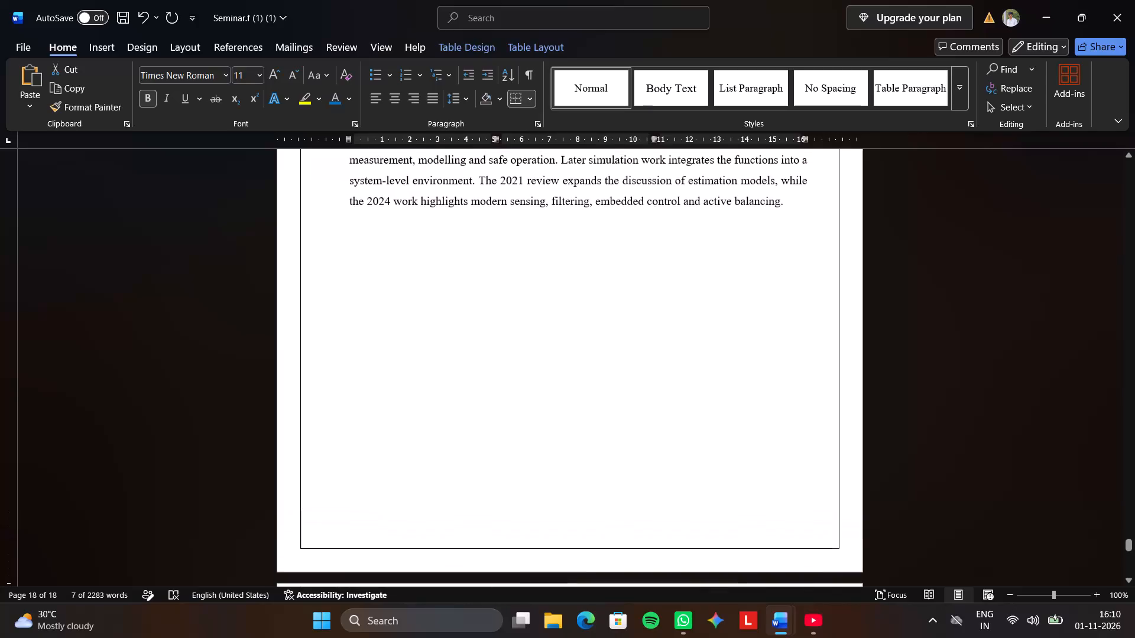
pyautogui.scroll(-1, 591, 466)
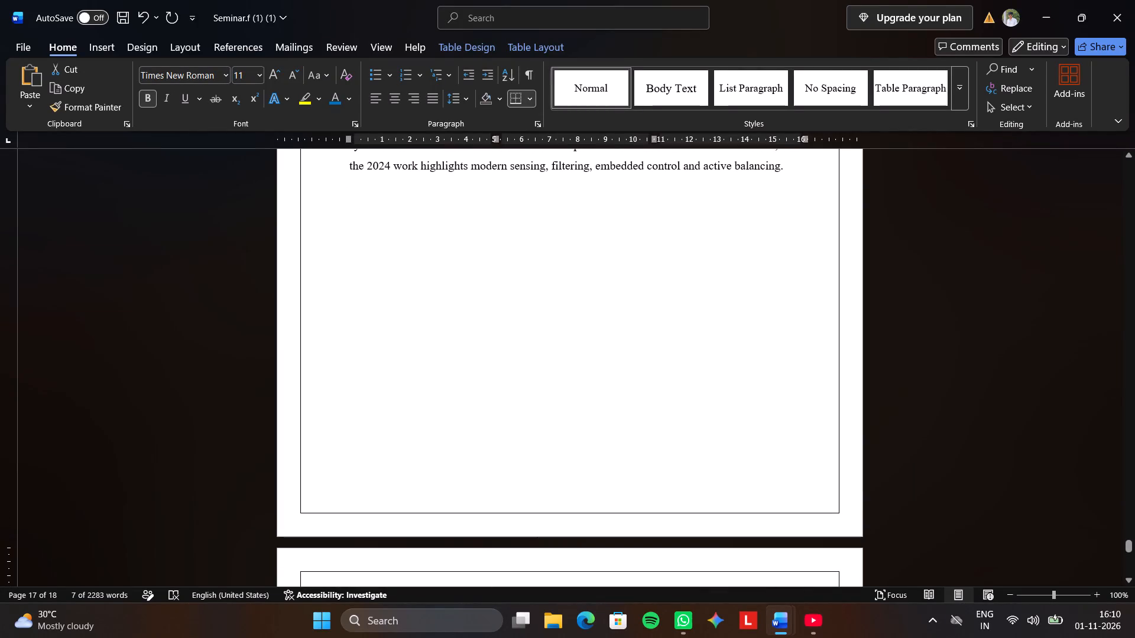
# Paste the research direction table again directly beneath the 2.2 Critical Comparison paragraph, with a blank line between them.
pyautogui.click(813, 169)
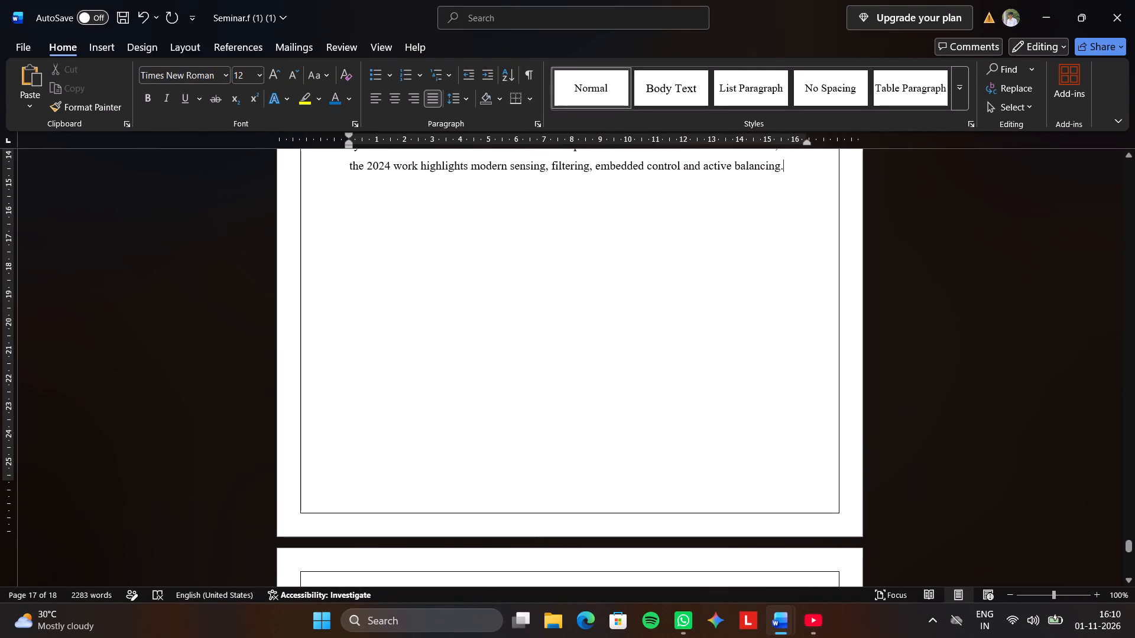
pyautogui.press('Return')
pyautogui.hotkey('ctrl', 'v')
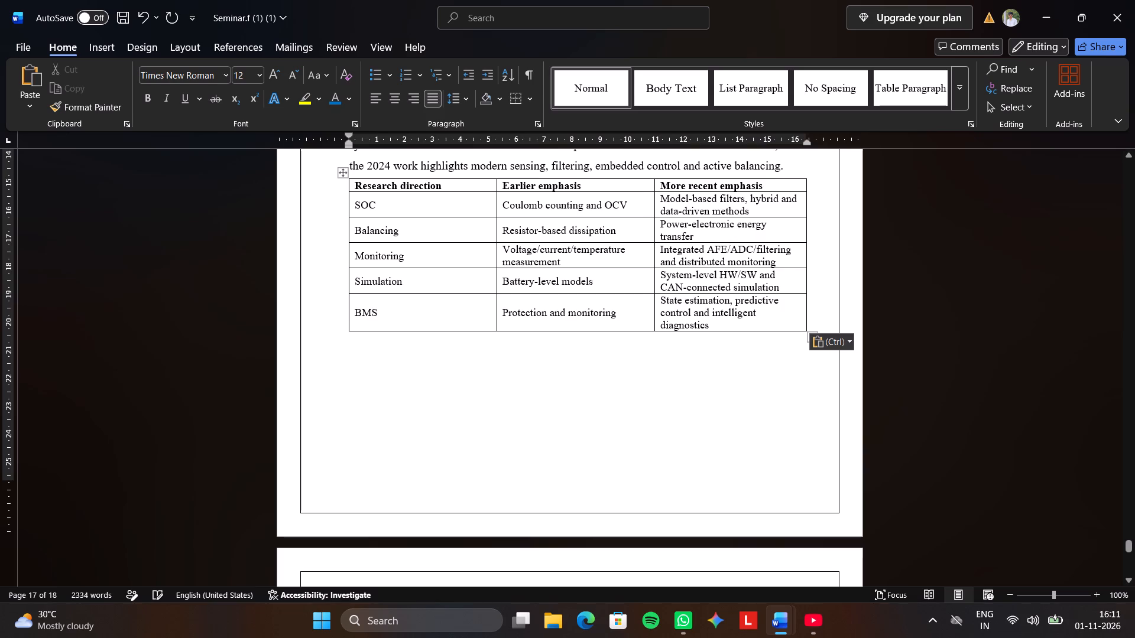
pyautogui.click(789, 164)
pyautogui.press('Return')
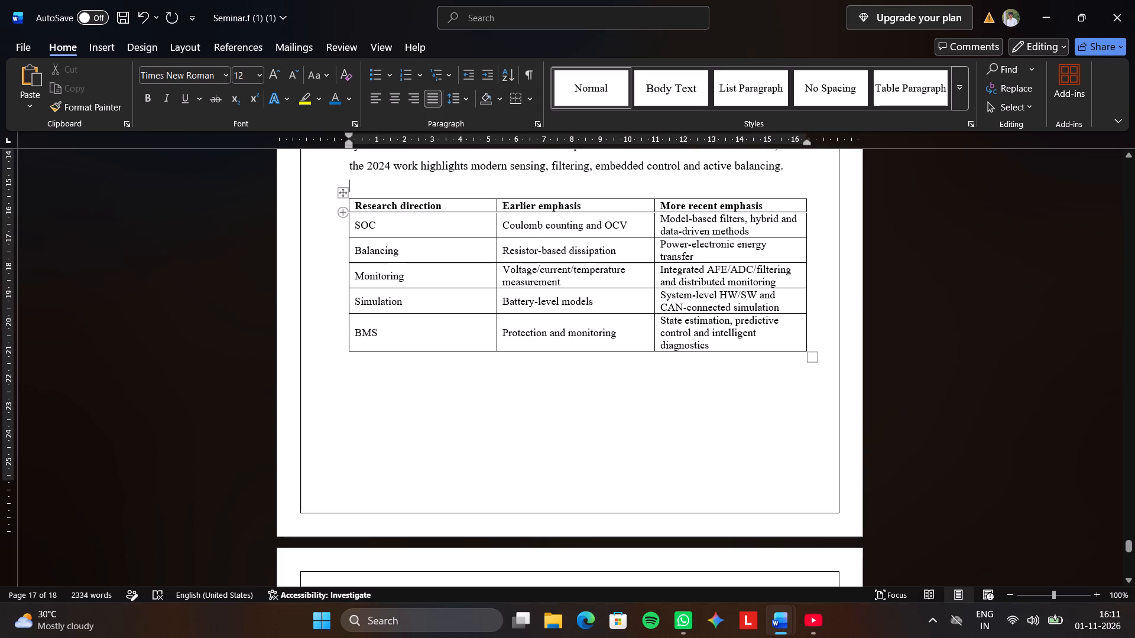
# Set the whole table beneath the 2.2 Critical Comparison paragraph to font size 12 and 1.5 line spacing.
pyautogui.click(345, 190)
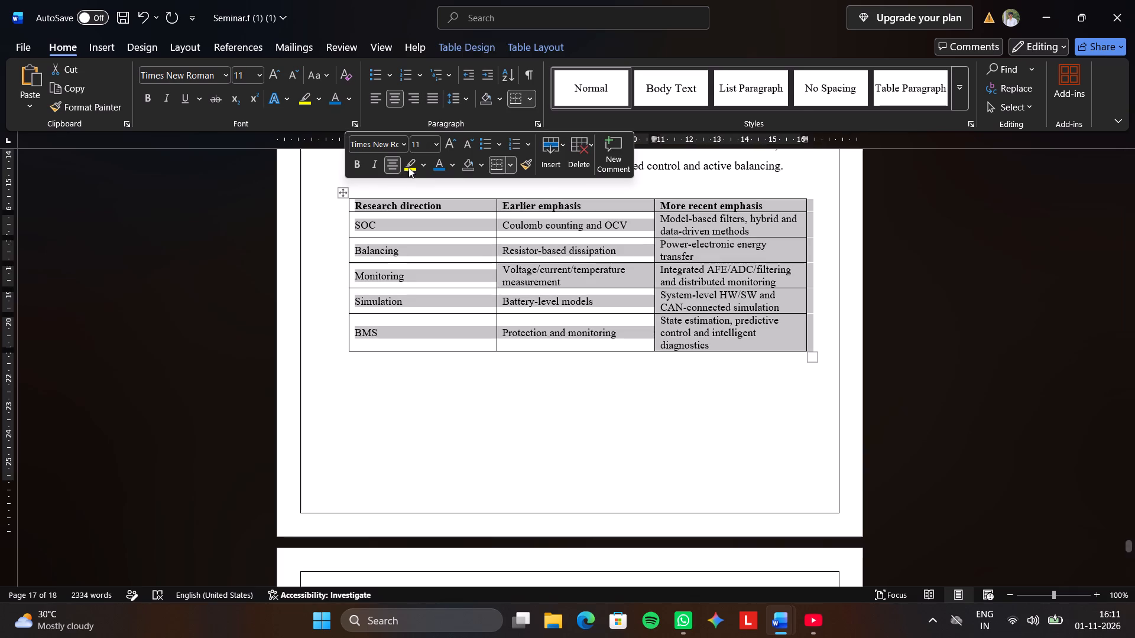
pyautogui.click(432, 145)
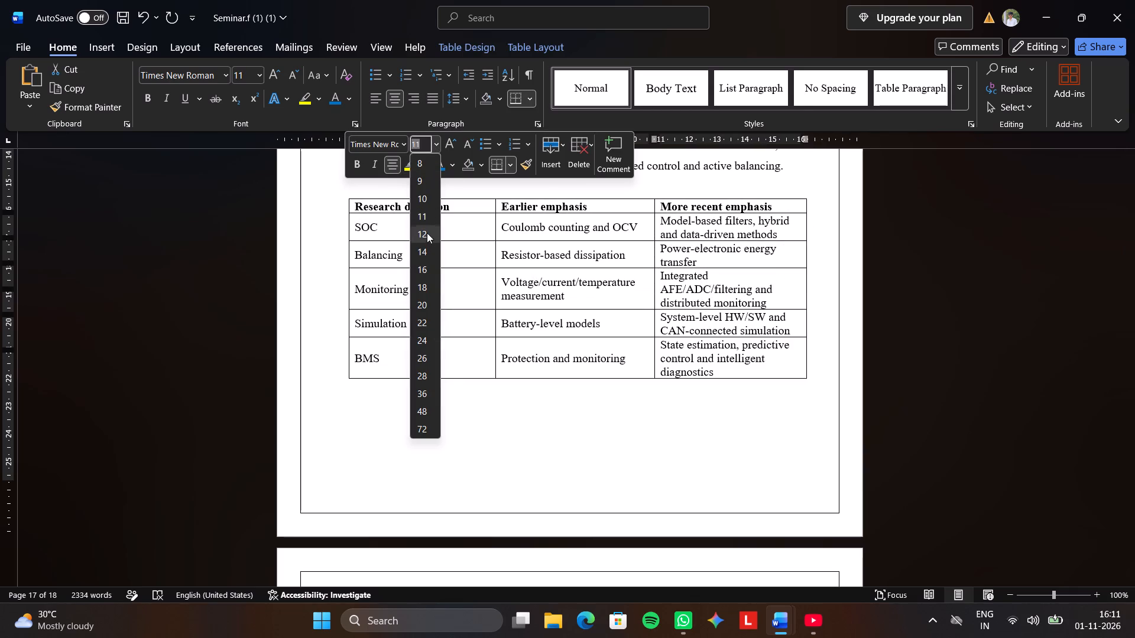
pyautogui.click(427, 233)
pyautogui.click(466, 101)
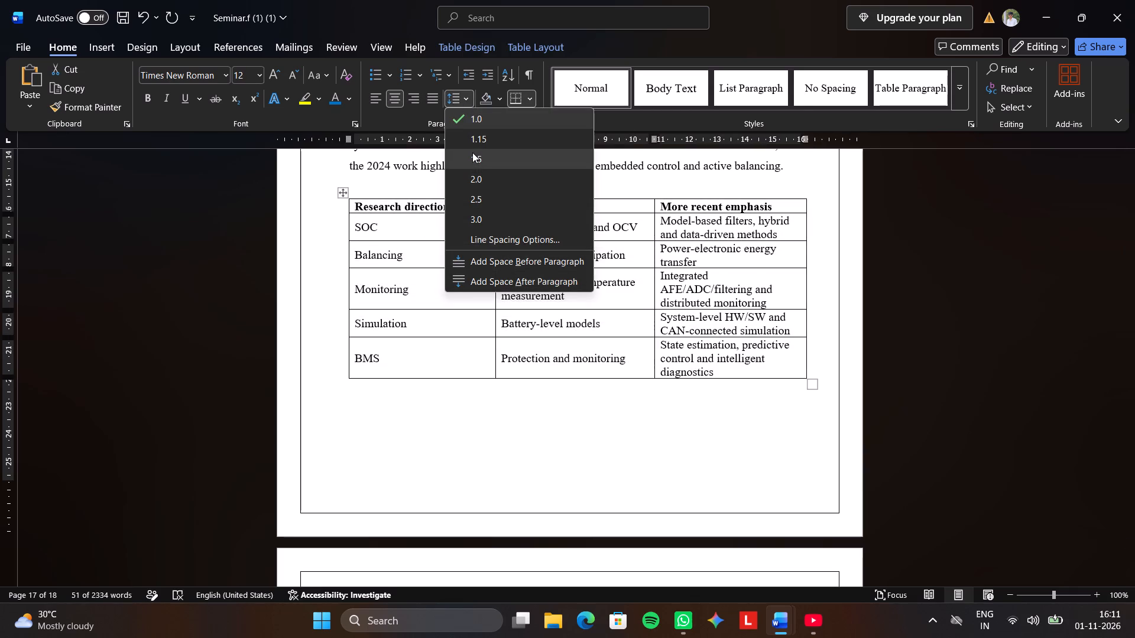
pyautogui.click(472, 152)
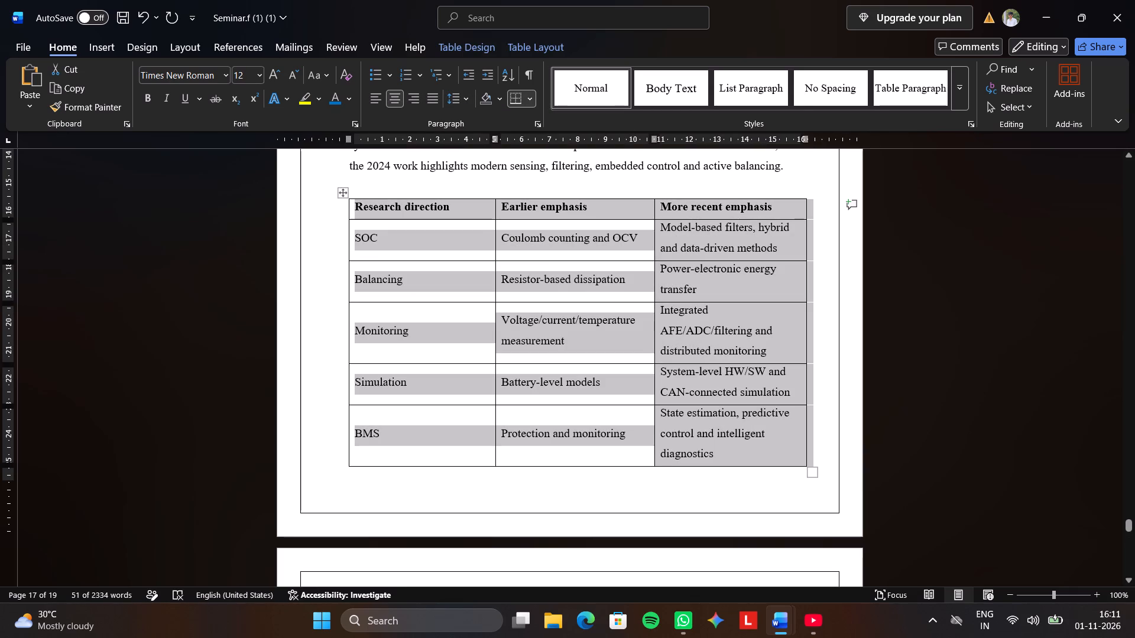
# Examine the layout of the 2.2 Critical Comparison section and the pages following its table.
pyautogui.click(414, 502)
pyautogui.scroll(-19, 414, 497)
pyautogui.scroll(20, 426, 462)
pyautogui.scroll(7, 426, 462)
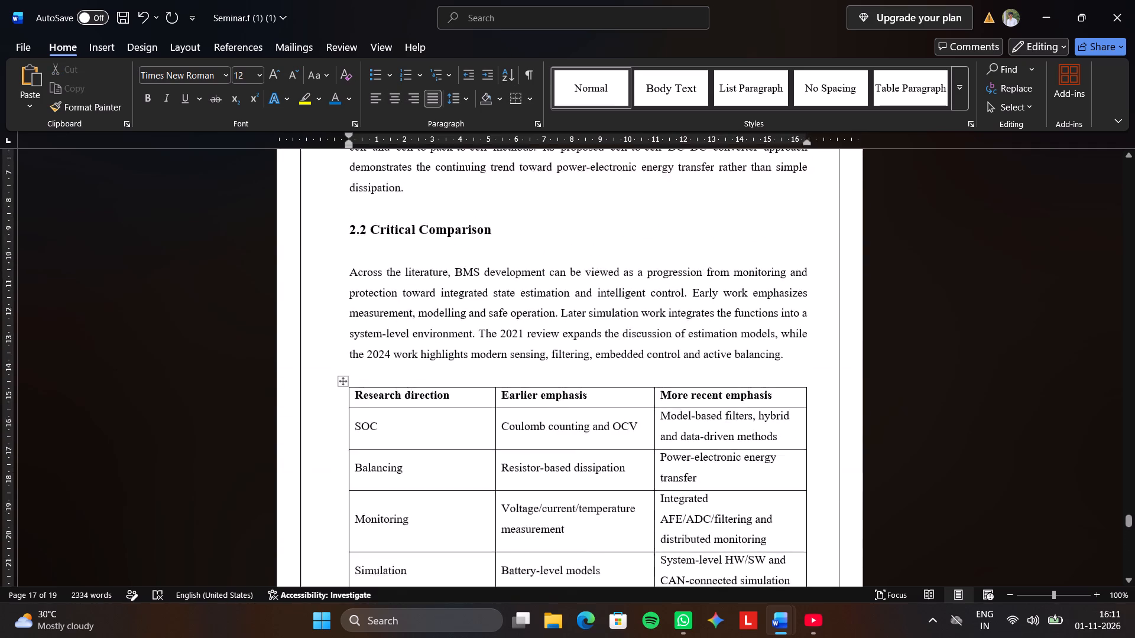
pyautogui.scroll(3, 442, 411)
pyautogui.scroll(-20, 443, 408)
pyautogui.scroll(-5, 443, 408)
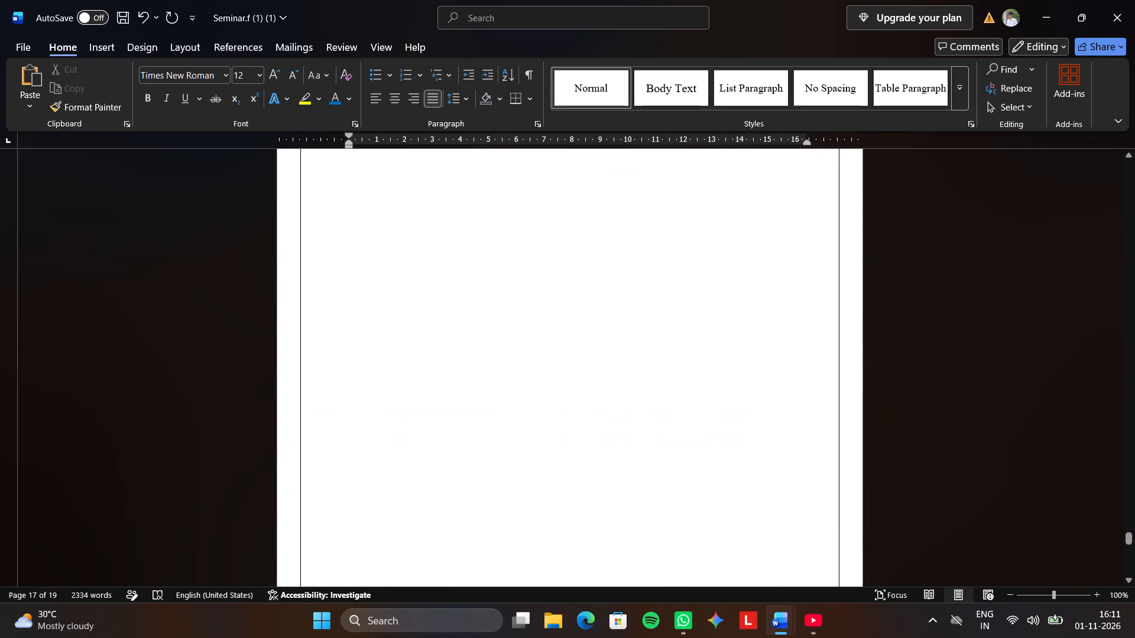
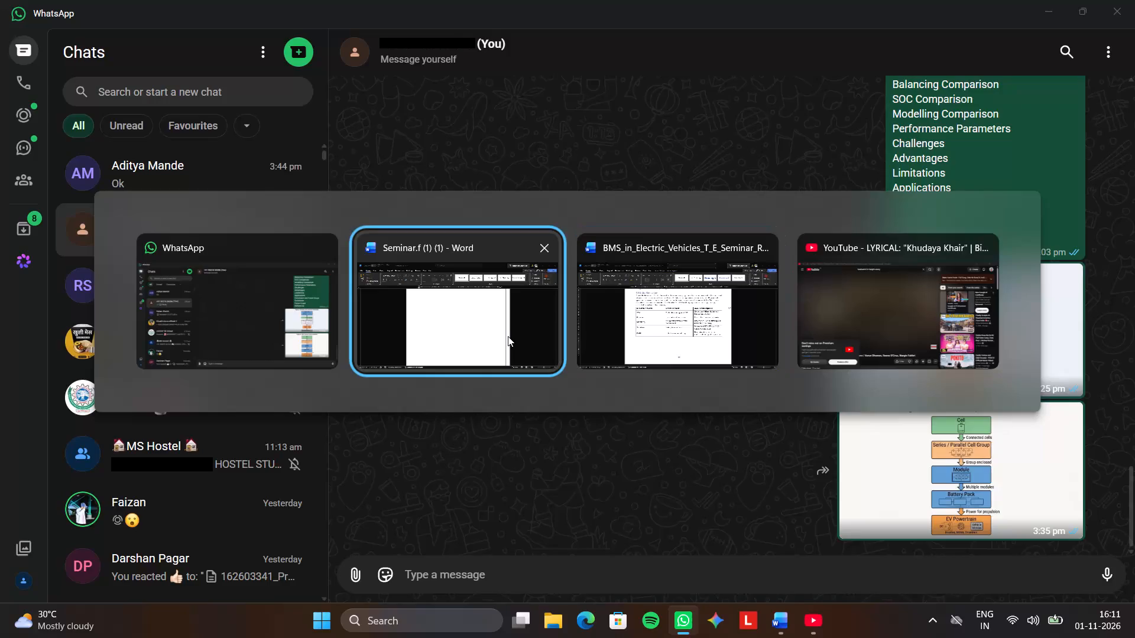
# Switch to Seminar.f in Word and examine the end of the research direction table and the page that follows it.
pyautogui.scroll(-3, 508, 336)
pyautogui.scroll(10, 509, 338)
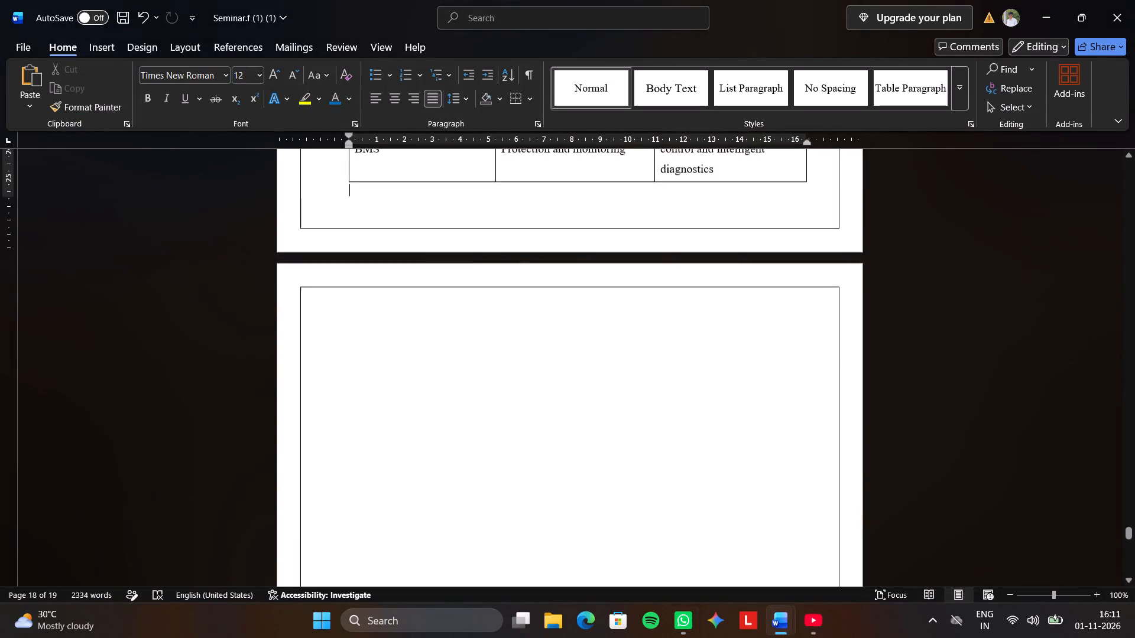
pyautogui.scroll(3, 518, 321)
pyautogui.scroll(-12, 518, 321)
pyautogui.scroll(5, 520, 324)
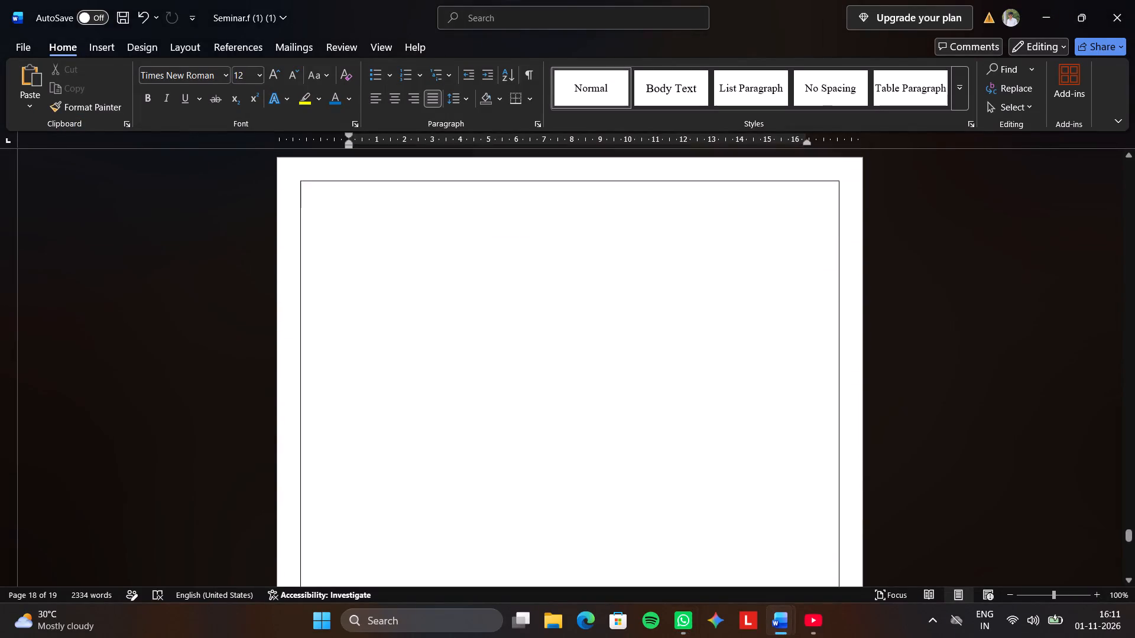
pyautogui.scroll(4, 520, 324)
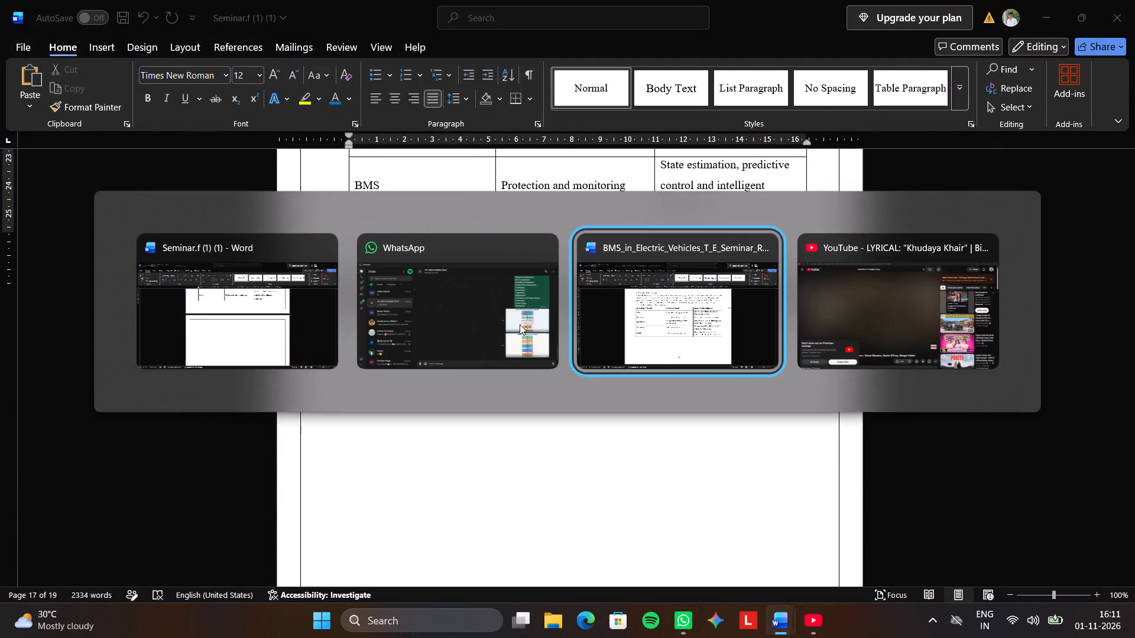
# In the BMS in Electric Vehicles report, replace the whole Research Gaps Identified section under Chapter 2 with the copied research direction table.
pyautogui.scroll(4, 520, 324)
pyautogui.scroll(-12, 520, 324)
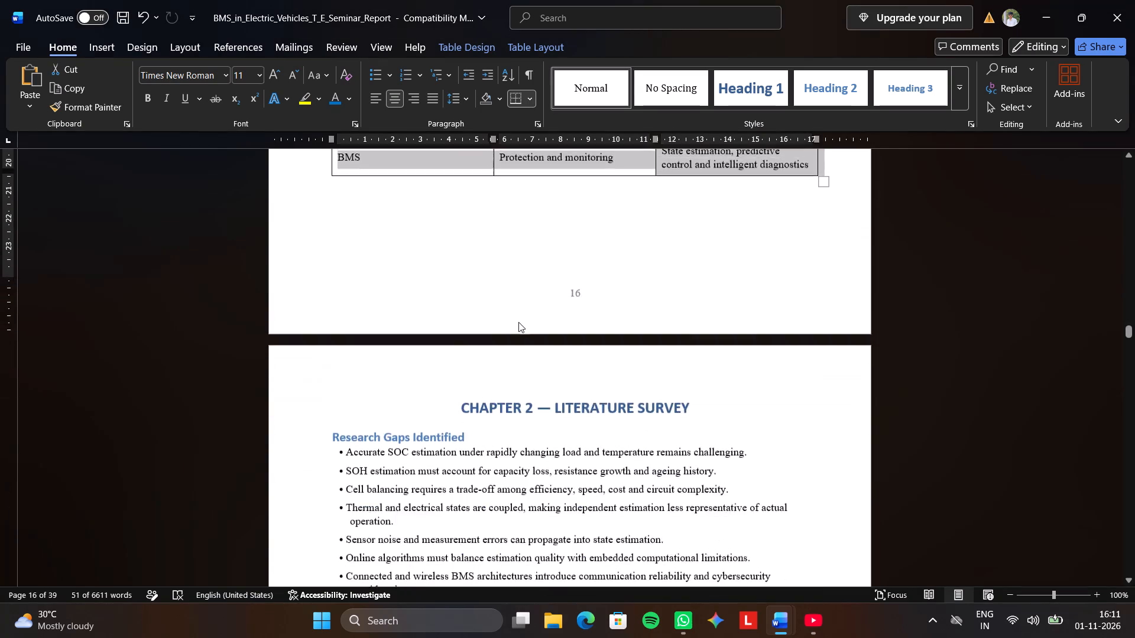
pyautogui.scroll(-6, 518, 322)
pyautogui.scroll(2, 518, 302)
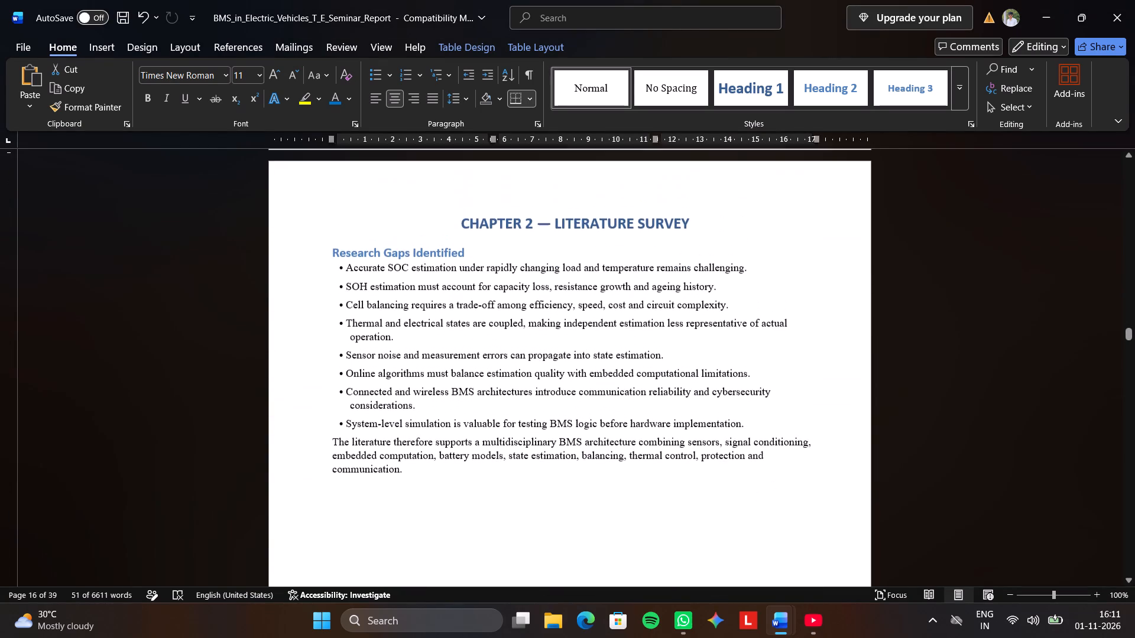
pyautogui.moveTo(330, 249); pyautogui.dragTo(633, 530)
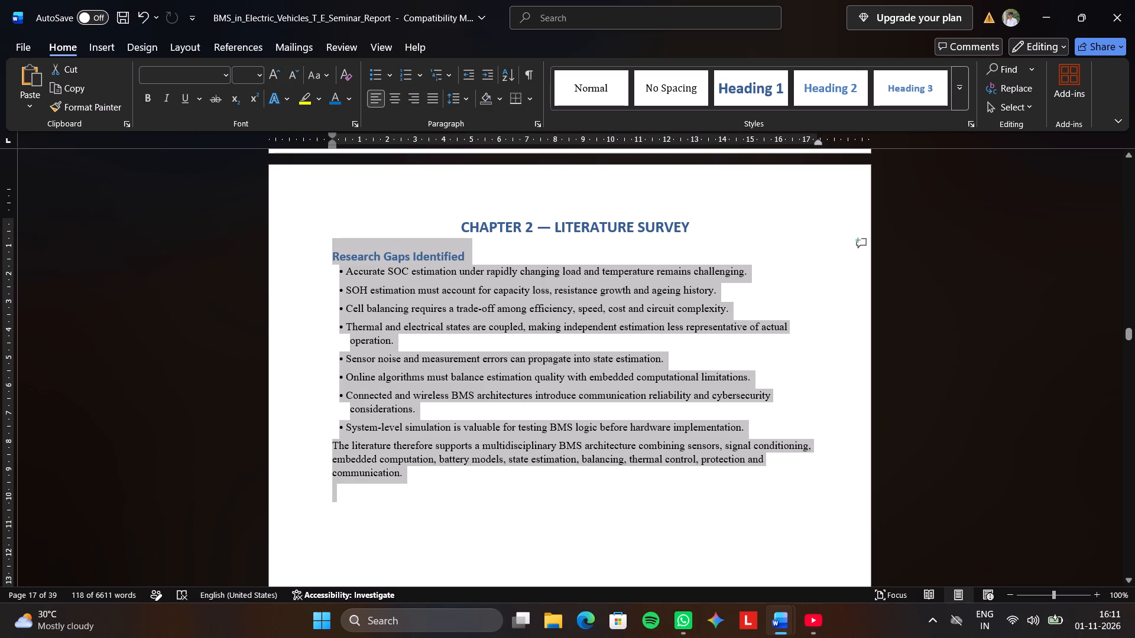
pyautogui.hotkey('ctrl', 'v')
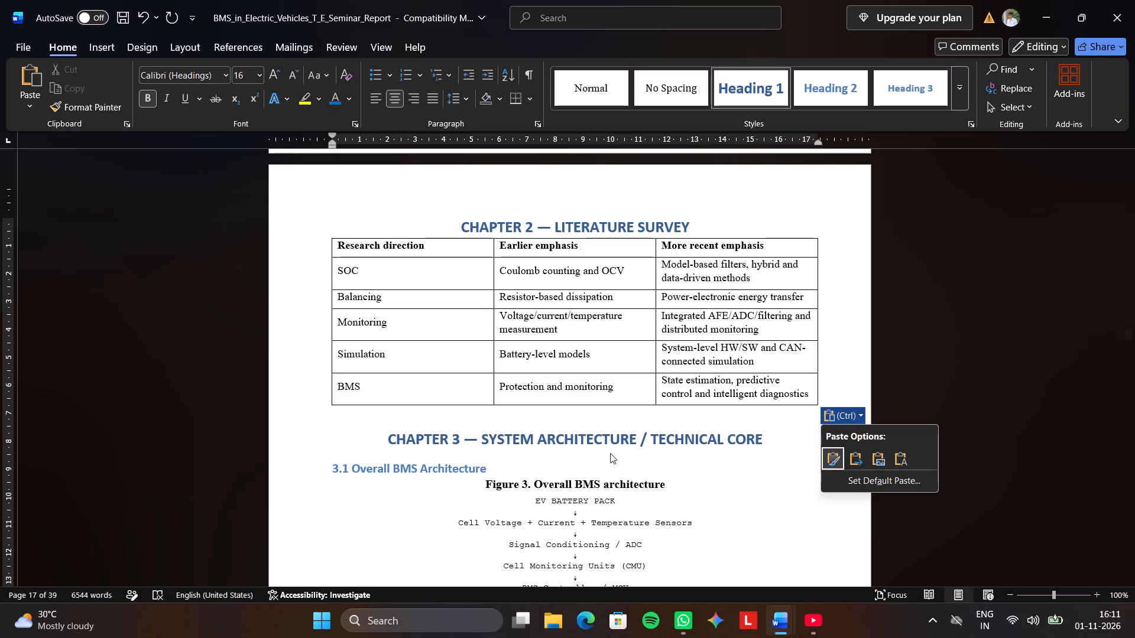
pyautogui.press('BackSpace')
pyautogui.press('Return')
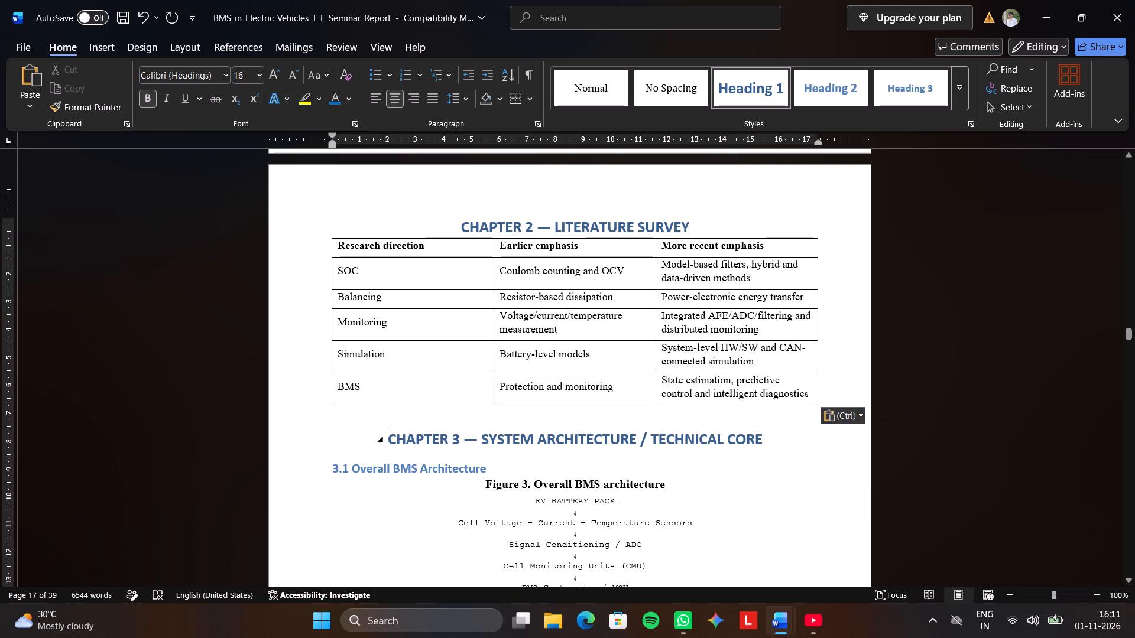
pyautogui.hotkey('ctrl', 'space')
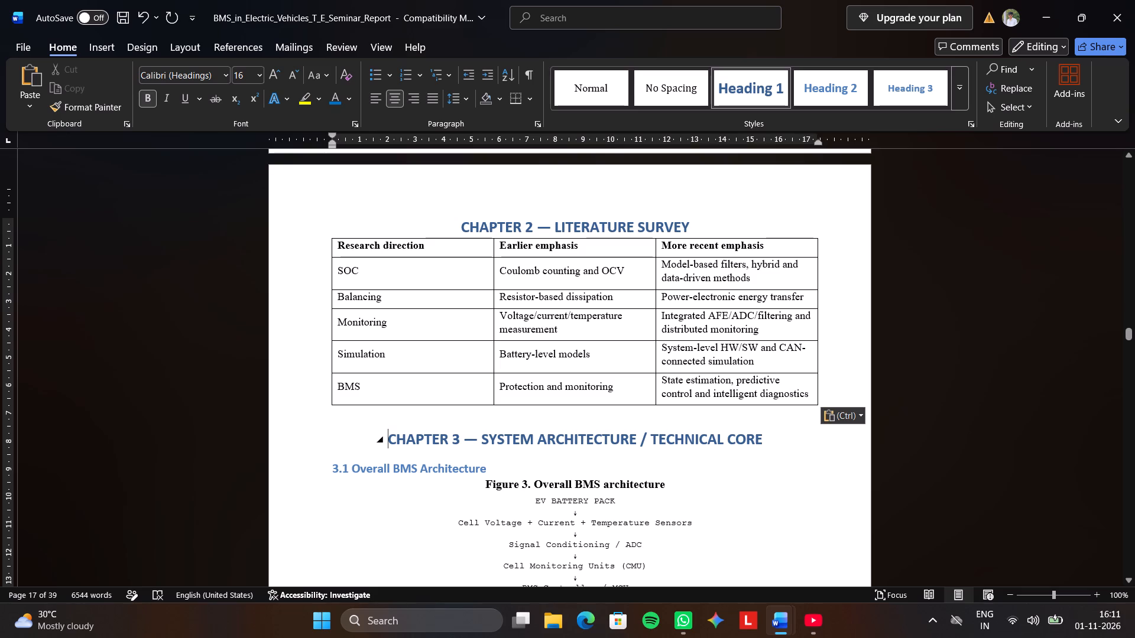
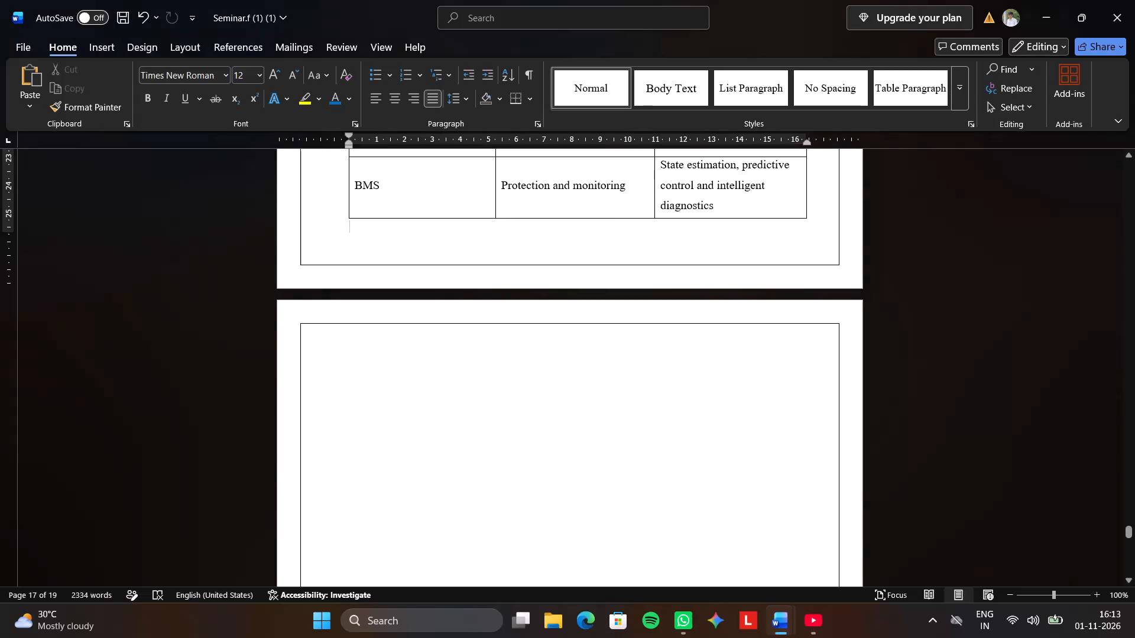
# Paste the copied Research Gaps Identified section onto a new page after the research direction table in Seminar.f.
pyautogui.press('Return')
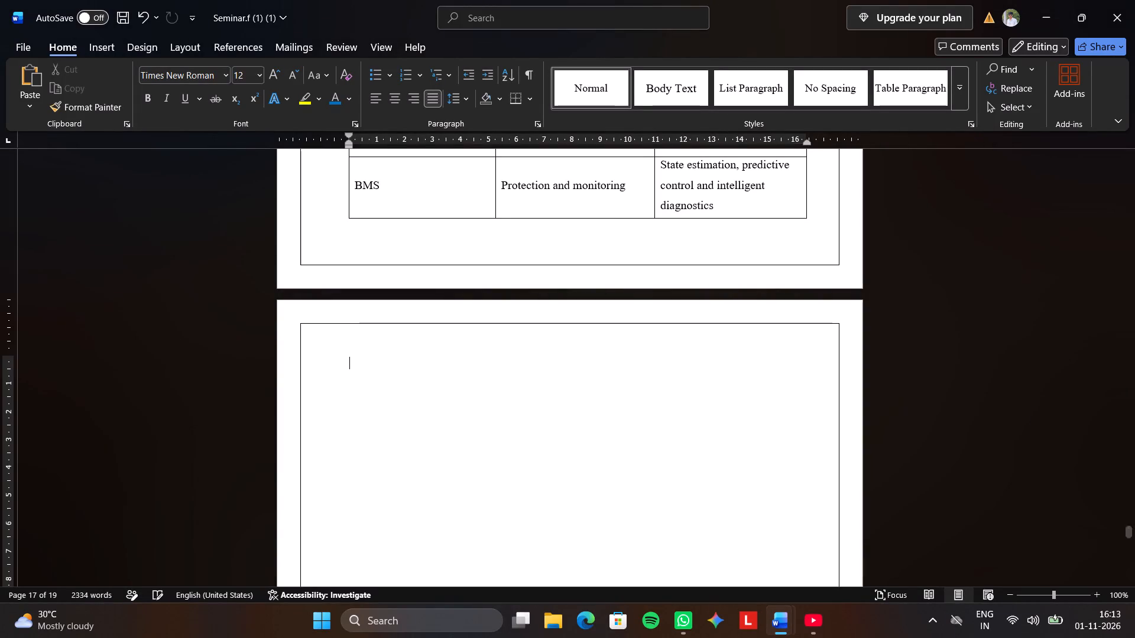
pyautogui.hotkey('ctrl', 'v')
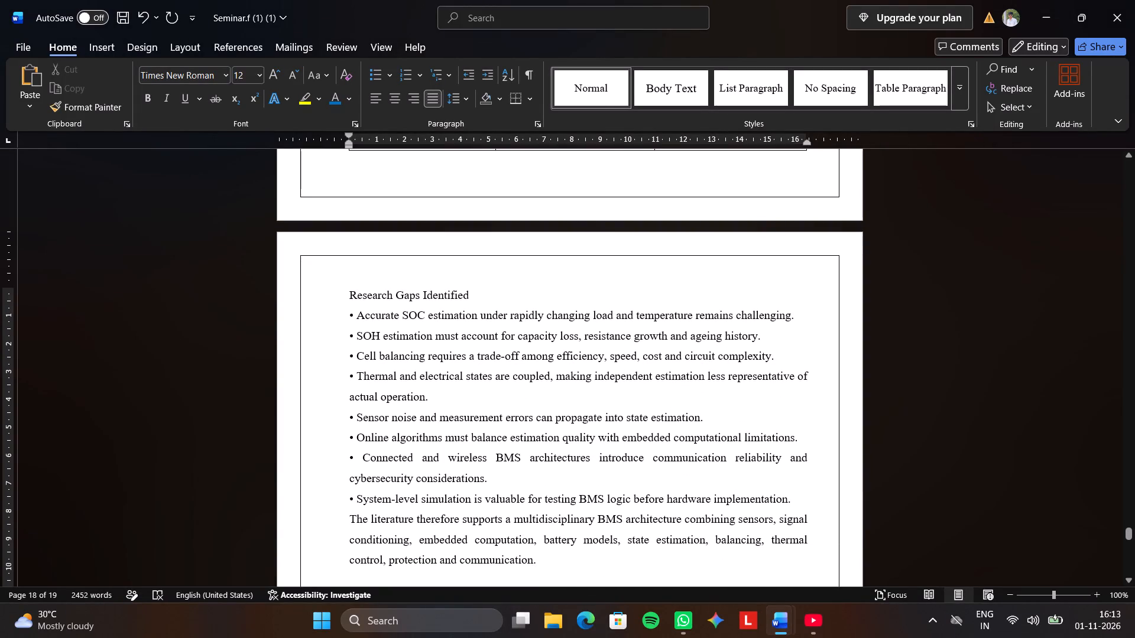
# Format the Research Gaps Identified heading as bold, size 14.
pyautogui.tripleClick(356, 294)
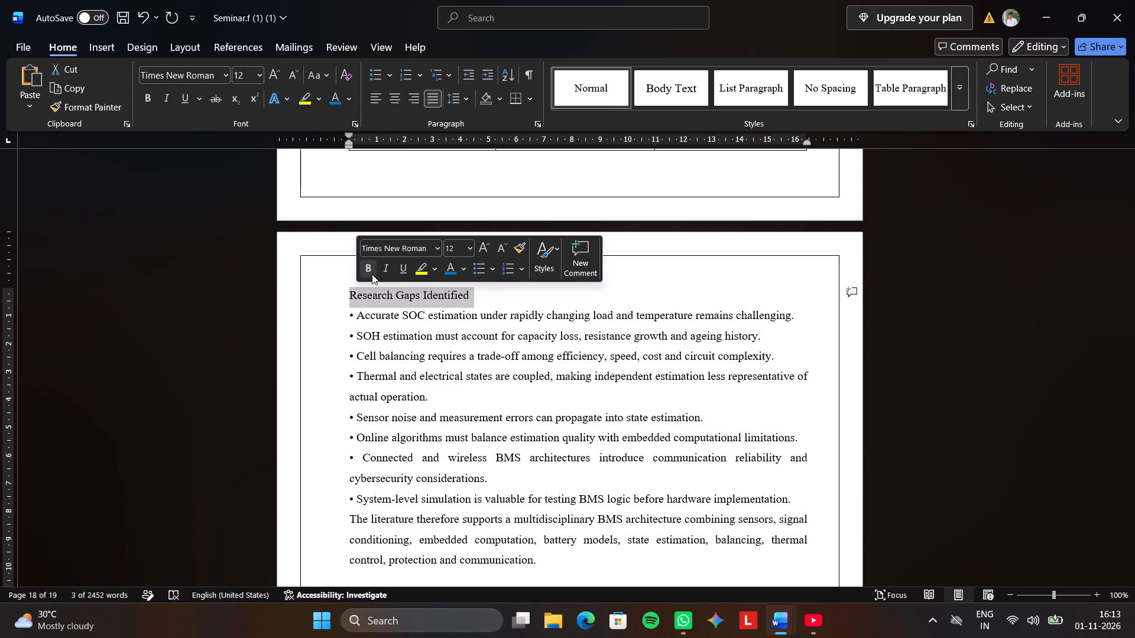
pyautogui.click(372, 271)
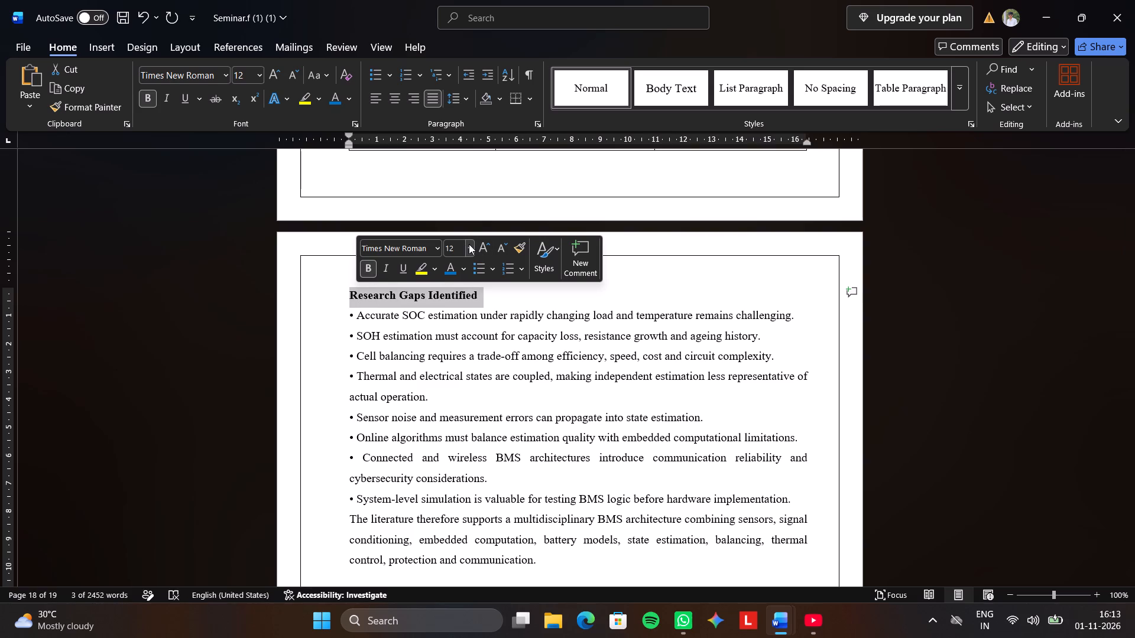
pyautogui.click(469, 244)
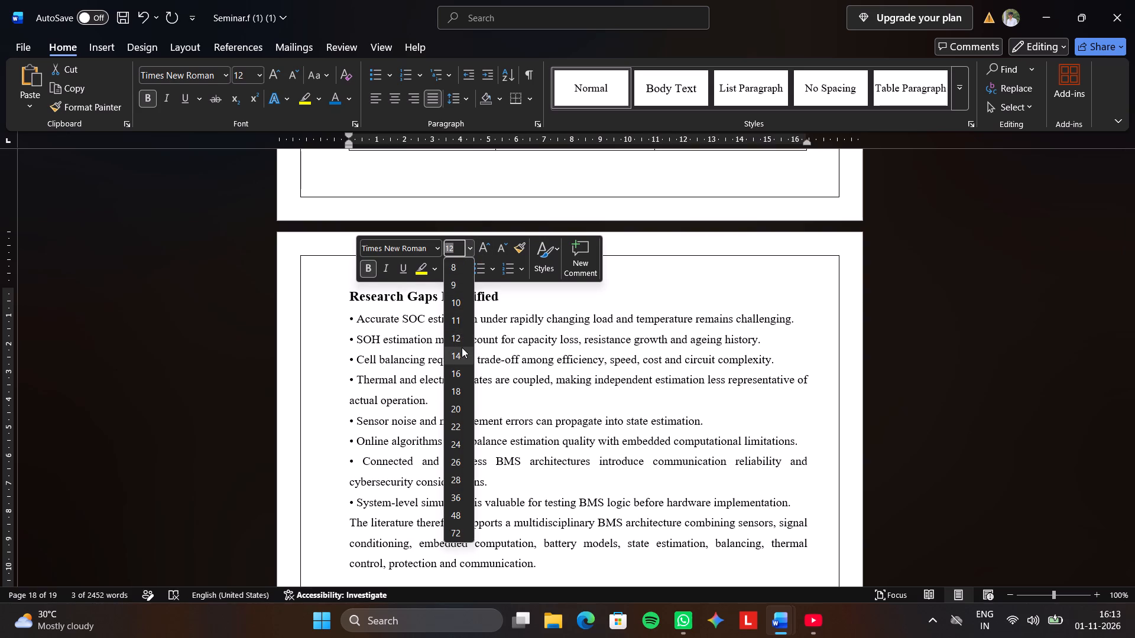
pyautogui.click(462, 347)
# Set the line spacing of the research gap bullets and their closing paragraph to 1.5.
pyautogui.moveTo(348, 318); pyautogui.dragTo(349, 321)
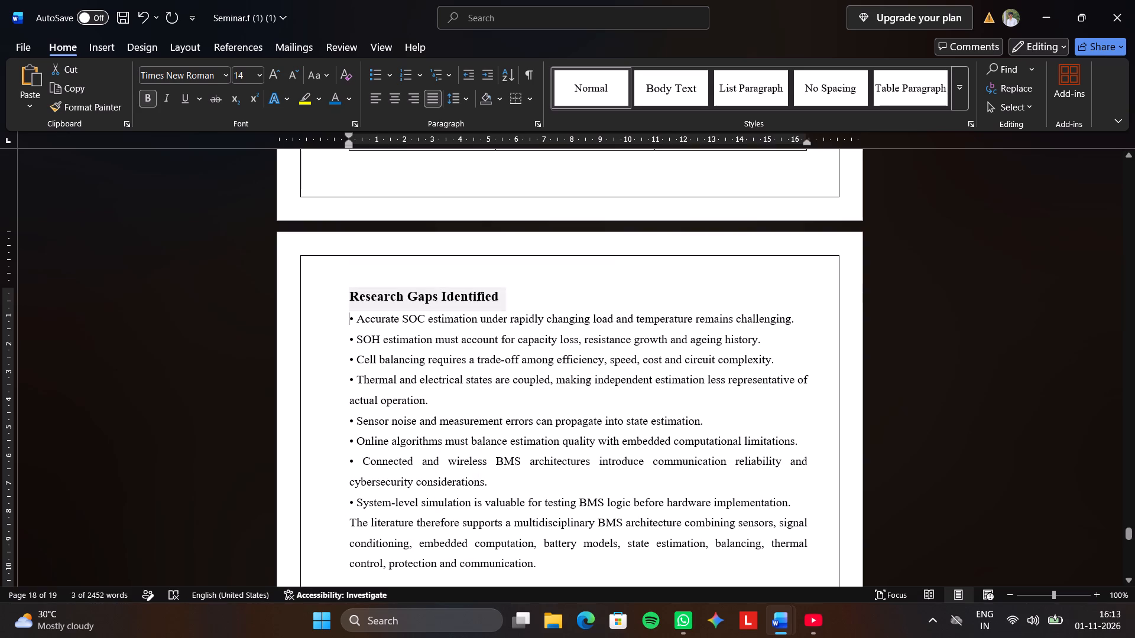
pyautogui.moveTo(349, 321); pyautogui.dragTo(541, 572)
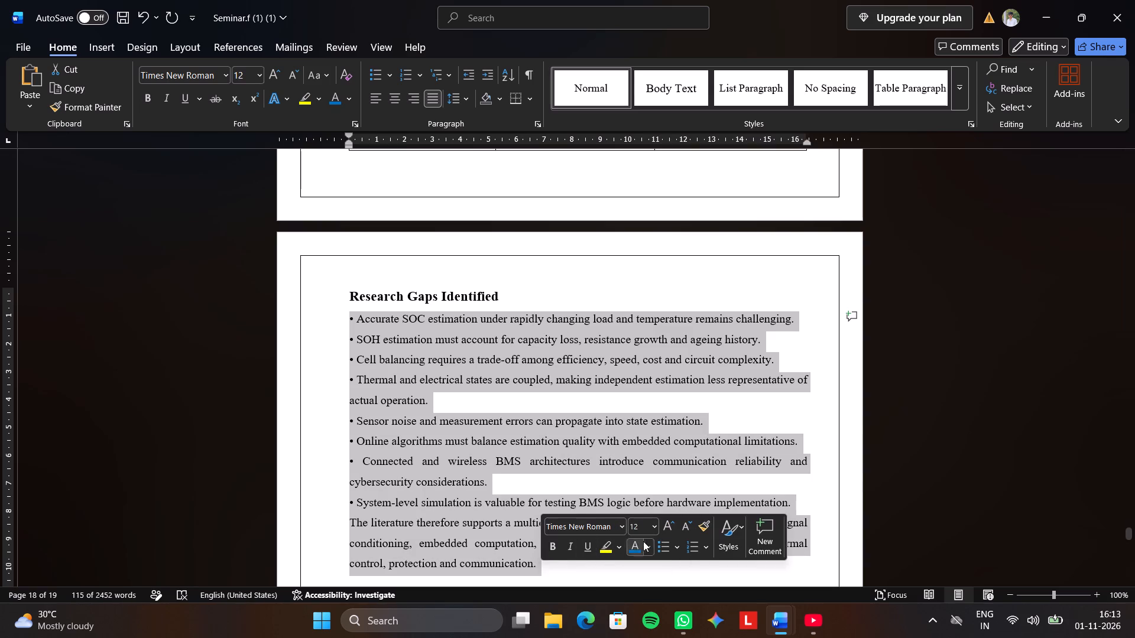
pyautogui.click(705, 550)
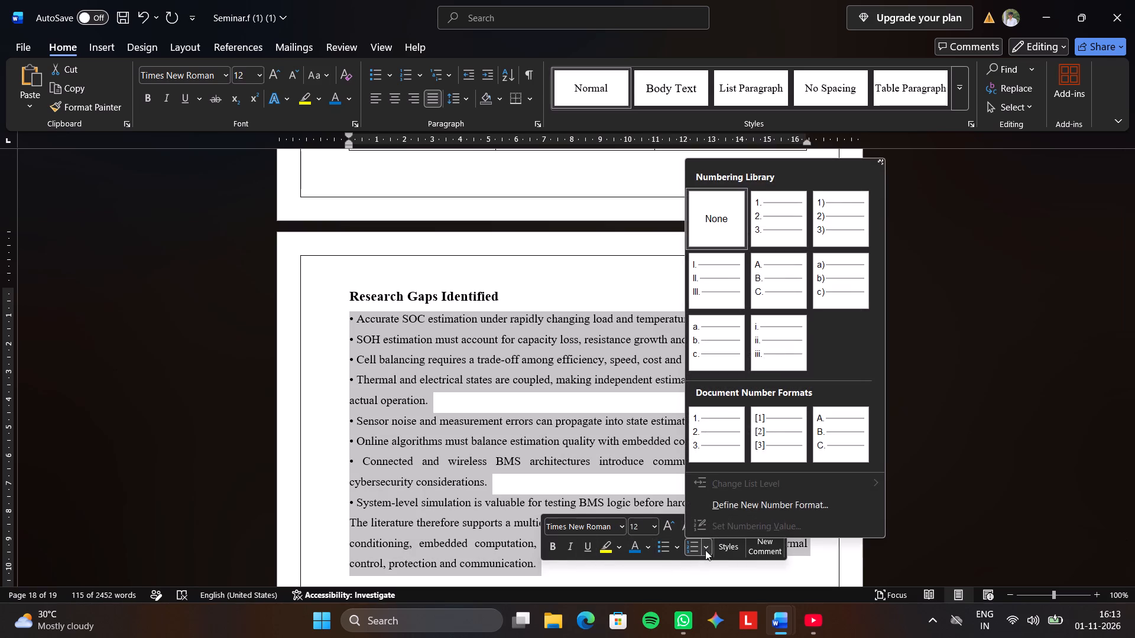
pyautogui.click(705, 550)
pyautogui.click(680, 548)
pyautogui.click(680, 548)
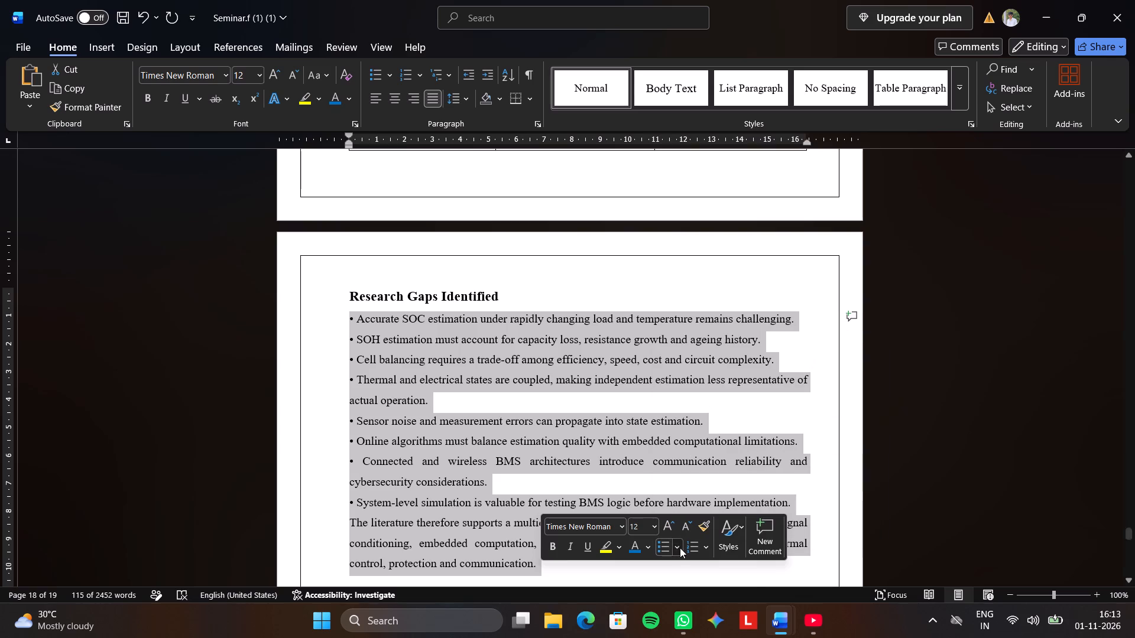
pyautogui.click(468, 98)
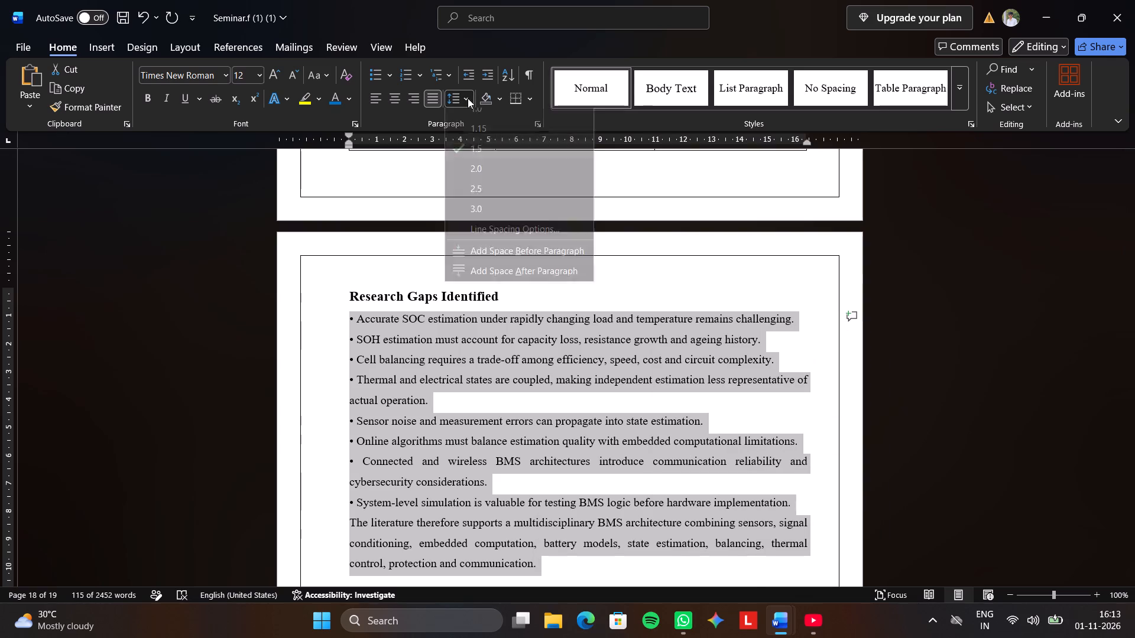
pyautogui.click(477, 158)
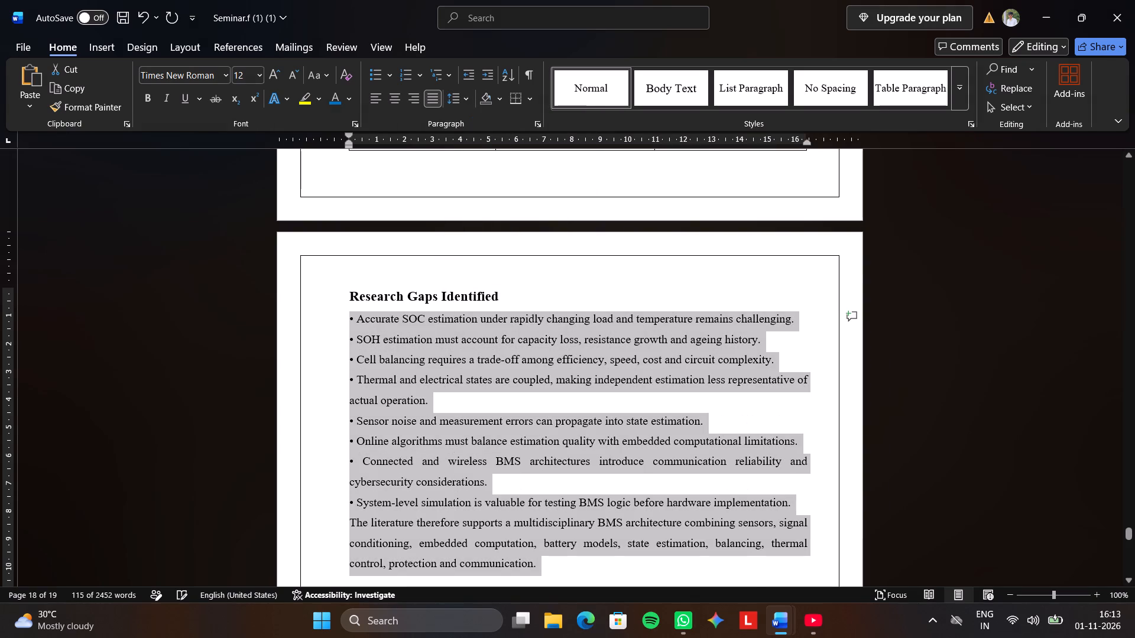
pyautogui.click(584, 292)
# Delete the duplicate single-spaced research direction table on the page after the Research Gaps Identified section.
pyautogui.scroll(-8, 584, 291)
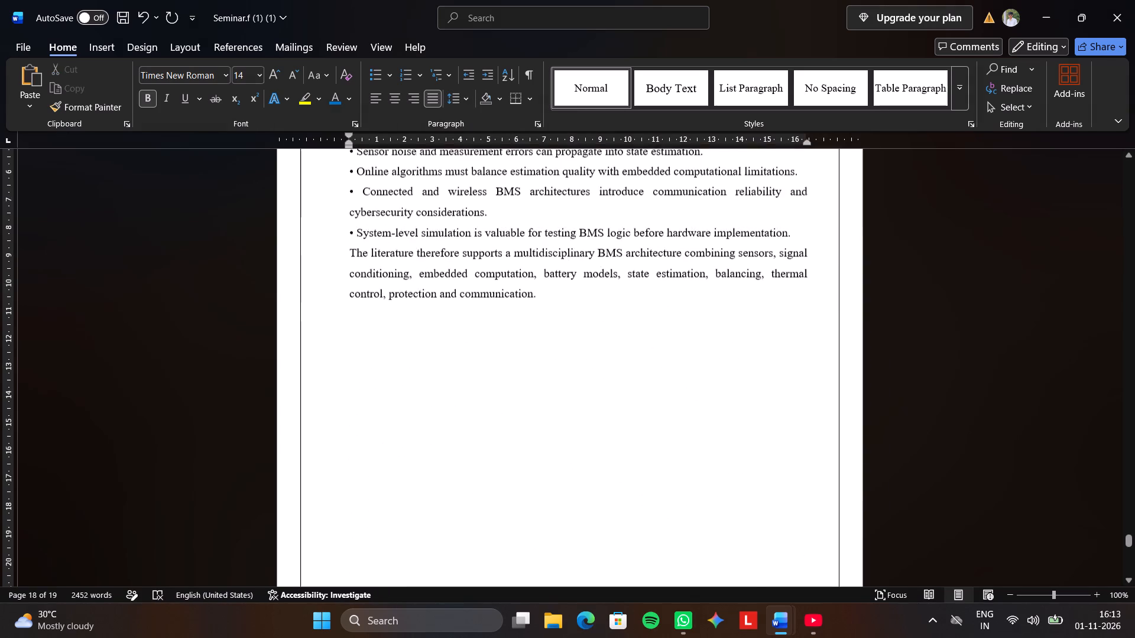
pyautogui.scroll(-15, 587, 305)
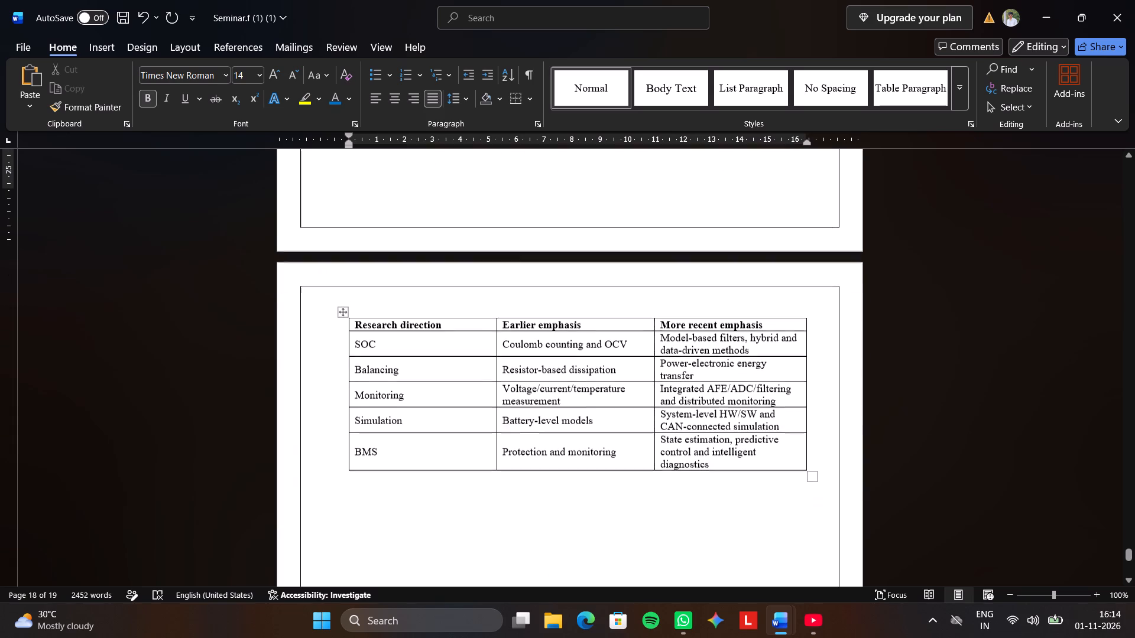
pyautogui.scroll(3, 589, 311)
pyautogui.scroll(20, 589, 309)
pyautogui.scroll(4, 589, 309)
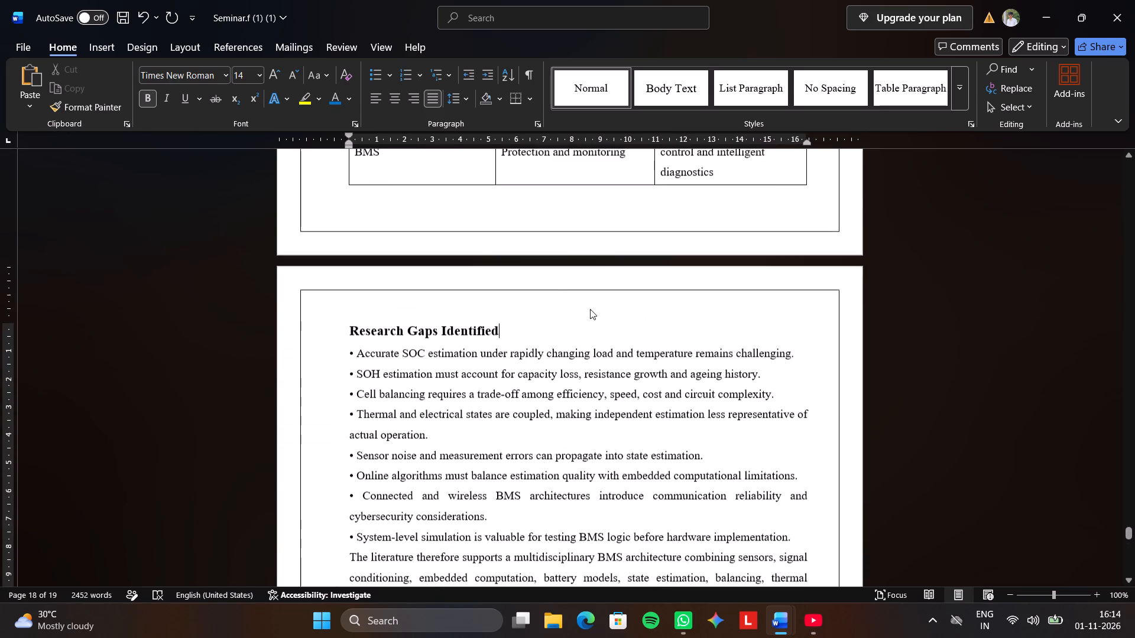
pyautogui.scroll(3, 590, 309)
pyautogui.scroll(-20, 590, 309)
pyautogui.scroll(-7, 590, 309)
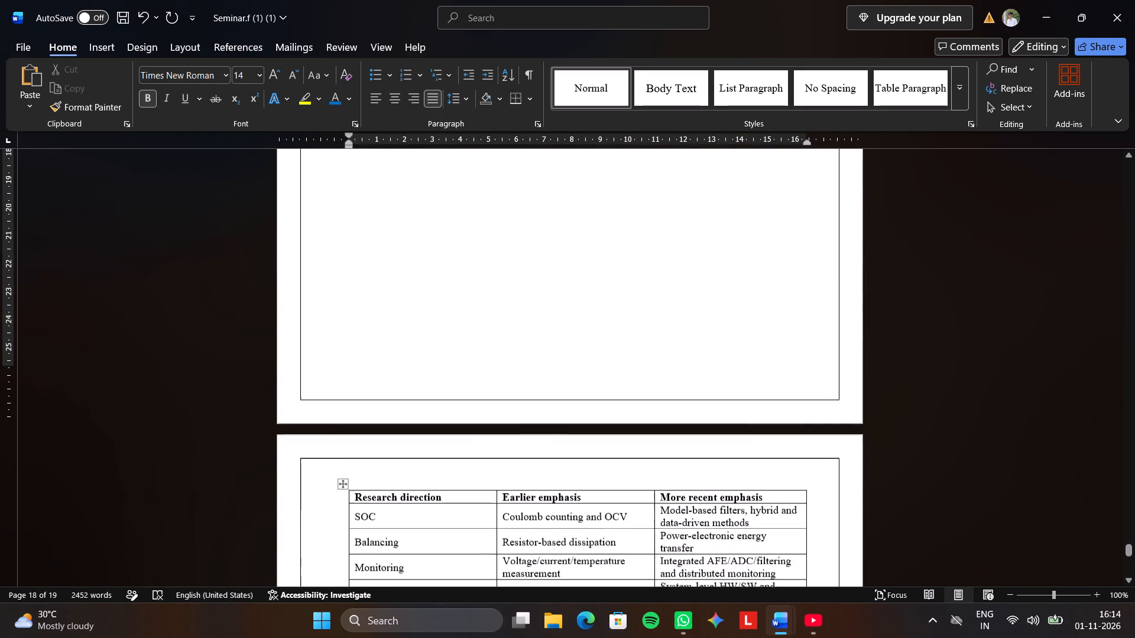
pyautogui.scroll(-2, 592, 321)
pyautogui.click(345, 337)
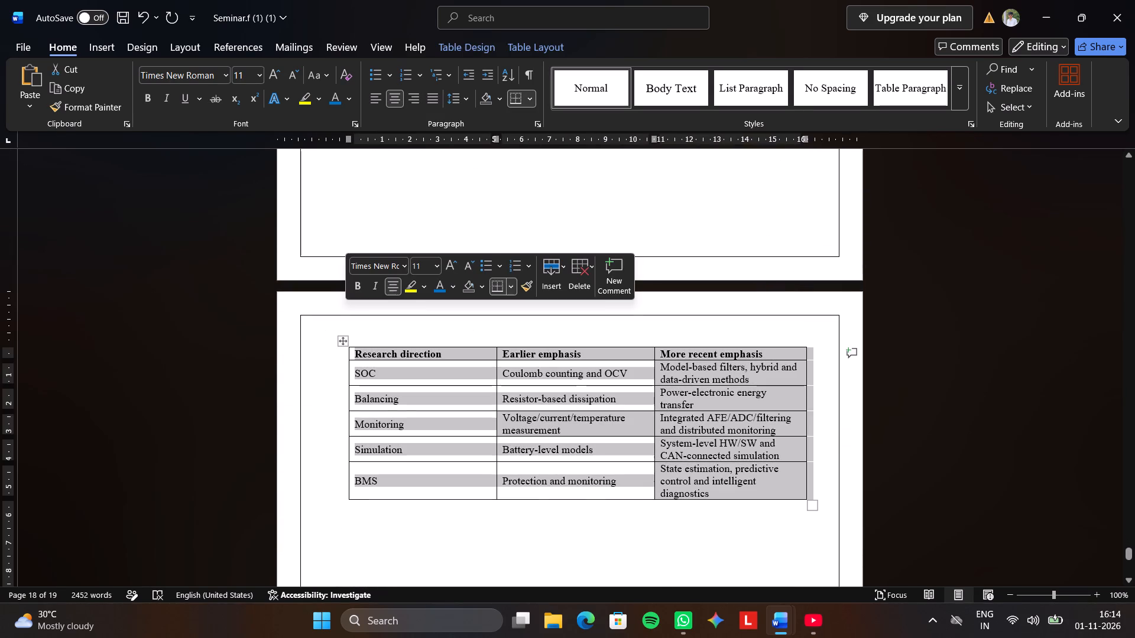
pyautogui.press('BackSpace')
# Switch to the BMS in Electric Vehicles report and examine the start of Chapter 3, including section 3.1 Overall BMS Architecture.
pyautogui.scroll(4, 345, 338)
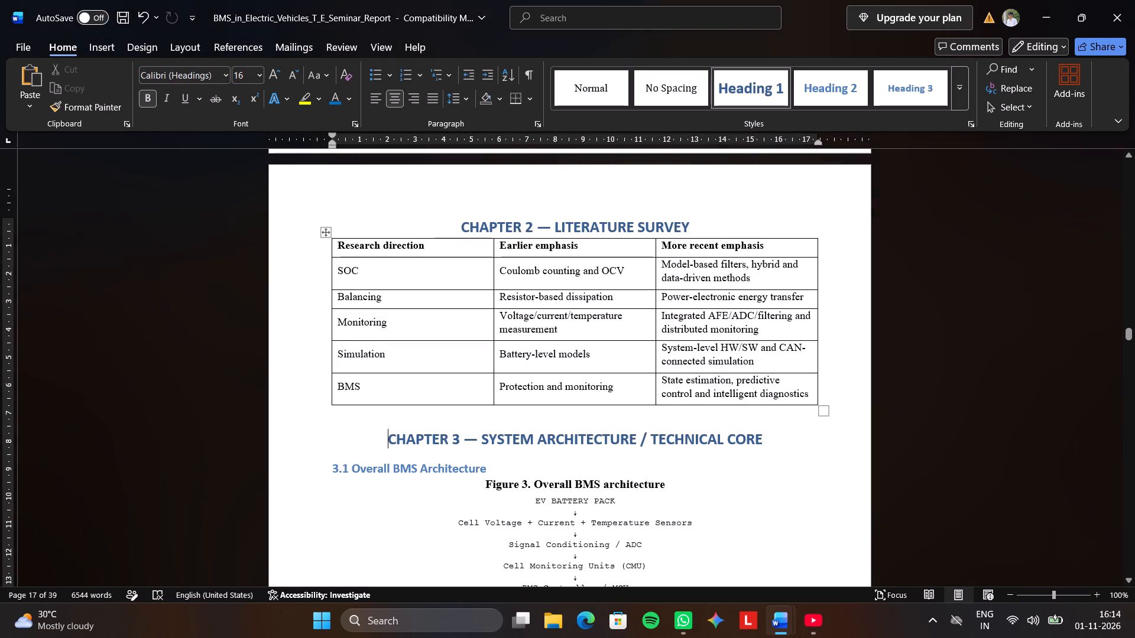
pyautogui.scroll(-4, 346, 337)
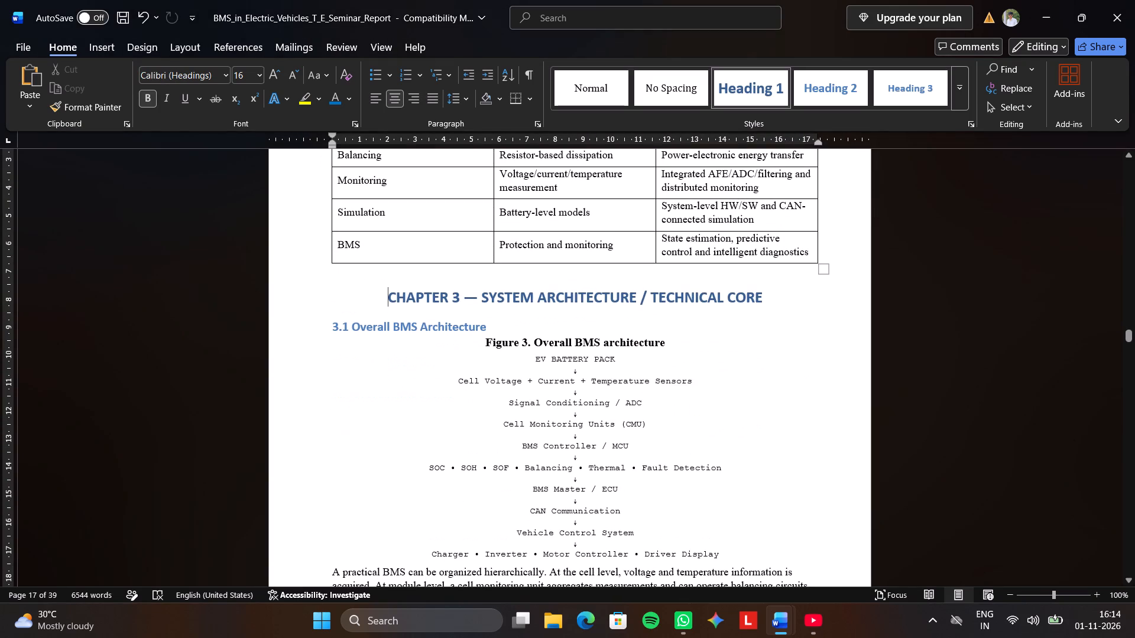
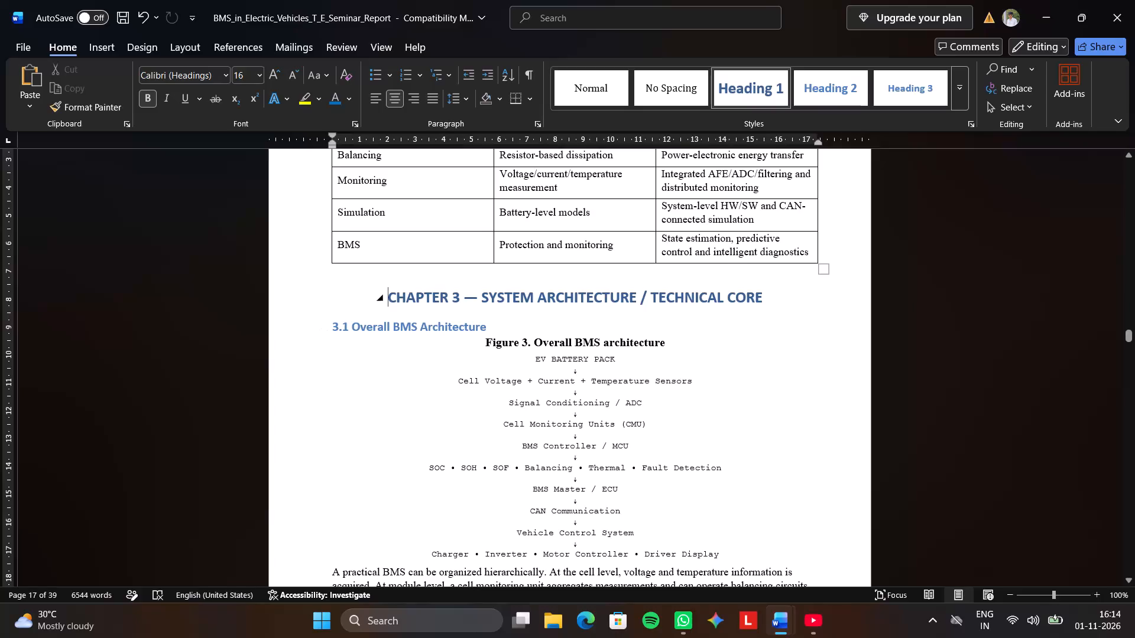
# Copy the Chapter 3 System Architecture / Technical Core heading and paste it onto the blank last page of Seminar.f.
pyautogui.tripleClick(398, 295)
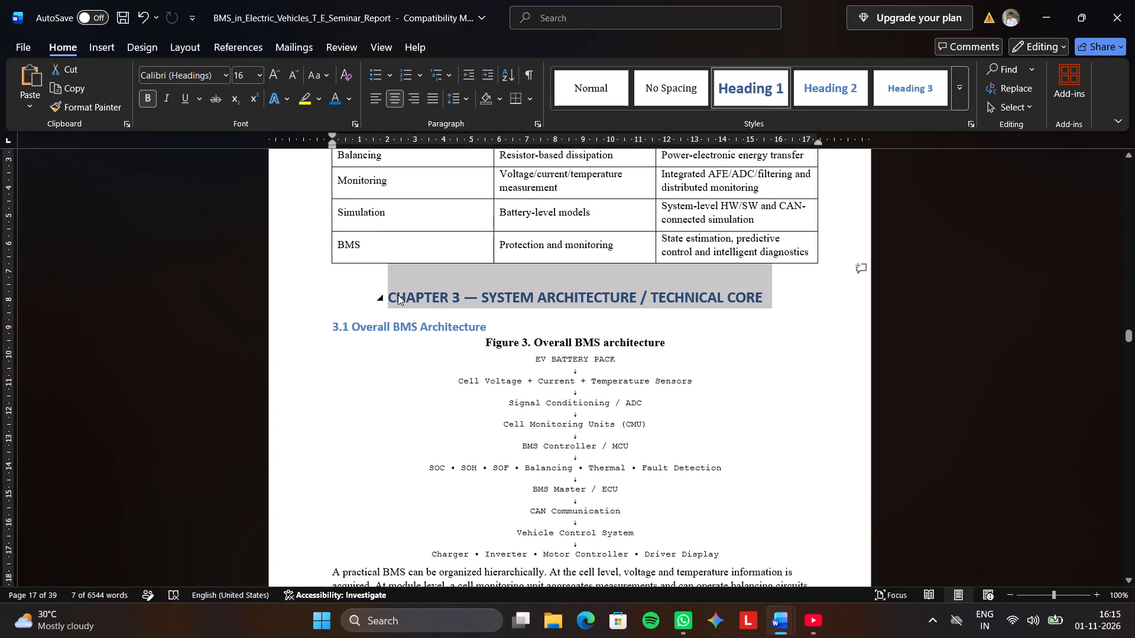
pyautogui.hotkey('ctrl', 'c')
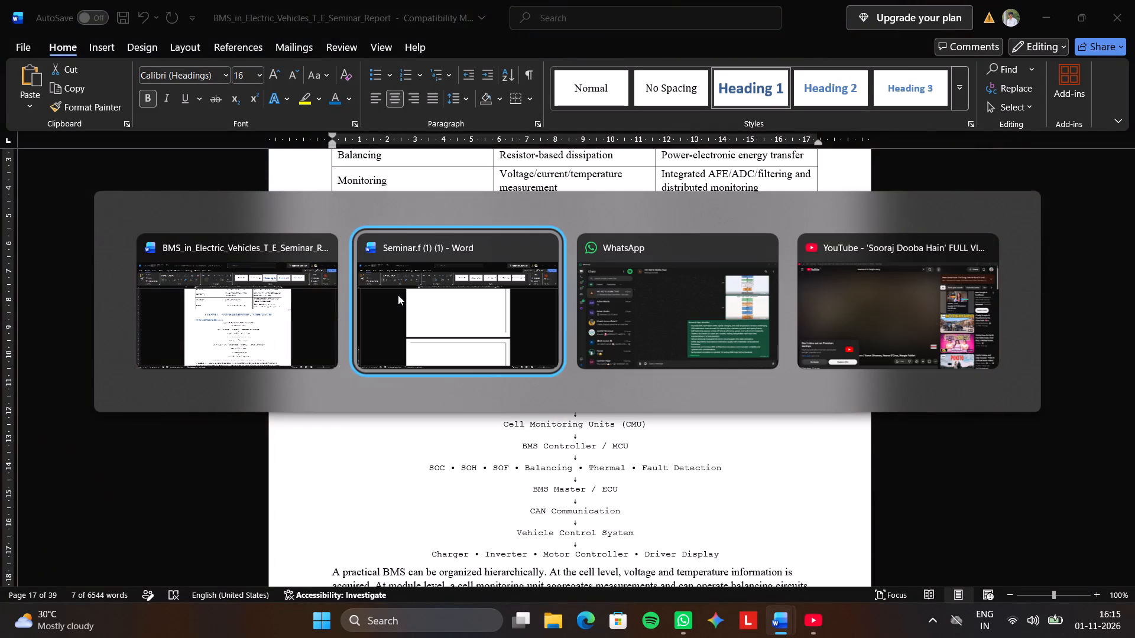
pyautogui.scroll(4, 408, 340)
pyautogui.scroll(-6, 412, 324)
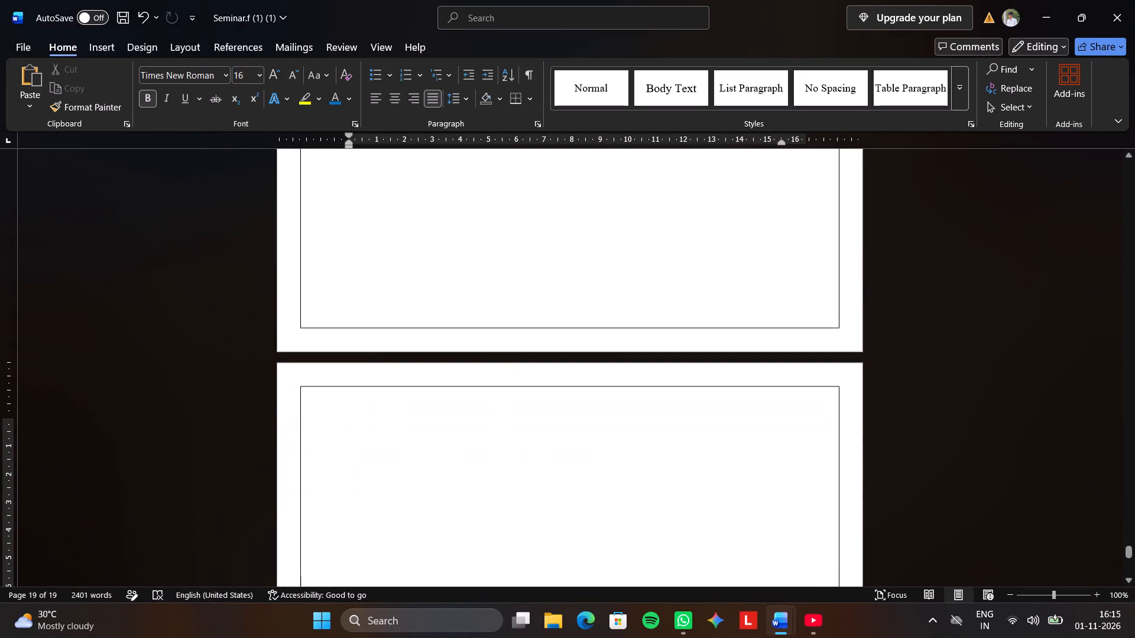
pyautogui.hotkey('ctrl', 'v')
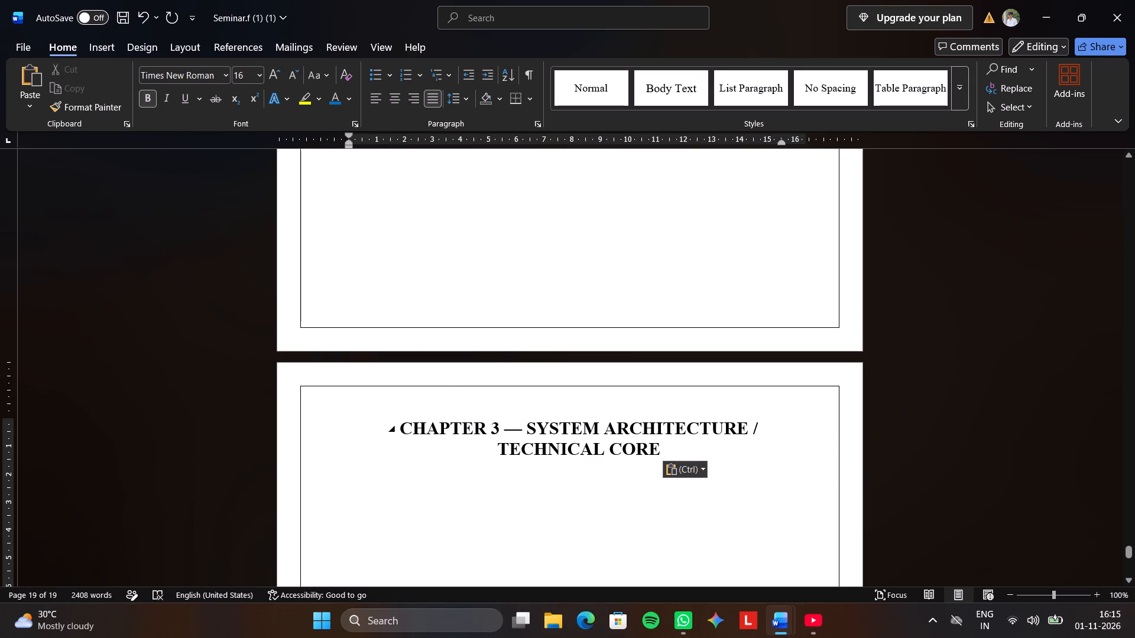
# Set the font size of the pasted Chapter 3 heading to 14.
pyautogui.click(429, 437)
pyautogui.doubleClick(429, 429)
pyautogui.doubleClick(429, 429)
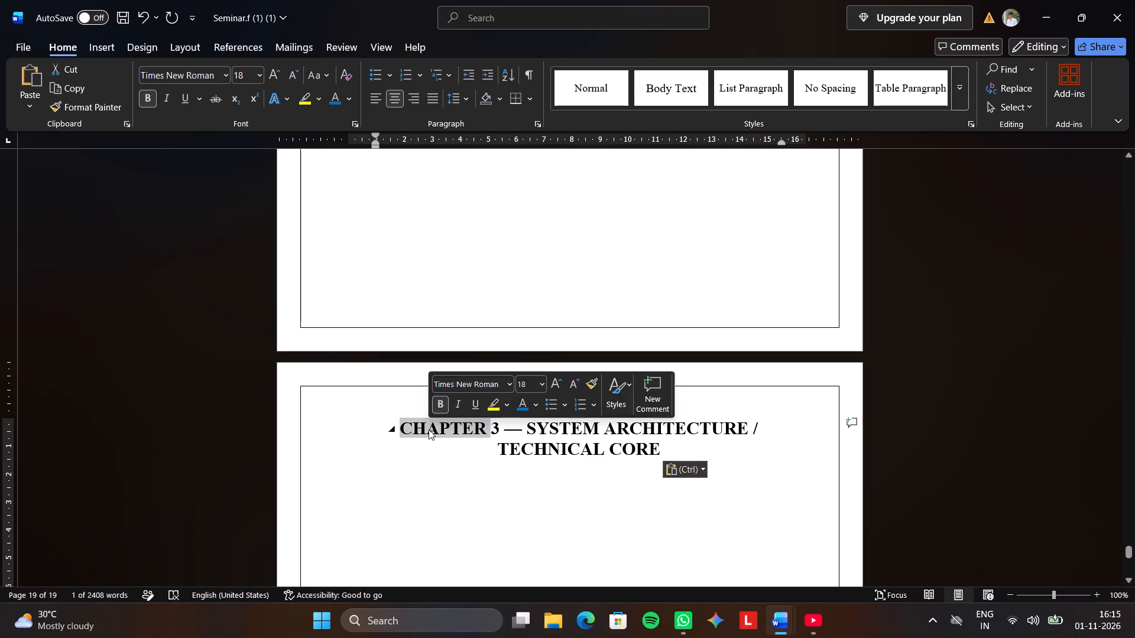
pyautogui.doubleClick(429, 429)
pyautogui.click(429, 429)
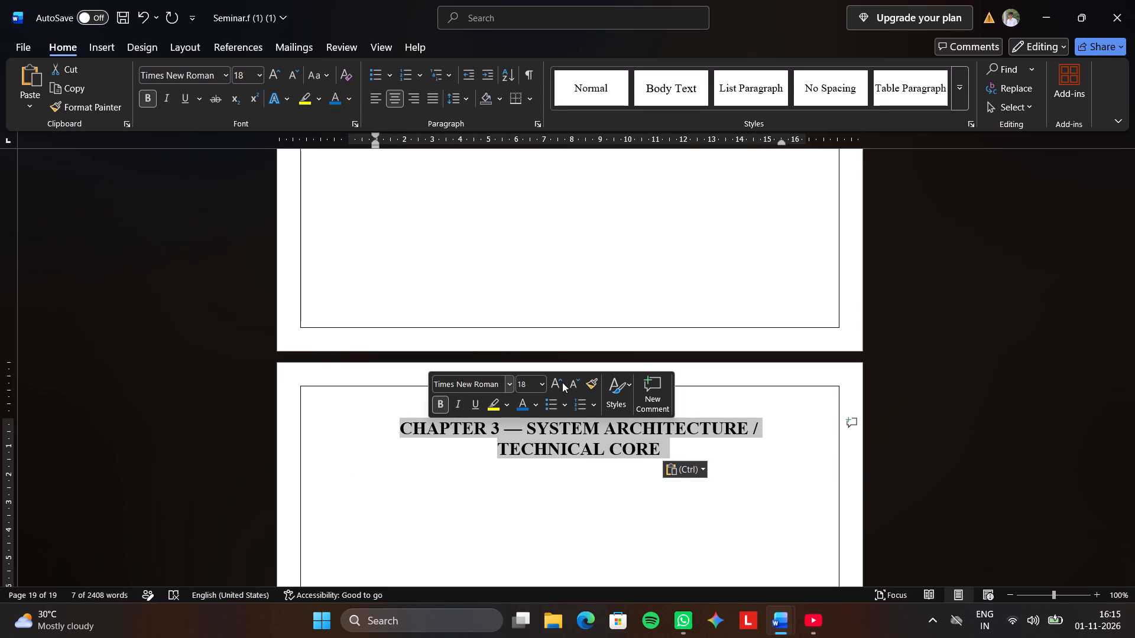
pyautogui.click(541, 379)
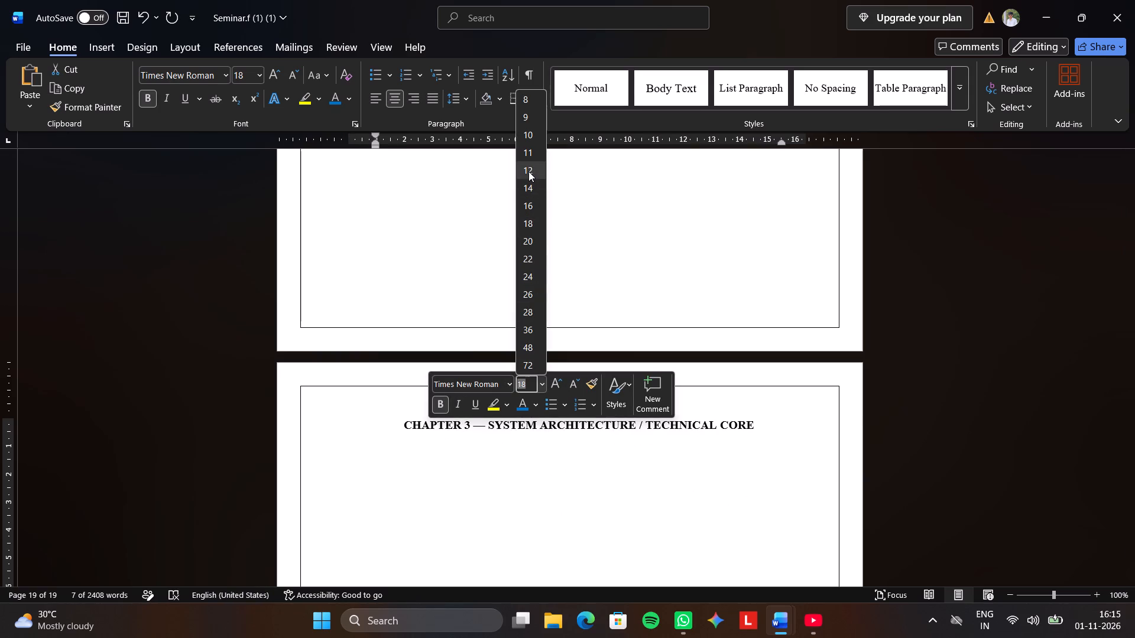
pyautogui.click(529, 182)
pyautogui.click(526, 482)
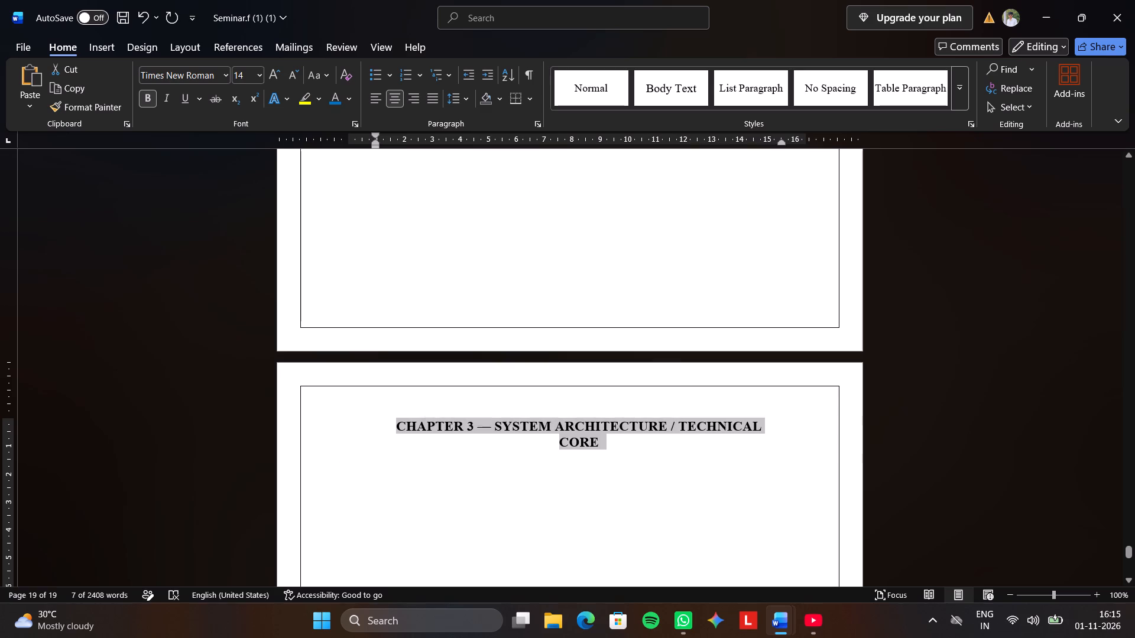
pyautogui.scroll(-1, 476, 448)
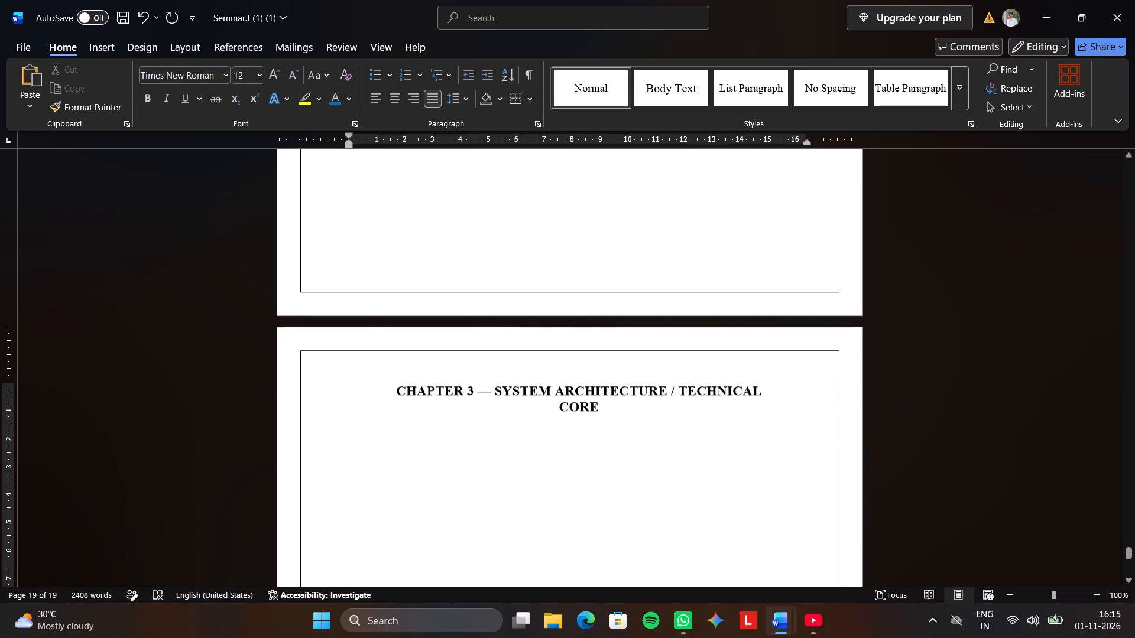
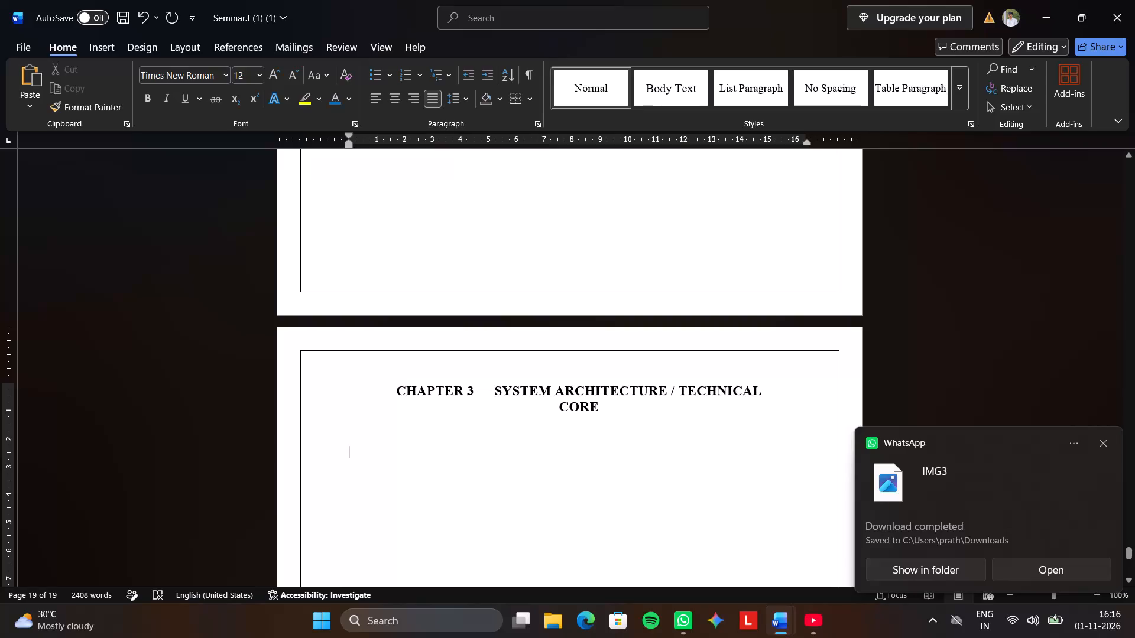
# Insert the downloaded IMG3 picture from this device below the Chapter 3 heading on the last page.
pyautogui.click(105, 47)
pyautogui.click(147, 89)
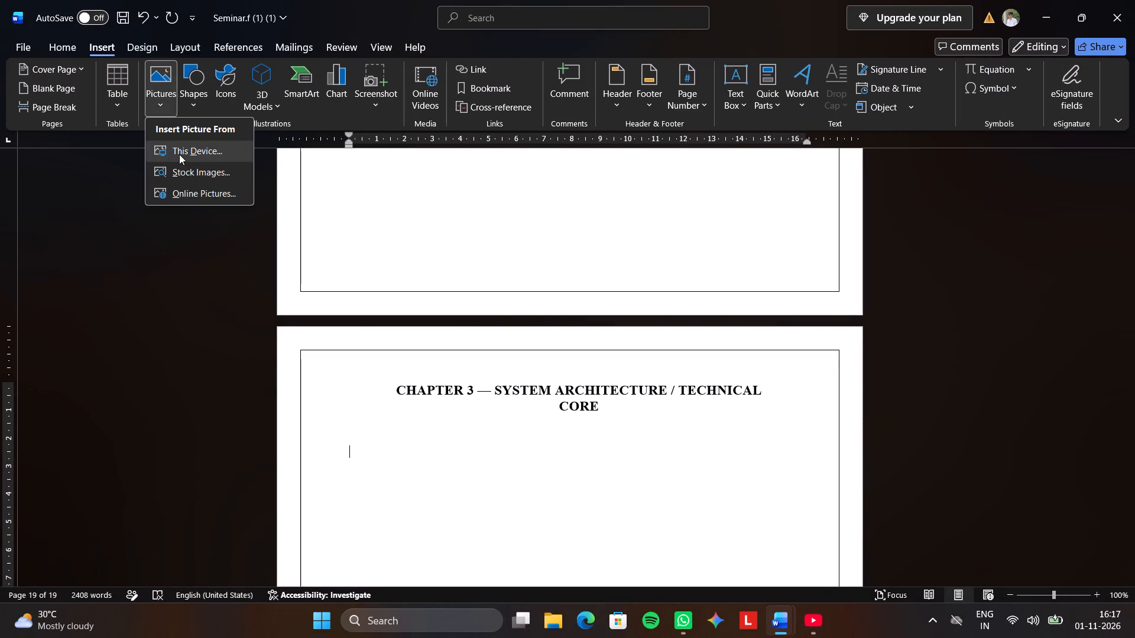
pyautogui.click(179, 154)
pyautogui.click(98, 101)
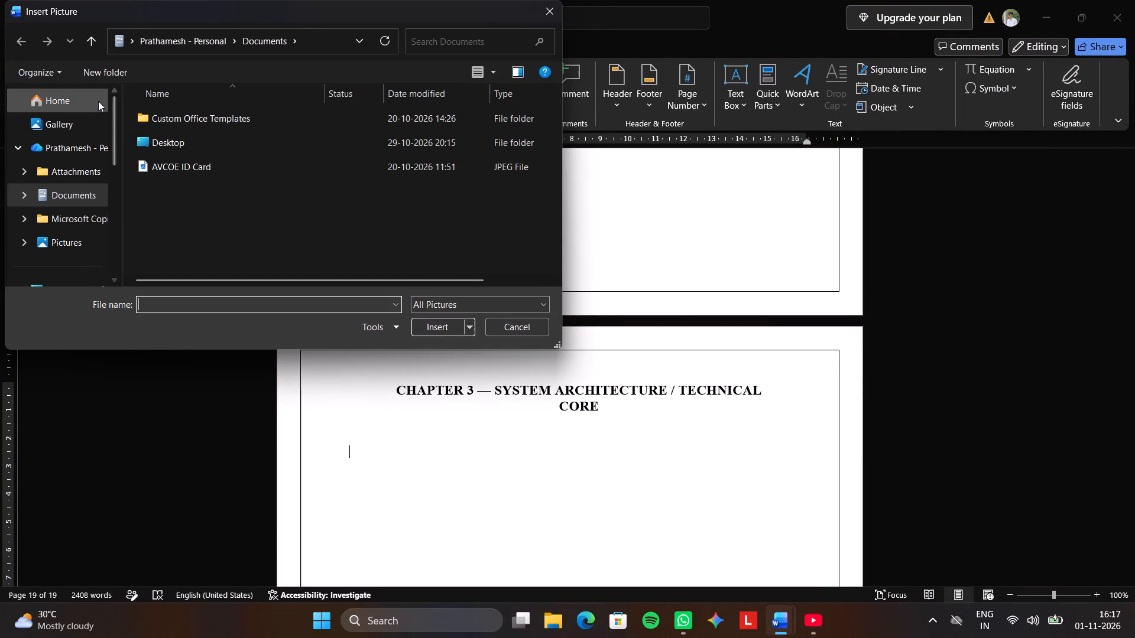
pyautogui.scroll(-4, 439, 163)
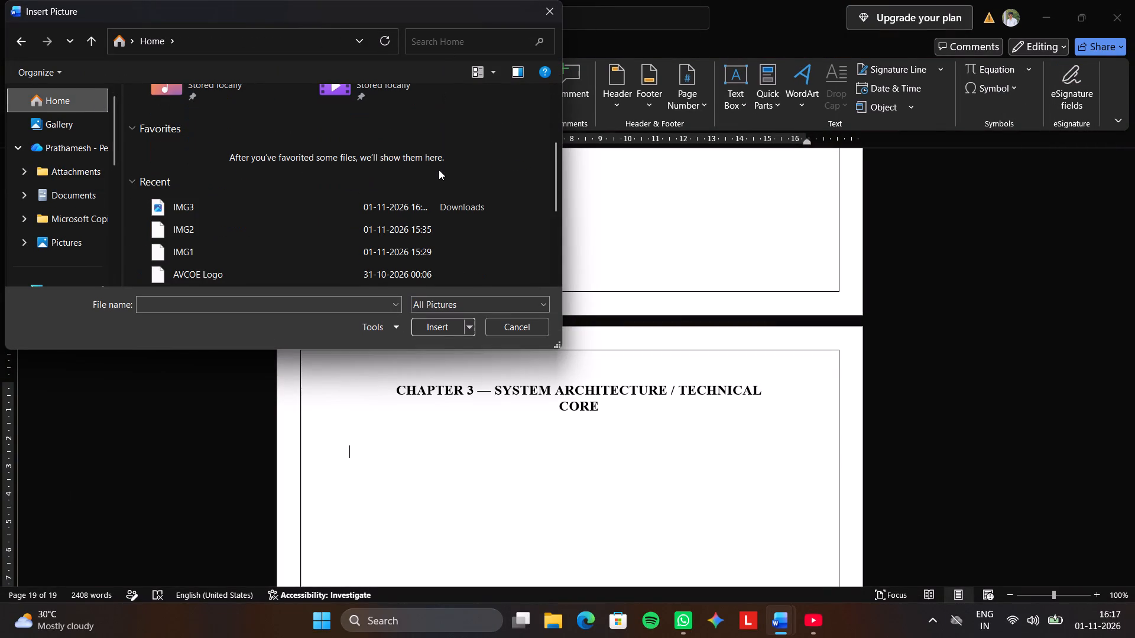
pyautogui.click(350, 146)
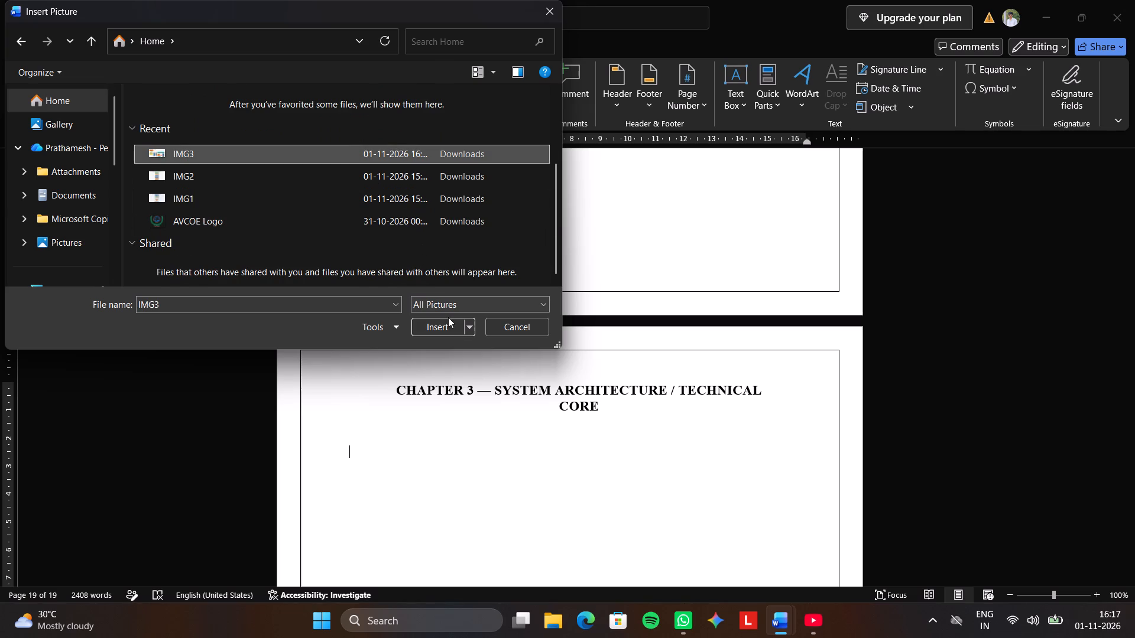
pyautogui.click(448, 325)
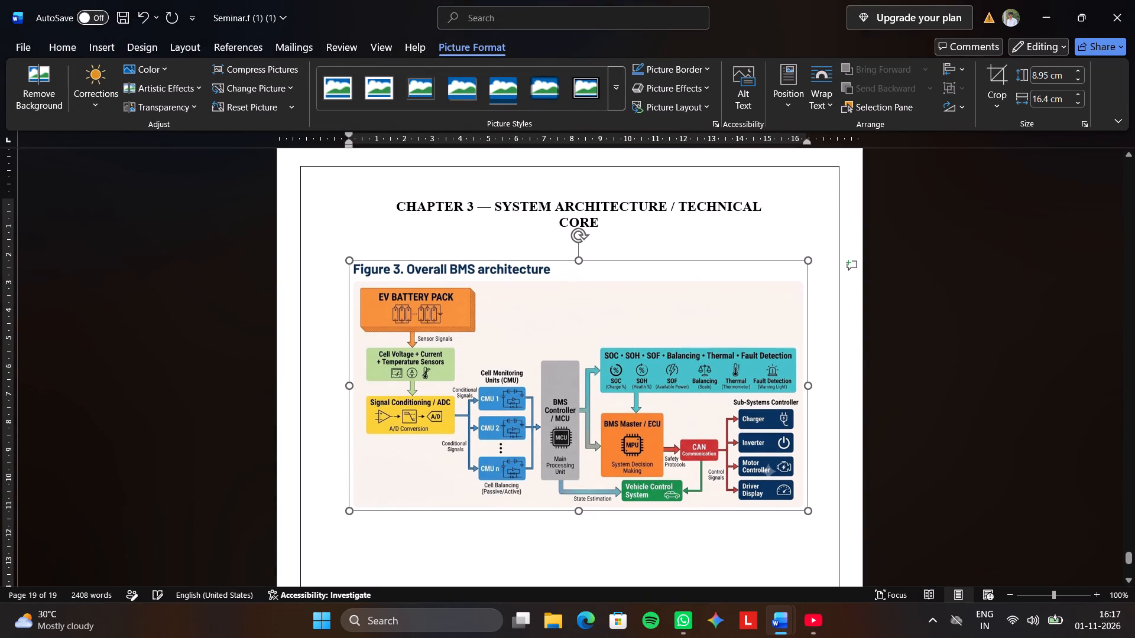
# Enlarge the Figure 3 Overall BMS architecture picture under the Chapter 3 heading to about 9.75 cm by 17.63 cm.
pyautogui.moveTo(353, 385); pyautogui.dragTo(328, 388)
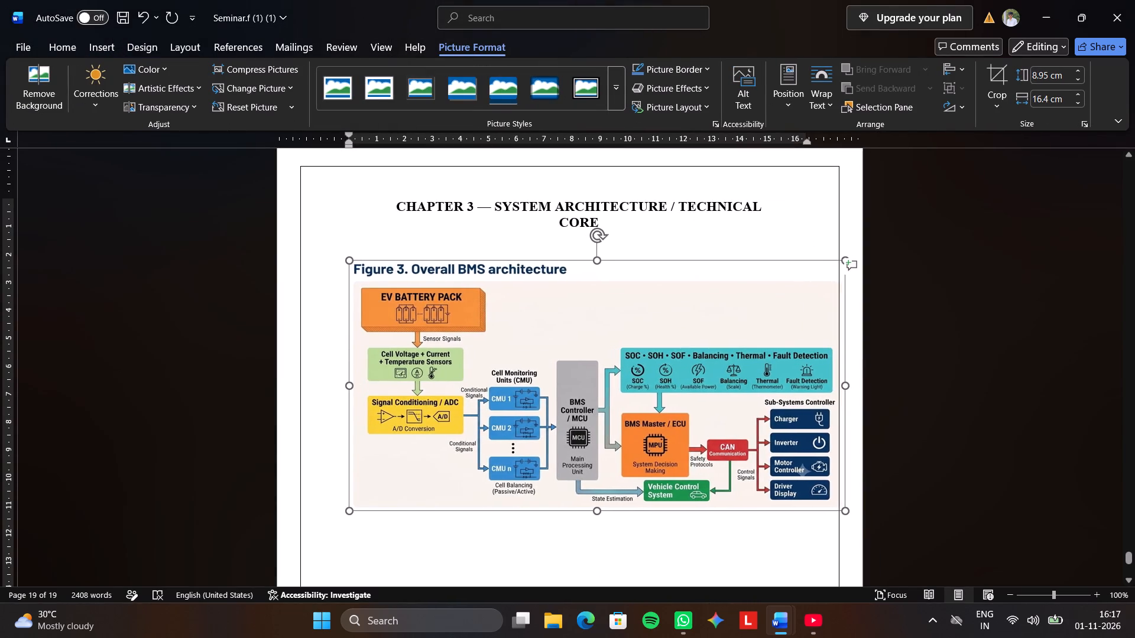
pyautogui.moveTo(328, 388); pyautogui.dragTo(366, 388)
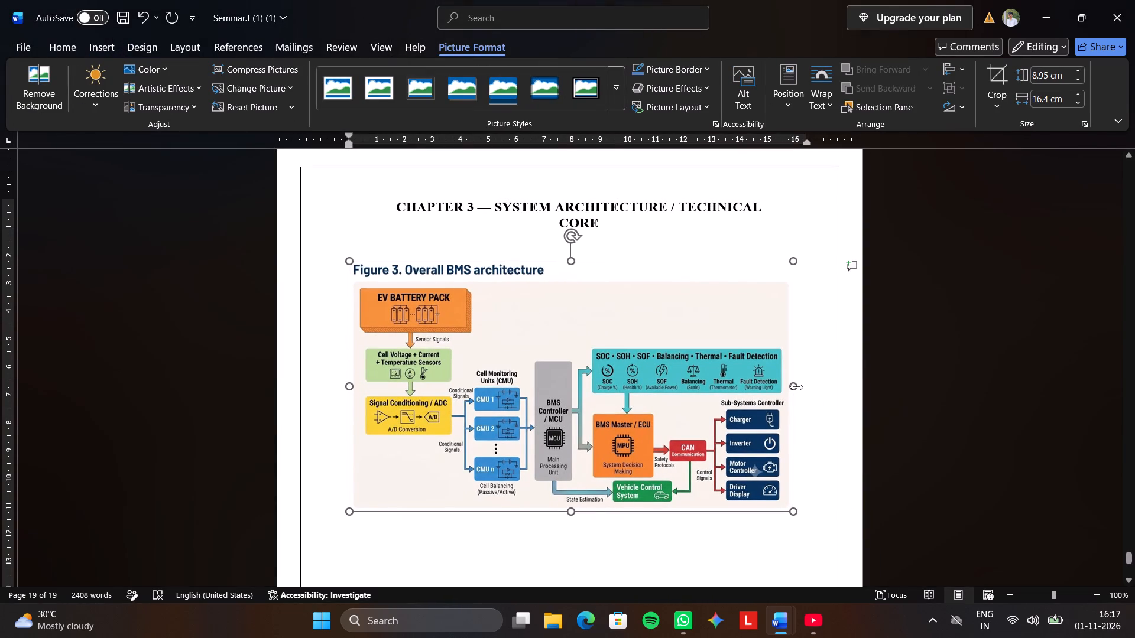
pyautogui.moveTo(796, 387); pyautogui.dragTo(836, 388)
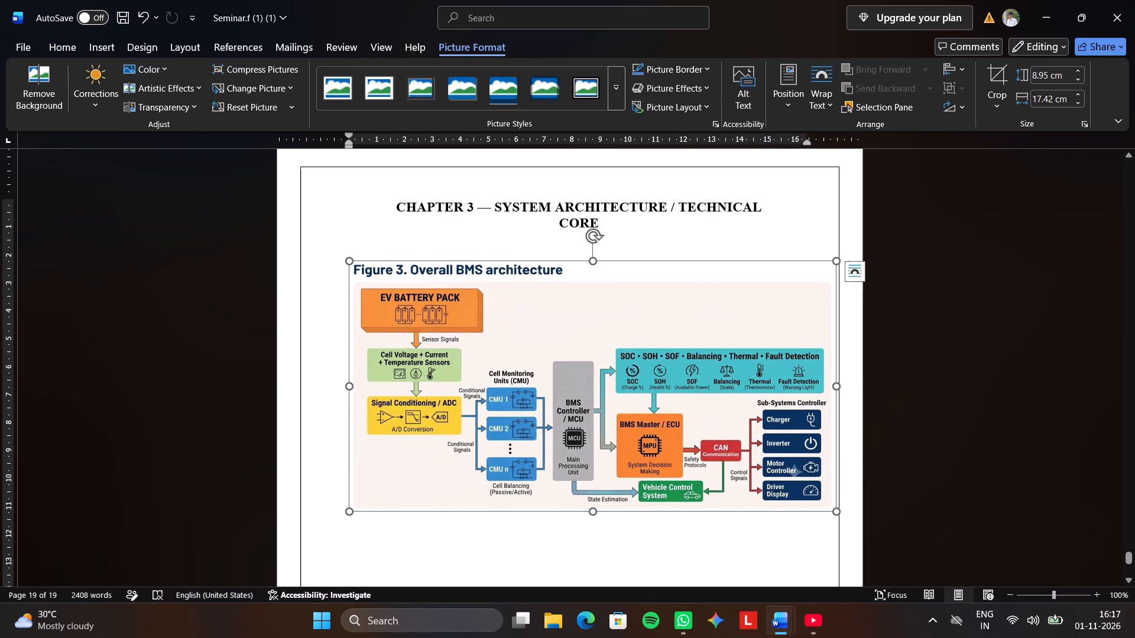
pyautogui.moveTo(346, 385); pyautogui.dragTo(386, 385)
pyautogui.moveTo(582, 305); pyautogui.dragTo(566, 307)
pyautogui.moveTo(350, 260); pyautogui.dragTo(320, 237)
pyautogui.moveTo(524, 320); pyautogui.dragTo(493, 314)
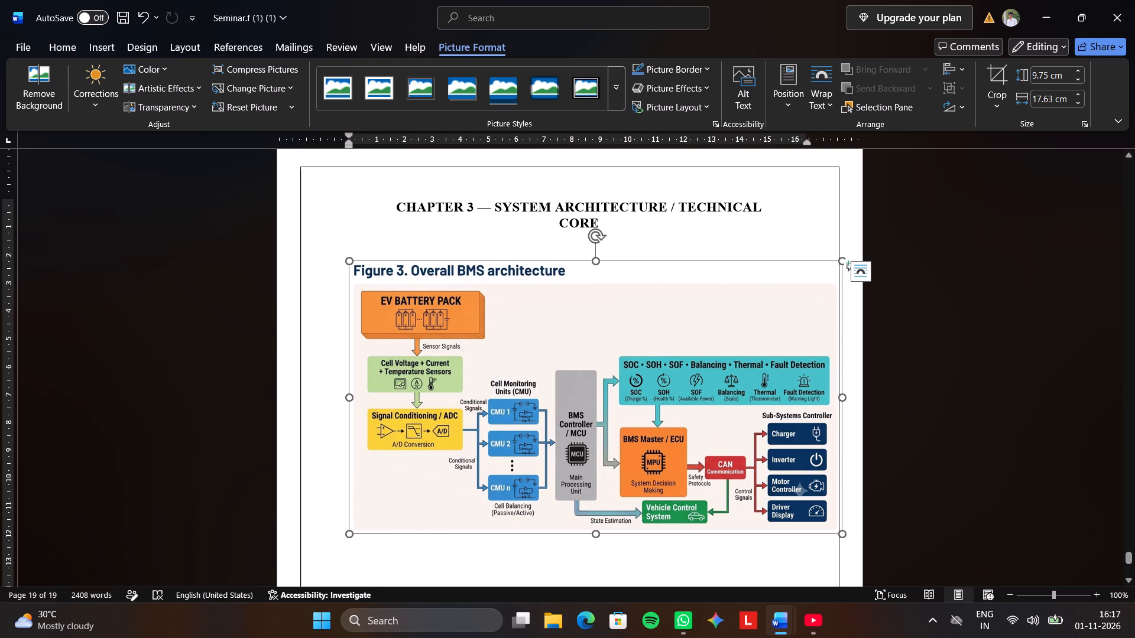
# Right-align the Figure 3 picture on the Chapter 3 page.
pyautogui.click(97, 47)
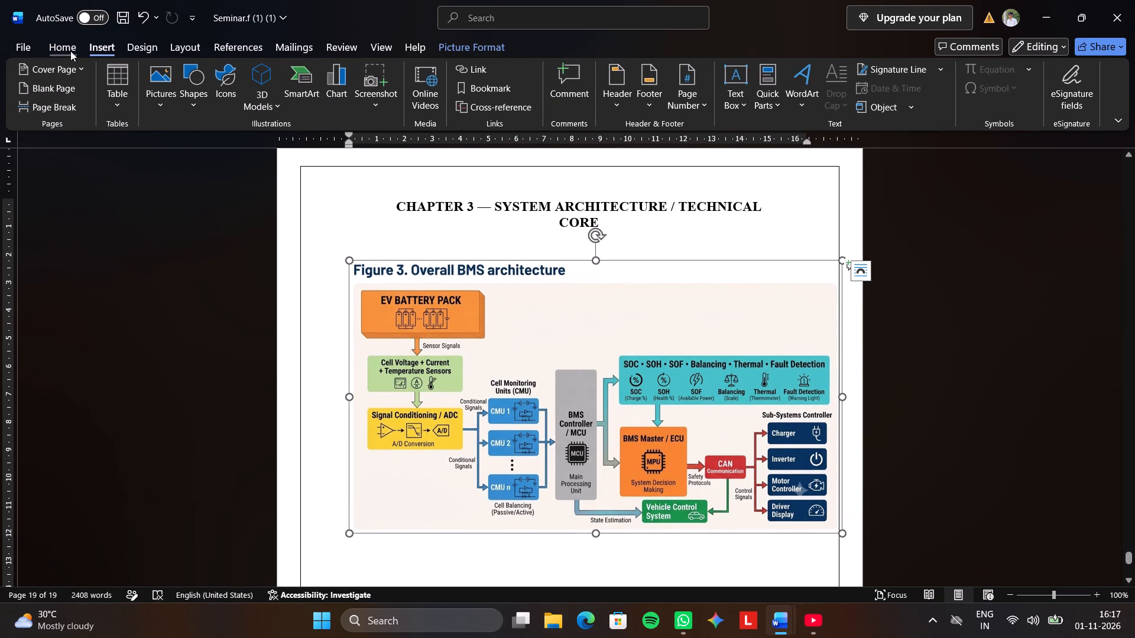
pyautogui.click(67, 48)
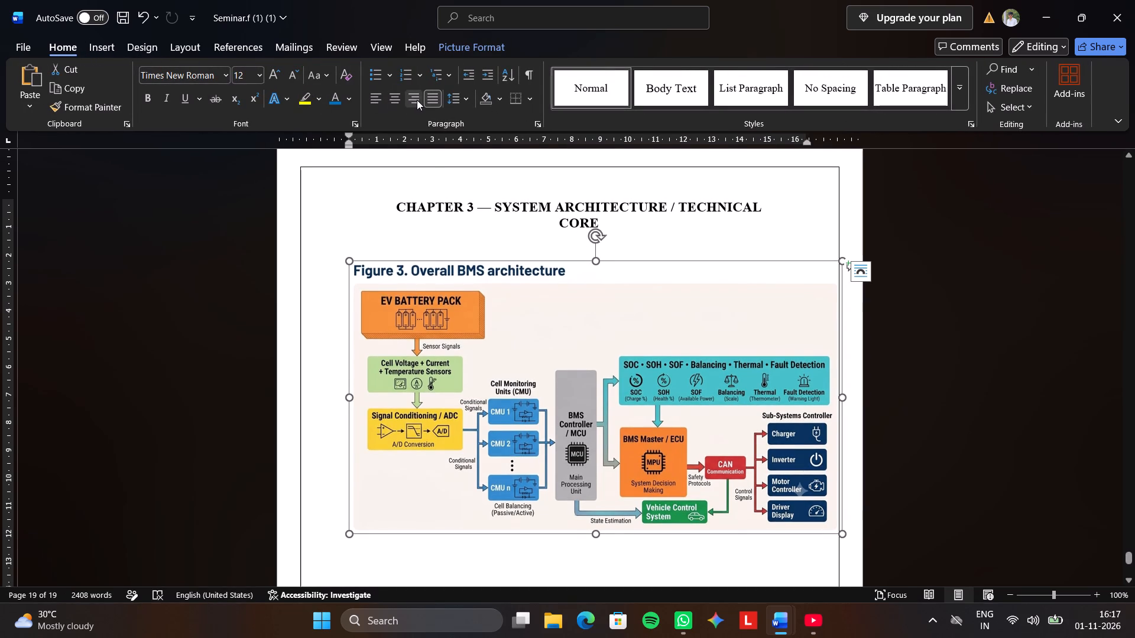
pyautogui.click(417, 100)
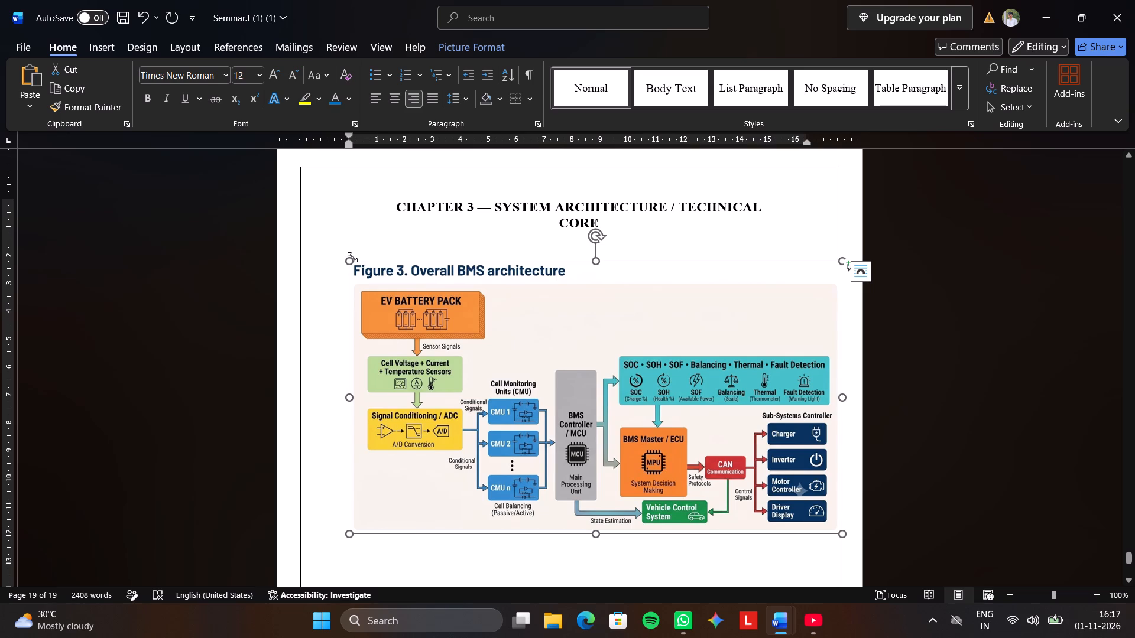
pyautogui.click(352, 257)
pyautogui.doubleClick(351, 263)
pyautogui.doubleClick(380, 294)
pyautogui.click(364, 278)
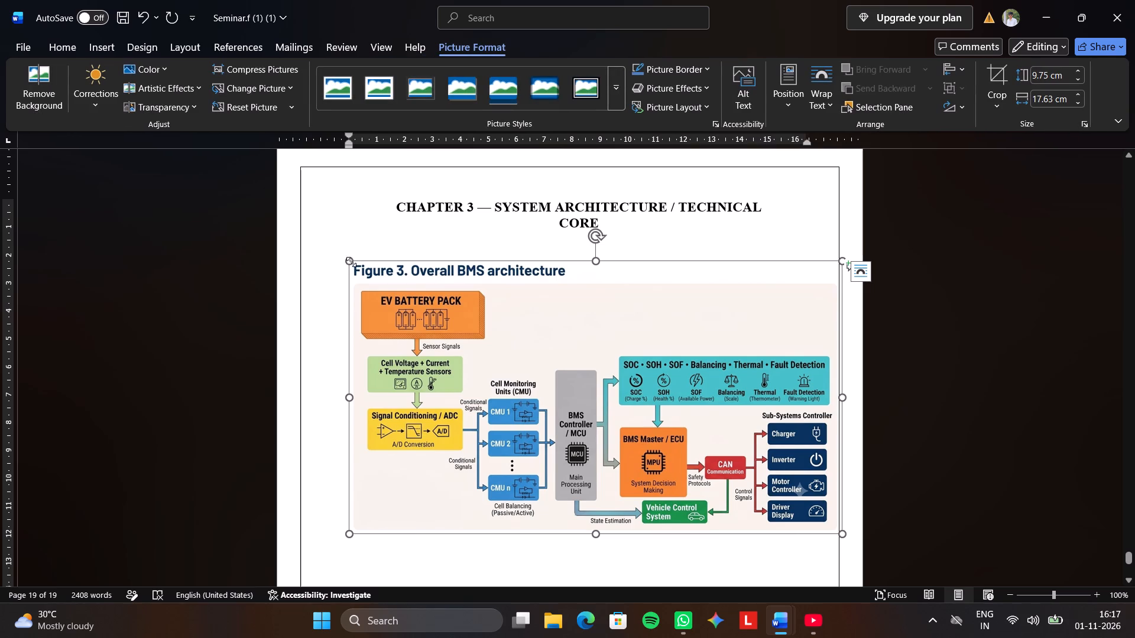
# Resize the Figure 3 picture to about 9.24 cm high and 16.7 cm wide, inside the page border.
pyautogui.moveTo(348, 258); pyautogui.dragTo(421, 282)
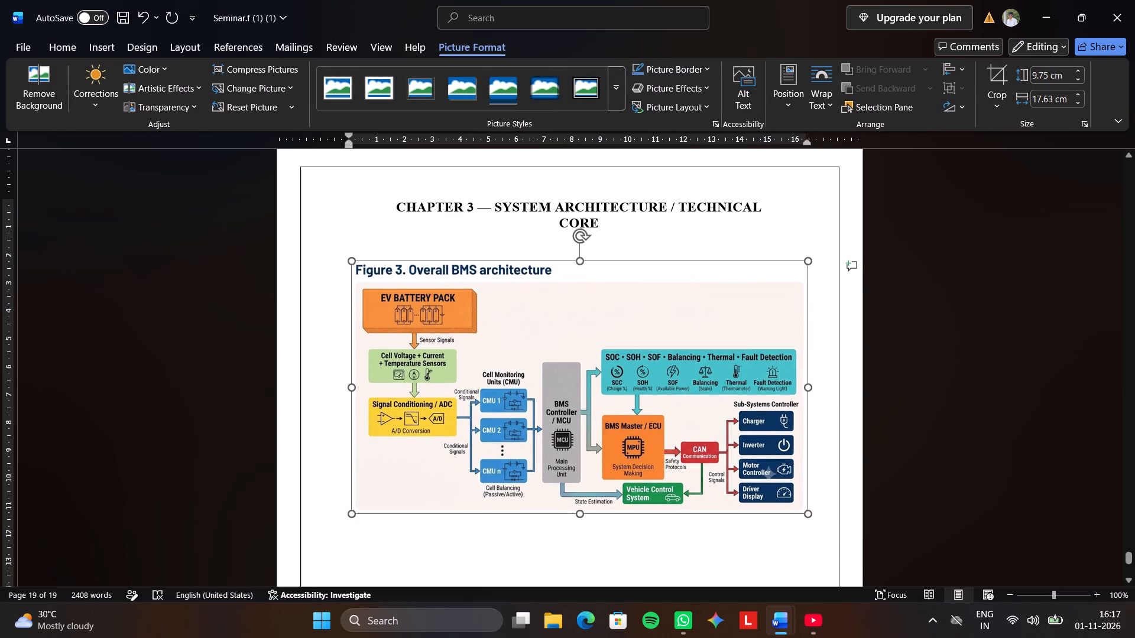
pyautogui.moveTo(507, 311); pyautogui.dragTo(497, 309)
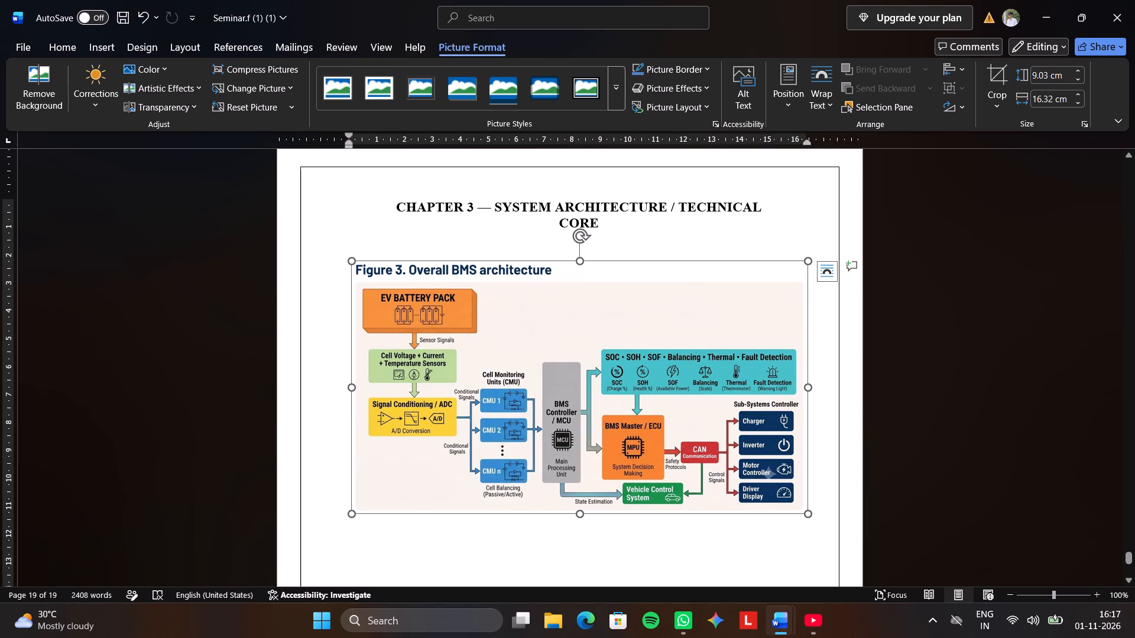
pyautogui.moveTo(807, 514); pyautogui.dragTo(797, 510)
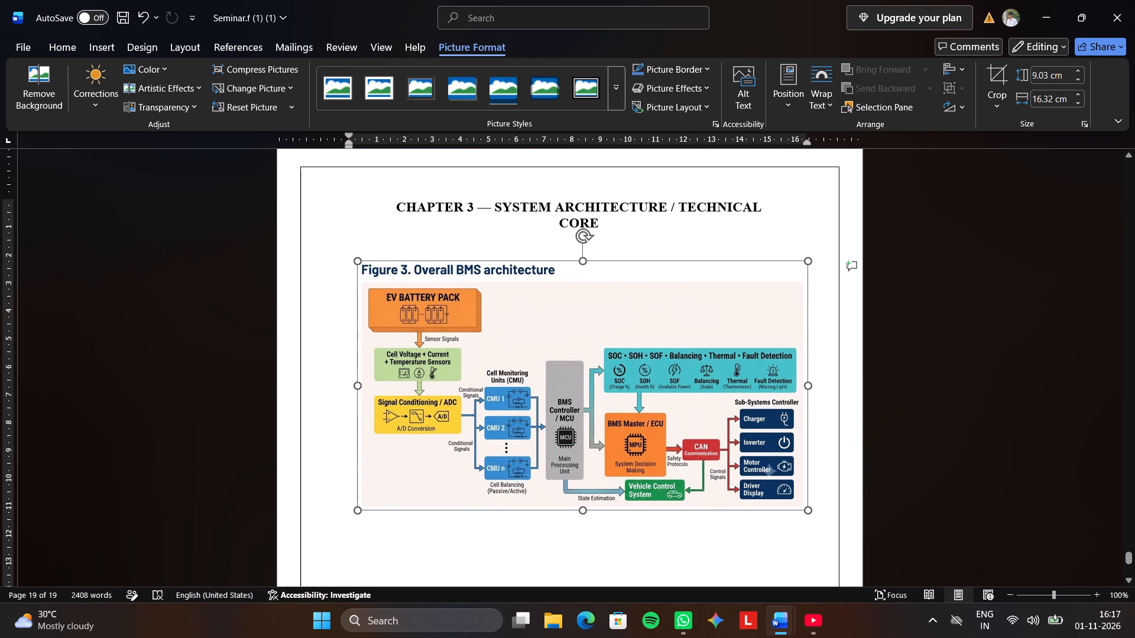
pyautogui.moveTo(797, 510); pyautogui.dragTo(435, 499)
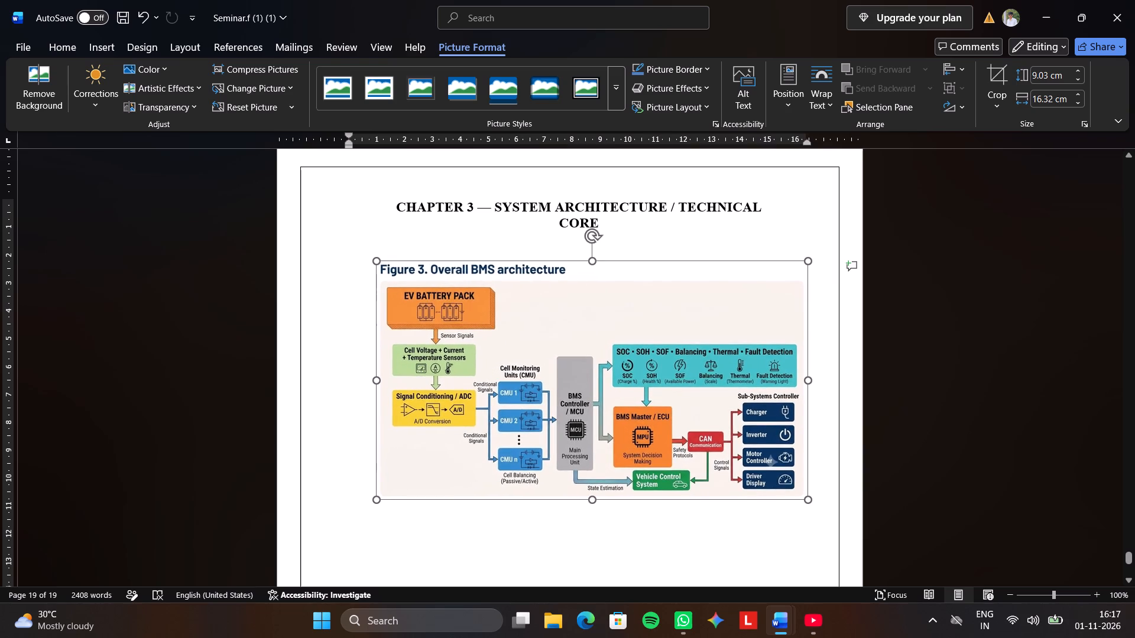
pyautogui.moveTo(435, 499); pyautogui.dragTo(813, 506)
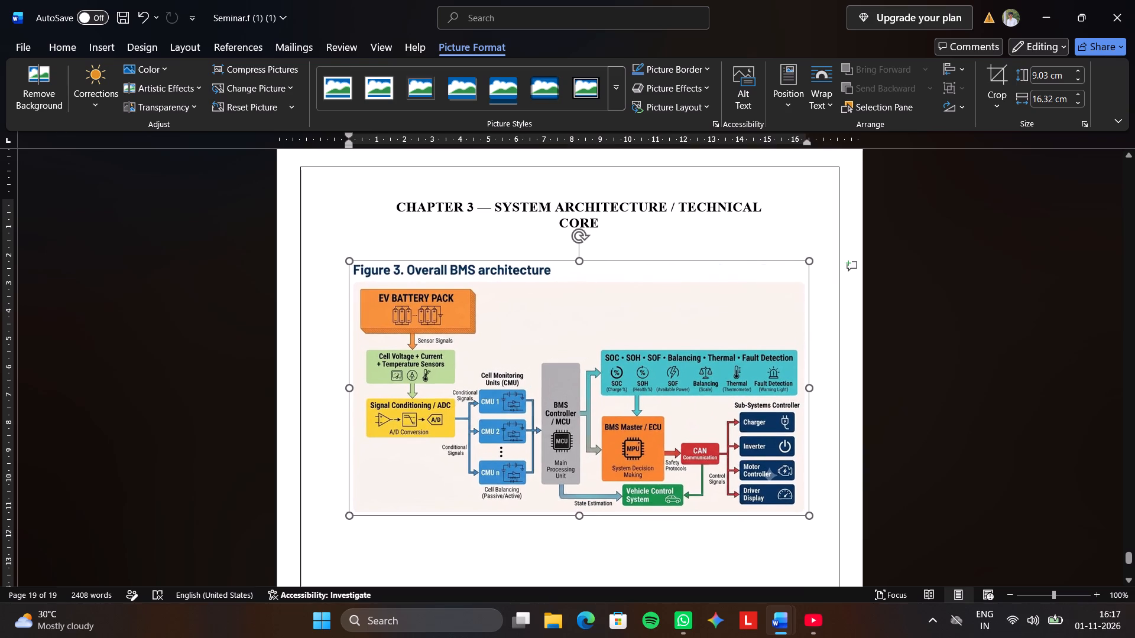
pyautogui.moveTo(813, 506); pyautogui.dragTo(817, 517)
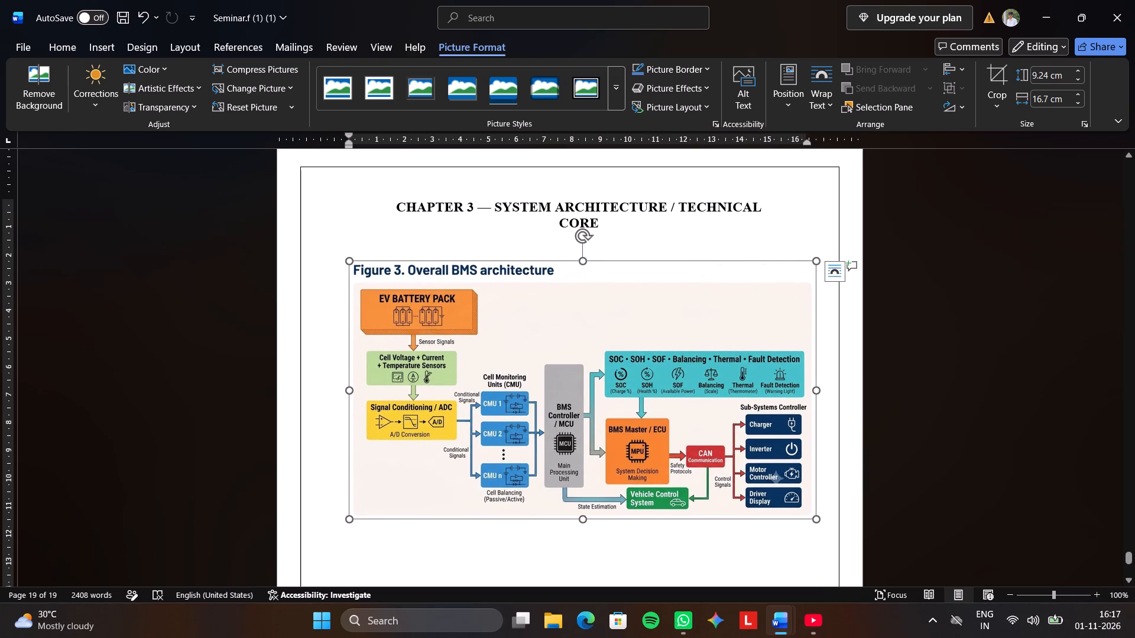
# Try the different paragraph alignments on the Figure 3 picture and leave it left-aligned.
pyautogui.click(74, 48)
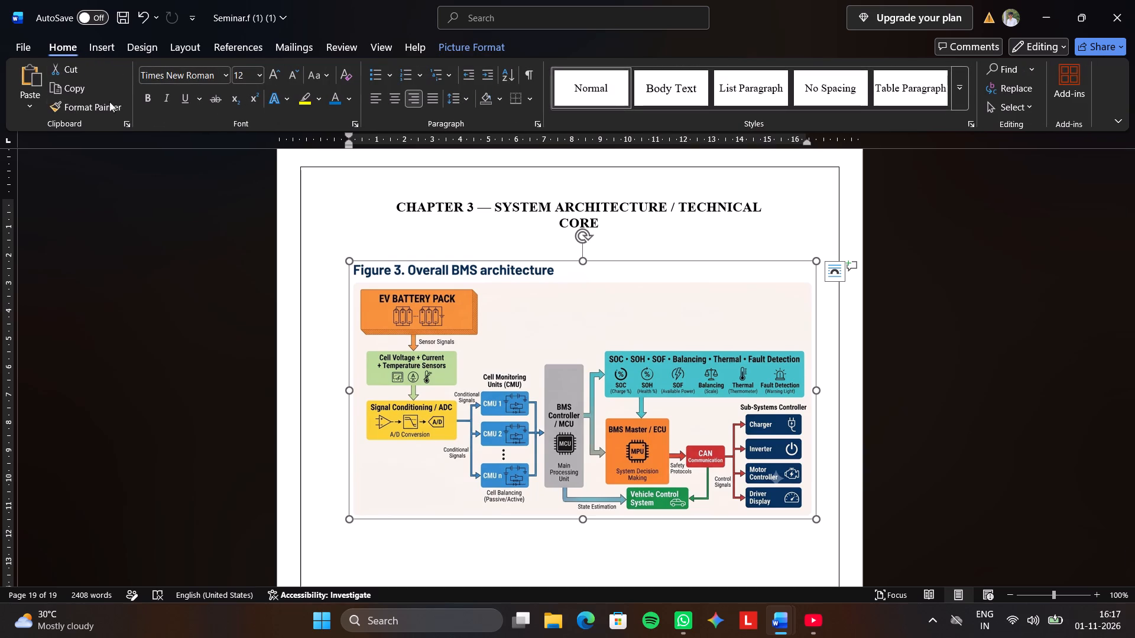
pyautogui.click(432, 96)
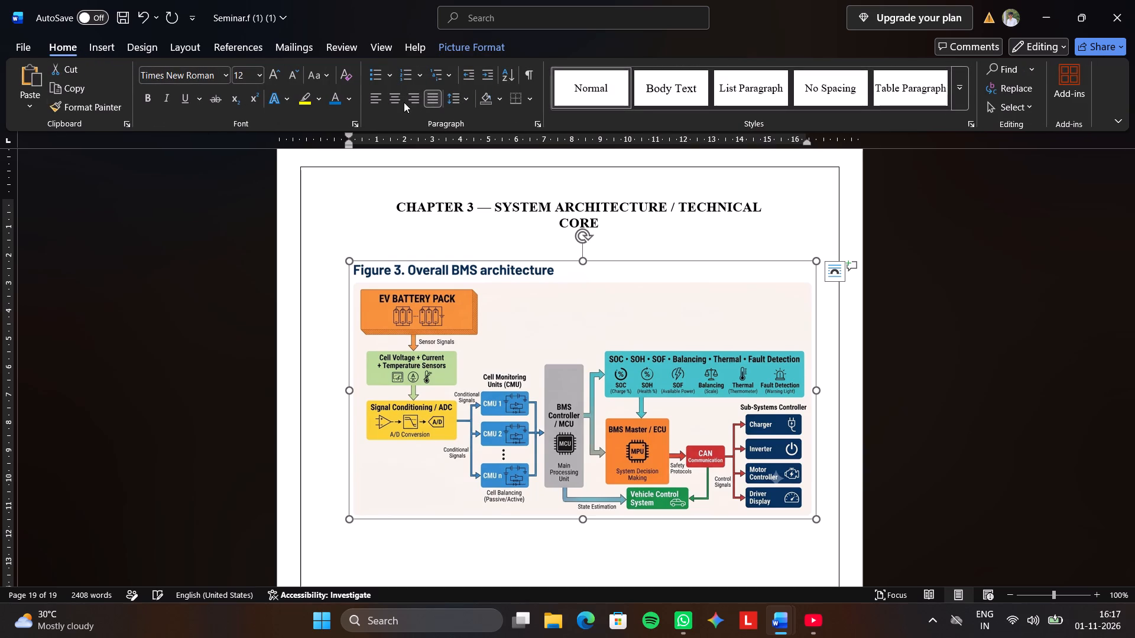
pyautogui.click(404, 102)
pyautogui.click(411, 98)
pyautogui.click(389, 98)
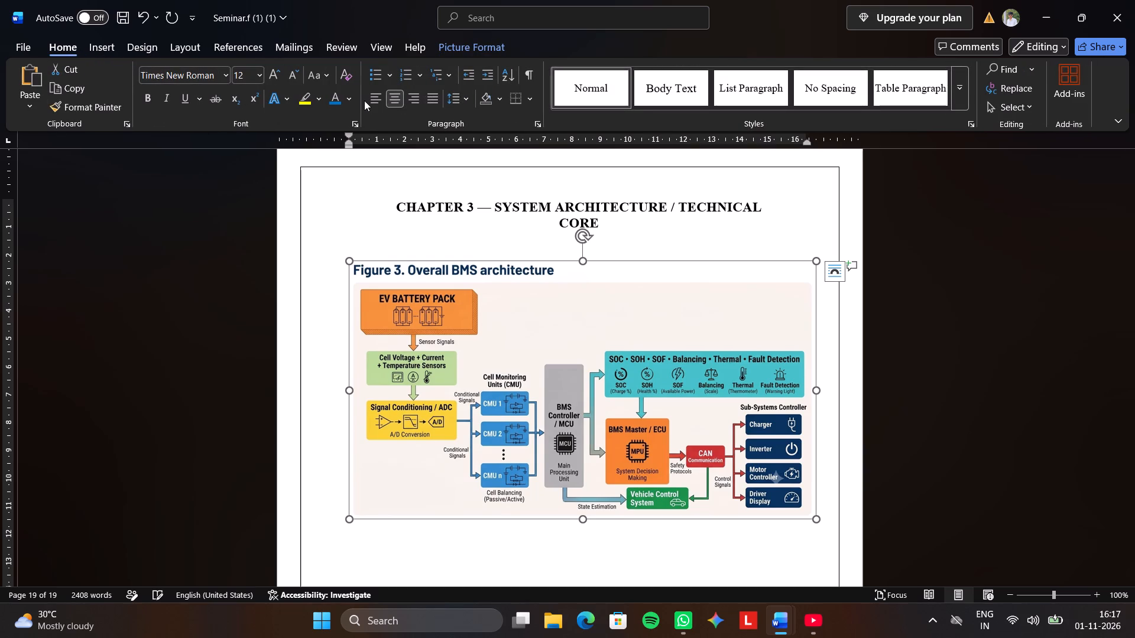
pyautogui.click(364, 100)
pyautogui.doubleClick(377, 99)
pyautogui.doubleClick(395, 97)
pyautogui.moveTo(395, 97); pyautogui.dragTo(421, 125)
# Narrow the Figure 3 picture to end just short of the right text margin, and stretch it slightly taller.
pyautogui.click(574, 259)
pyautogui.moveTo(574, 259); pyautogui.dragTo(590, 335)
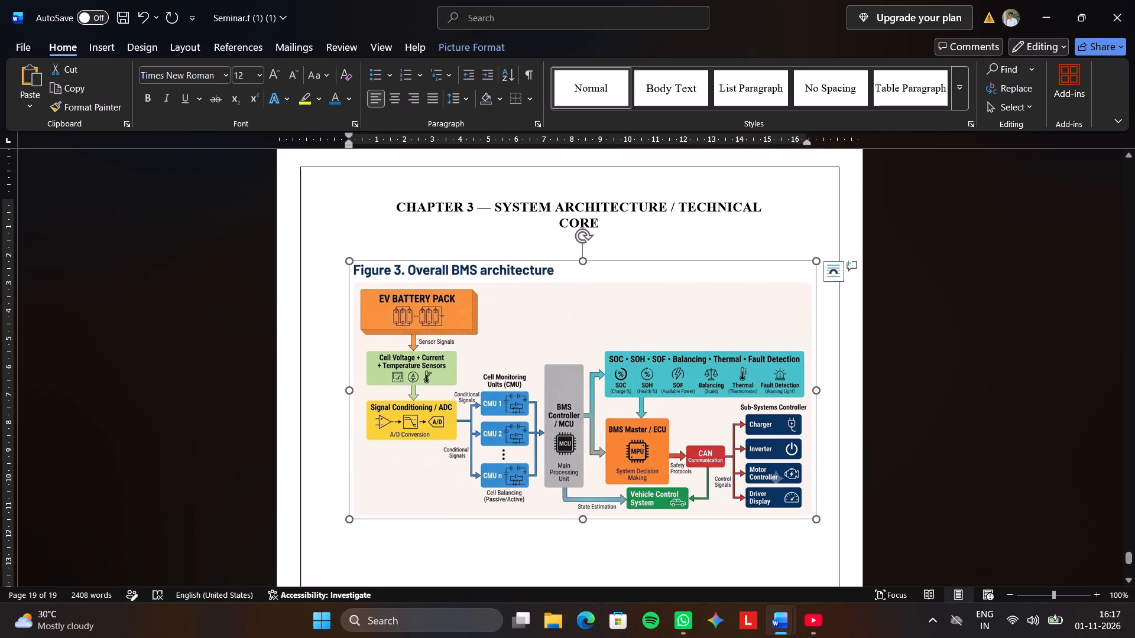
pyautogui.moveTo(588, 334); pyautogui.dragTo(566, 331)
pyautogui.click(566, 331)
pyautogui.moveTo(351, 259); pyautogui.dragTo(290, 259)
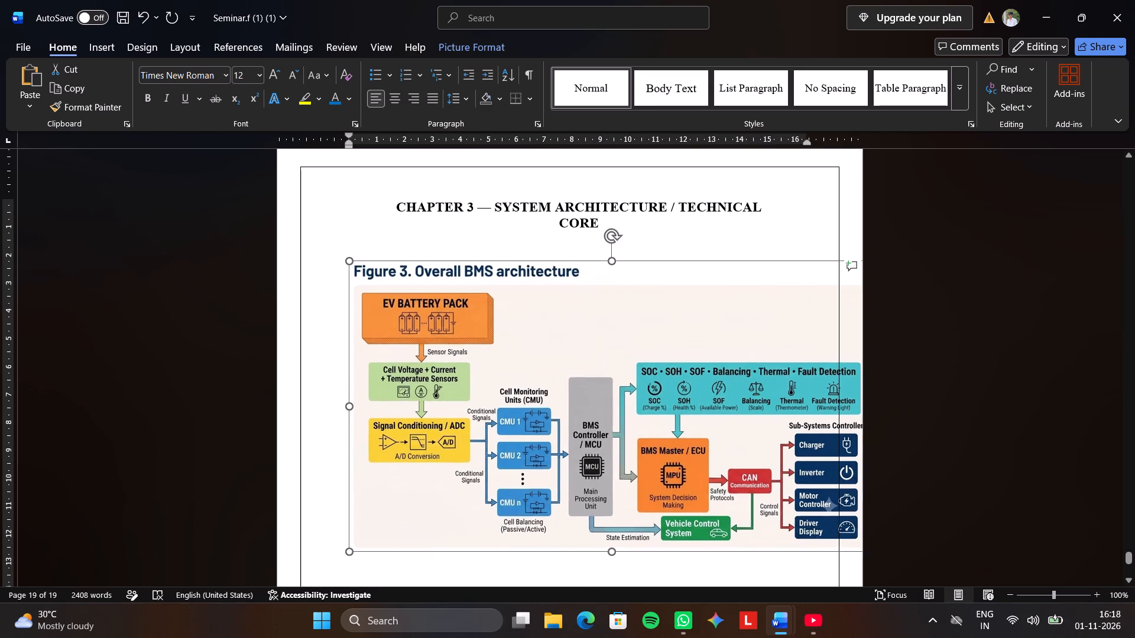
pyautogui.moveTo(290, 259); pyautogui.dragTo(404, 282)
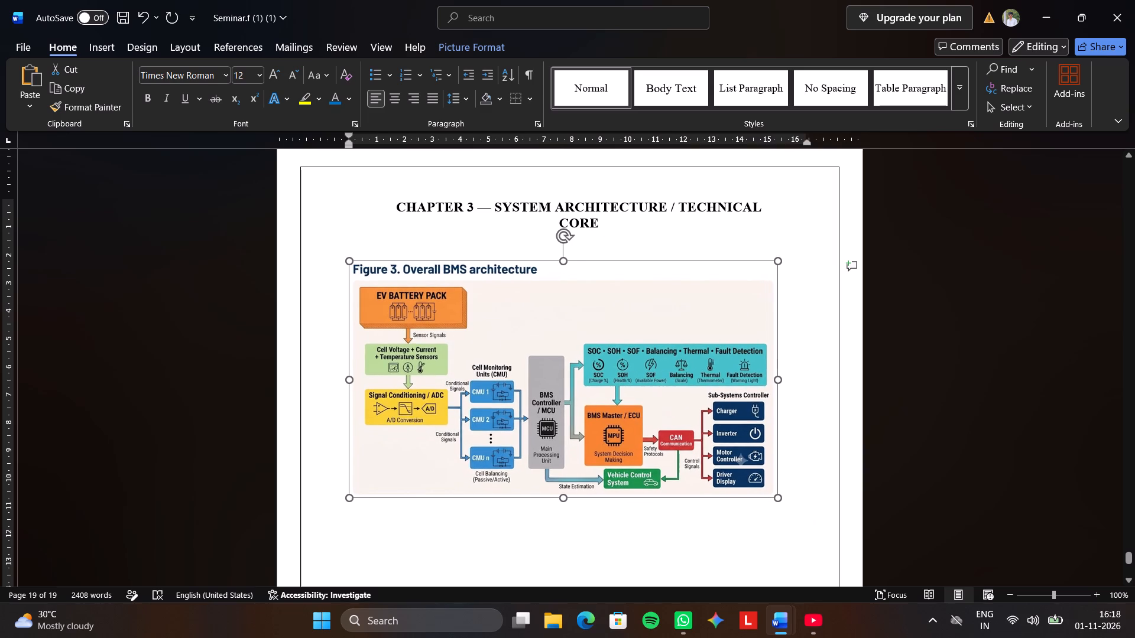
pyautogui.moveTo(404, 282); pyautogui.dragTo(378, 282)
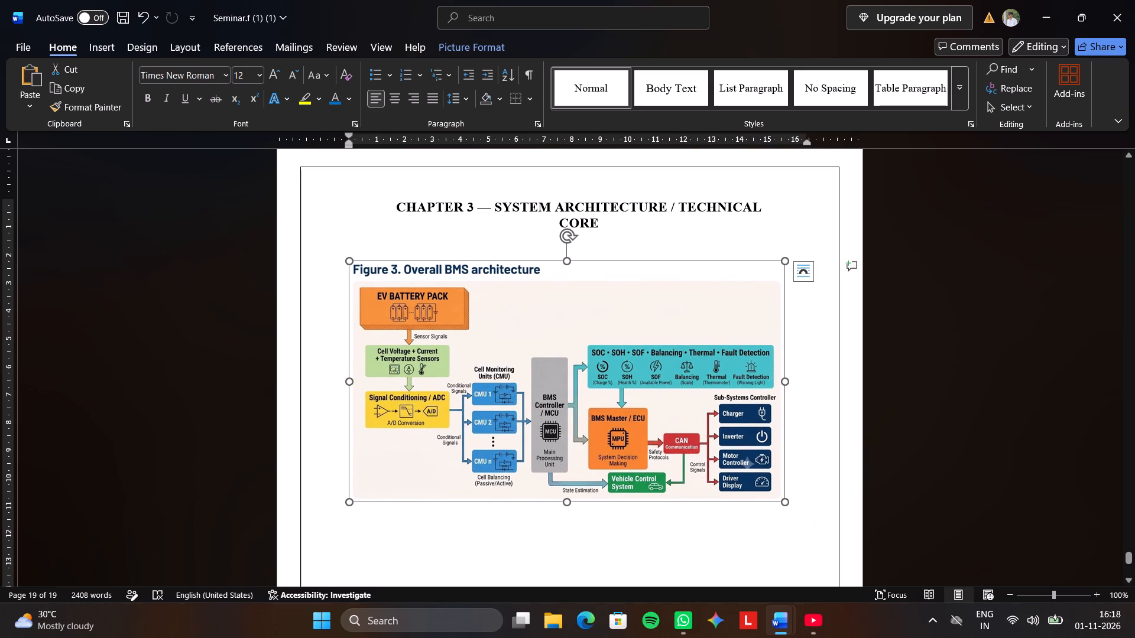
pyautogui.moveTo(566, 500); pyautogui.dragTo(570, 524)
pyautogui.moveTo(571, 261); pyautogui.dragTo(572, 261)
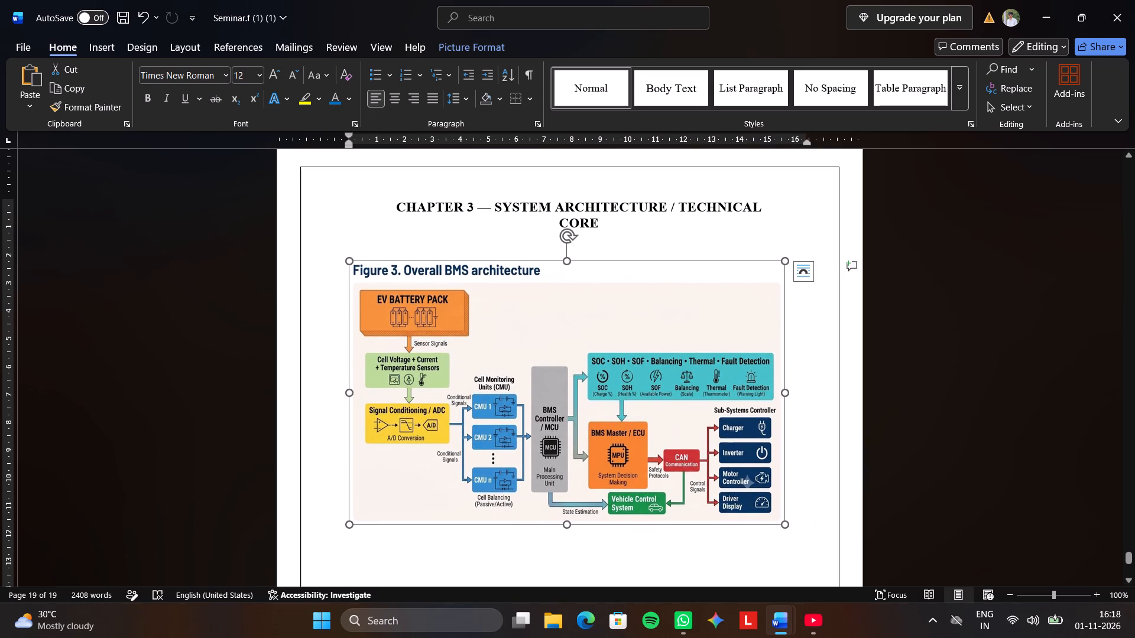
# Move the Figure 3 picture up so it sits directly below the Chapter 3 heading without crowding it.
pyautogui.moveTo(572, 261); pyautogui.dragTo(573, 243)
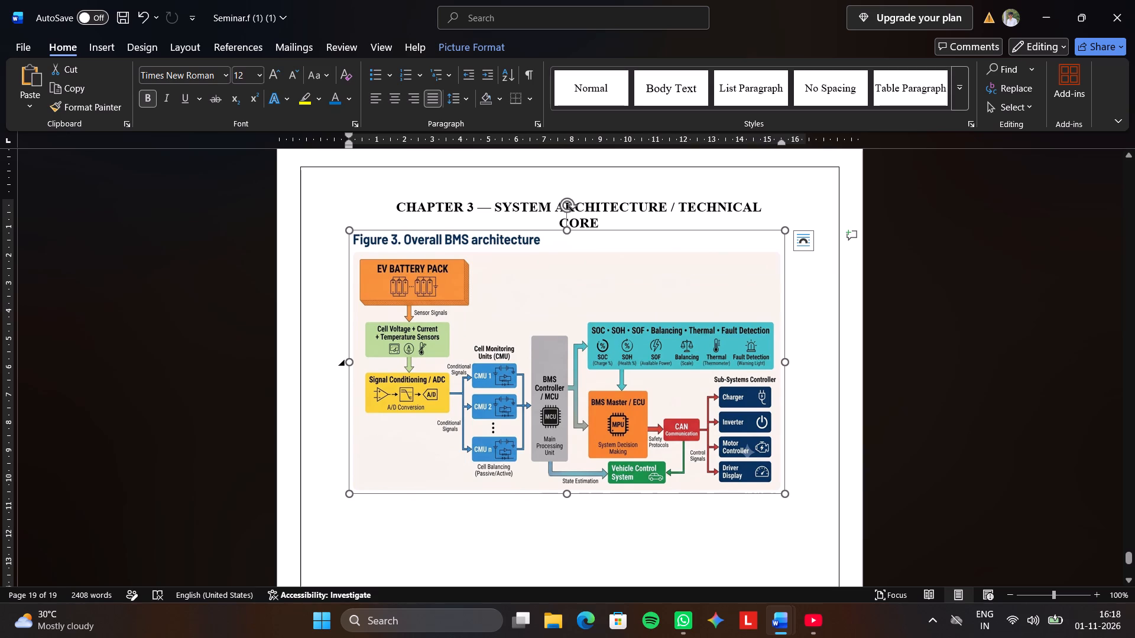
pyautogui.click(568, 232)
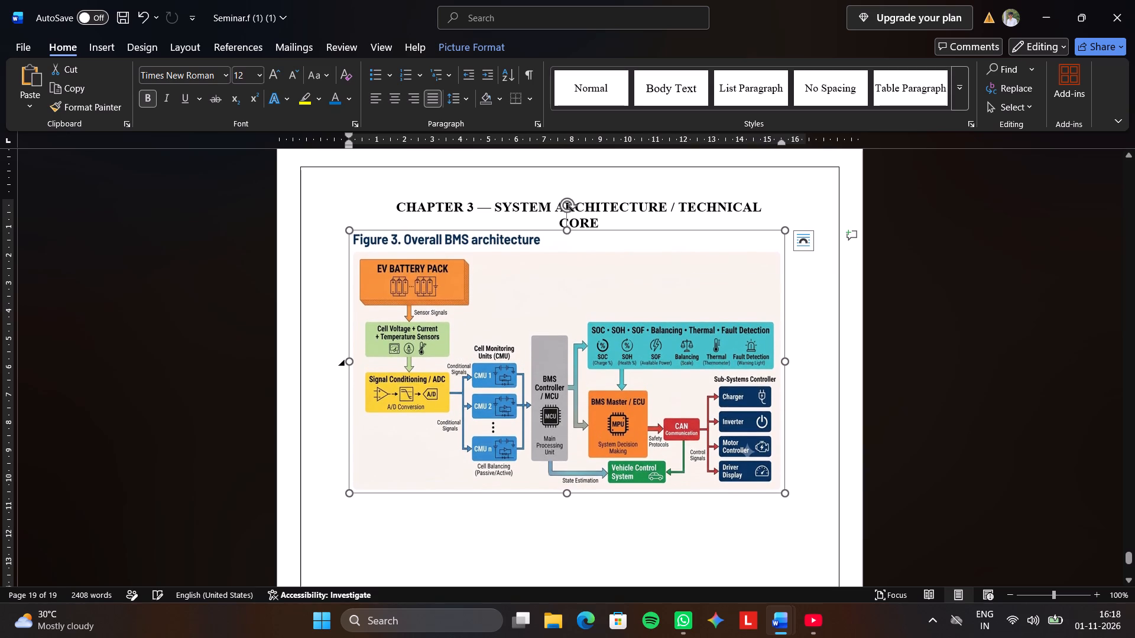
pyautogui.moveTo(566, 275); pyautogui.dragTo(570, 307)
pyautogui.moveTo(570, 307); pyautogui.dragTo(578, 349)
pyautogui.moveTo(568, 487); pyautogui.dragTo(568, 496)
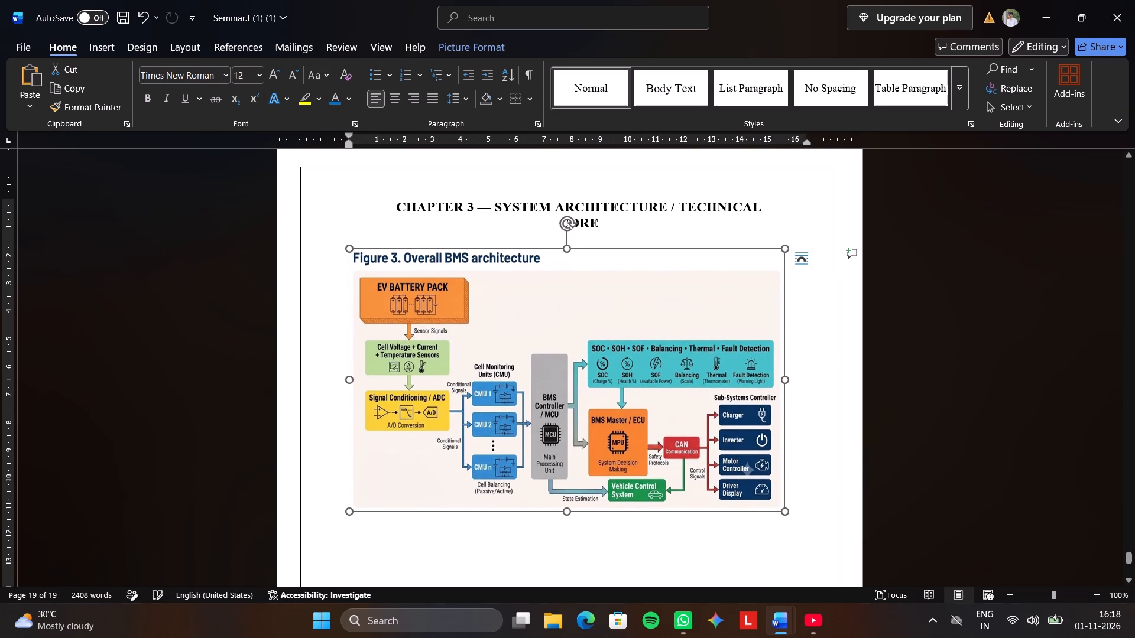
# Stretch the Figure 3 picture slightly taller, keeping its width, and deselect it.
pyautogui.moveTo(566, 511); pyautogui.dragTo(566, 519)
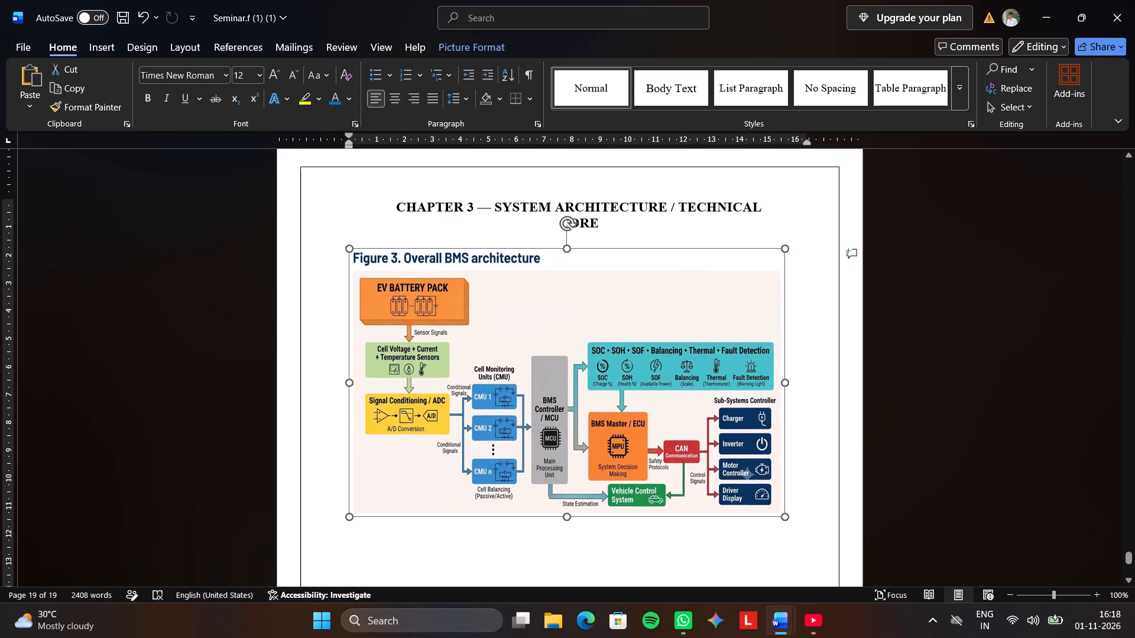
pyautogui.moveTo(566, 519); pyautogui.dragTo(567, 526)
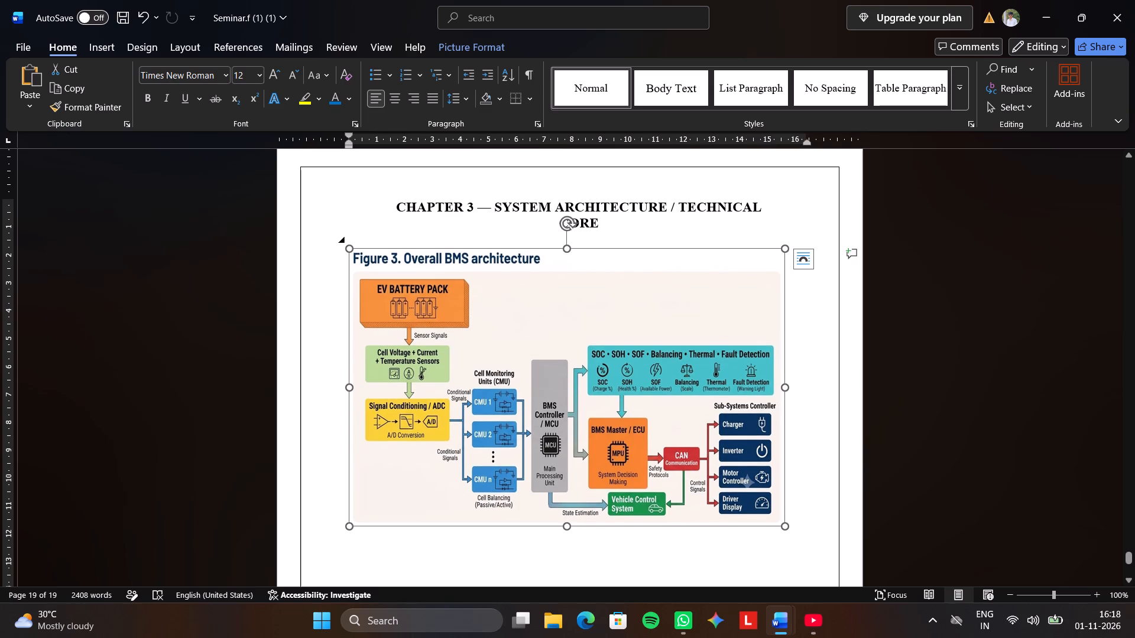
pyautogui.moveTo(566, 246); pyautogui.dragTo(572, 252)
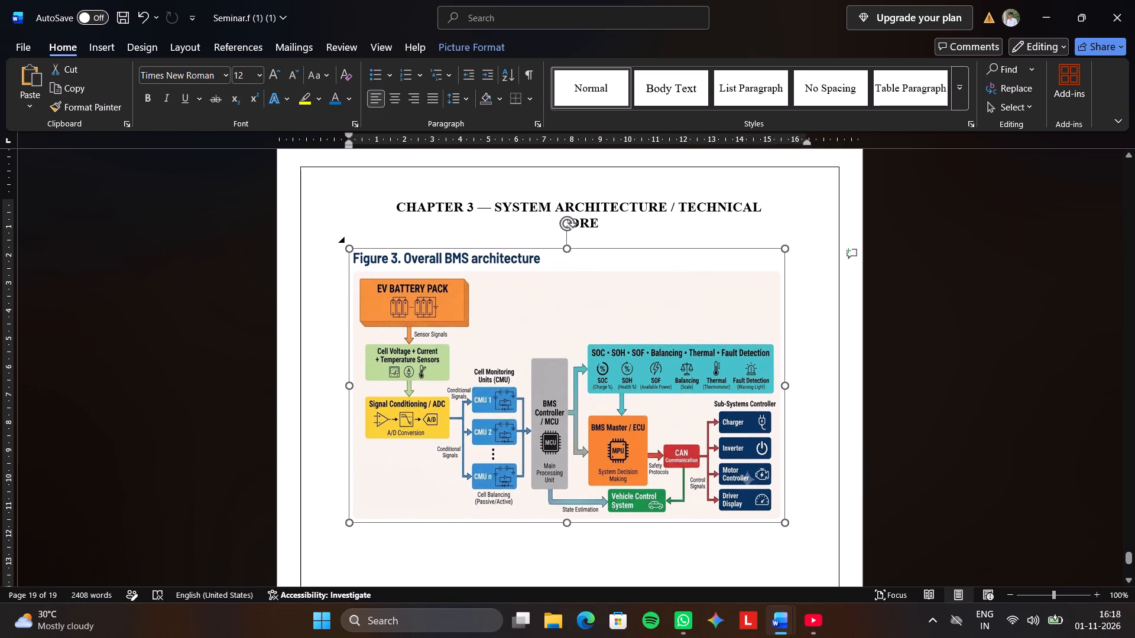
pyautogui.click(843, 358)
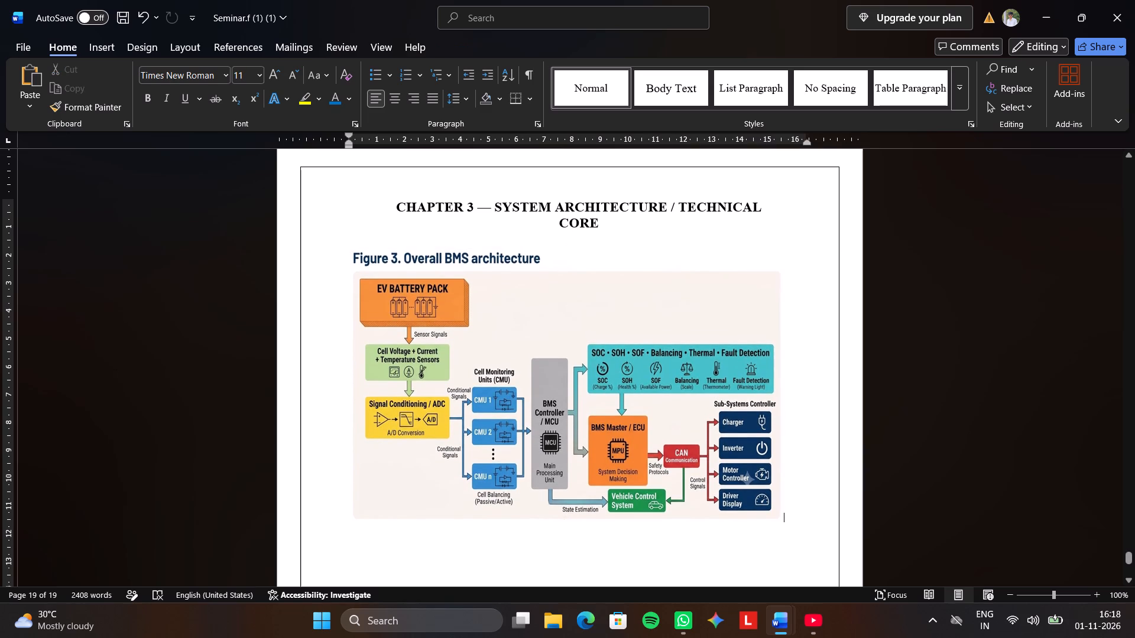
# Justify the paragraph holding the Figure 3 picture and add two line breaks after the picture for the text below it.
pyautogui.scroll(-4, 843, 358)
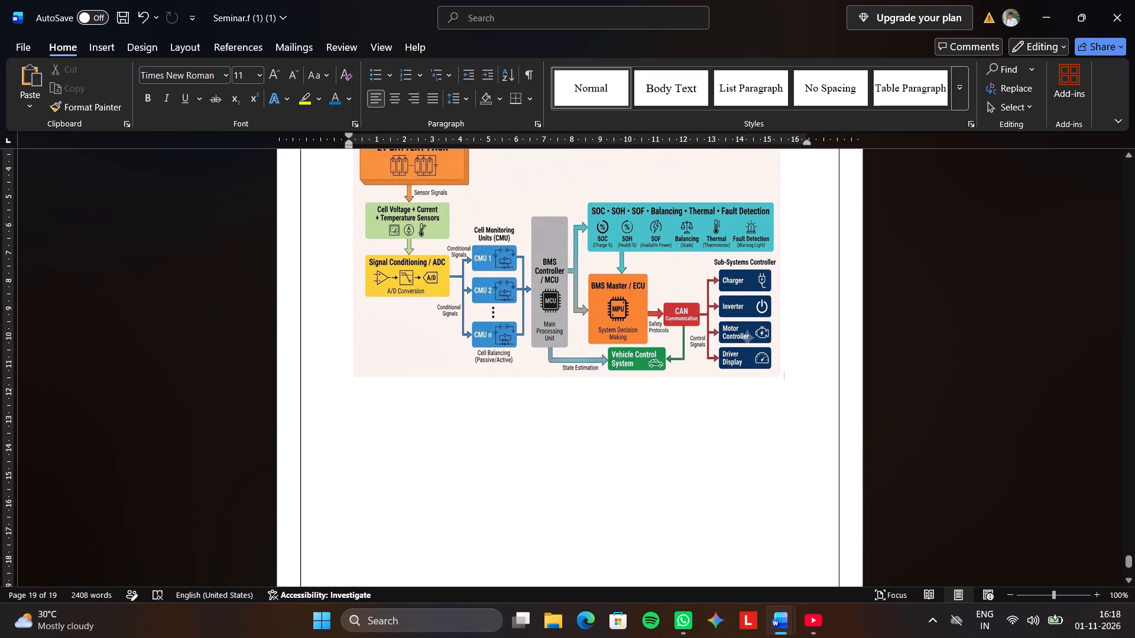
pyautogui.click(805, 371)
pyautogui.click(433, 99)
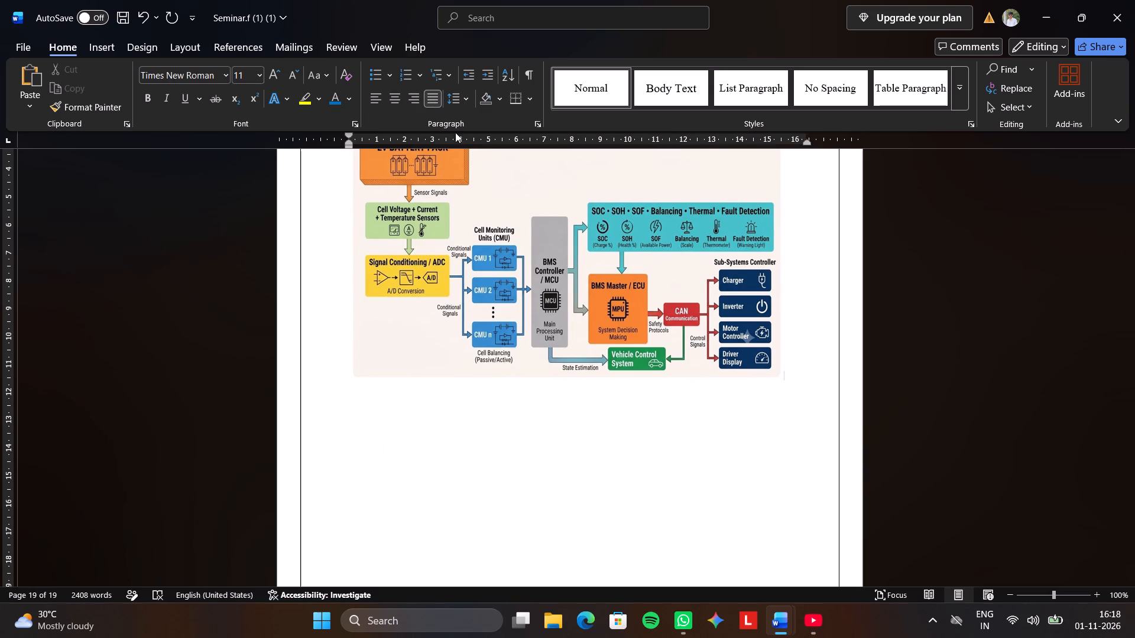
pyautogui.press('Return')
pyautogui.press('Return')
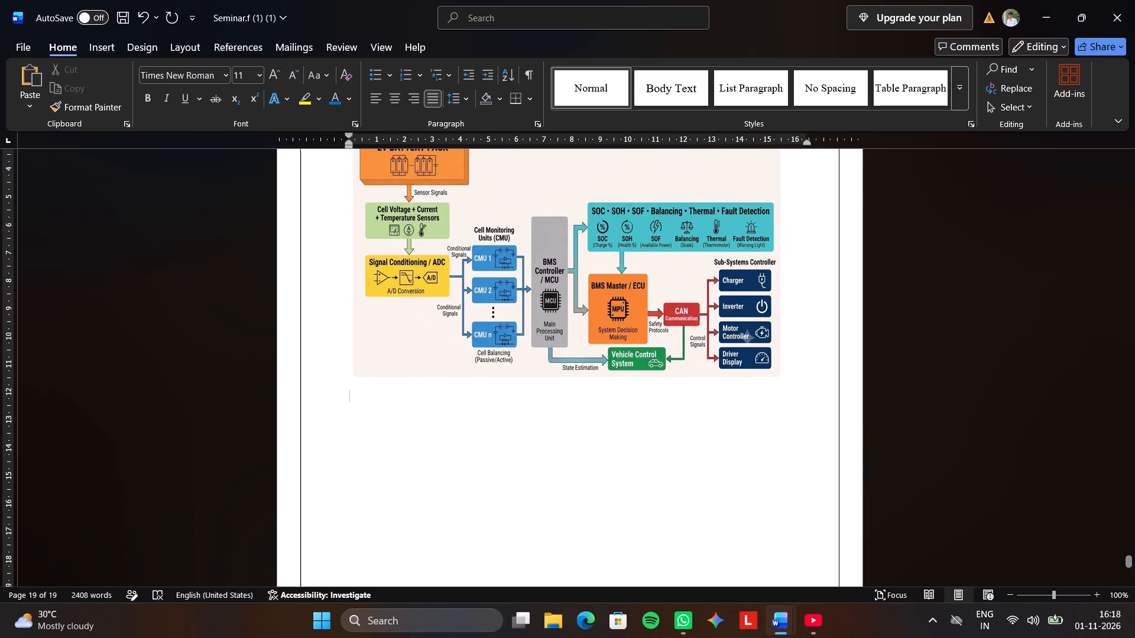
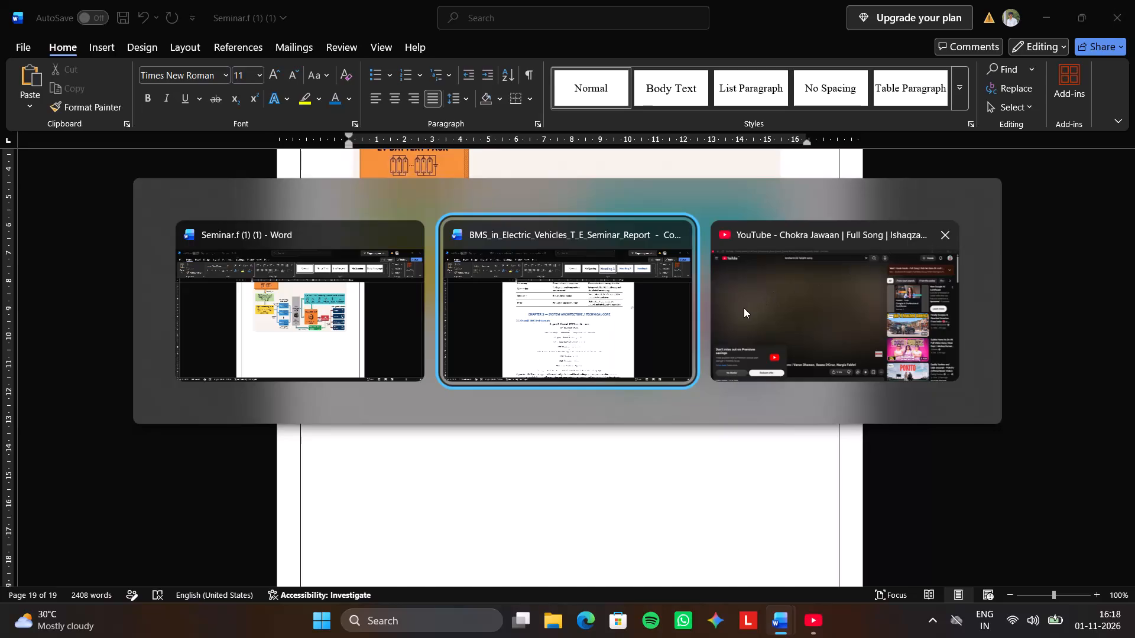
# In the BMS_in_Electric_Vehicles report, copy the paragraph below the Figure 3 flow in section 3.1, beginning "A practical BMS can be organized hierarchically".
pyautogui.scroll(-5, 744, 296)
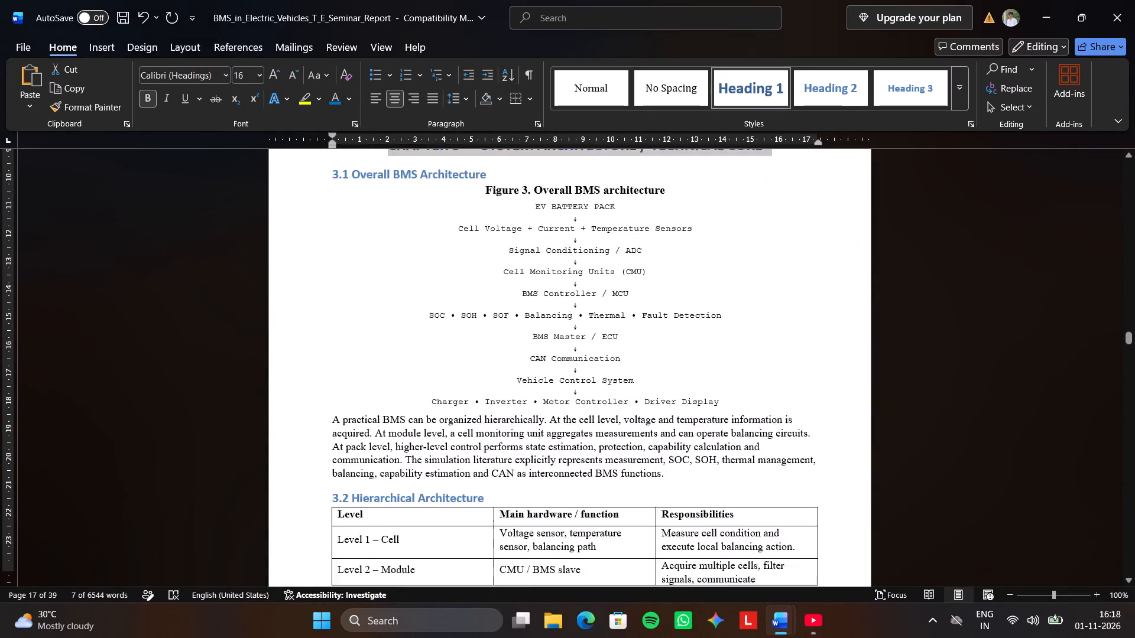
pyautogui.scroll(-2, 744, 296)
pyautogui.moveTo(335, 323); pyautogui.dragTo(717, 381)
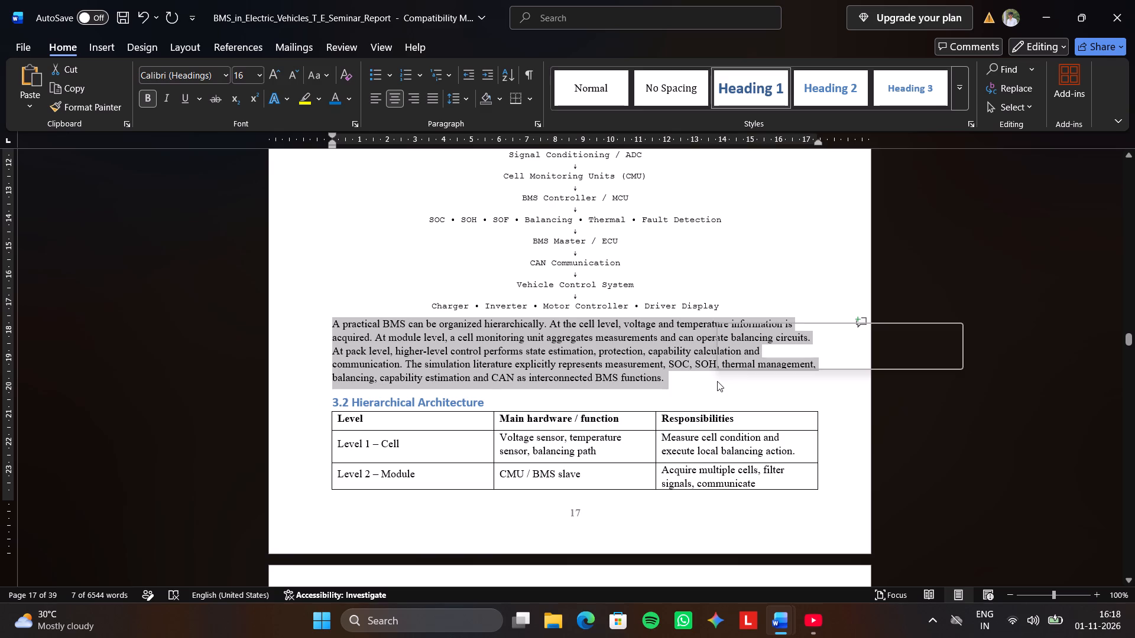
pyautogui.hotkey('ctrl', 'c')
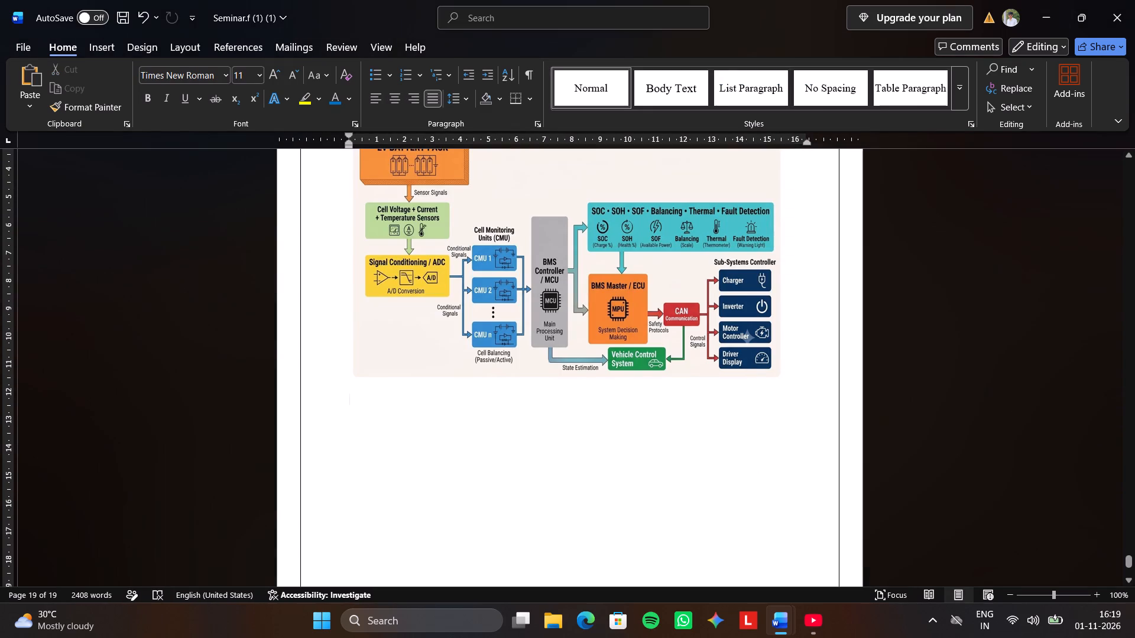
# Paste the copied paragraph on hierarchical BMS organization below the Figure 3 picture and format it at 12 pt with 1.5 line spacing.
pyautogui.hotkey('ctrl', 'v')
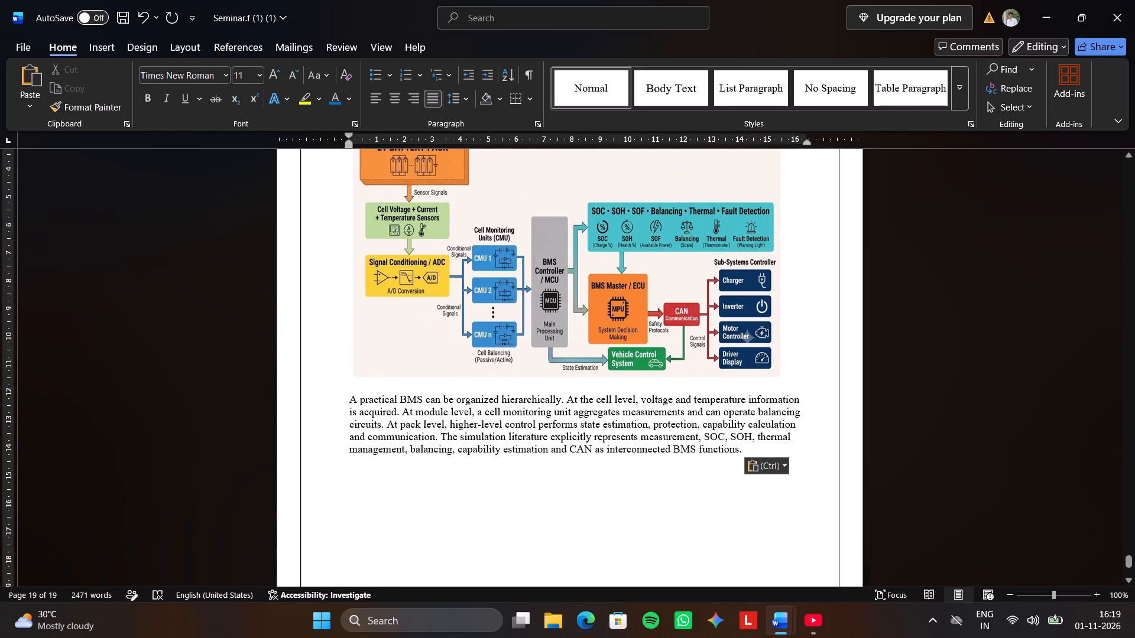
pyautogui.tripleClick(355, 399)
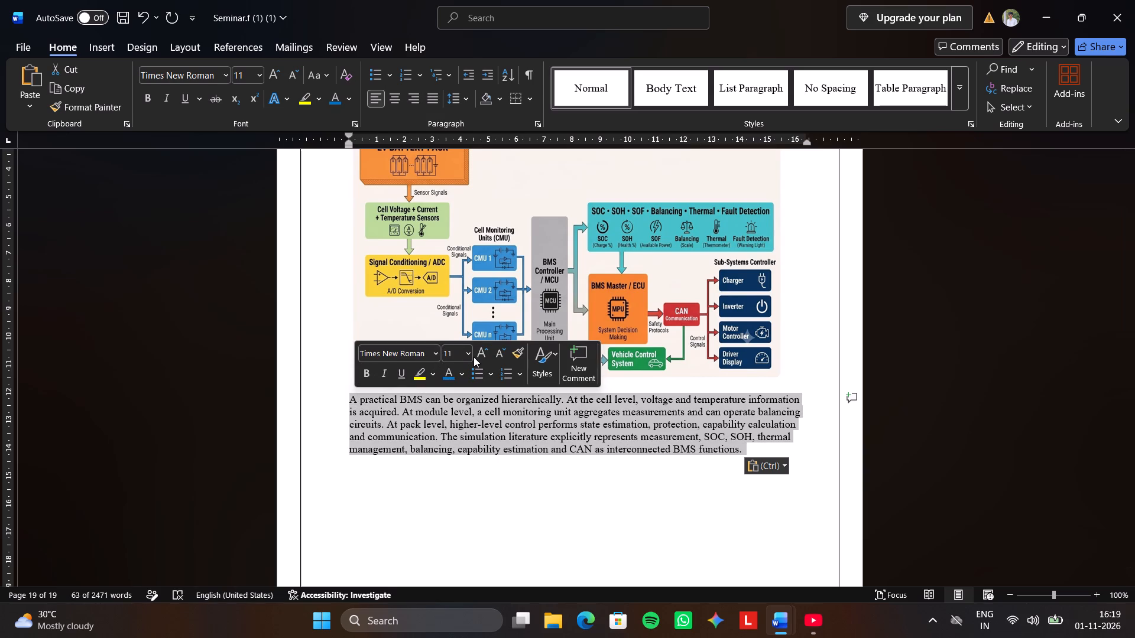
pyautogui.click(471, 356)
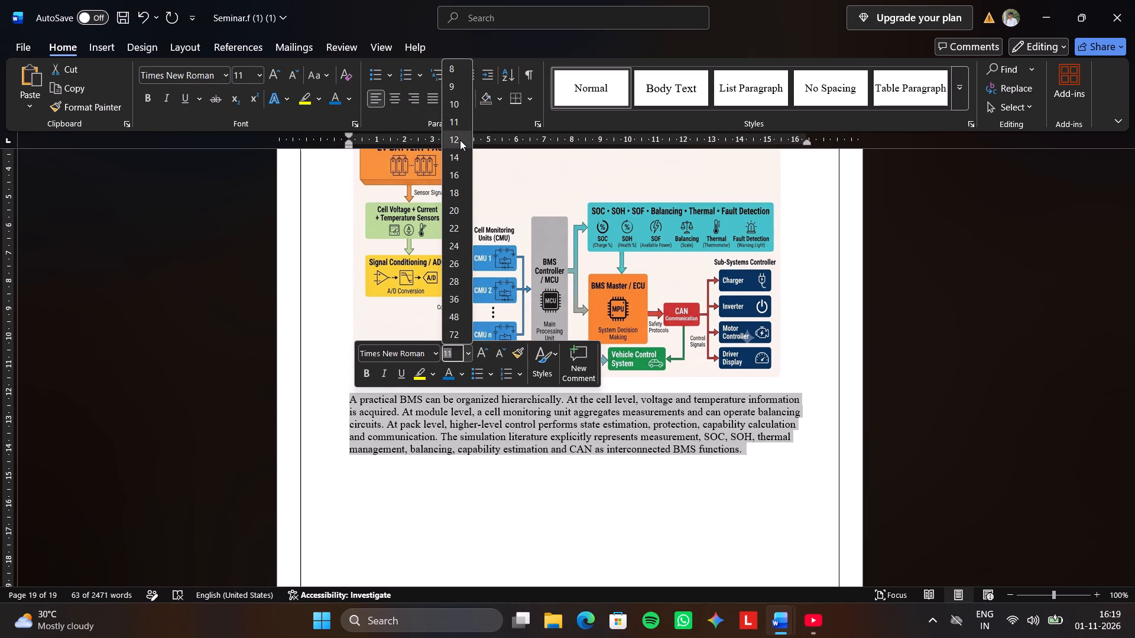
pyautogui.click(460, 140)
pyautogui.click(472, 102)
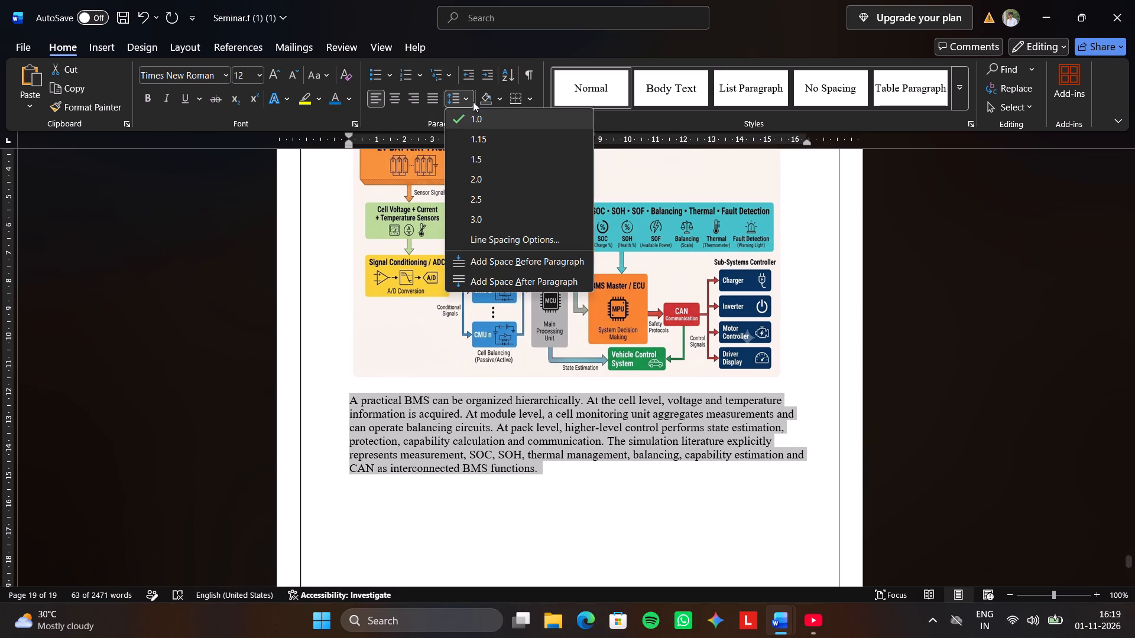
pyautogui.click(478, 161)
pyautogui.moveTo(594, 494); pyautogui.dragTo(595, 491)
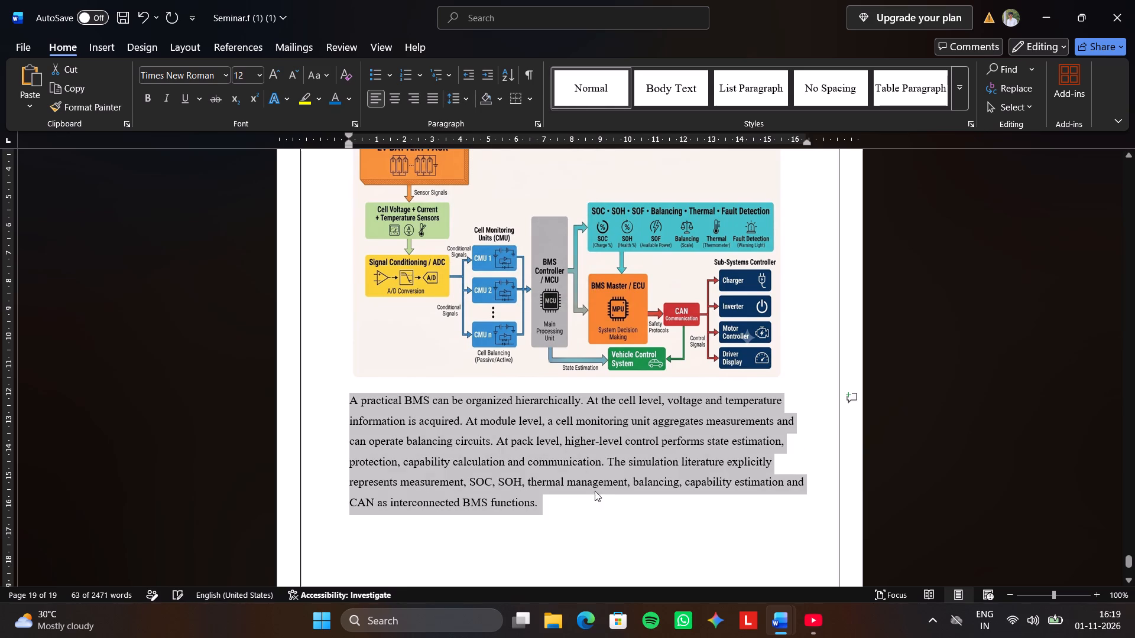
pyautogui.moveTo(595, 491); pyautogui.dragTo(596, 483)
# Copy the 3.2 Hierarchical Architecture table from the BMS in Electric Vehicles report onto a new line after the pasted paragraph in Seminar.f.
pyautogui.scroll(-10, 605, 479)
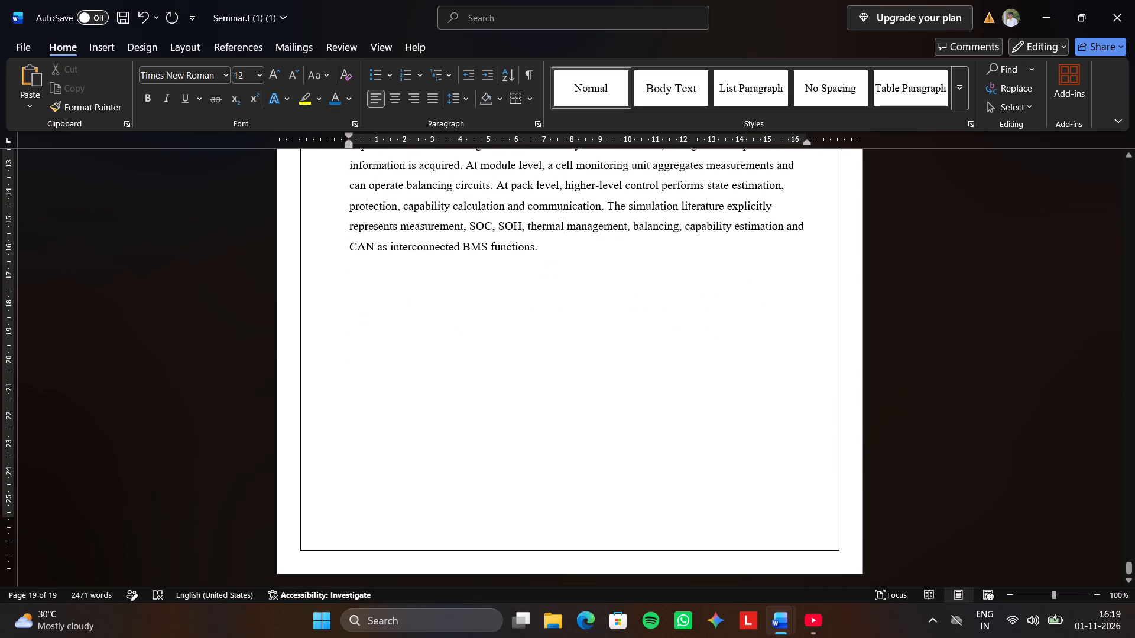
pyautogui.click(565, 258)
pyautogui.press('Return')
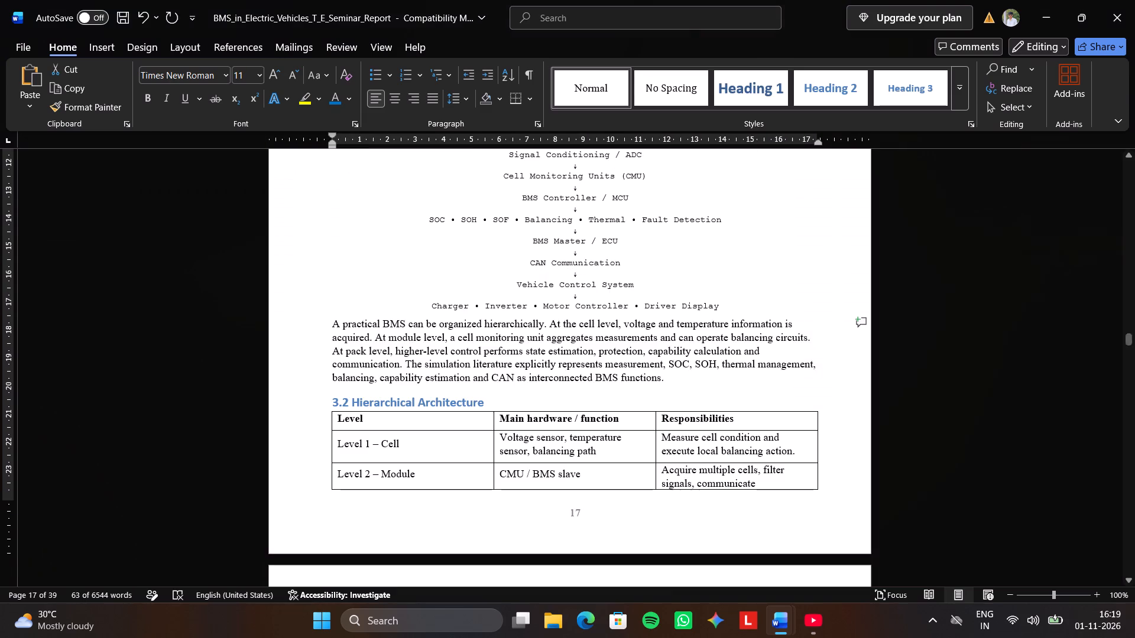
pyautogui.scroll(-3, 570, 263)
pyautogui.scroll(-4, 542, 322)
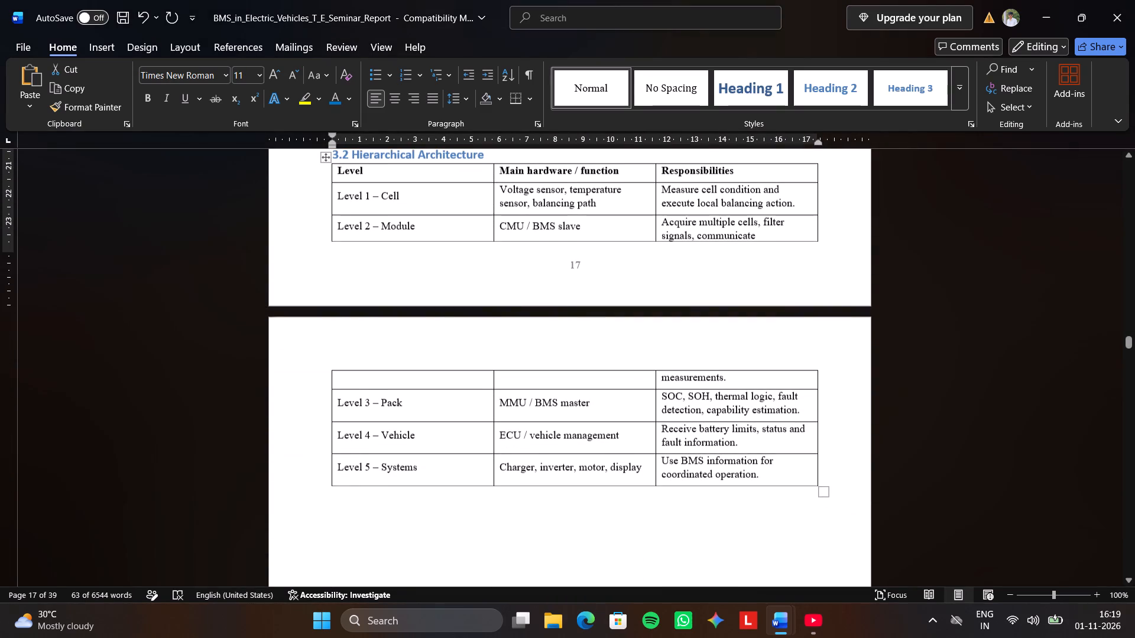
pyautogui.click(328, 161)
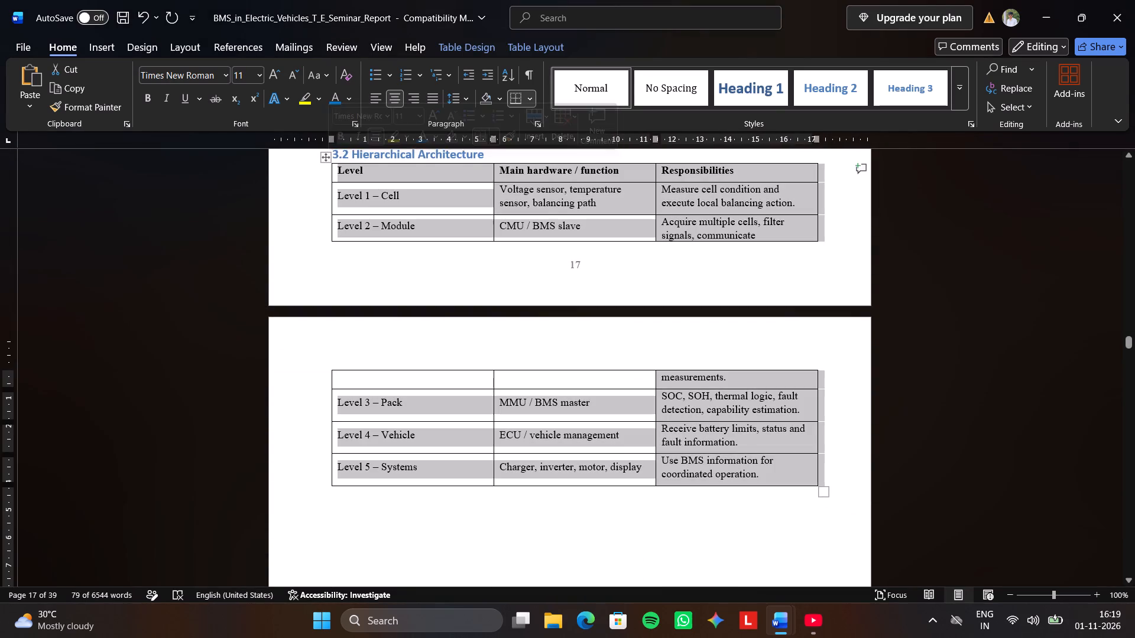
pyautogui.scroll(3, 309, 209)
pyautogui.click(309, 209)
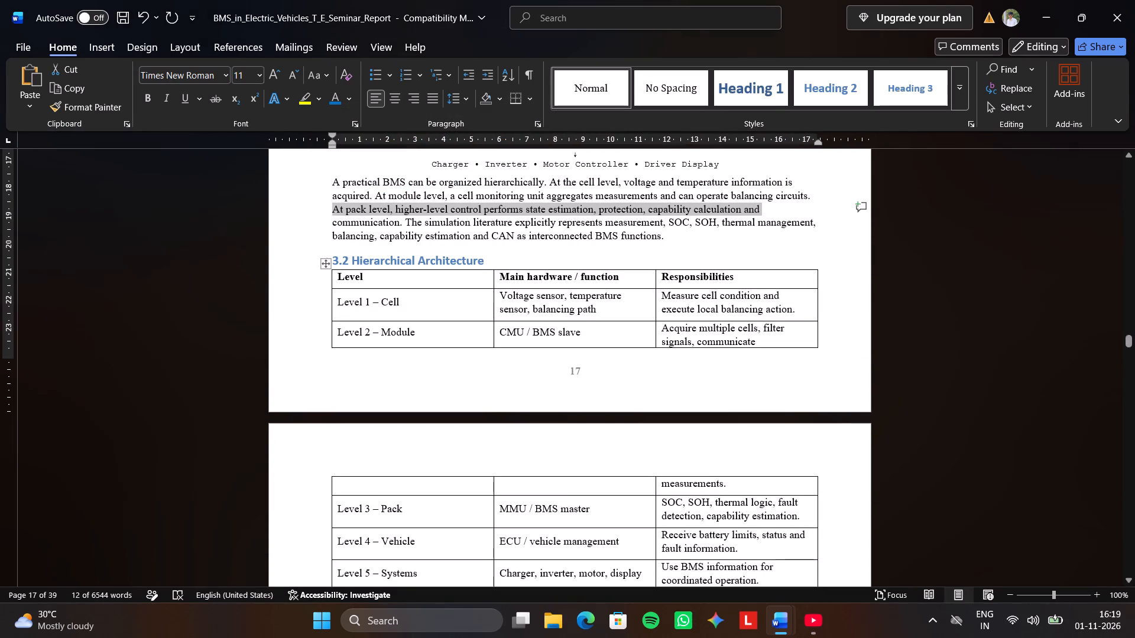
pyautogui.click(327, 263)
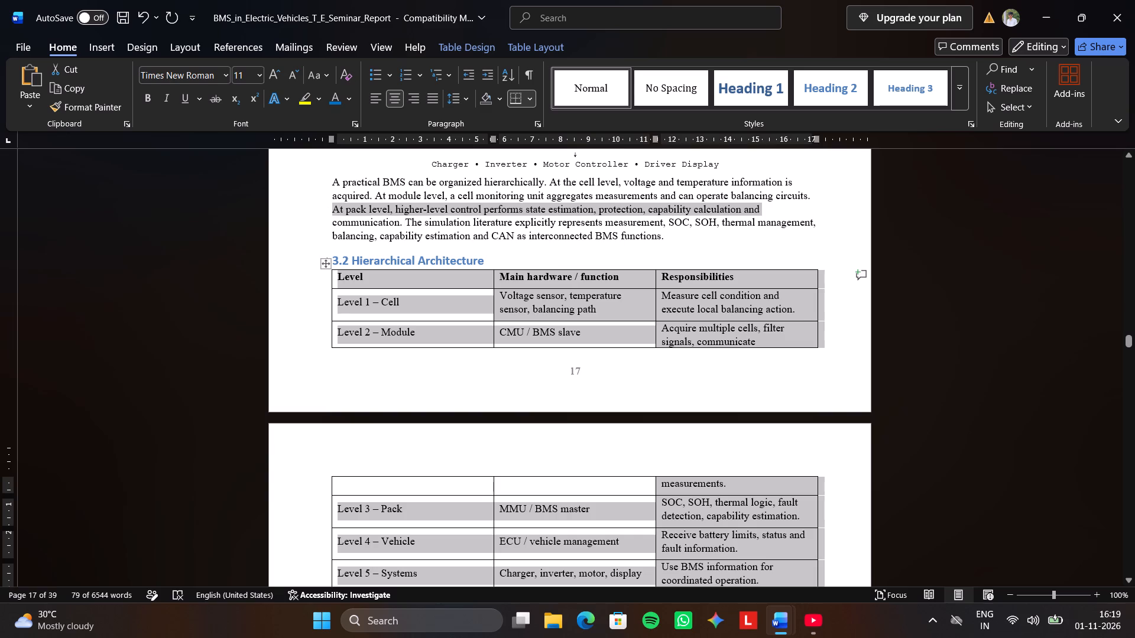
pyautogui.hotkey('ctrl', 'c')
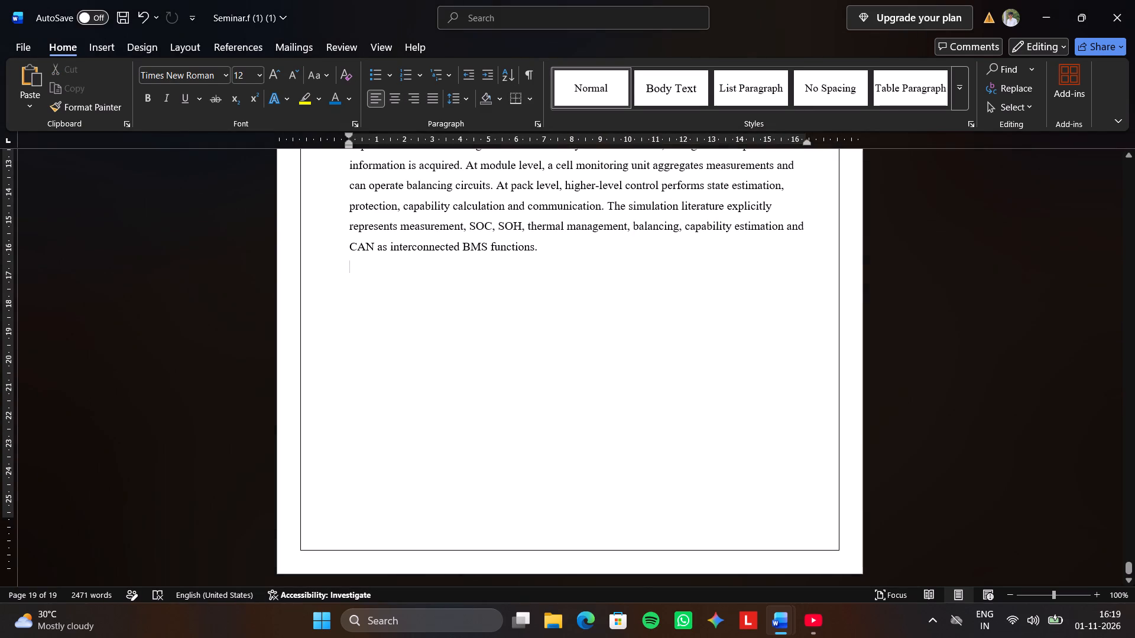
pyautogui.hotkey('ctrl', 'v')
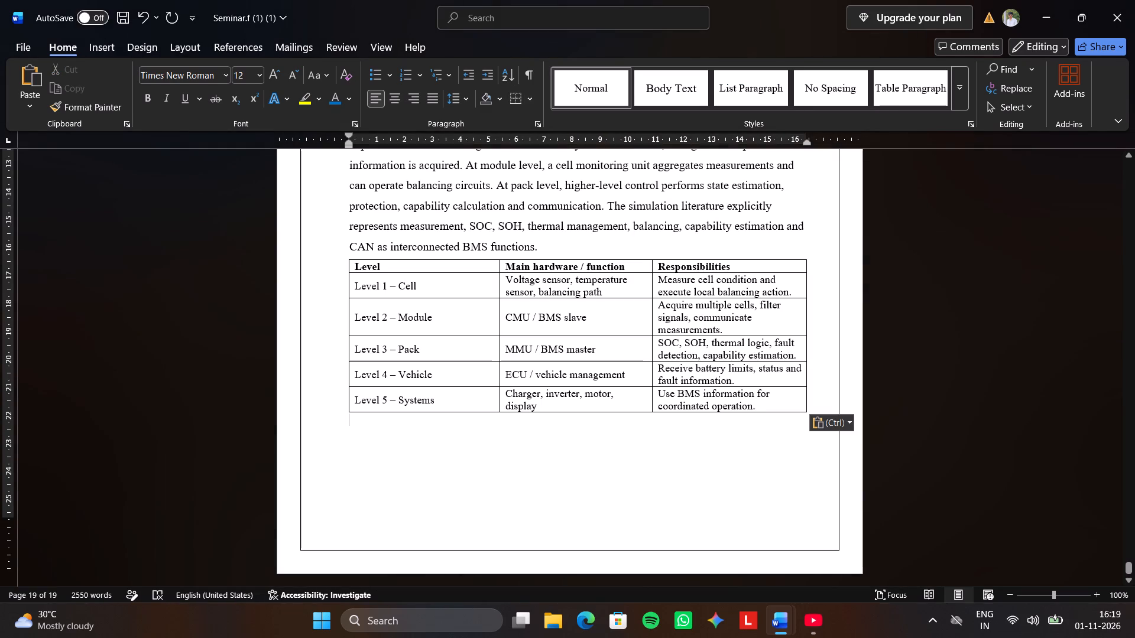
# Insert an empty line between the hierarchical BMS paragraph and the pasted Level / Main hardware / Responsibilities table.
pyautogui.click(549, 255)
pyautogui.press('Return')
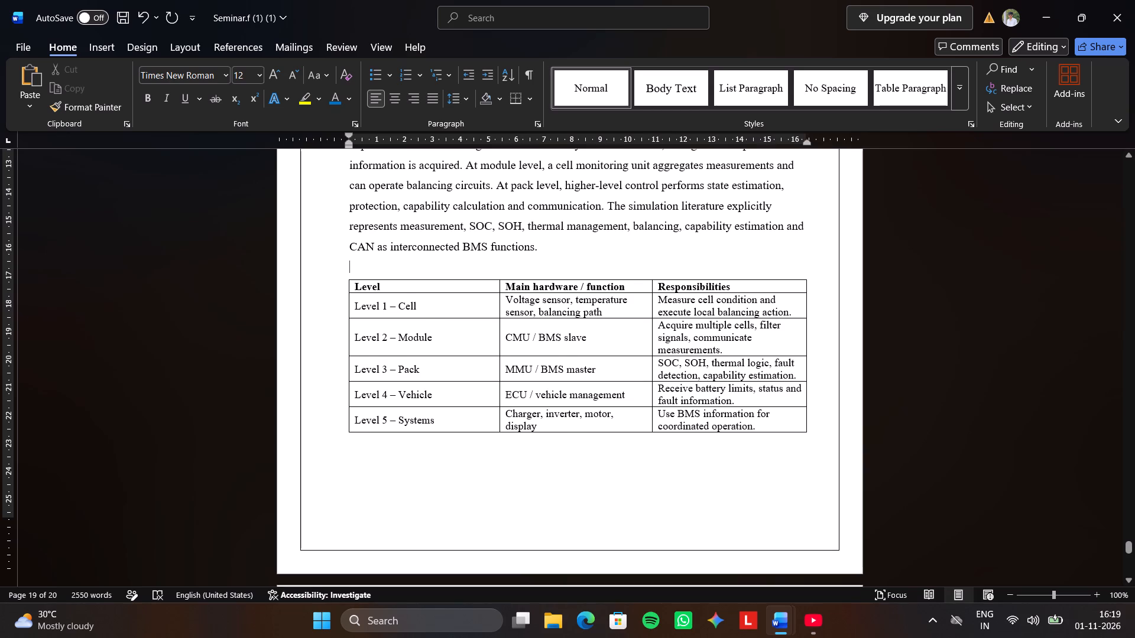
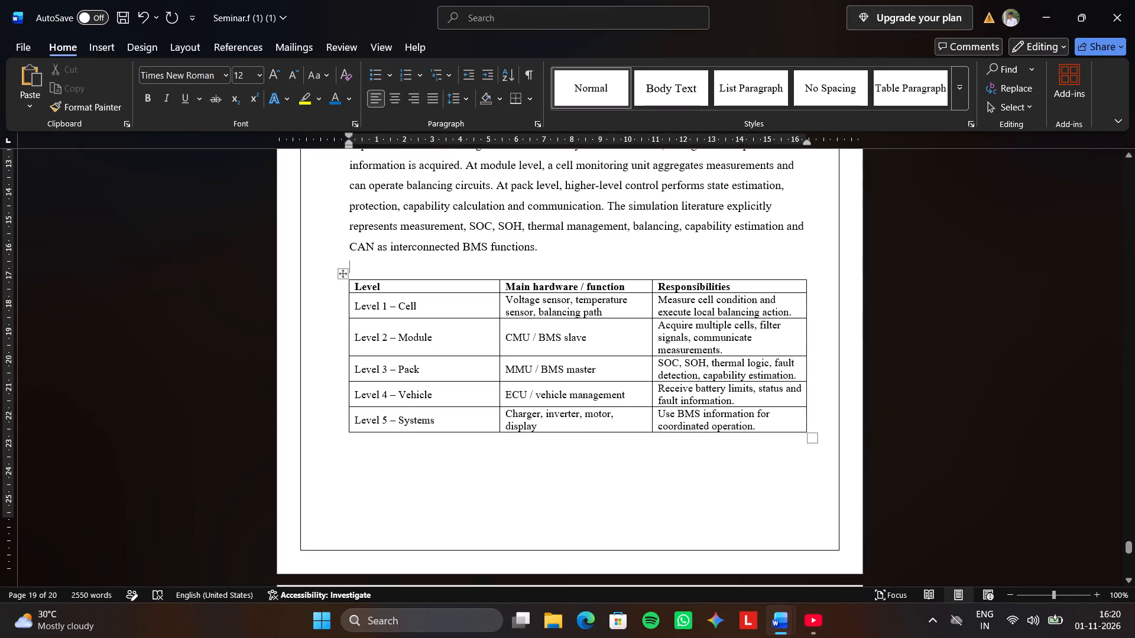
# Format the whole Level / Main hardware / Responsibilities table at 12 pt with 1.5 line spacing.
pyautogui.click(342, 275)
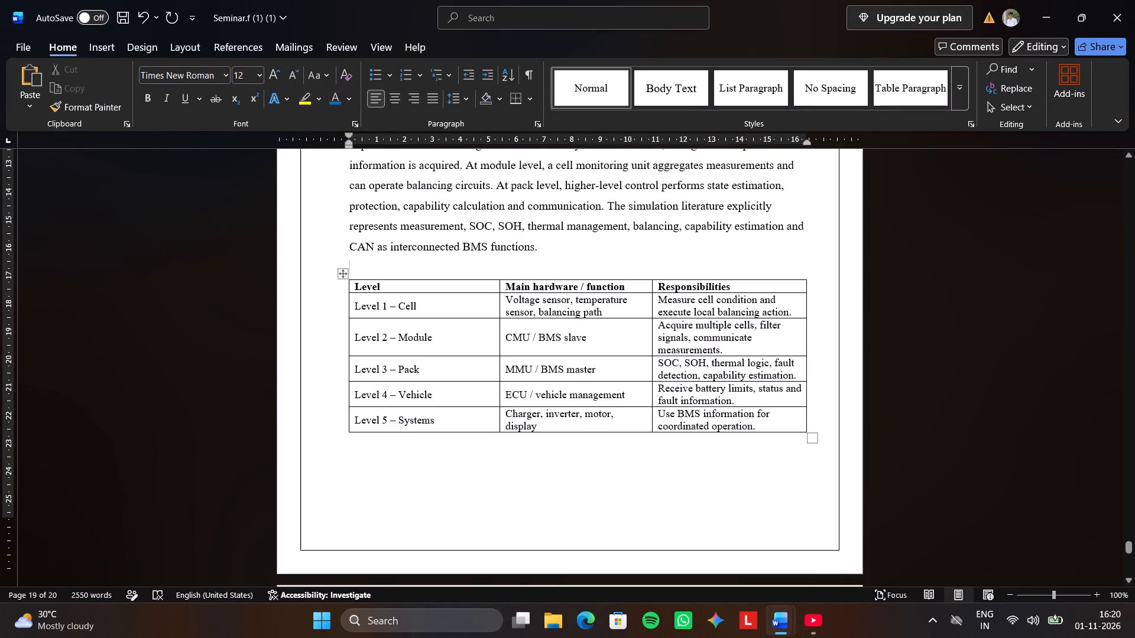
pyautogui.click(434, 229)
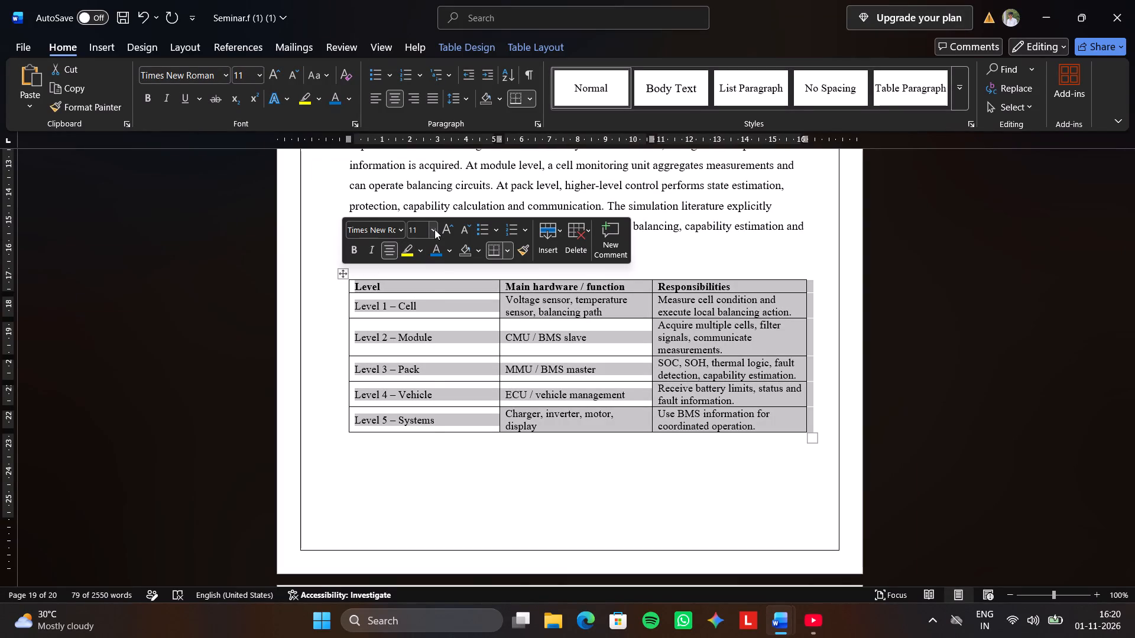
pyautogui.click(419, 317)
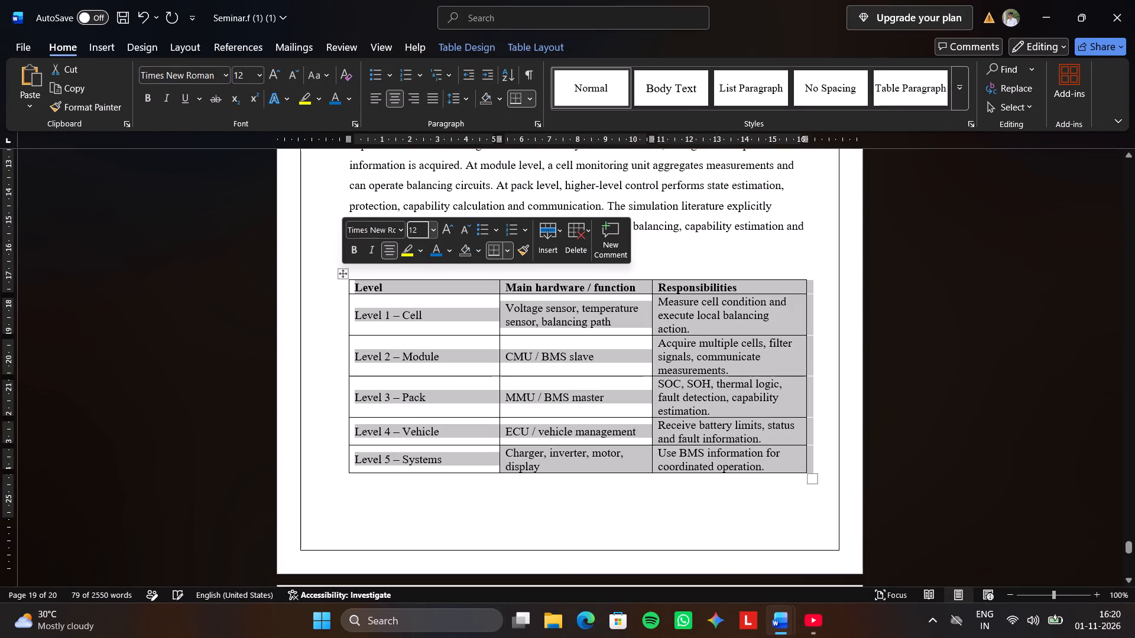
pyautogui.click(471, 102)
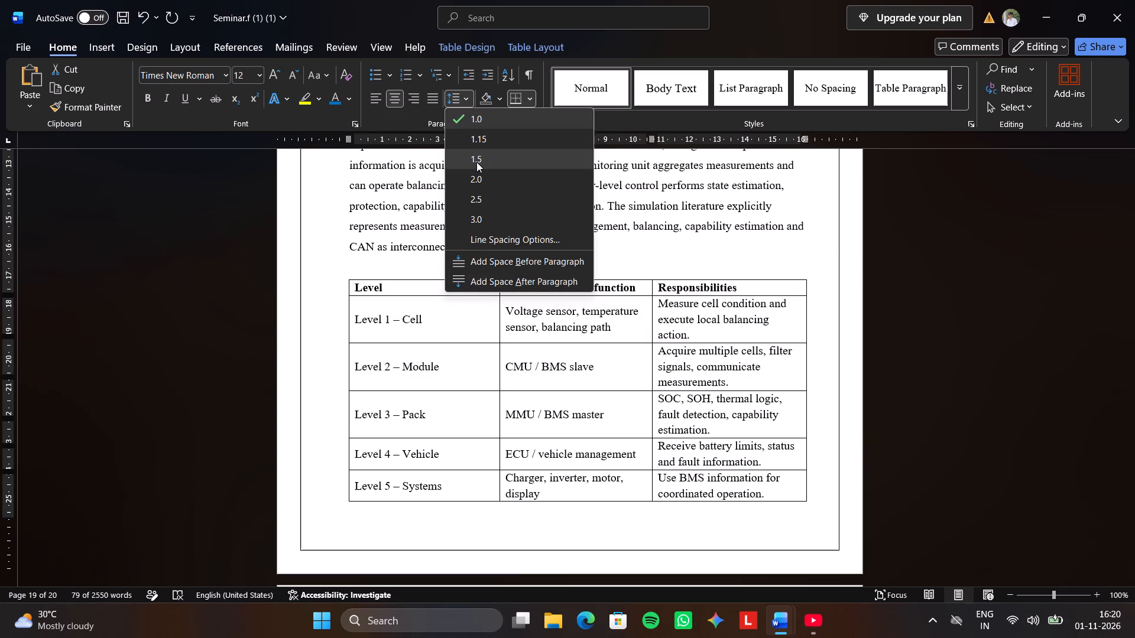
pyautogui.click(476, 162)
pyautogui.click(772, 249)
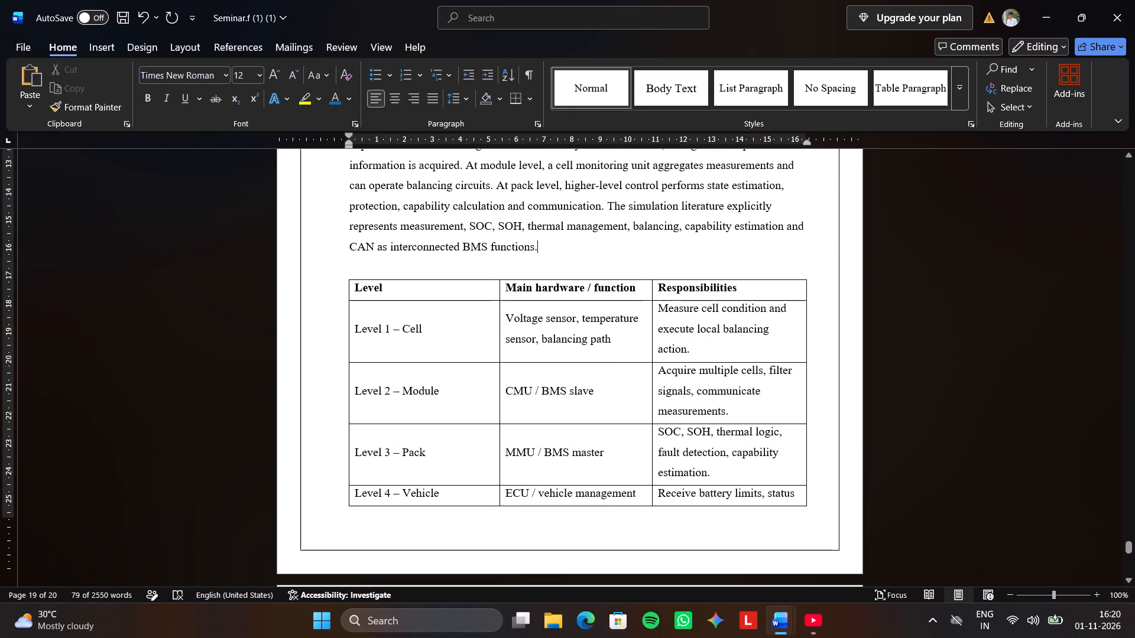
# Examine how the Level / Main hardware / Responsibilities table breaks across the two pages.
pyautogui.click(826, 497)
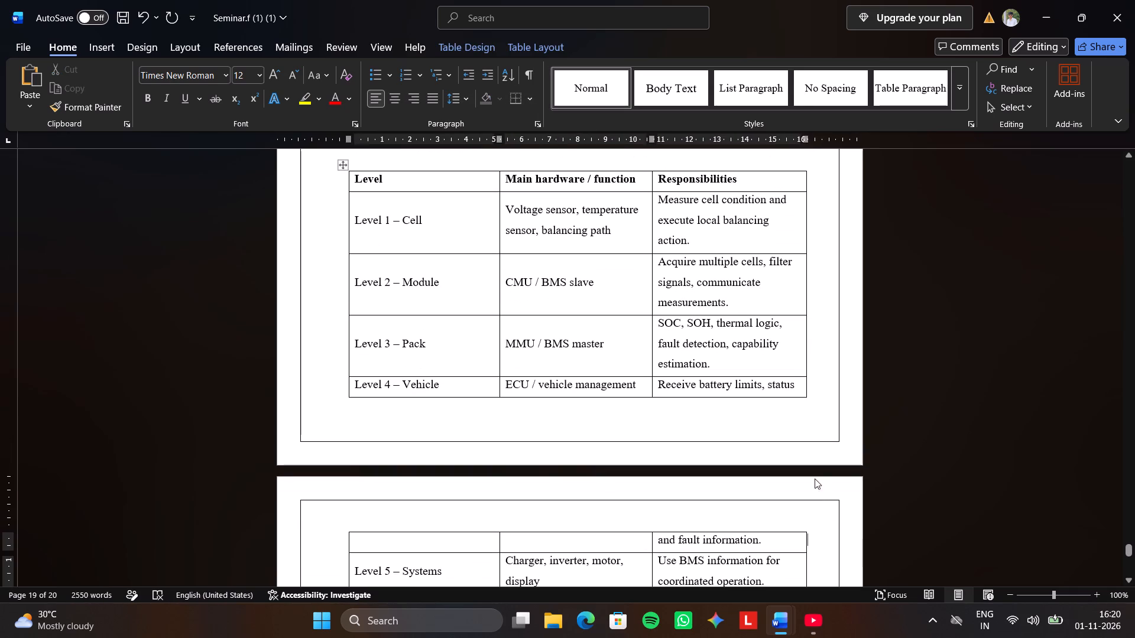
pyautogui.scroll(-4, 817, 442)
pyautogui.scroll(2, 817, 442)
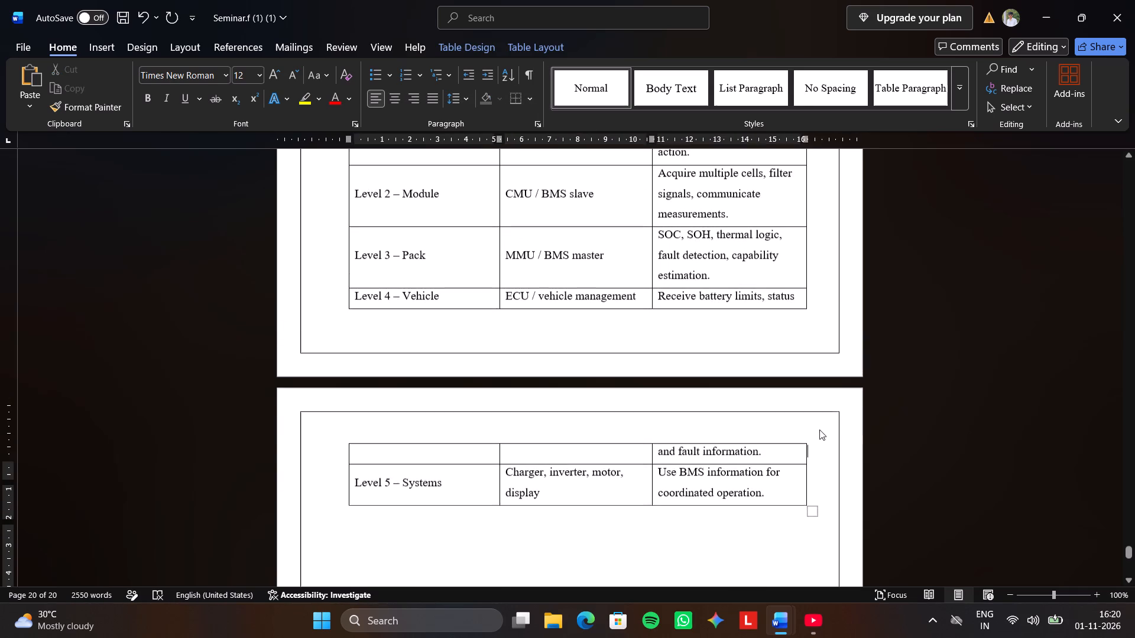
pyautogui.click(821, 333)
pyautogui.scroll(4, 821, 333)
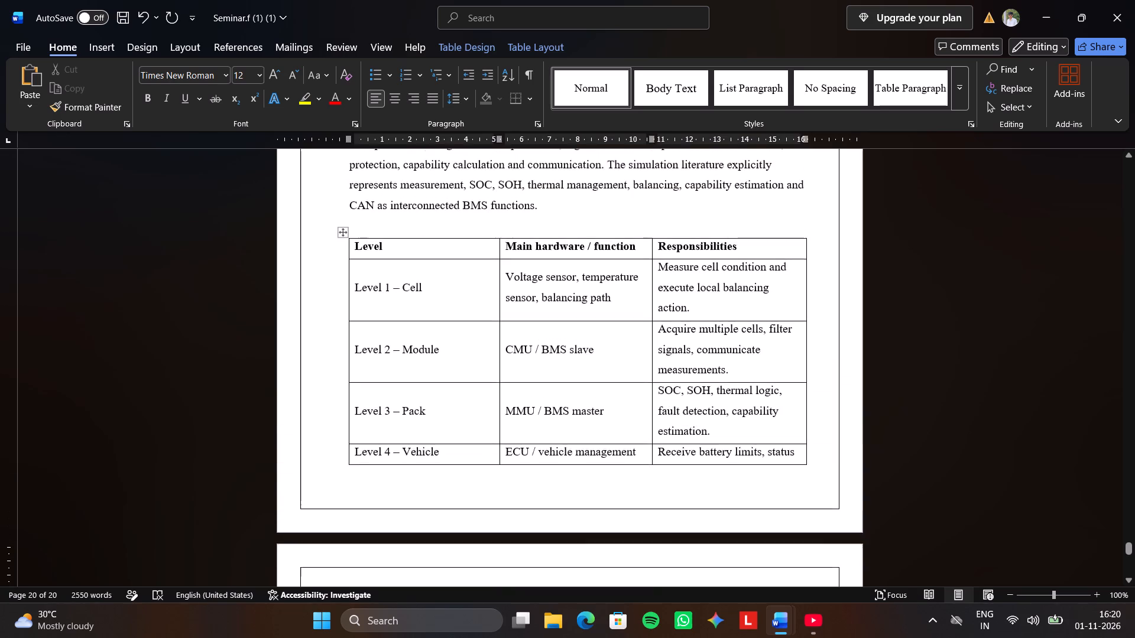
pyautogui.scroll(2, 821, 333)
pyautogui.scroll(-2, 821, 333)
pyautogui.scroll(3, 821, 333)
pyautogui.scroll(-1, 821, 333)
pyautogui.scroll(1, 821, 333)
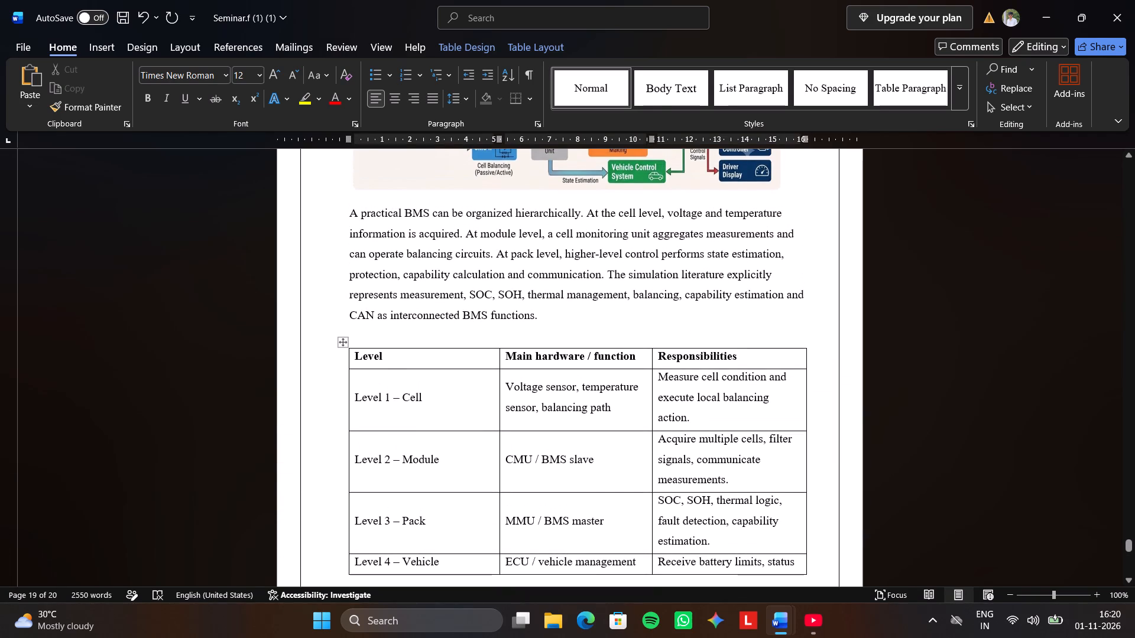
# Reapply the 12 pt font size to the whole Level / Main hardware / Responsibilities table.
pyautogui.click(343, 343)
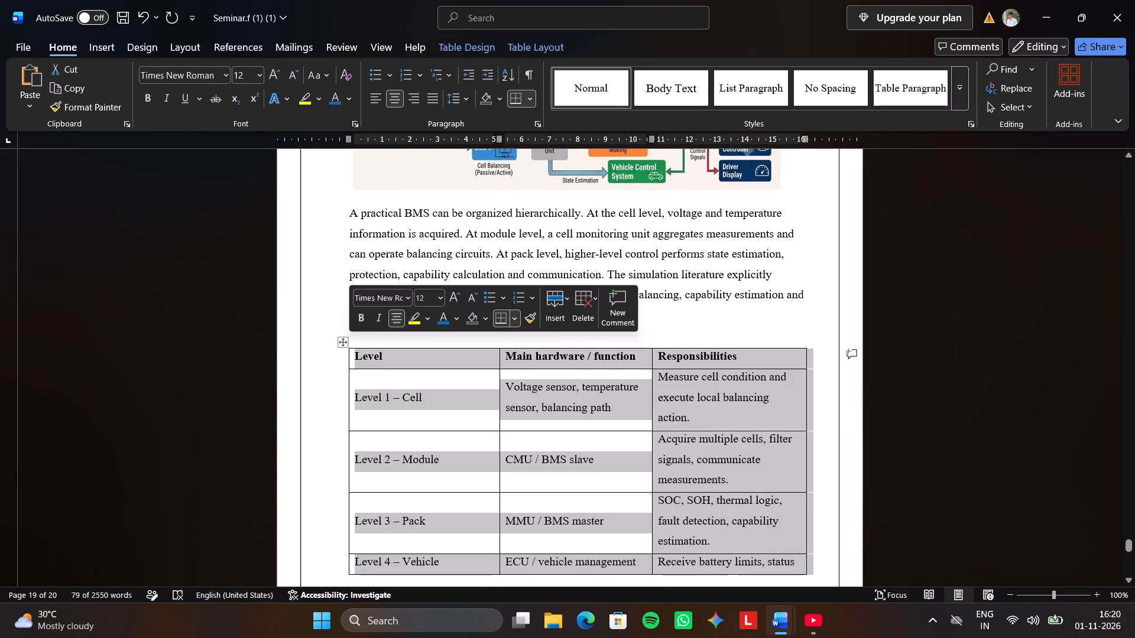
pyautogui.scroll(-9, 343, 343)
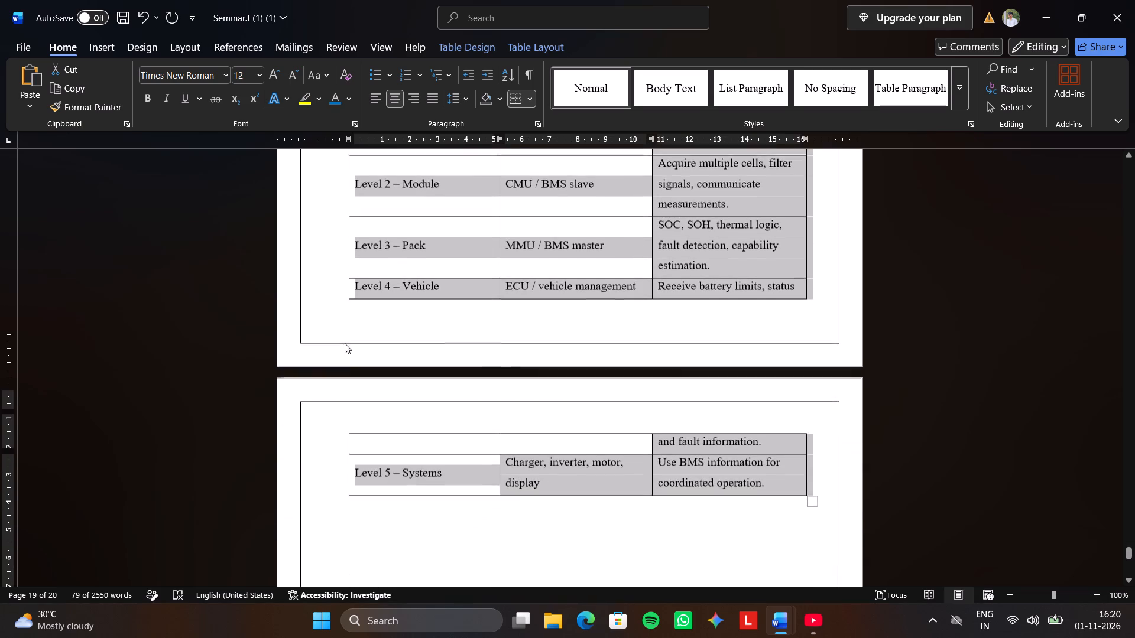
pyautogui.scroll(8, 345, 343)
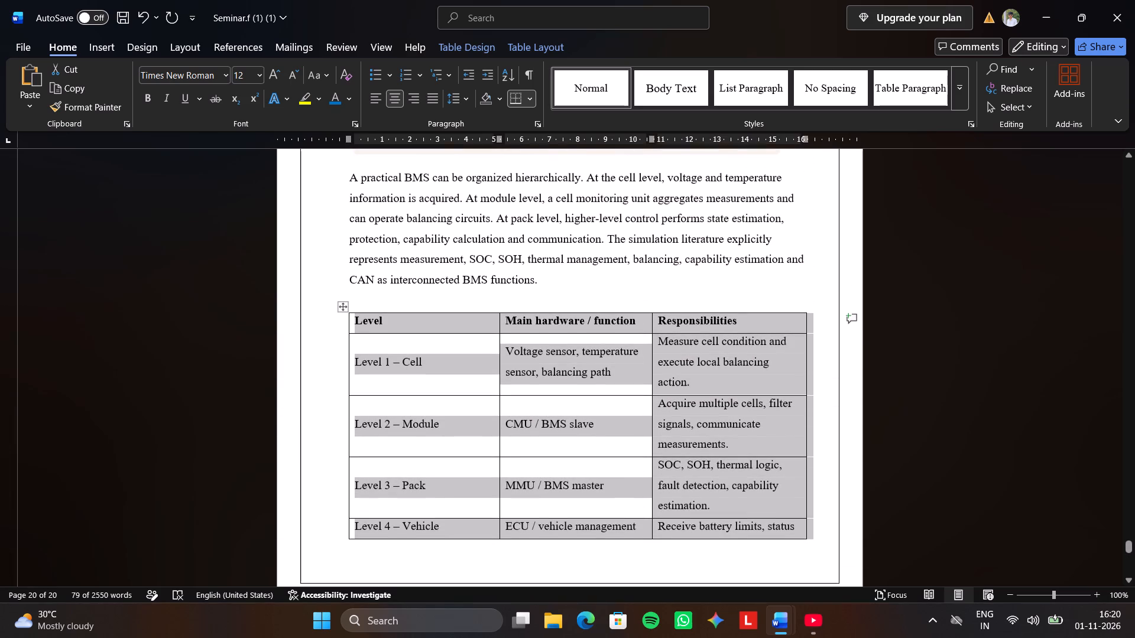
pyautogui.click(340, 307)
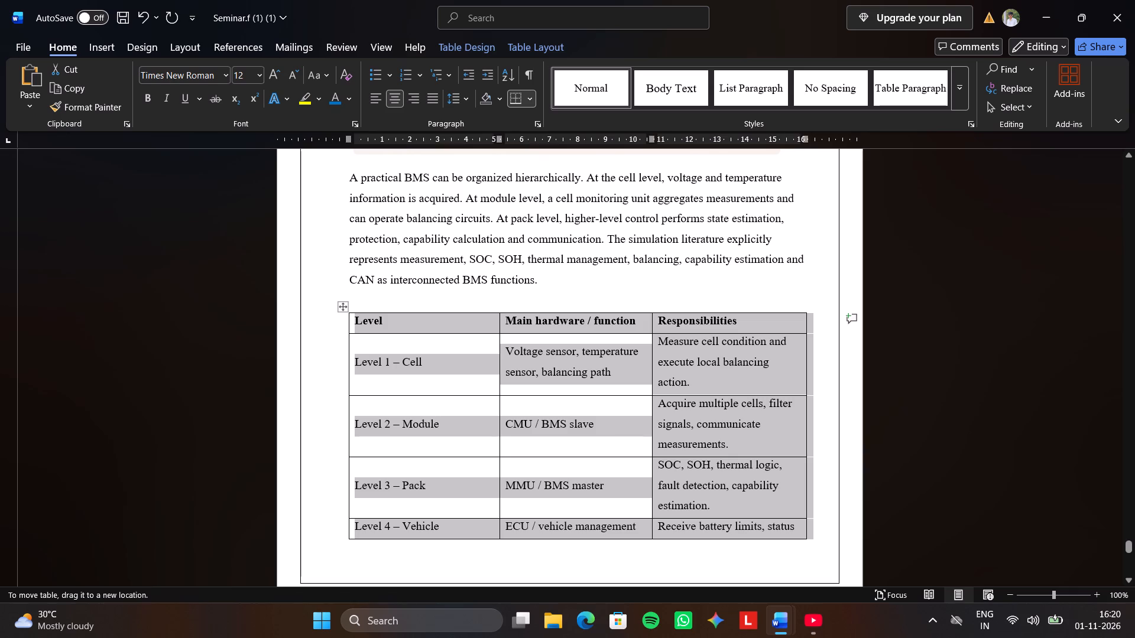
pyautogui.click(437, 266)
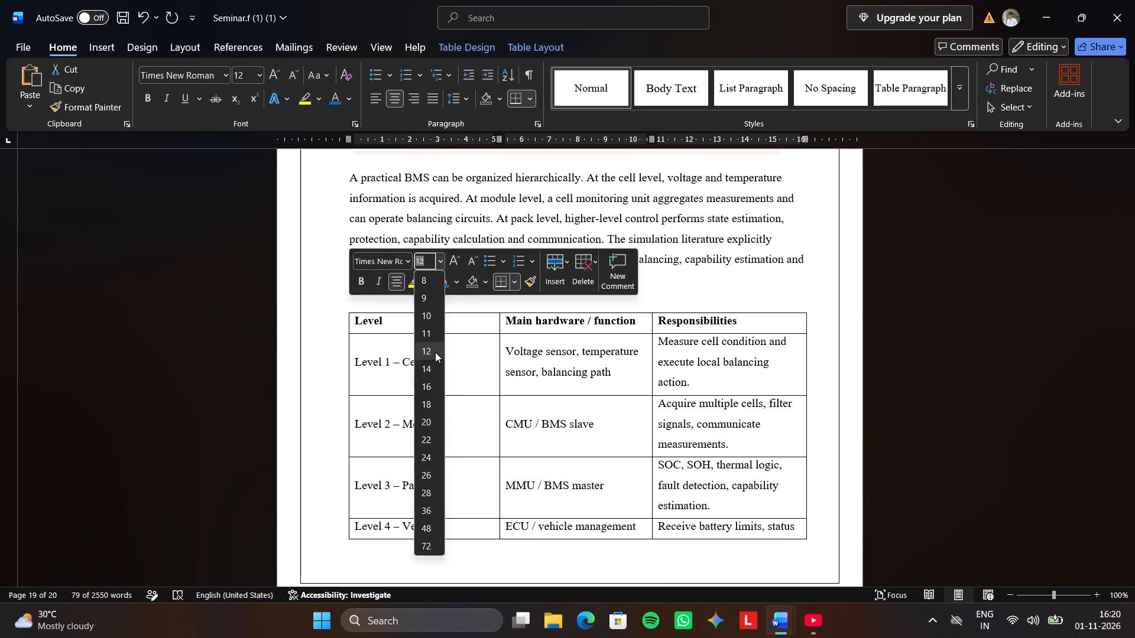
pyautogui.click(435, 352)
# Add another empty line after the hierarchical BMS paragraph to push the split Level 4 – Vehicle row onto the next page.
pyautogui.scroll(-2, 435, 352)
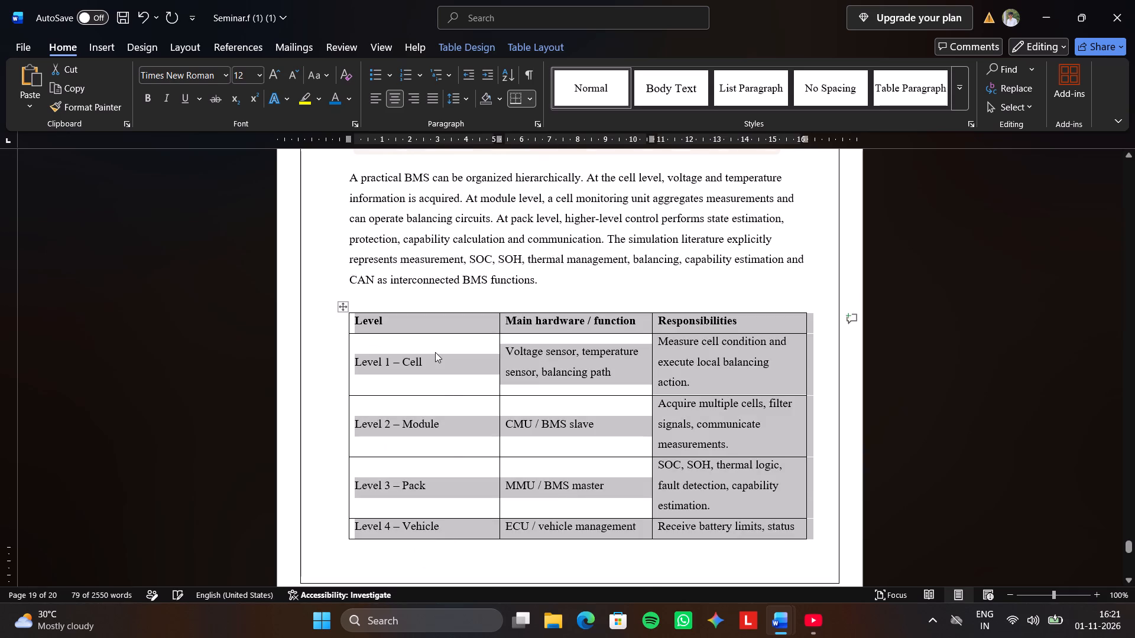
pyautogui.scroll(-7, 435, 352)
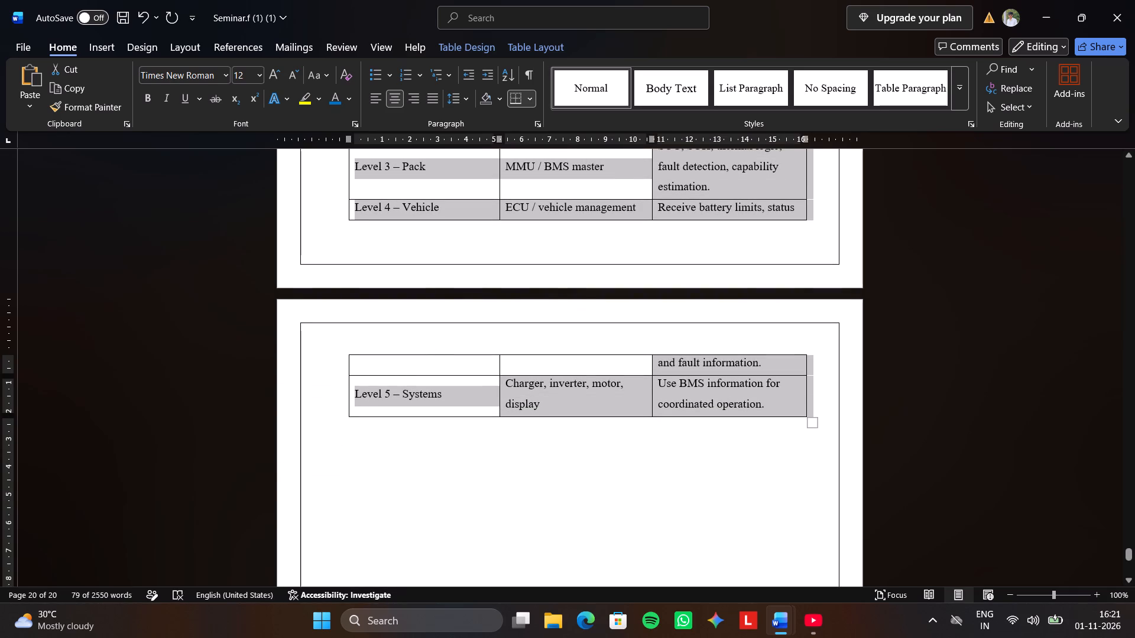
pyautogui.click(293, 416)
pyautogui.click(312, 392)
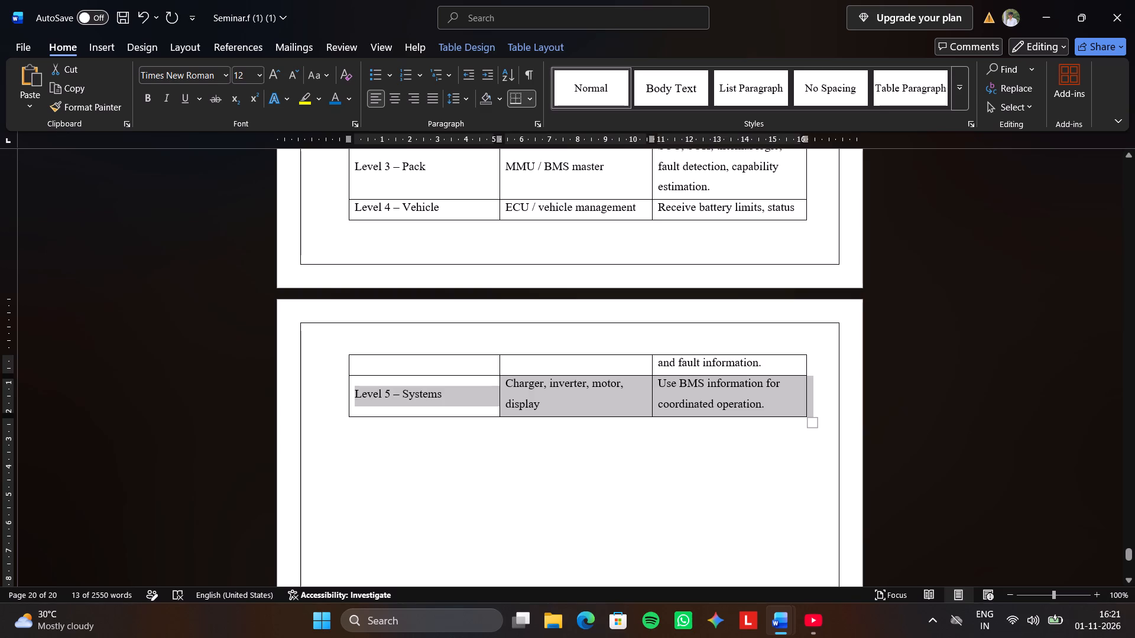
pyautogui.scroll(8, 420, 248)
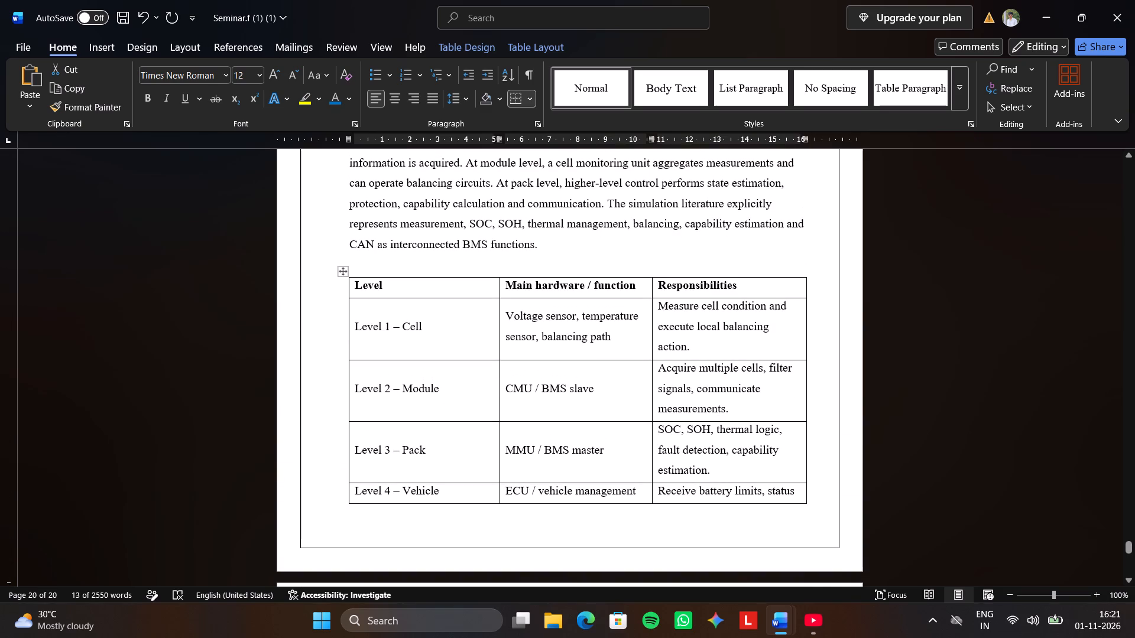
pyautogui.click(621, 255)
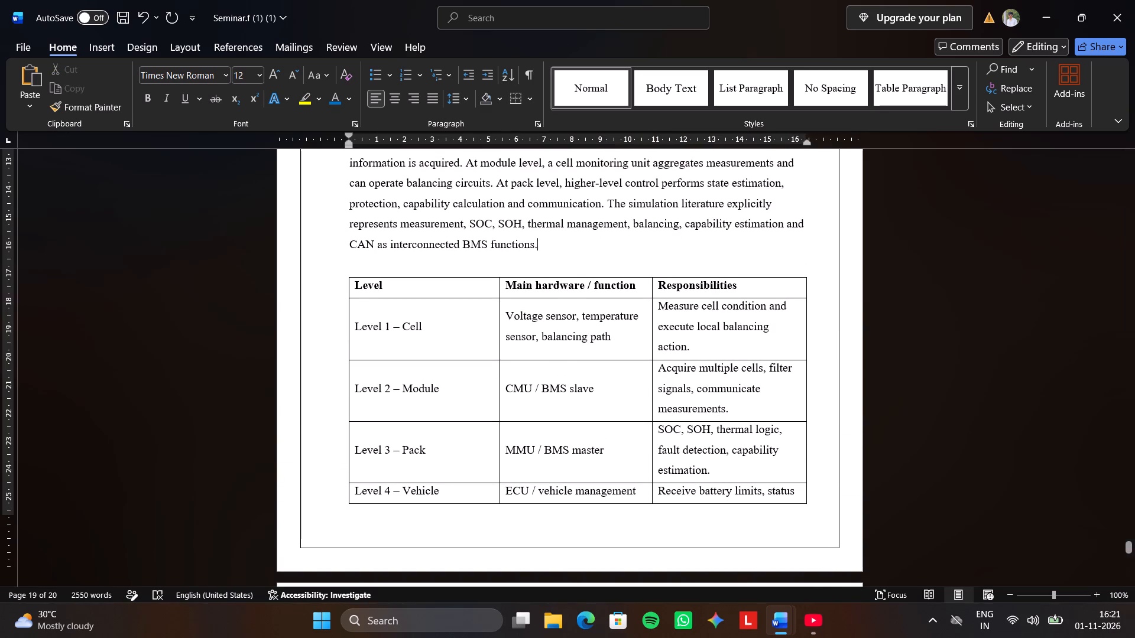
pyautogui.press('Return')
# Delete the surplus empty lines below the table, keeping one blank line before the place for the next content.
pyautogui.scroll(-16, 633, 282)
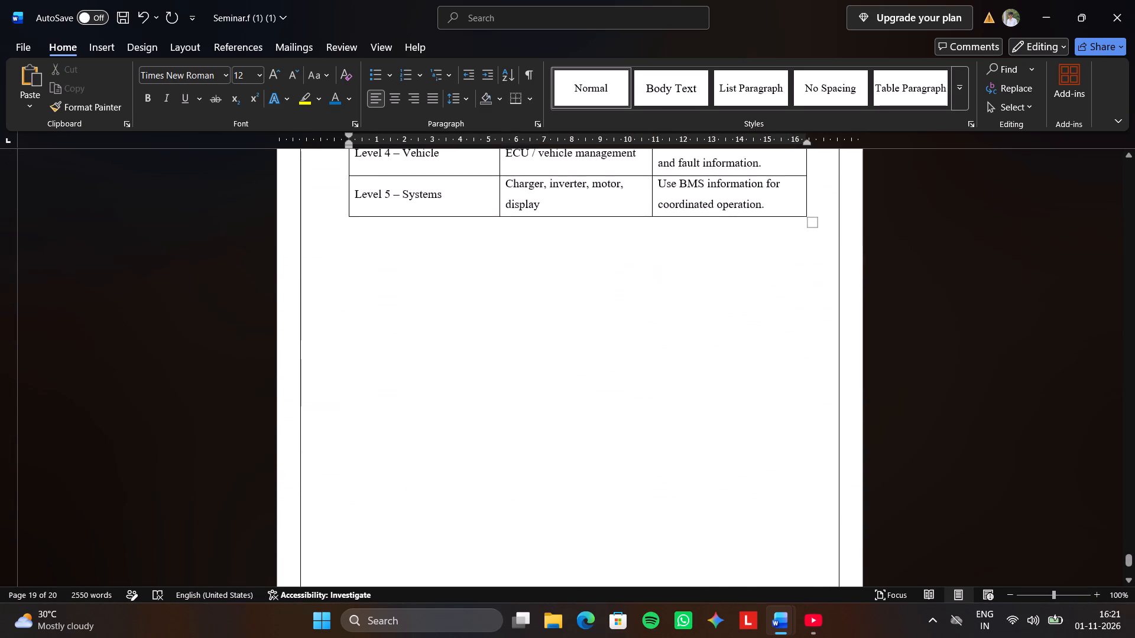
pyautogui.click(757, 222)
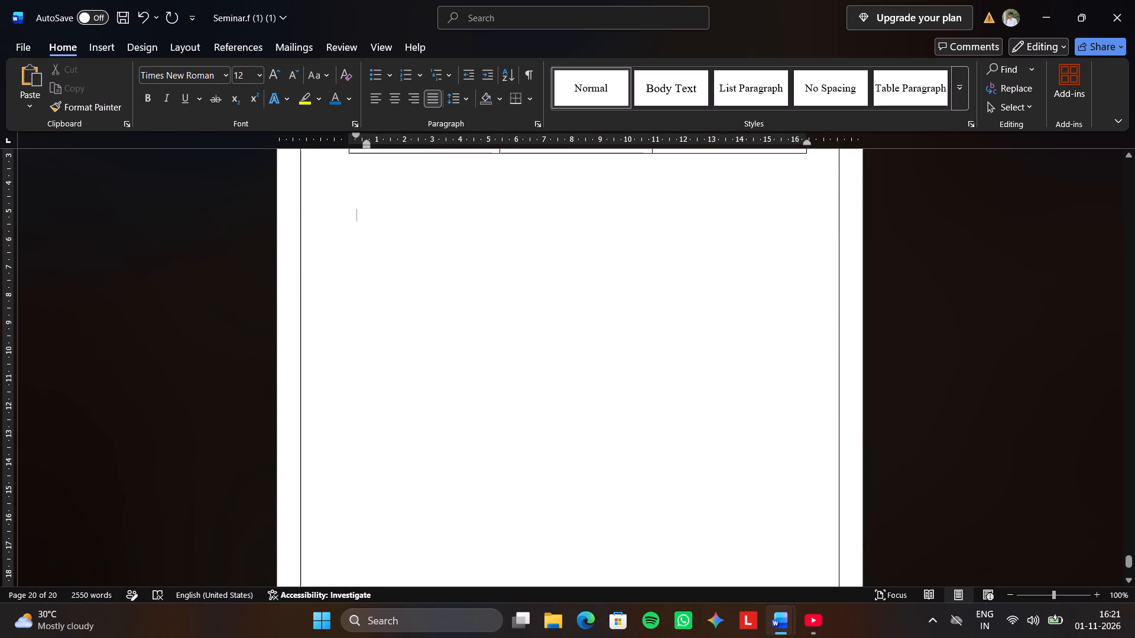
pyautogui.click(443, 99)
pyautogui.press('BackSpace')
pyautogui.press('BackSpace')
pyautogui.press('BackSpace')
pyautogui.press('Return')
# Look through sections 3.2 Battery Pack Structure and 3.3 BMS Measurement System in the BMS in Electric Vehicles report, and check back against Seminar.f.
pyautogui.scroll(-3, 441, 119)
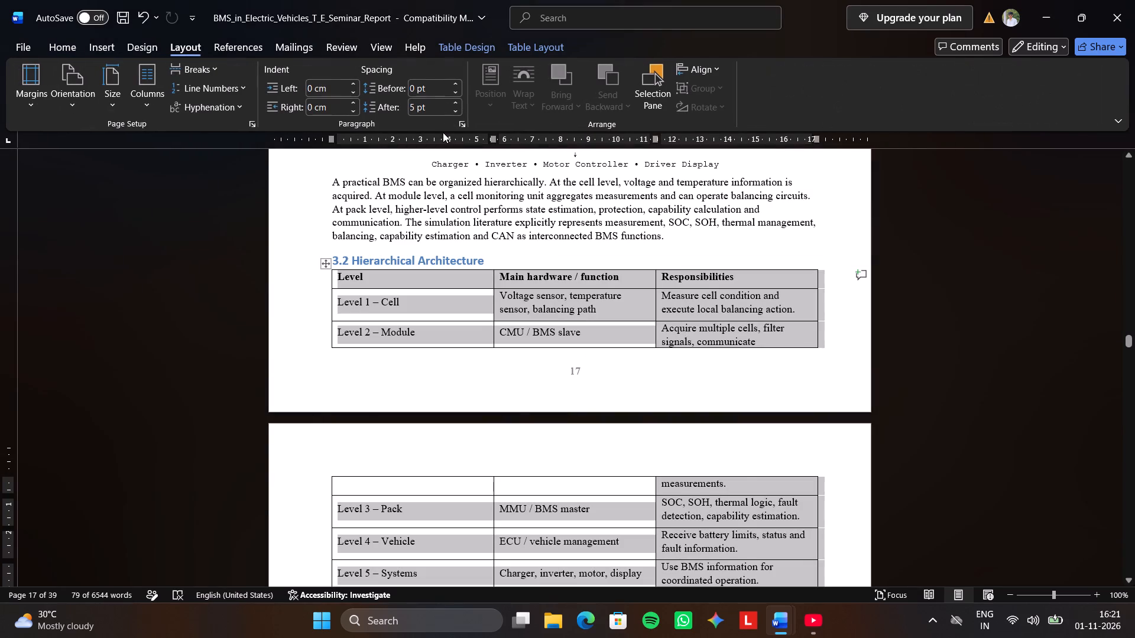
pyautogui.scroll(-5, 443, 132)
pyautogui.scroll(-19, 762, 199)
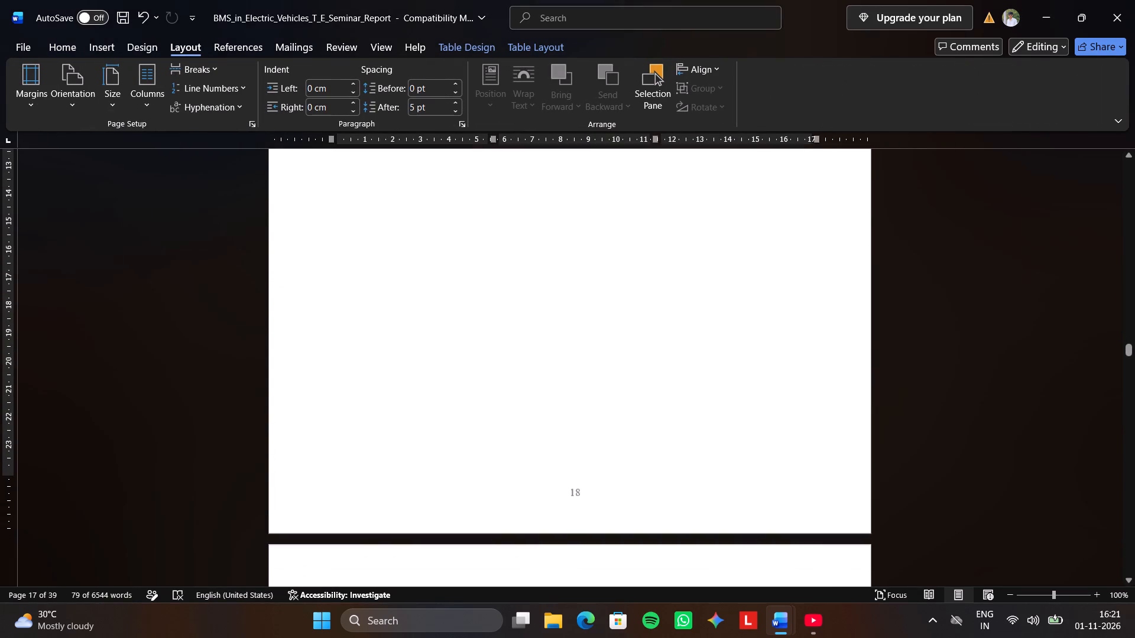
pyautogui.scroll(-13, 731, 234)
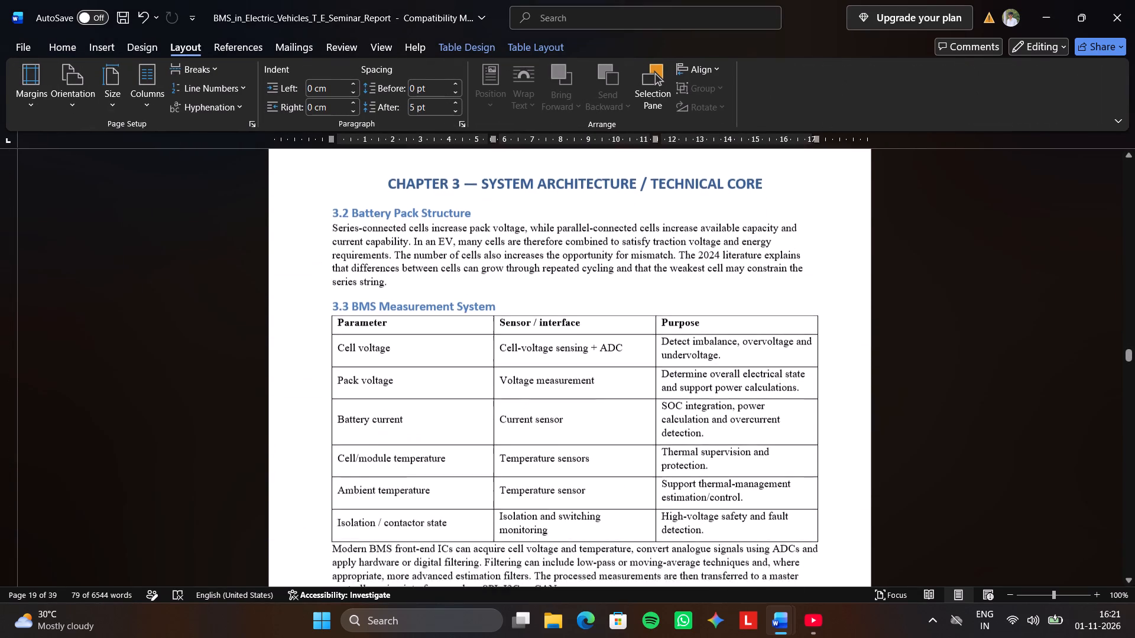
pyautogui.scroll(-1, 731, 233)
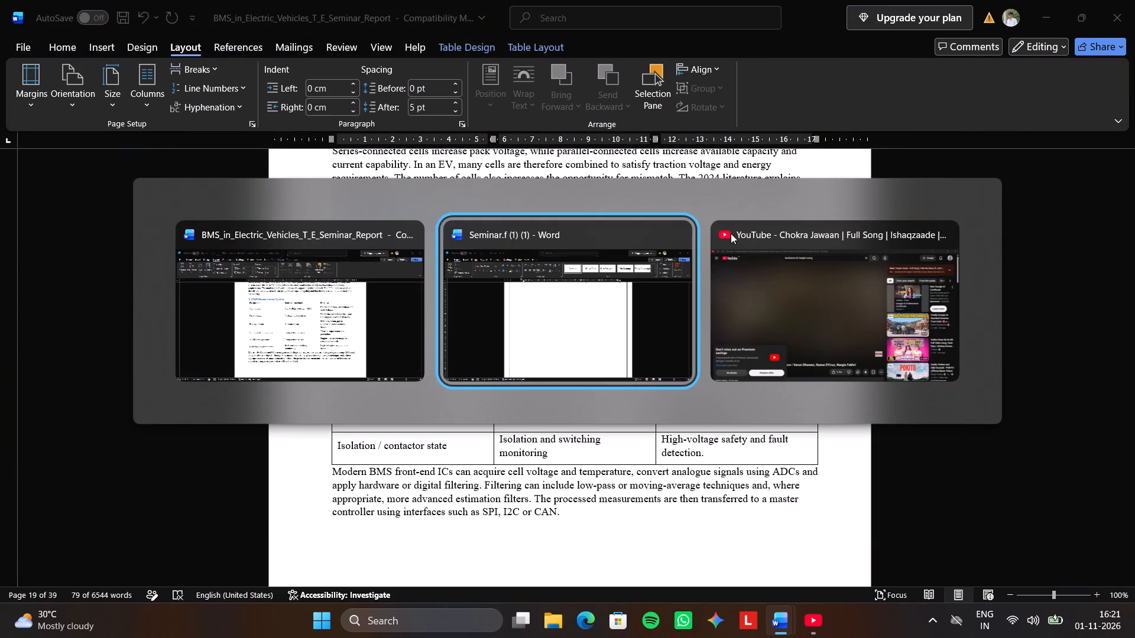
pyautogui.scroll(5, 731, 233)
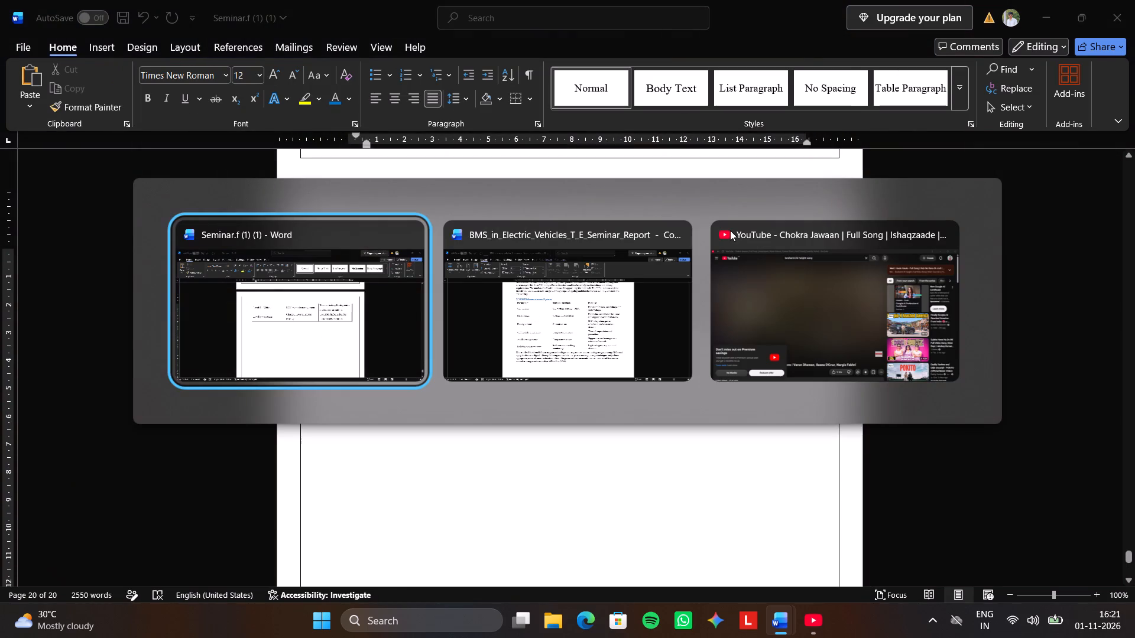
# Review the Chapter 3 sections 3.1 to 3.3 in the BMS in Electric Vehicles report to locate the next content to transfer.
pyautogui.scroll(4, 730, 230)
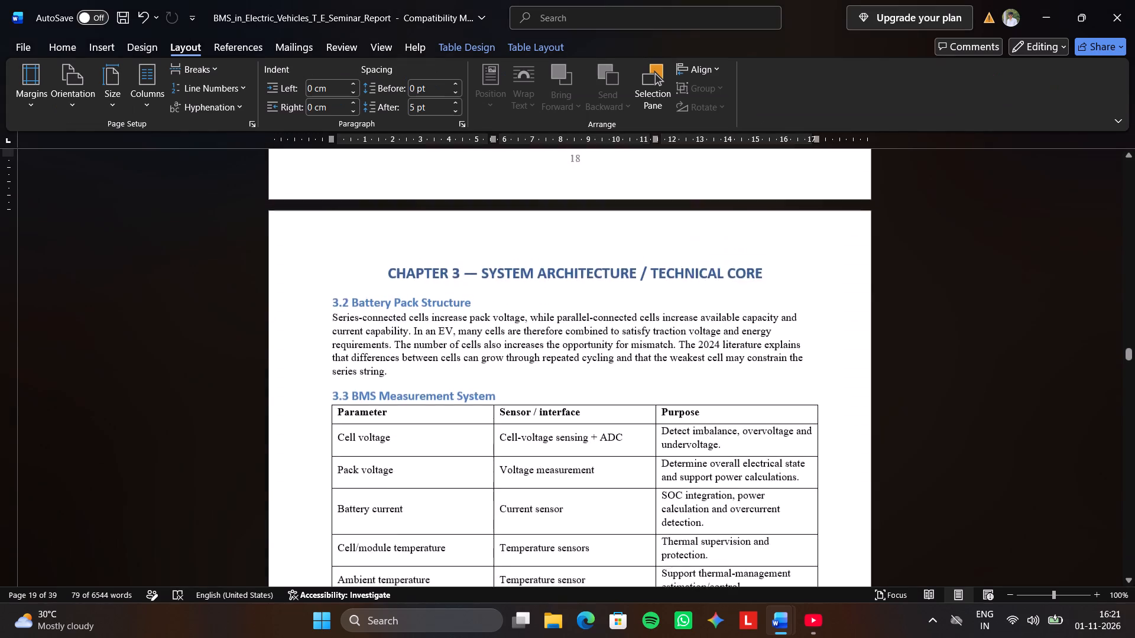
pyautogui.scroll(20, 730, 227)
pyautogui.scroll(-20, 730, 220)
pyautogui.scroll(-1, 730, 220)
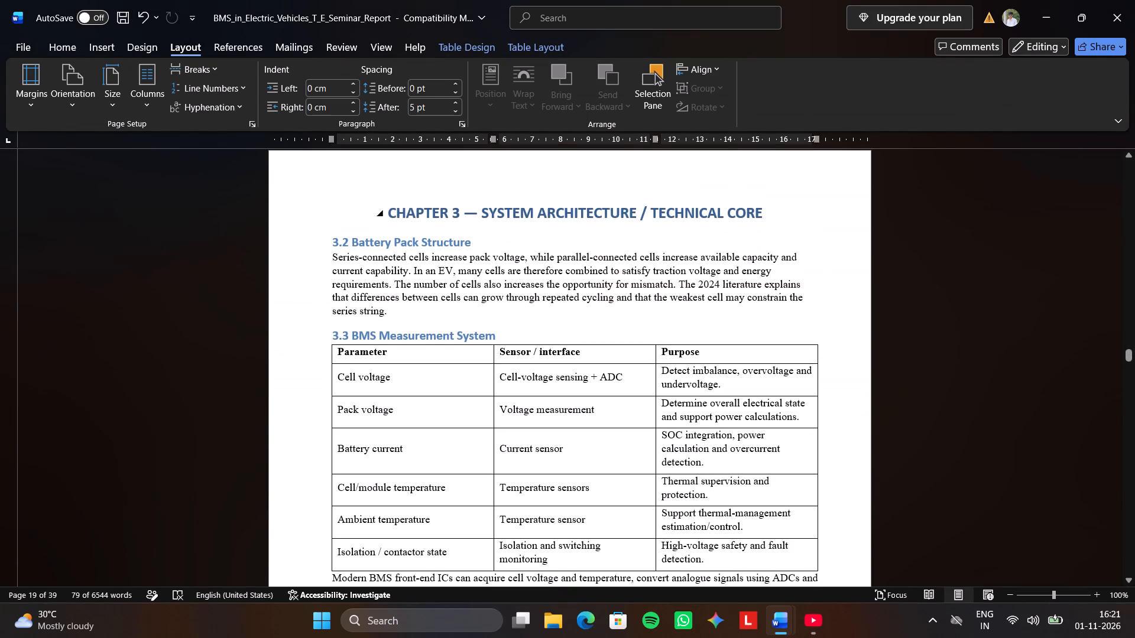
pyautogui.scroll(16, 730, 220)
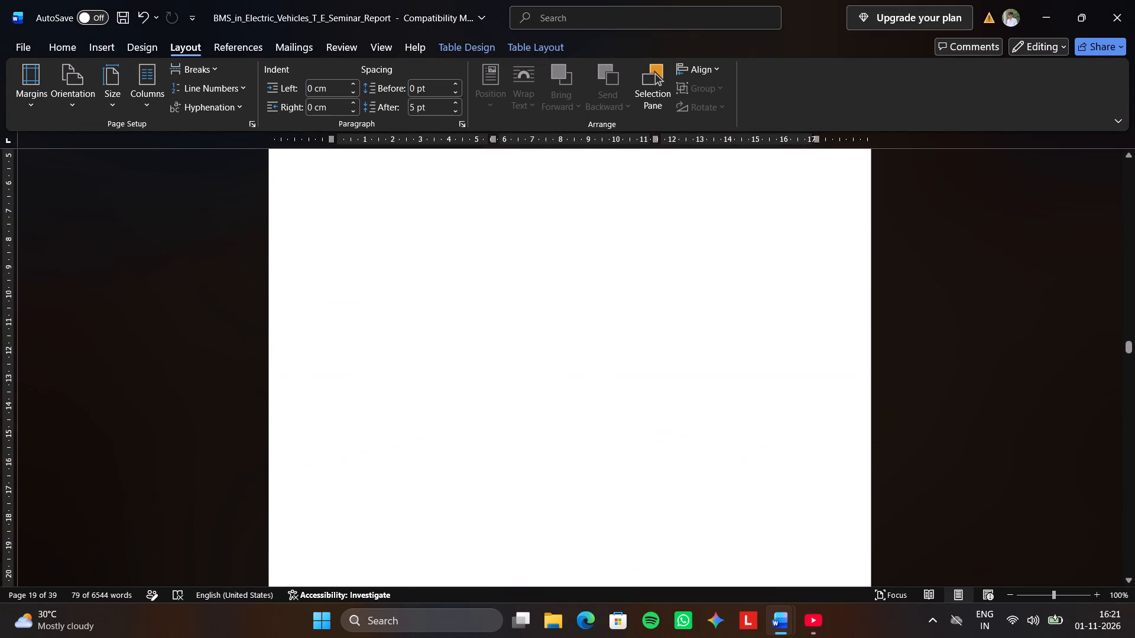
pyautogui.scroll(20, 734, 204)
pyautogui.click(735, 195)
pyautogui.scroll(2, 735, 195)
pyautogui.scroll(-1, 735, 195)
pyautogui.scroll(3, 735, 195)
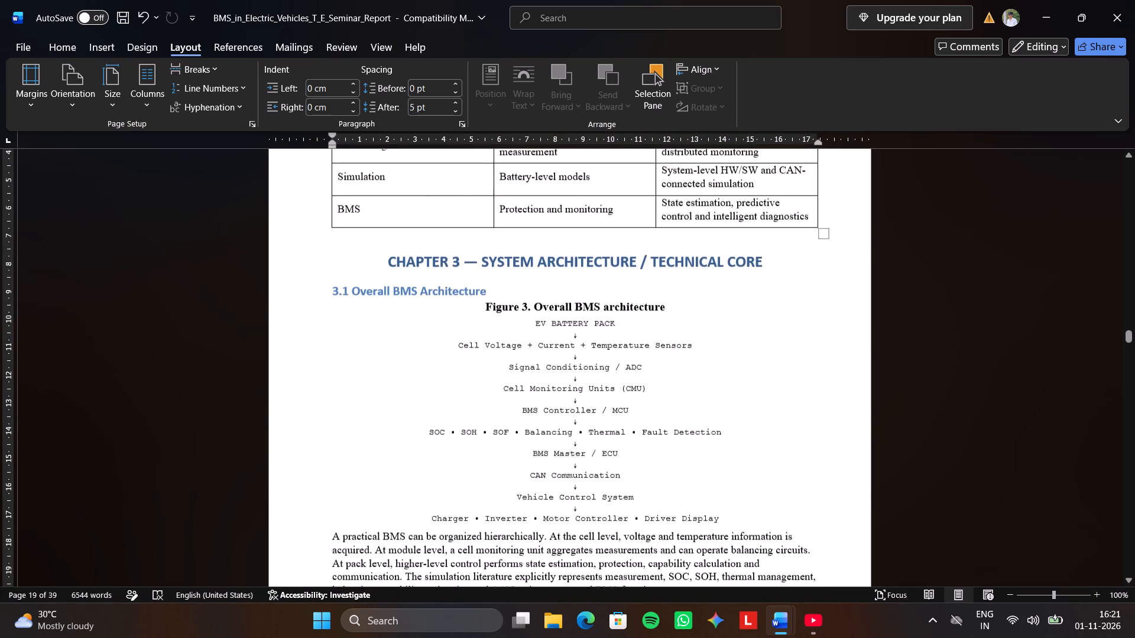
pyautogui.scroll(-20, 735, 195)
pyautogui.scroll(-5, 735, 195)
pyautogui.click(735, 197)
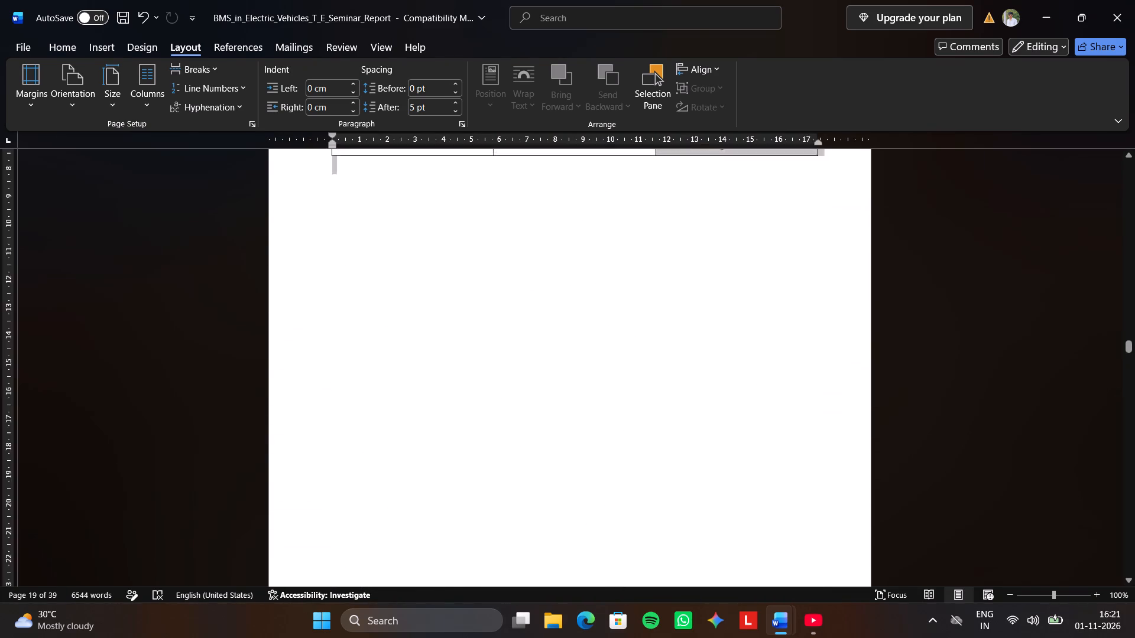
# Copy the 3.2 Battery Pack Structure heading and paragraph from the BMS report and paste them below the table in Seminar.f.
pyautogui.scroll(-17, 738, 201)
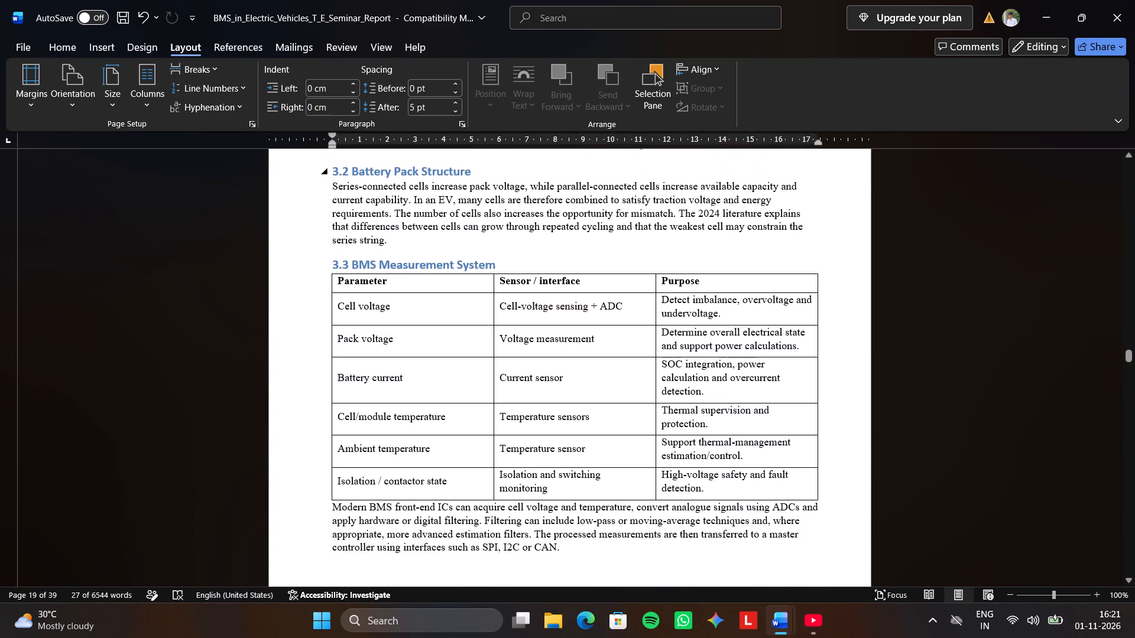
pyautogui.moveTo(332, 169); pyautogui.dragTo(472, 238)
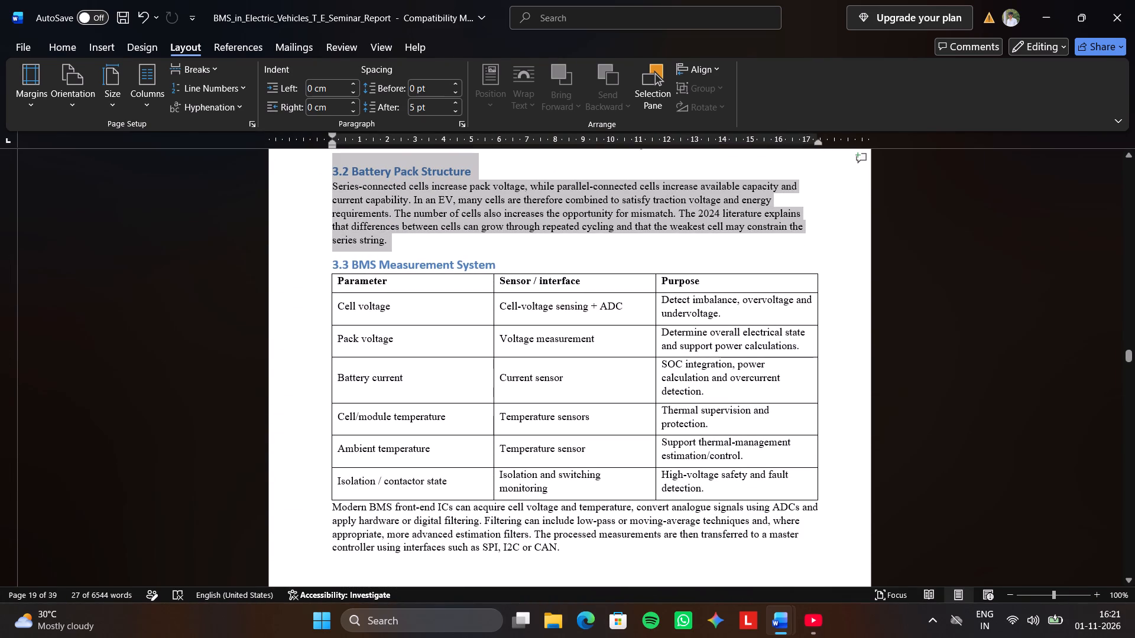
pyautogui.moveTo(472, 238); pyautogui.dragTo(472, 239)
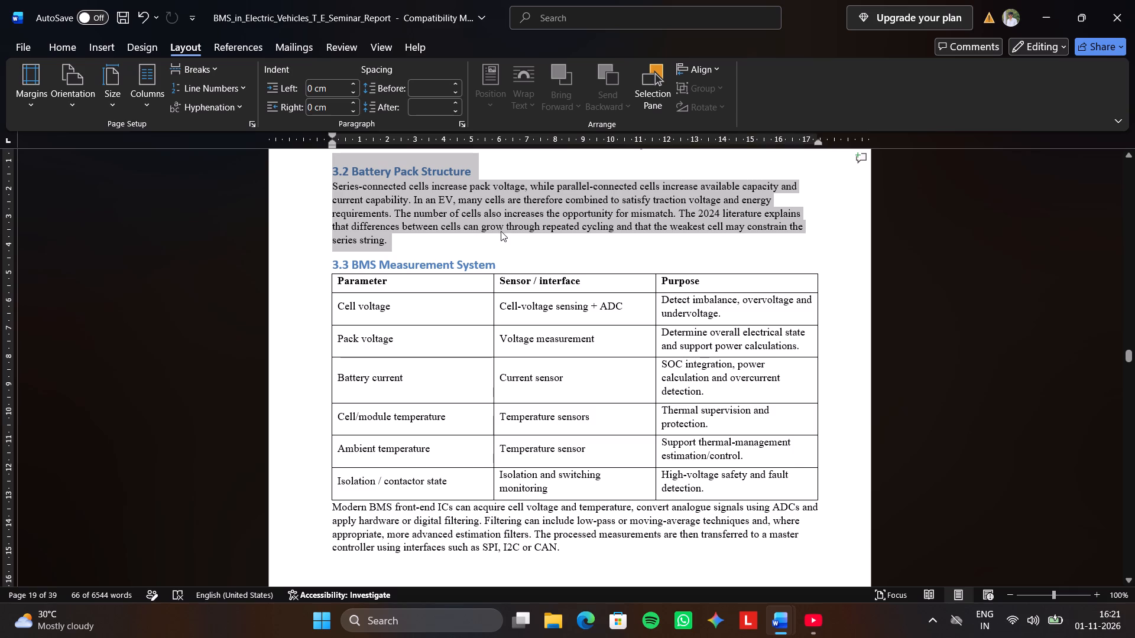
pyautogui.hotkey('ctrl', 'c')
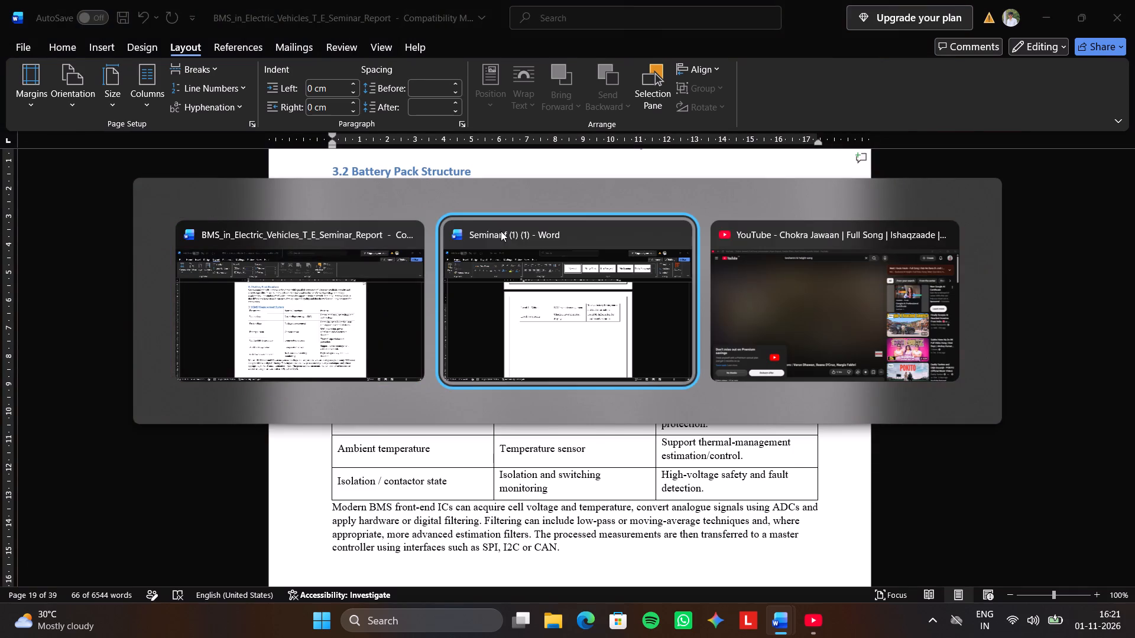
pyautogui.click(450, 355)
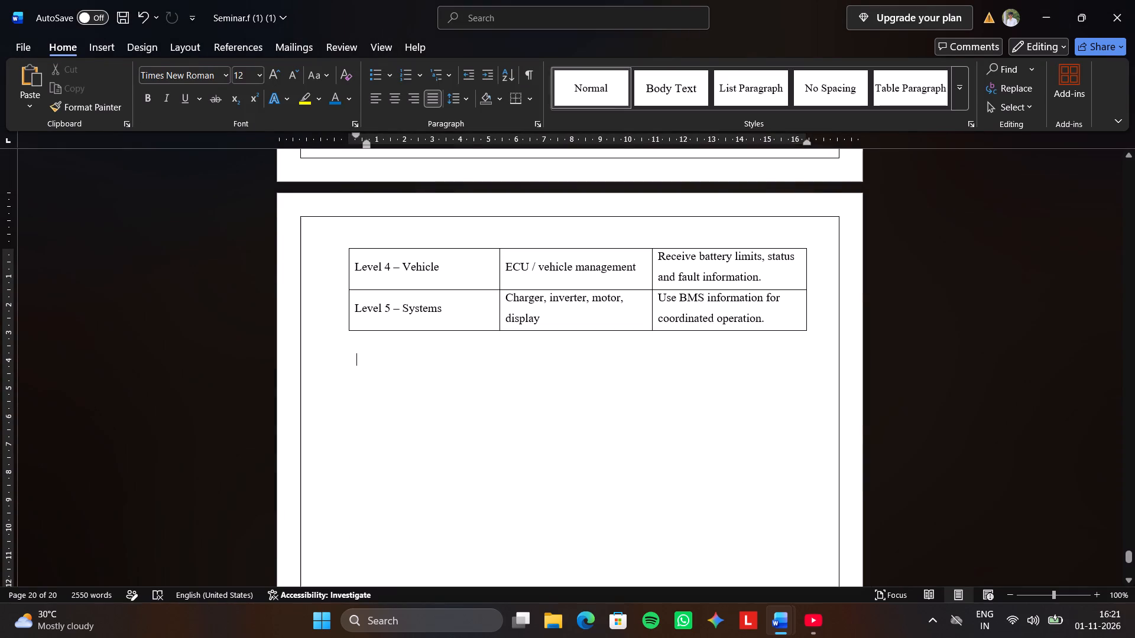
pyautogui.hotkey('ctrl', 'v')
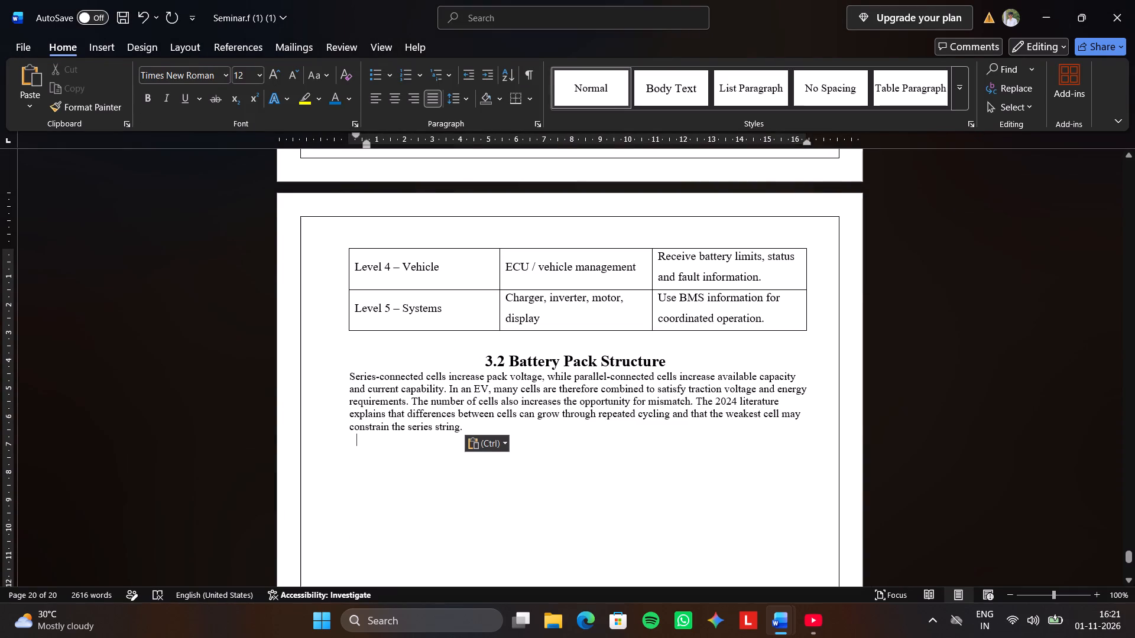
# Left-align the pasted 3.2 Battery Pack Structure heading and insert an empty line between it and its paragraph.
pyautogui.click(470, 355)
pyautogui.press('BackSpace')
pyautogui.press('BackSpace')
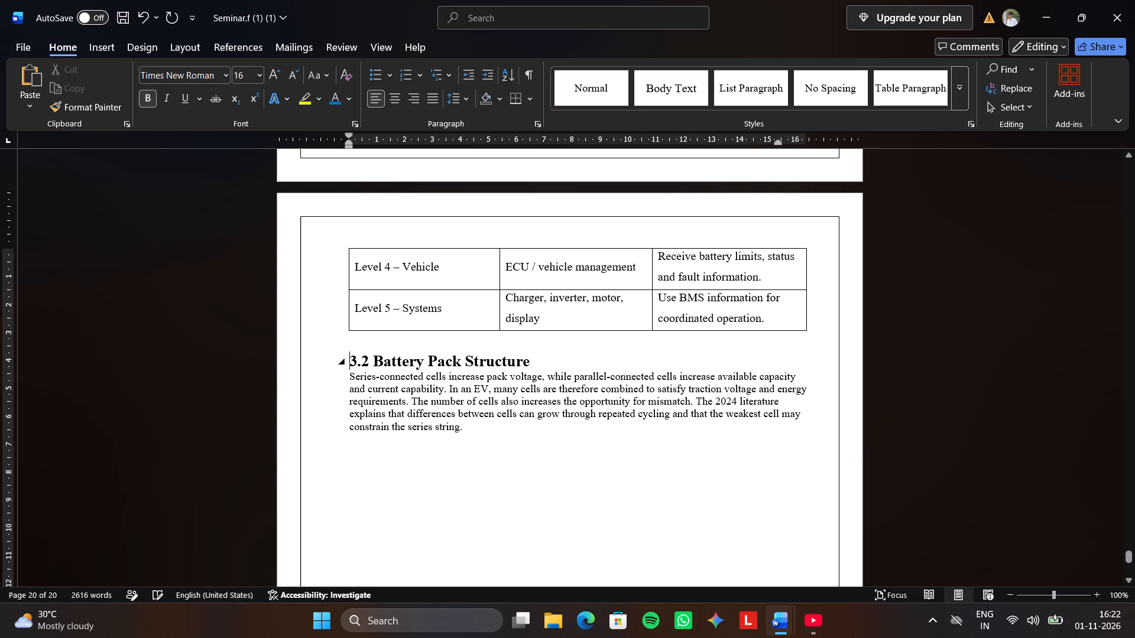
pyautogui.click(568, 363)
pyautogui.press('Return')
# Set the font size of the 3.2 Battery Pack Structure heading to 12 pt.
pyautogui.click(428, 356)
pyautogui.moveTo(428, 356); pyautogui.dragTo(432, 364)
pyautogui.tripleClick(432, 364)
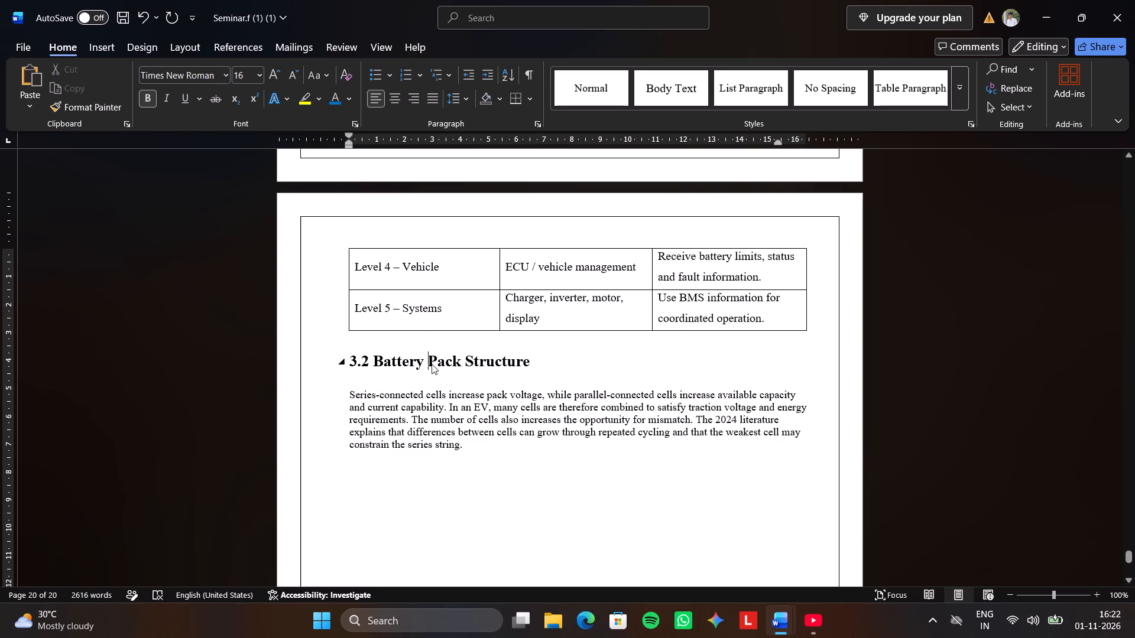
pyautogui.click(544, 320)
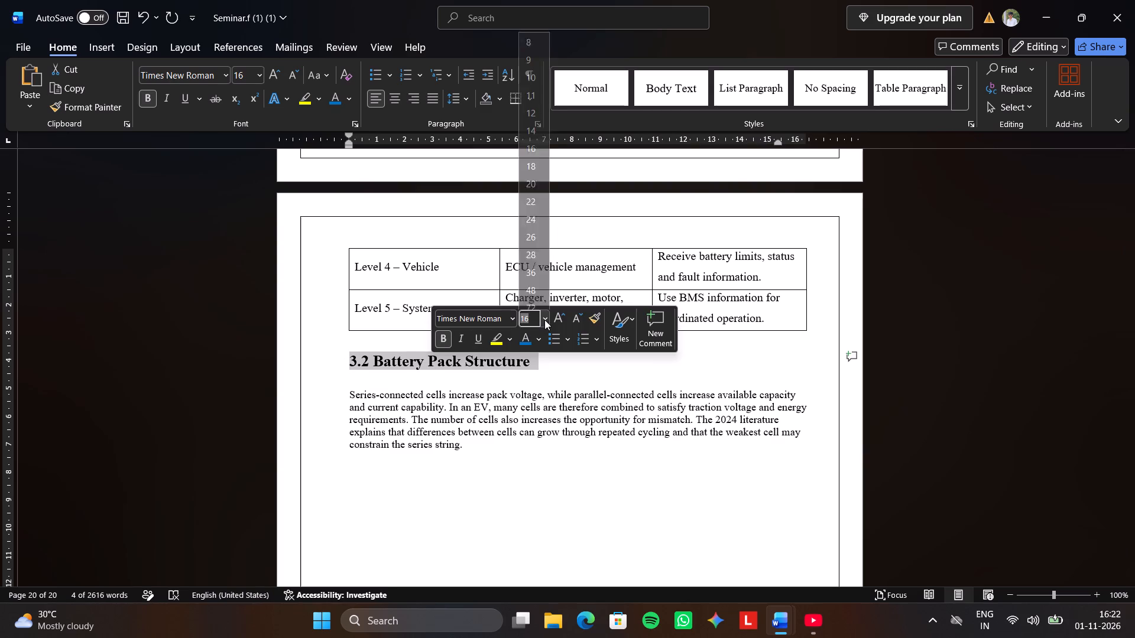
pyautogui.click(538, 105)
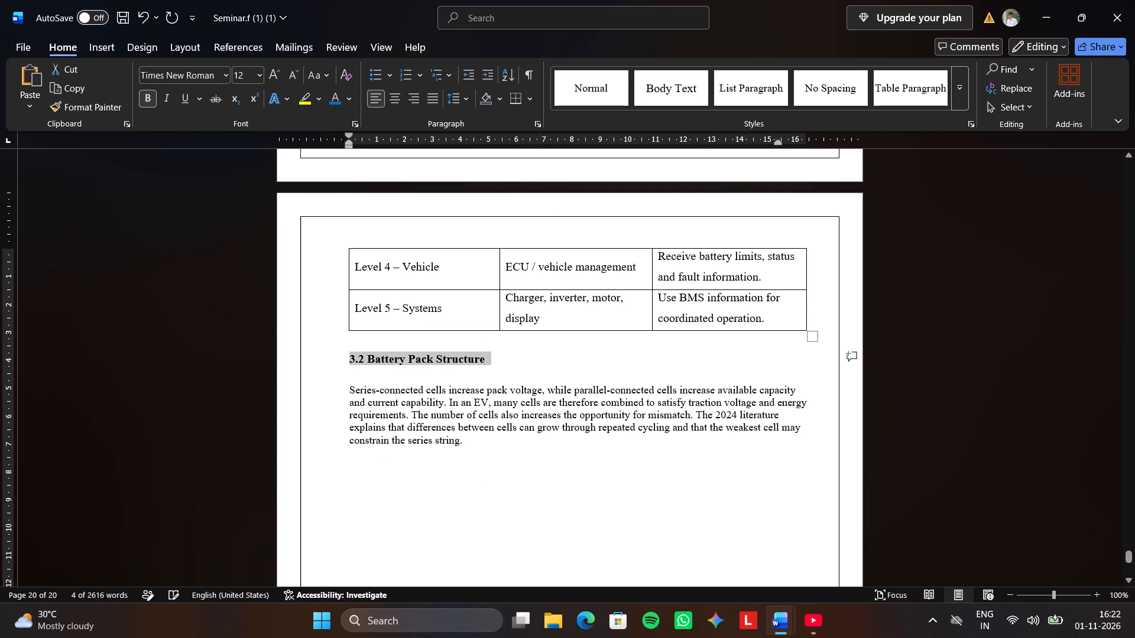
# Set the Series-connected cells paragraph under 3.2 to 12 pt and widen its line spacing to match the table text.
pyautogui.tripleClick(352, 385)
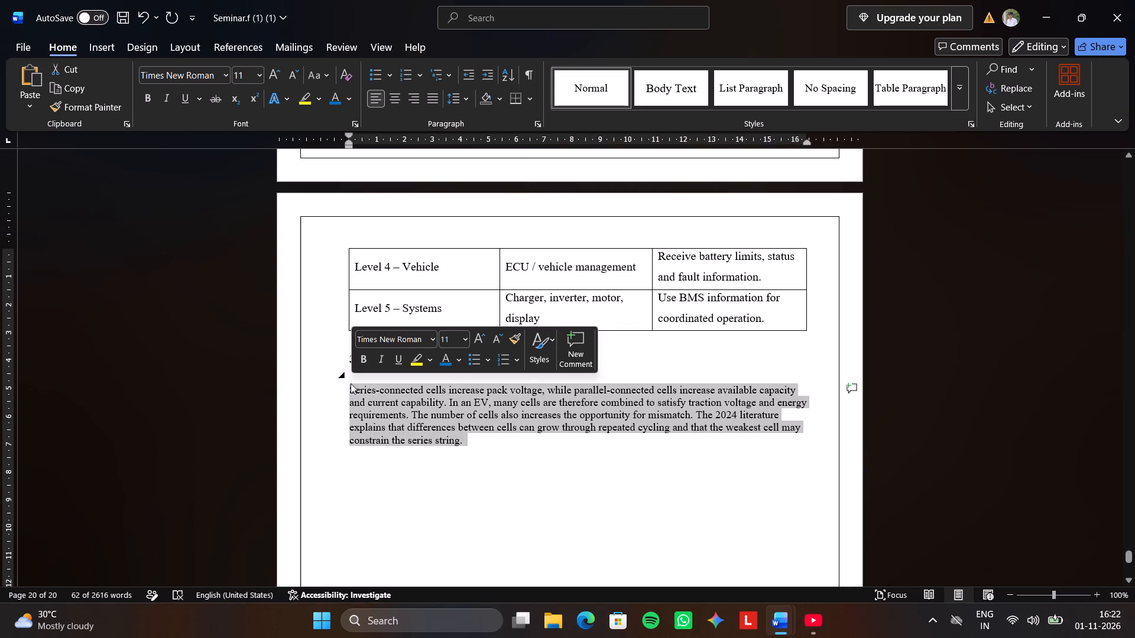
pyautogui.click(468, 339)
pyautogui.click(459, 128)
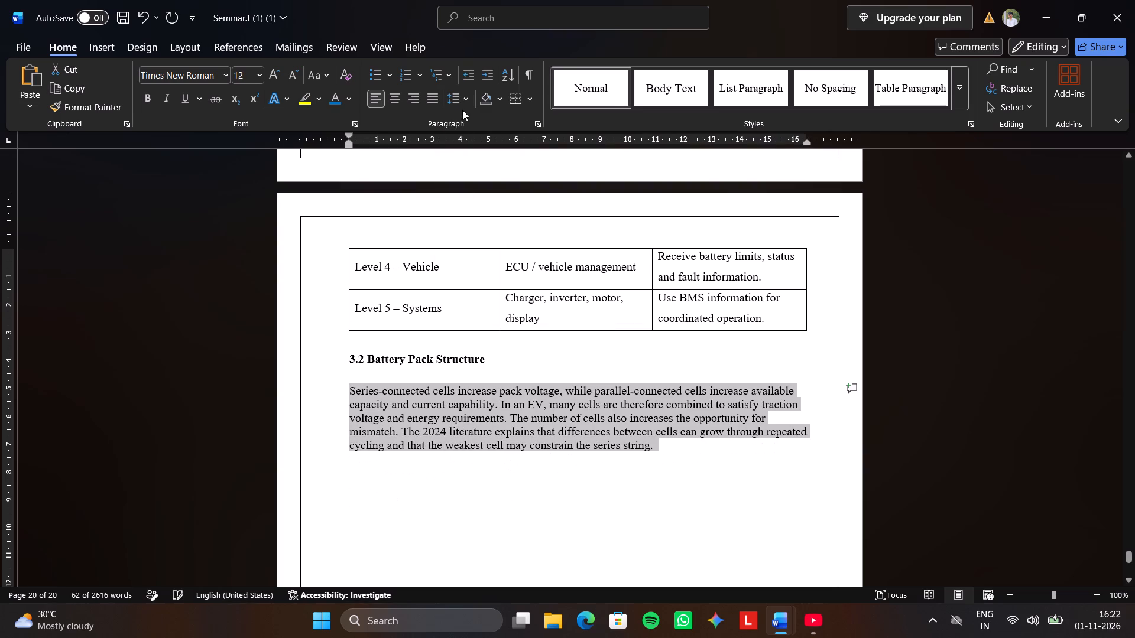
pyautogui.click(466, 103)
pyautogui.click(471, 160)
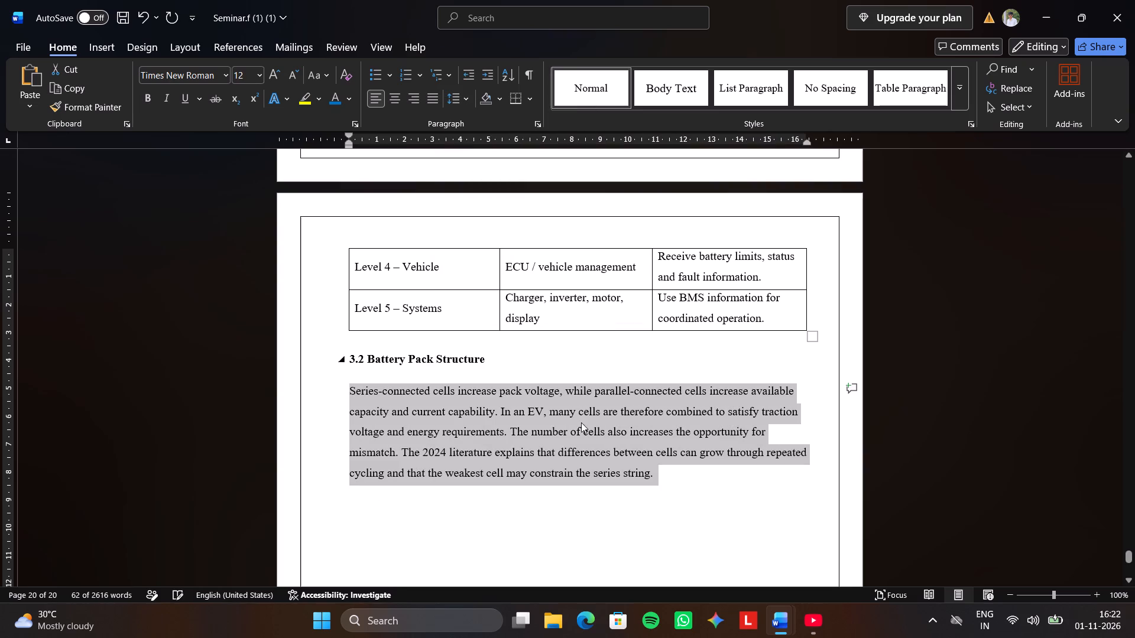
# Copy the 3.3 BMS Measurement System heading from the BMS report and paste it below the 3.2 paragraph in Seminar.f.
pyautogui.click(680, 509)
pyautogui.scroll(-10, 678, 501)
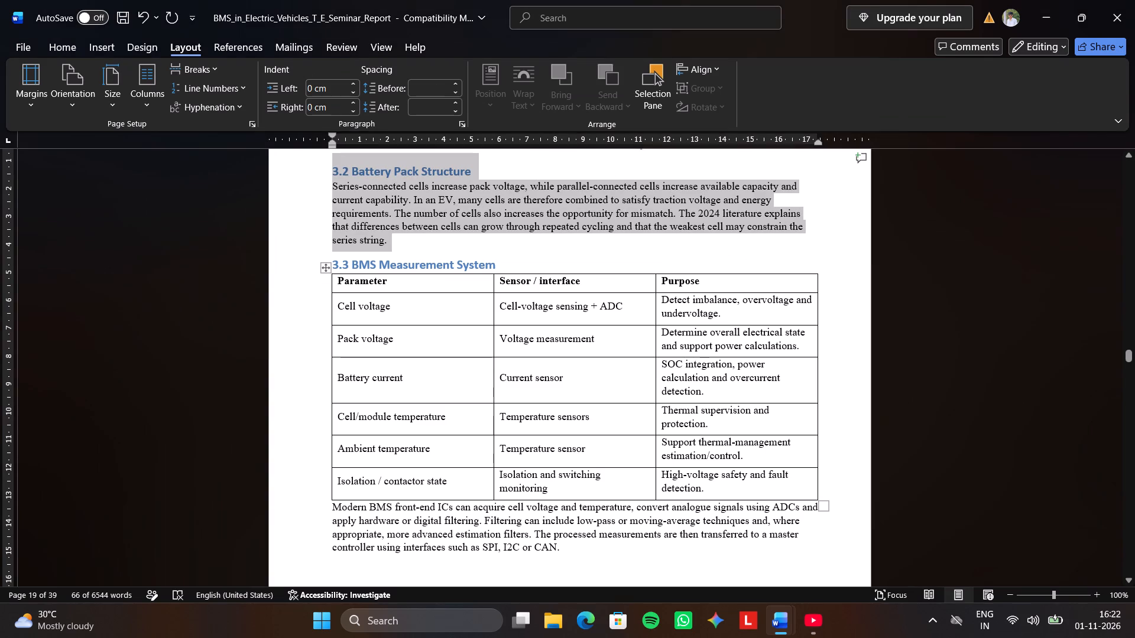
pyautogui.moveTo(331, 263); pyautogui.dragTo(340, 265)
pyautogui.tripleClick(338, 263)
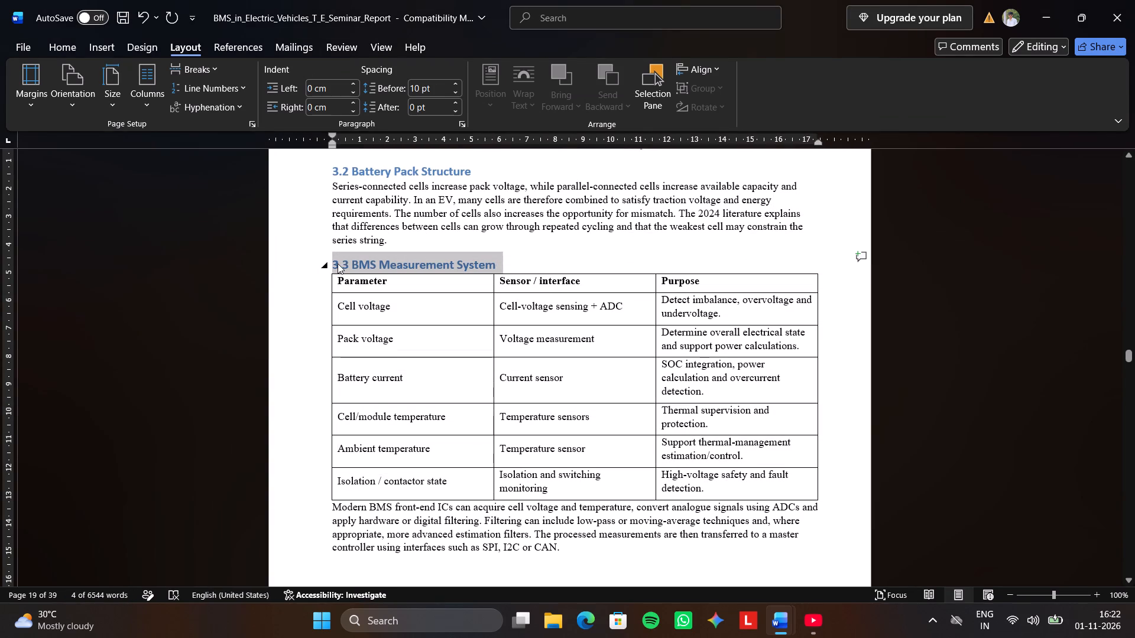
pyautogui.hotkey('ctrl', 'c')
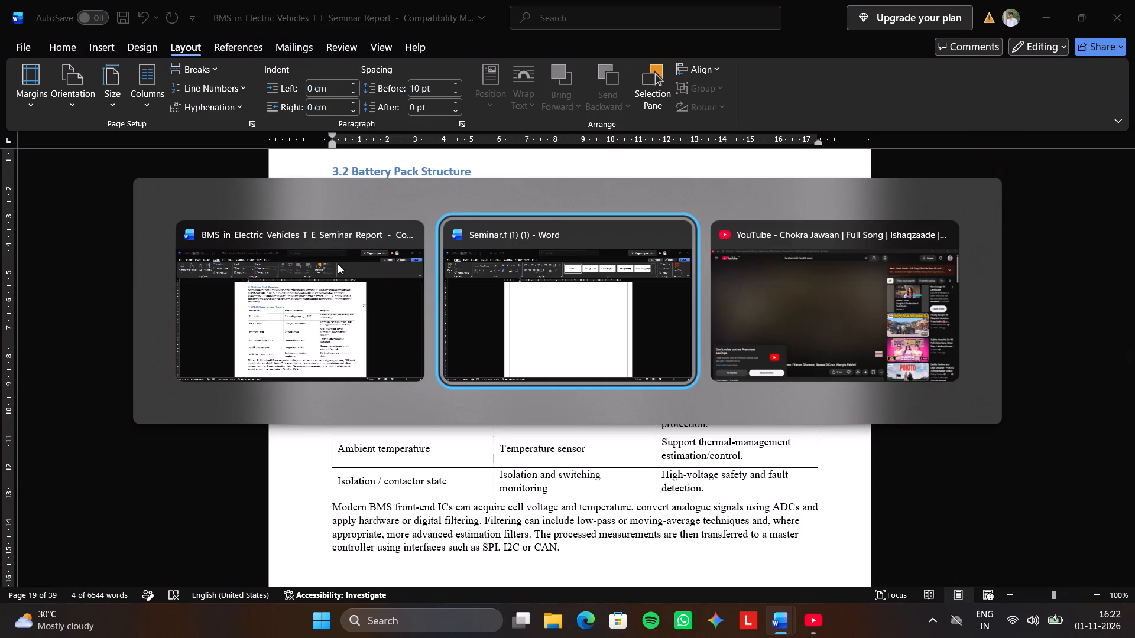
pyautogui.scroll(5, 354, 326)
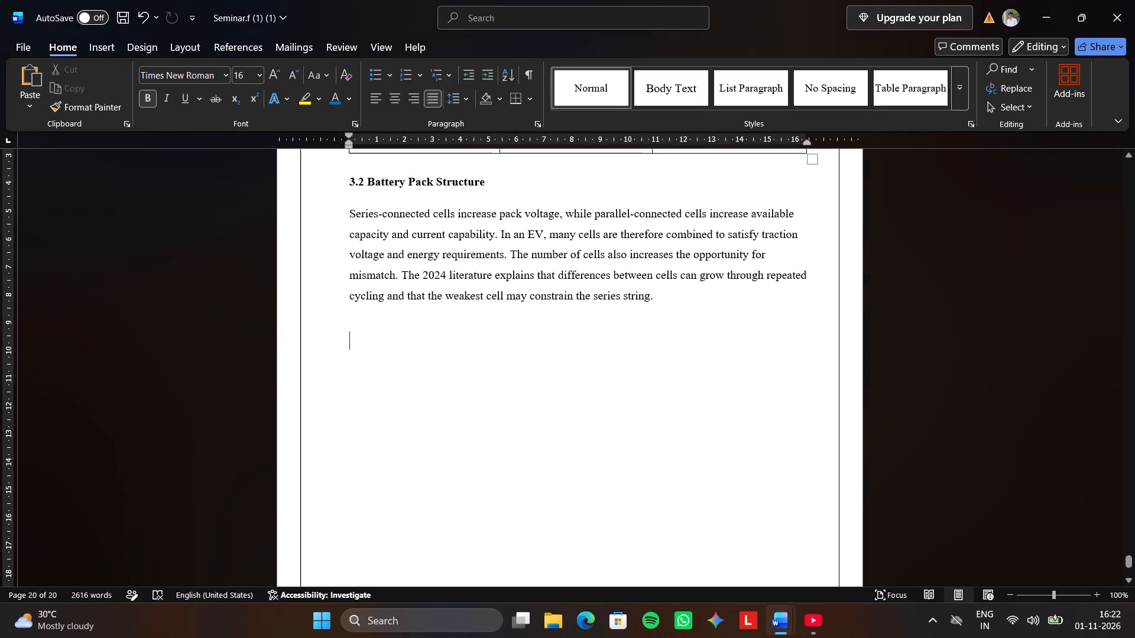
pyautogui.hotkey('ctrl', 'v')
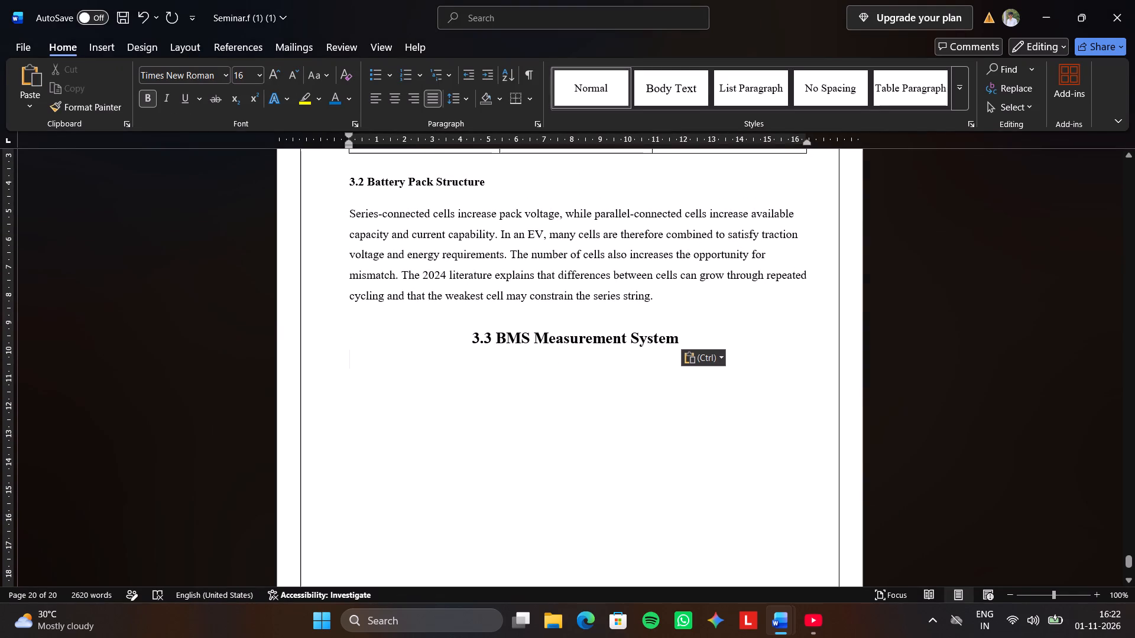
# Left-align the pasted 3.3 BMS Measurement System heading and set its font size to 14 pt.
pyautogui.click(455, 344)
pyautogui.press('BackSpace')
pyautogui.press('BackSpace')
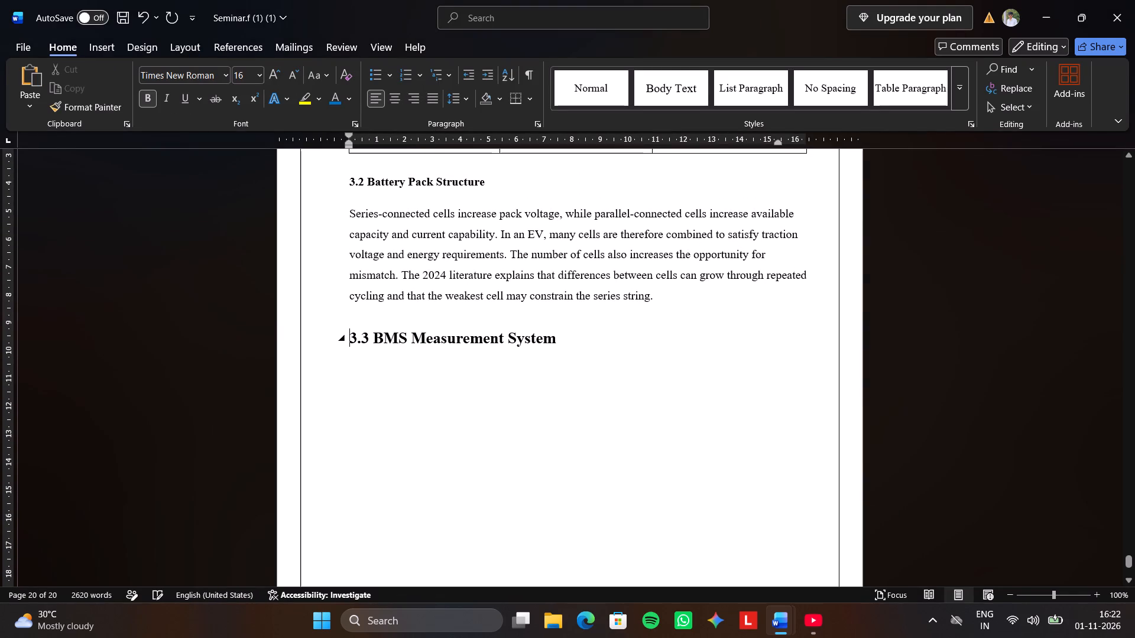
pyautogui.tripleClick(430, 348)
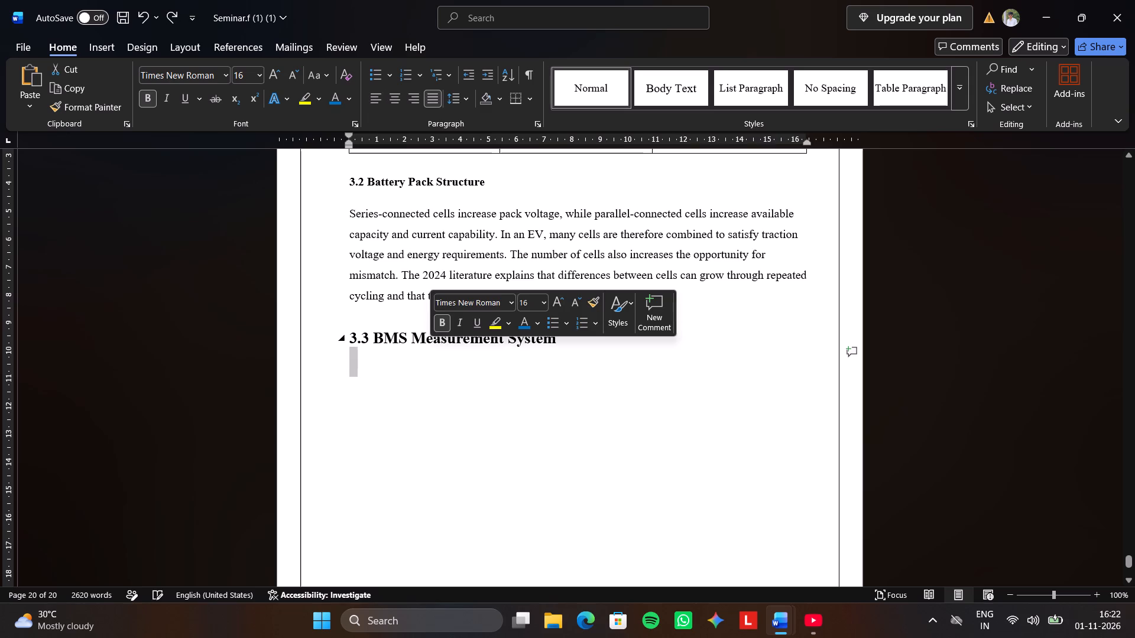
pyautogui.doubleClick(414, 342)
pyautogui.doubleClick(414, 342)
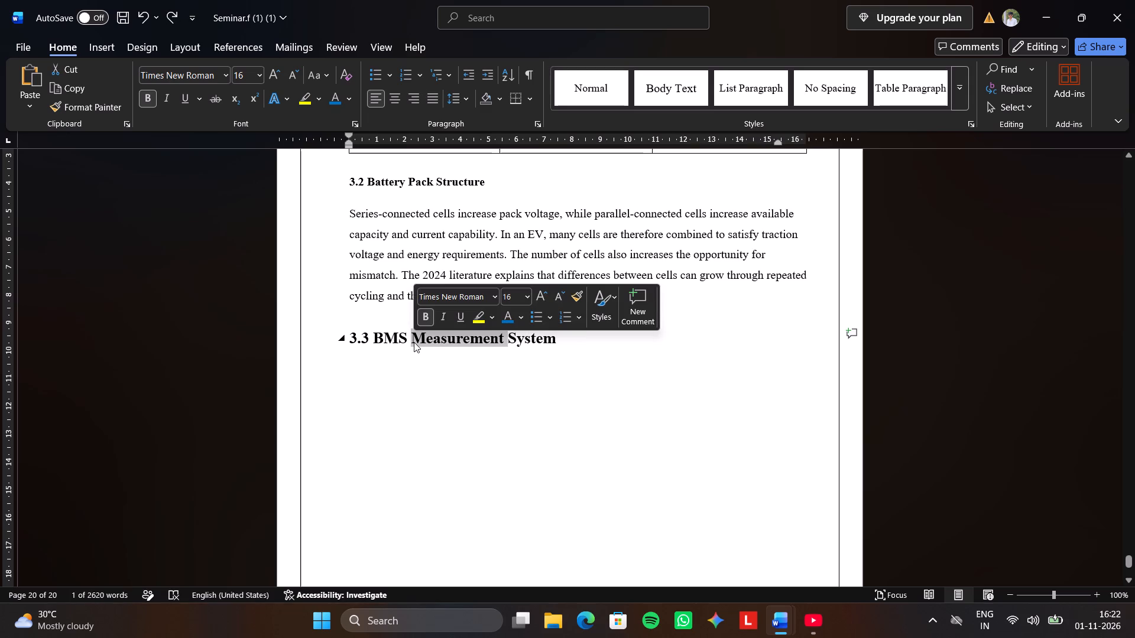
pyautogui.click(414, 342)
pyautogui.doubleClick(414, 342)
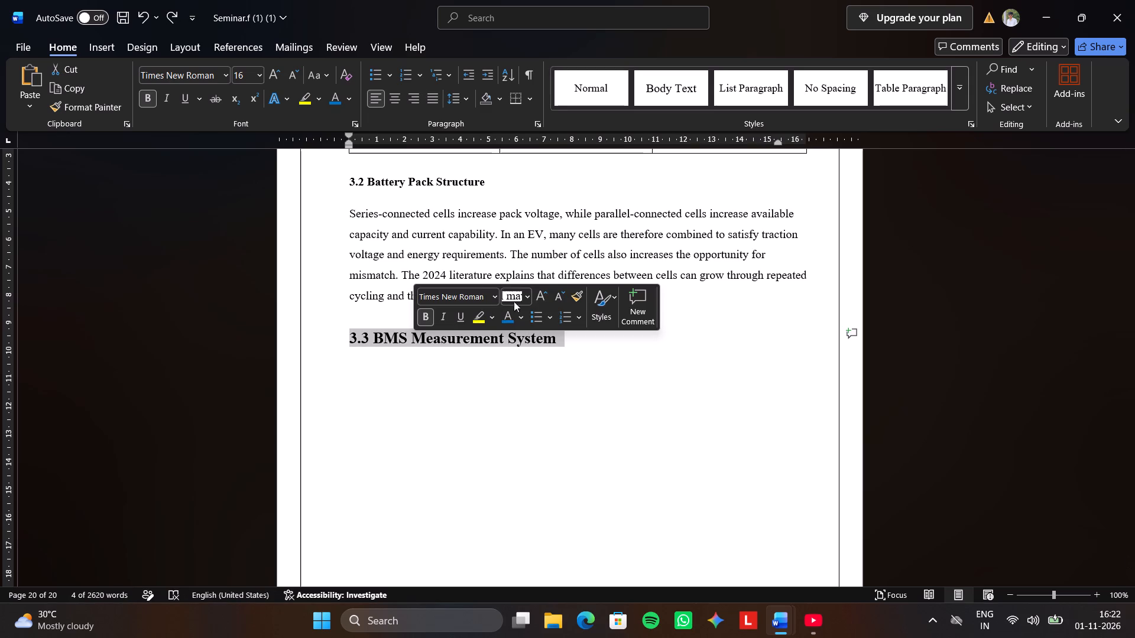
pyautogui.click(526, 298)
pyautogui.click(524, 398)
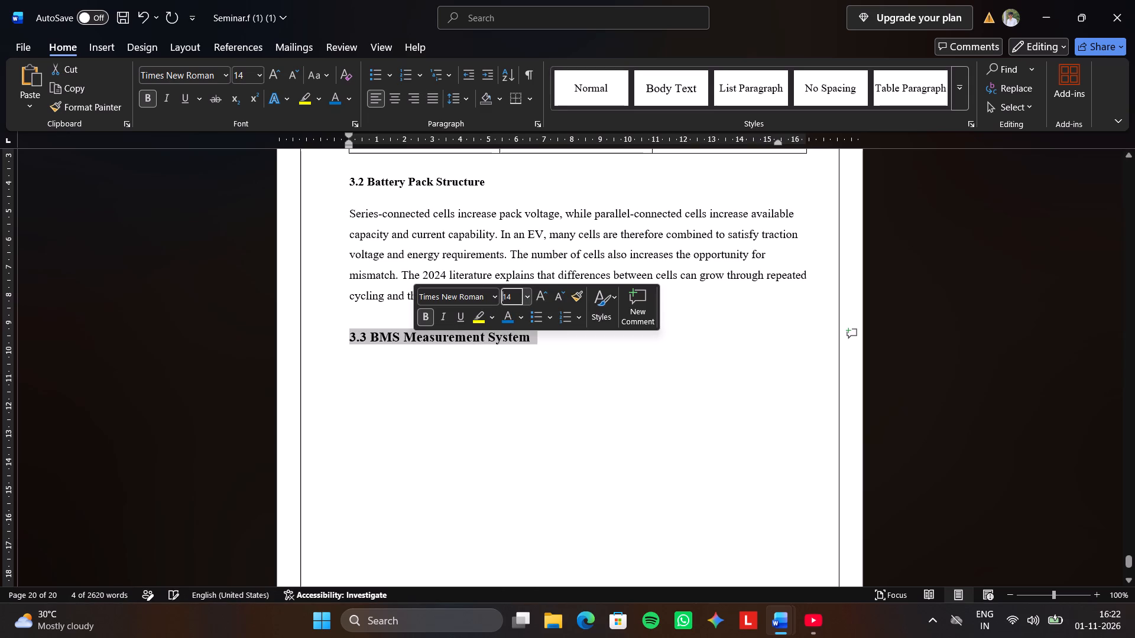
# Set the font size of the 3.2 Battery Pack Structure heading to 14 pt.
pyautogui.tripleClick(436, 178)
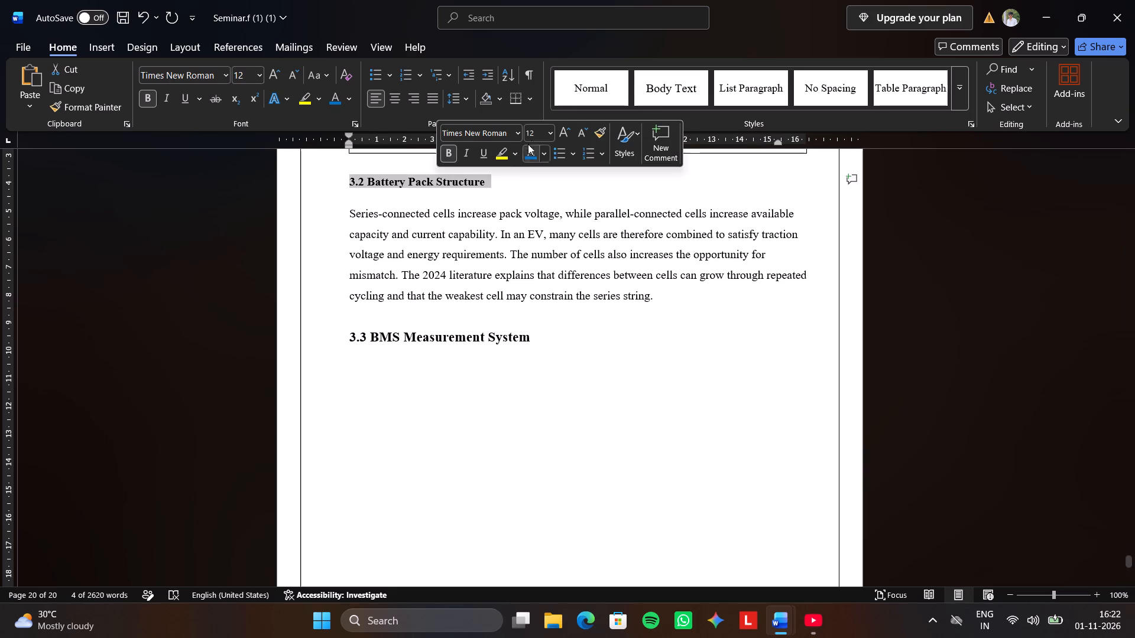
pyautogui.click(553, 132)
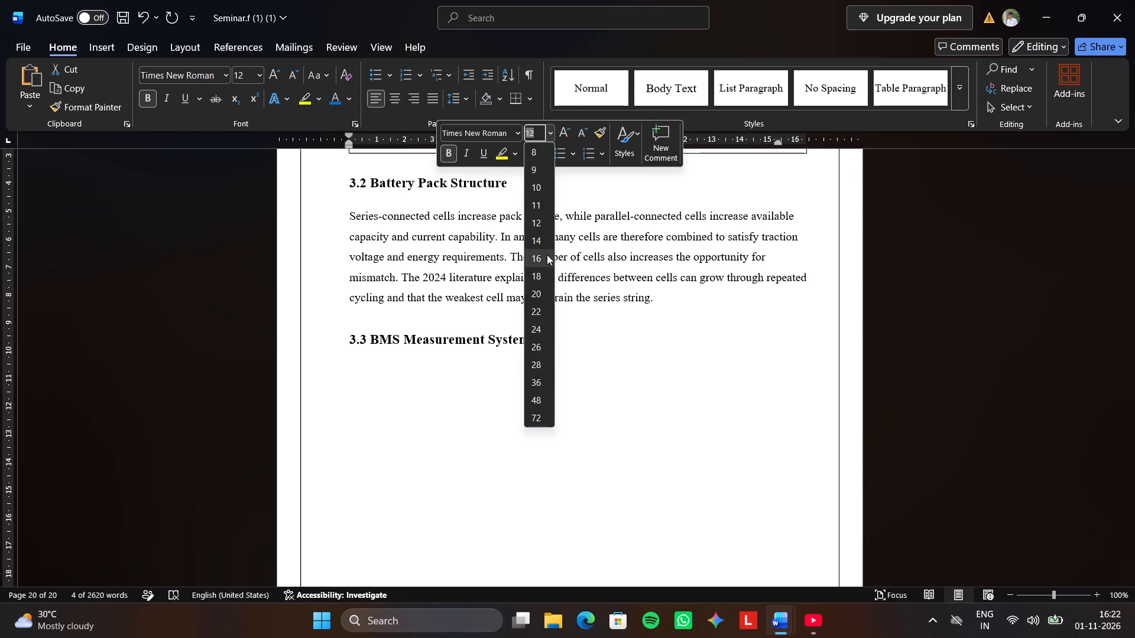
pyautogui.click(546, 242)
# Add an empty line below the 3.3 BMS Measurement System heading.
pyautogui.click(558, 348)
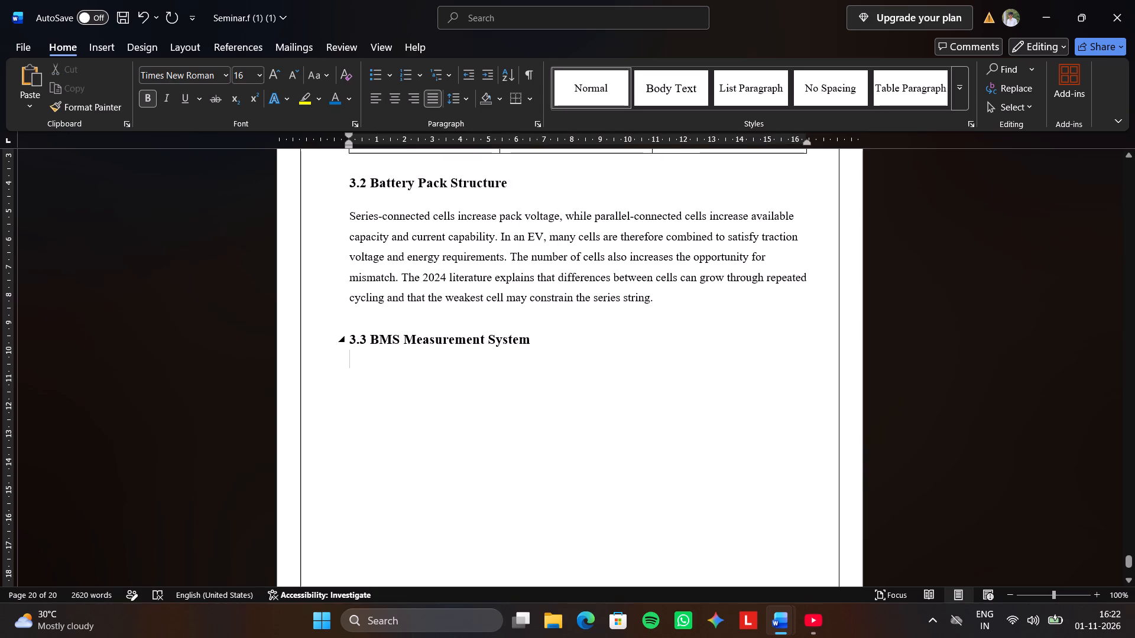
pyautogui.press('Return')
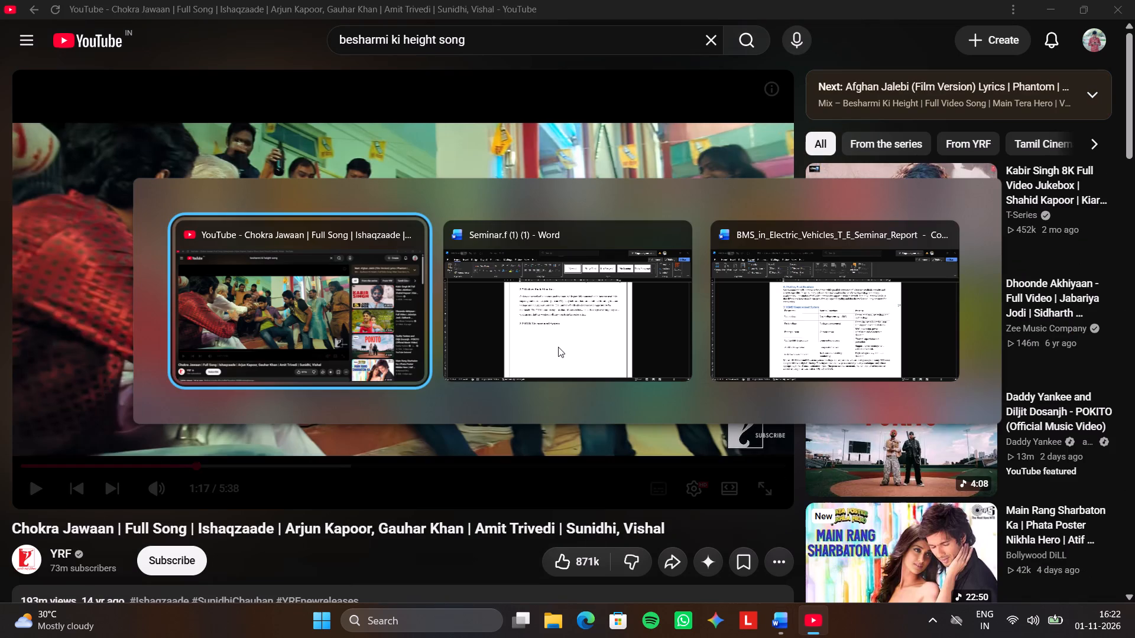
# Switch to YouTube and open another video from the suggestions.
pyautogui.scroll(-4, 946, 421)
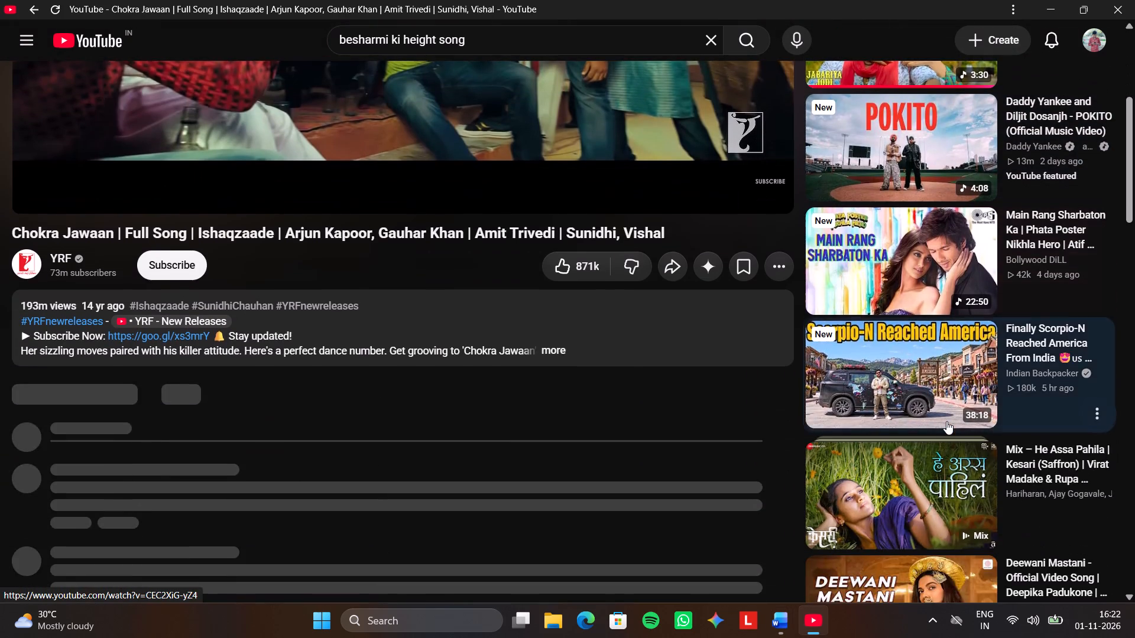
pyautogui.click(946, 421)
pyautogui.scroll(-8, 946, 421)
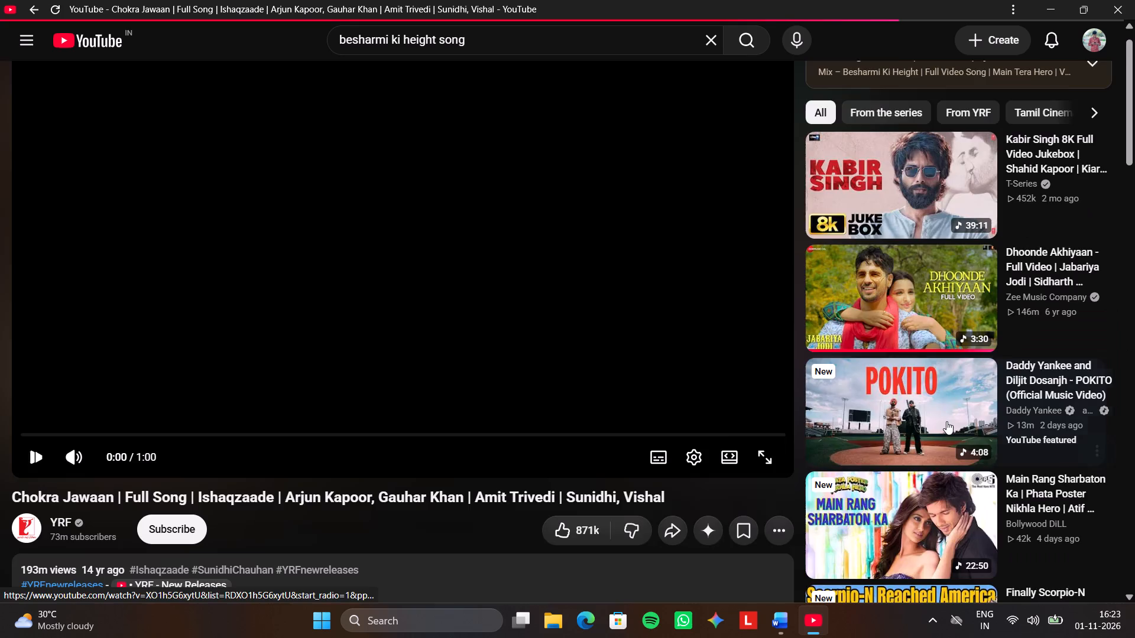
# Find and open the Qaafirana song video by Arijit Singh and Nikita Gandhi in the YouTube suggestions.
pyautogui.scroll(-8, 946, 421)
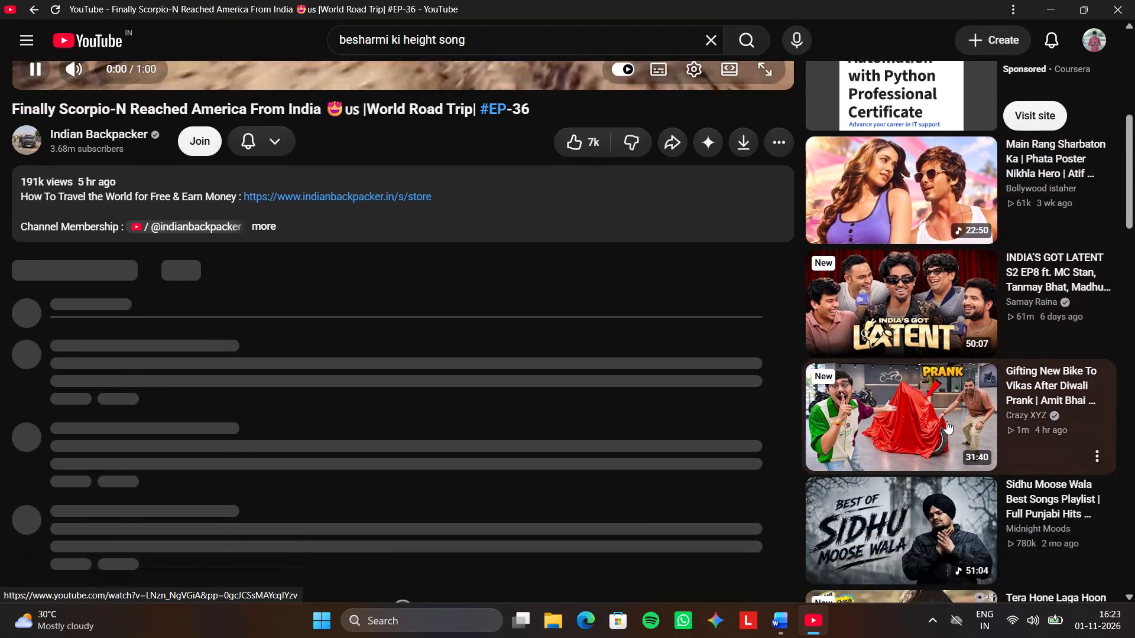
pyautogui.scroll(-4, 946, 421)
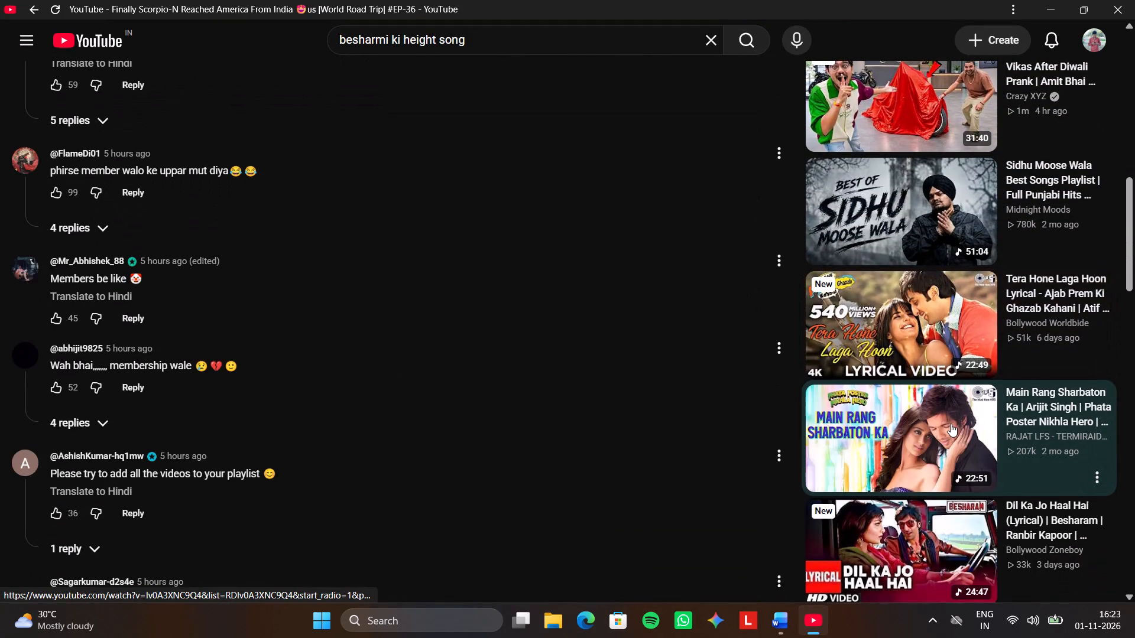
pyautogui.scroll(-8, 951, 424)
pyautogui.click(949, 333)
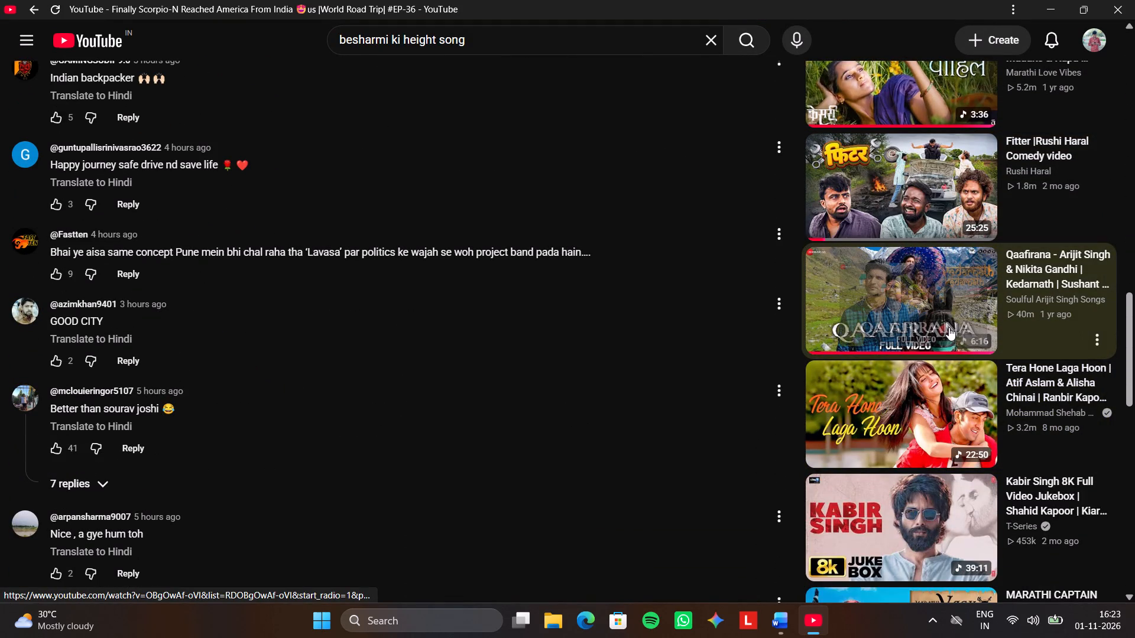
pyautogui.click(928, 307)
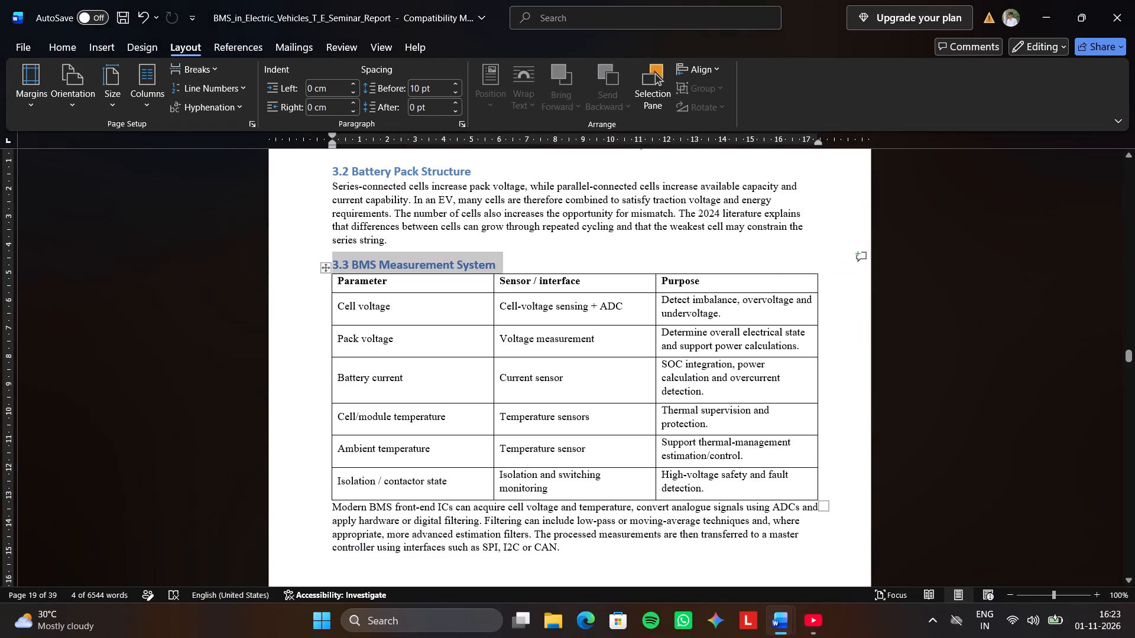
# Copy the Parameter, Sensor / interface and Purpose table from the BMS report and paste it below Seminar.f's 3.3 BMS Measurement System heading.
pyautogui.click(324, 265)
pyautogui.click(323, 268)
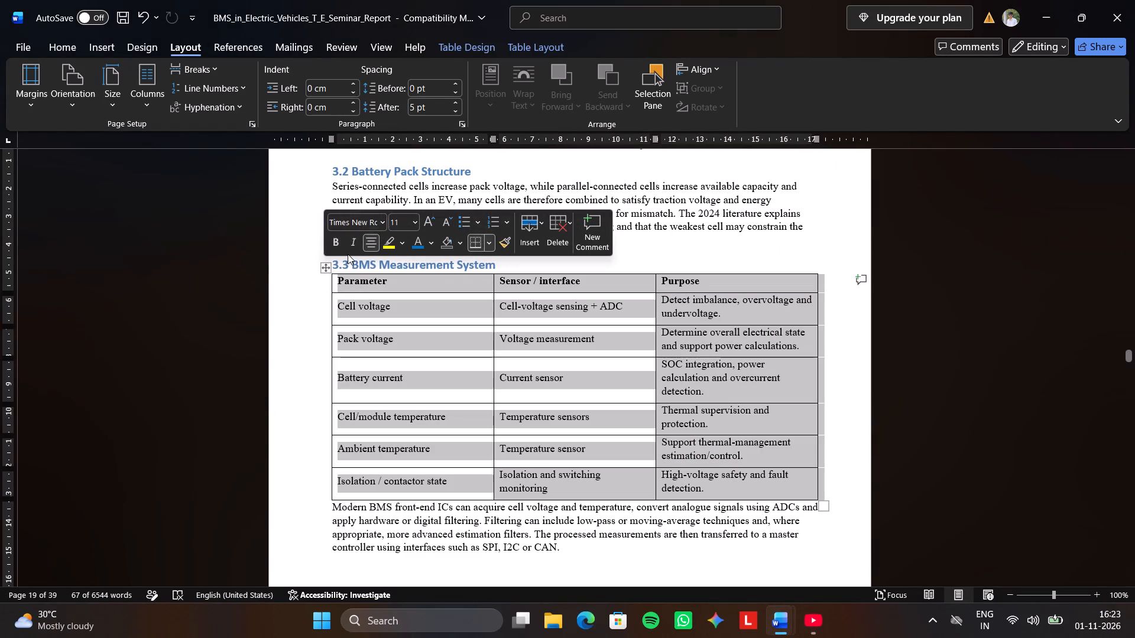
pyautogui.hotkey('ctrl', 'c')
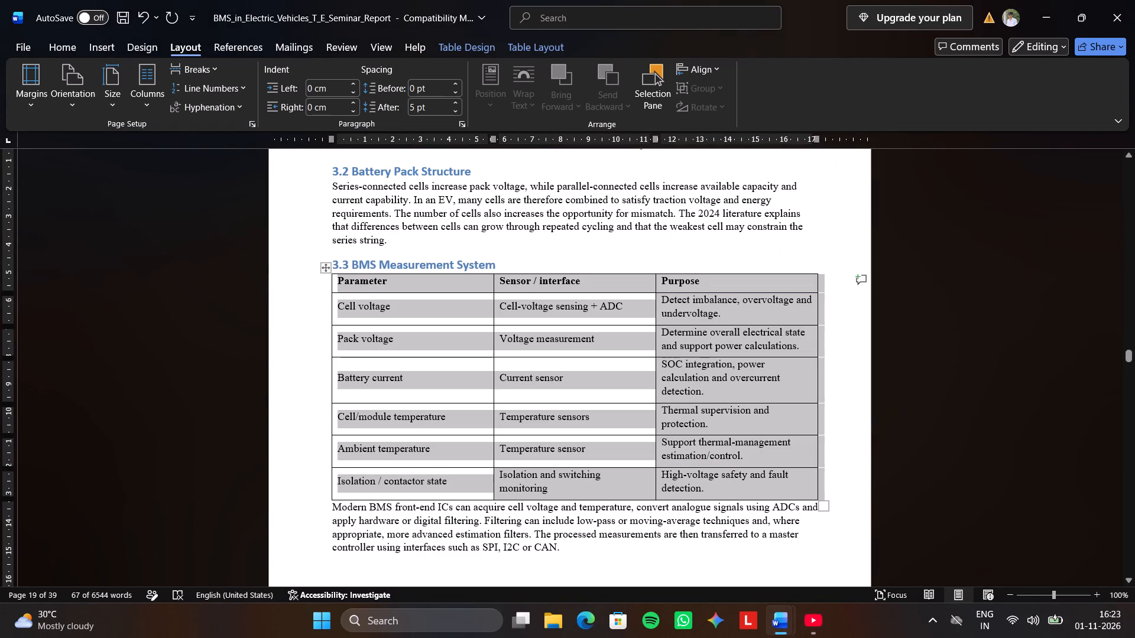
pyautogui.hscroll(1, 348, 254)
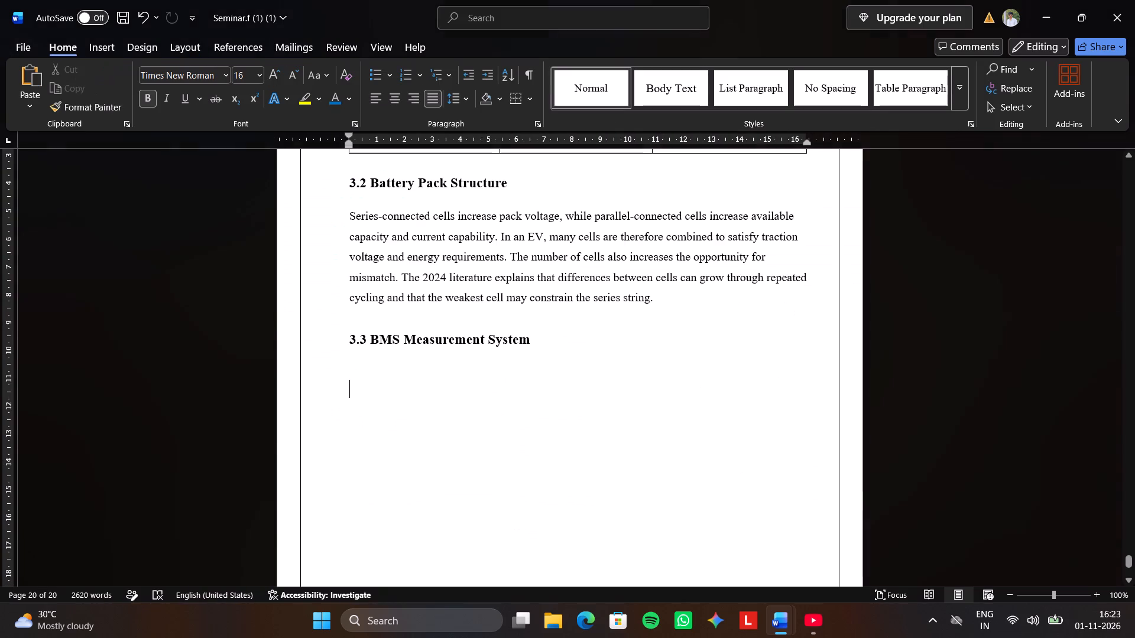
pyautogui.hotkey('ctrl', 'v')
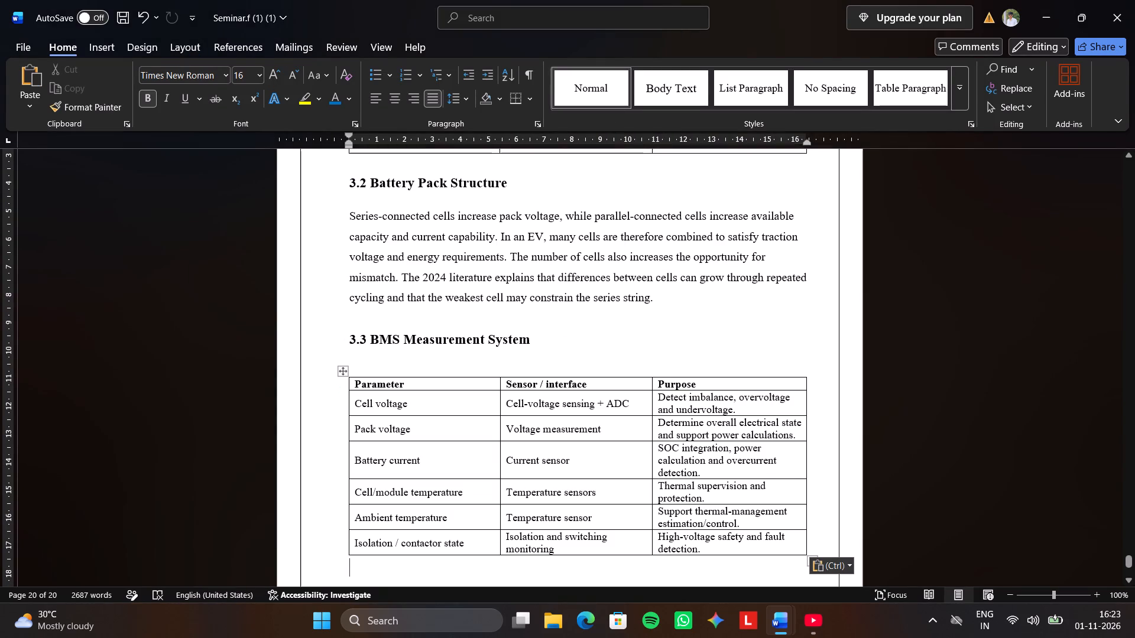
# Set the pasted measurement table's font size to 12 pt and its line spacing to 1.5.
pyautogui.click(340, 373)
pyautogui.click(427, 329)
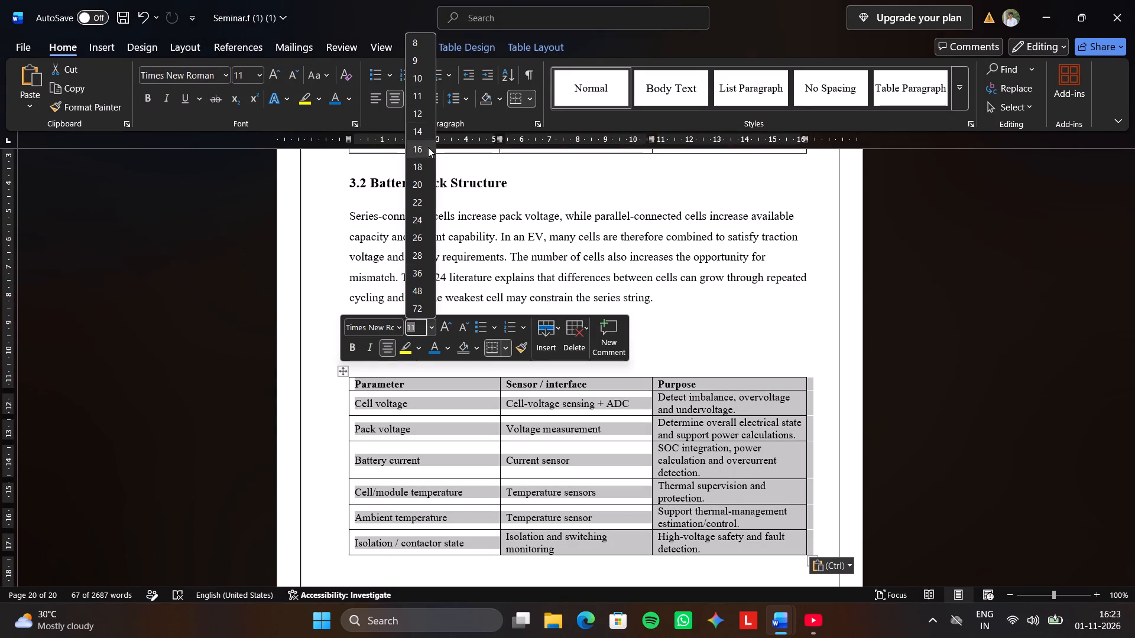
pyautogui.click(421, 115)
pyautogui.click(465, 98)
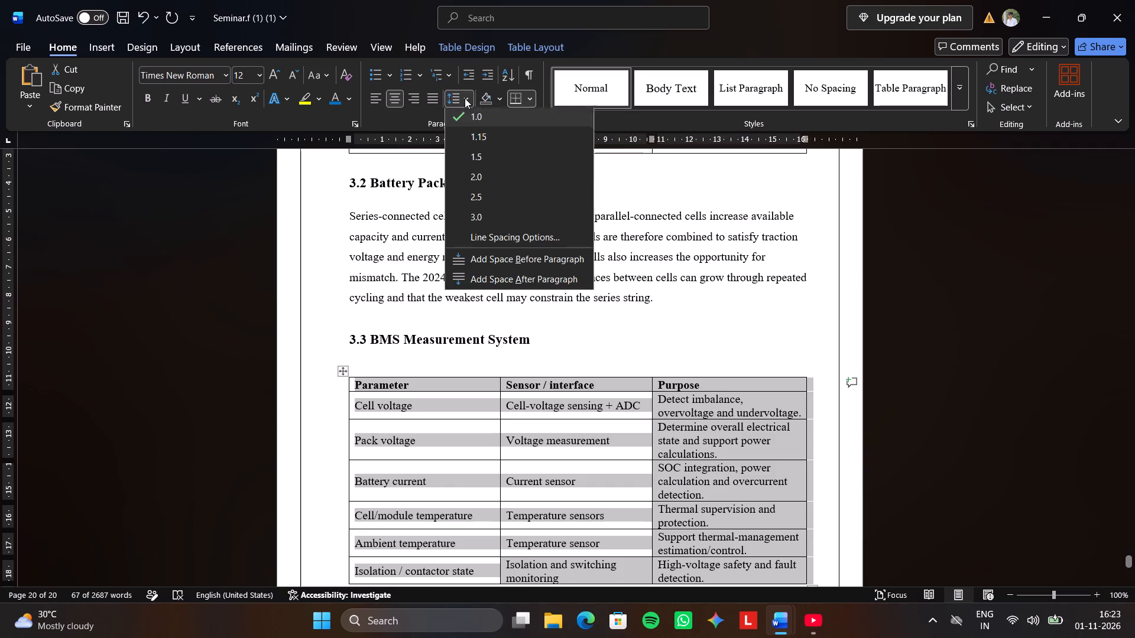
pyautogui.click(468, 154)
# Copy the Modern BMS front-end ICs paragraph from the BMS report and paste it below the measurement table in Seminar.f.
pyautogui.scroll(-8, 577, 373)
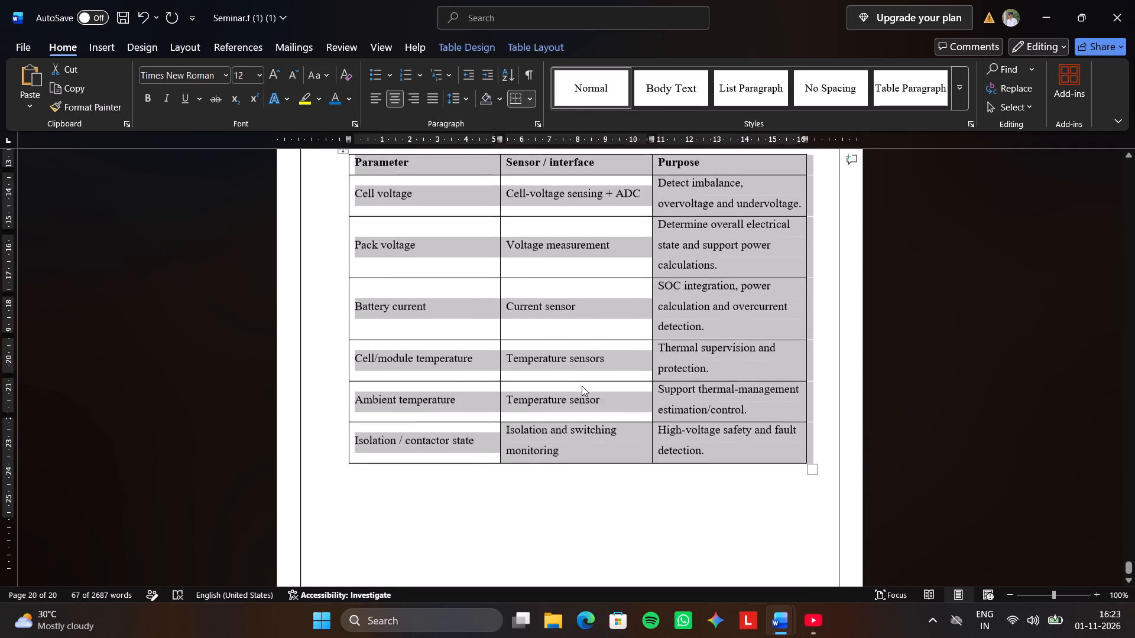
pyautogui.scroll(-4, 582, 386)
pyautogui.click(586, 463)
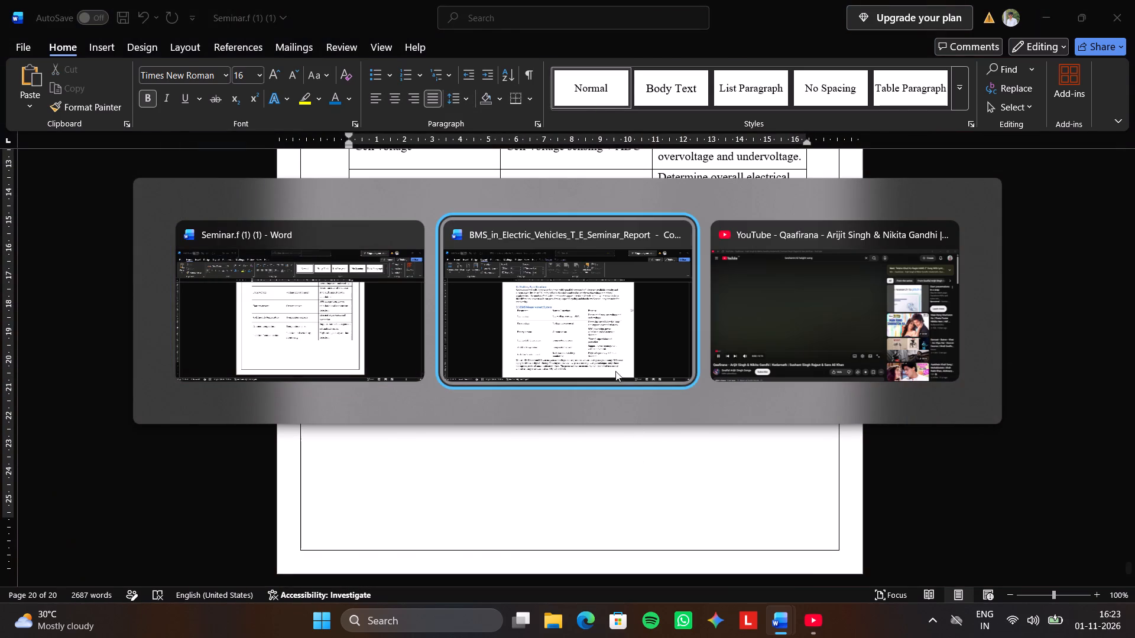
pyautogui.scroll(-3, 616, 379)
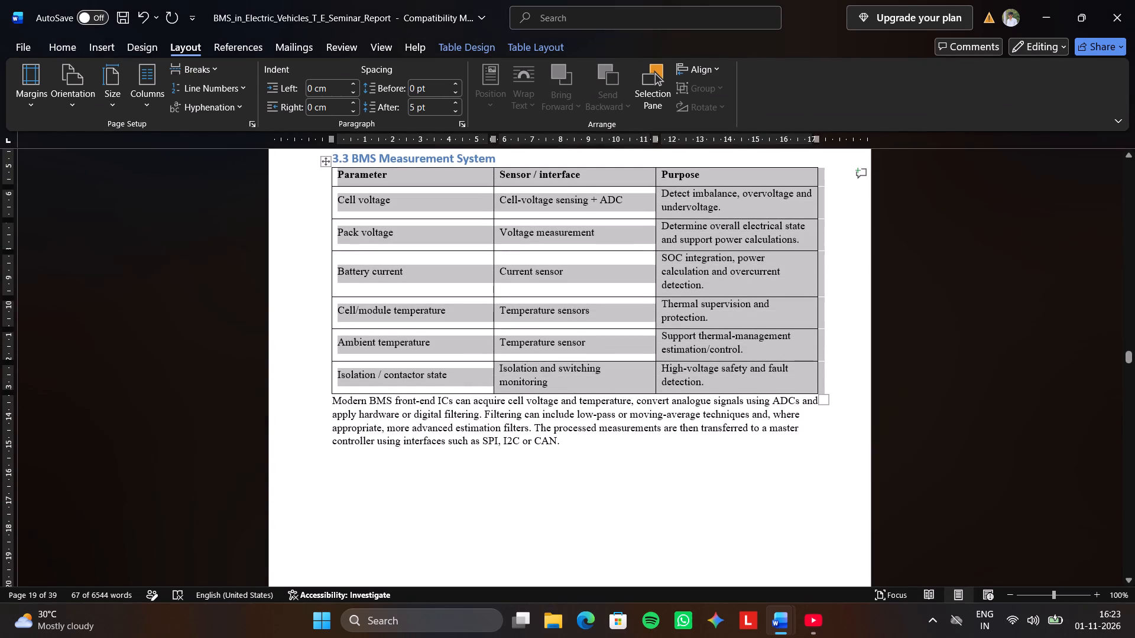
pyautogui.moveTo(331, 398); pyautogui.dragTo(534, 442)
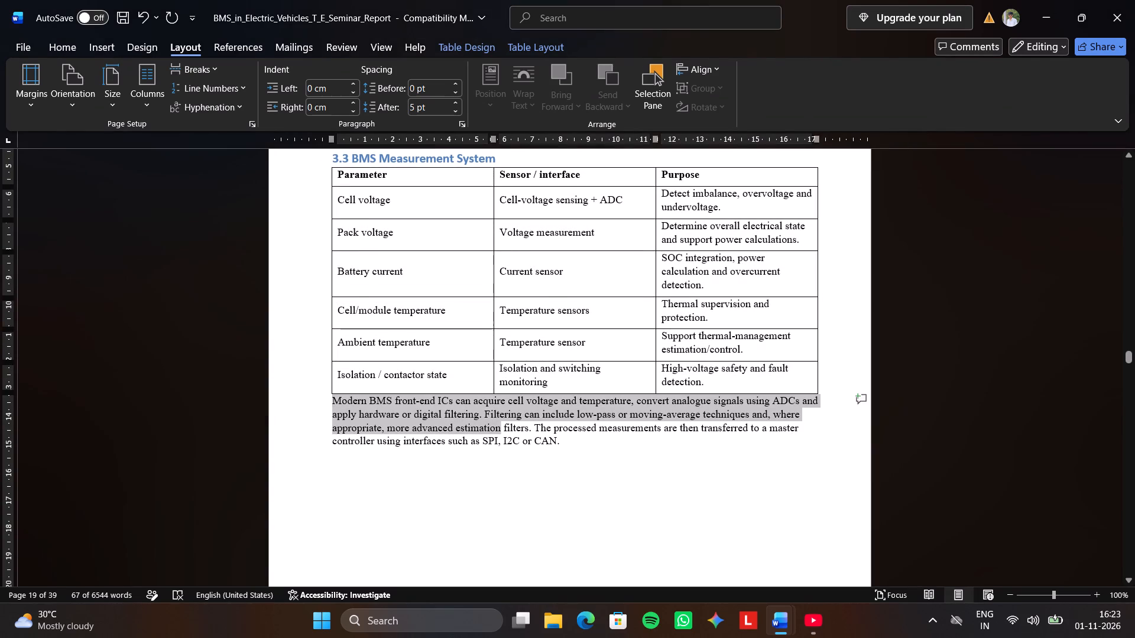
pyautogui.moveTo(534, 442); pyautogui.dragTo(608, 445)
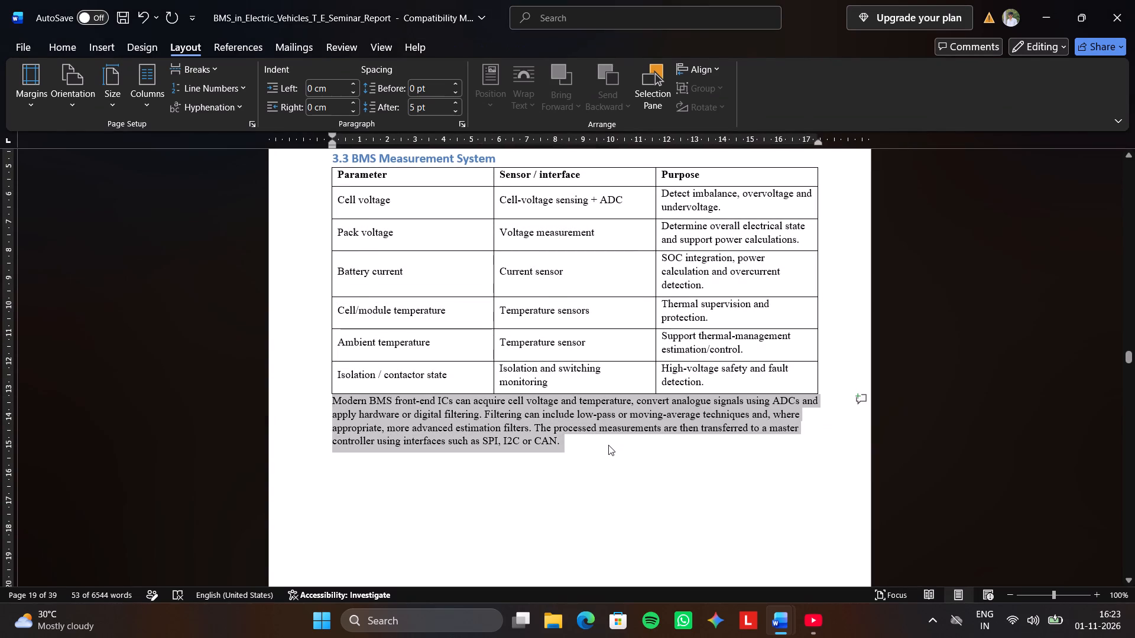
pyautogui.hotkey('ctrl', 'c')
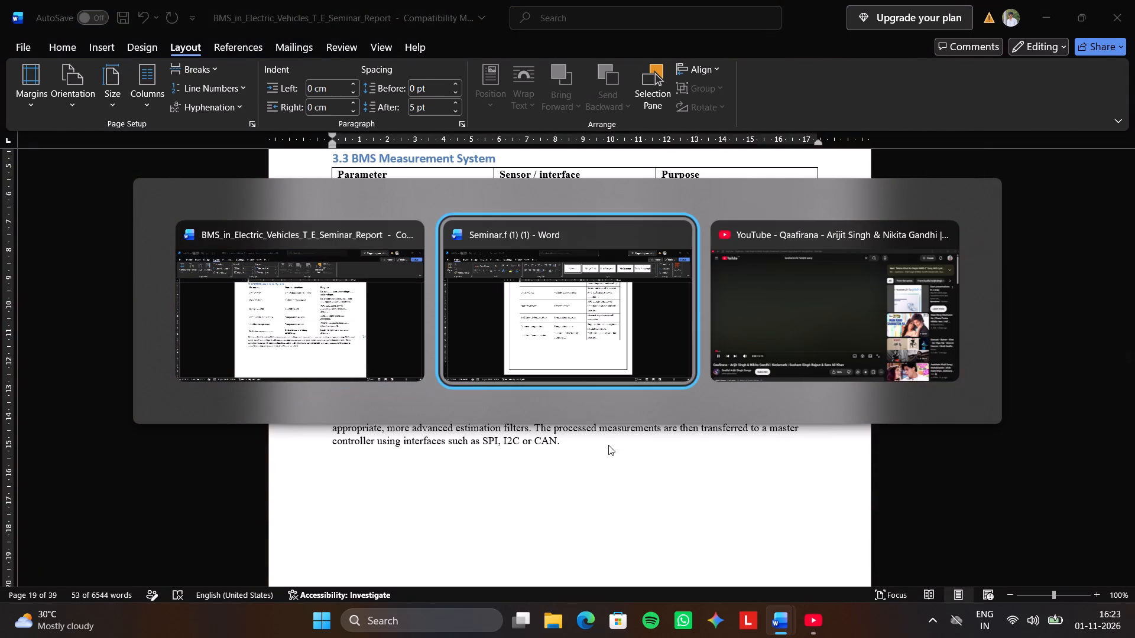
pyautogui.press('Return')
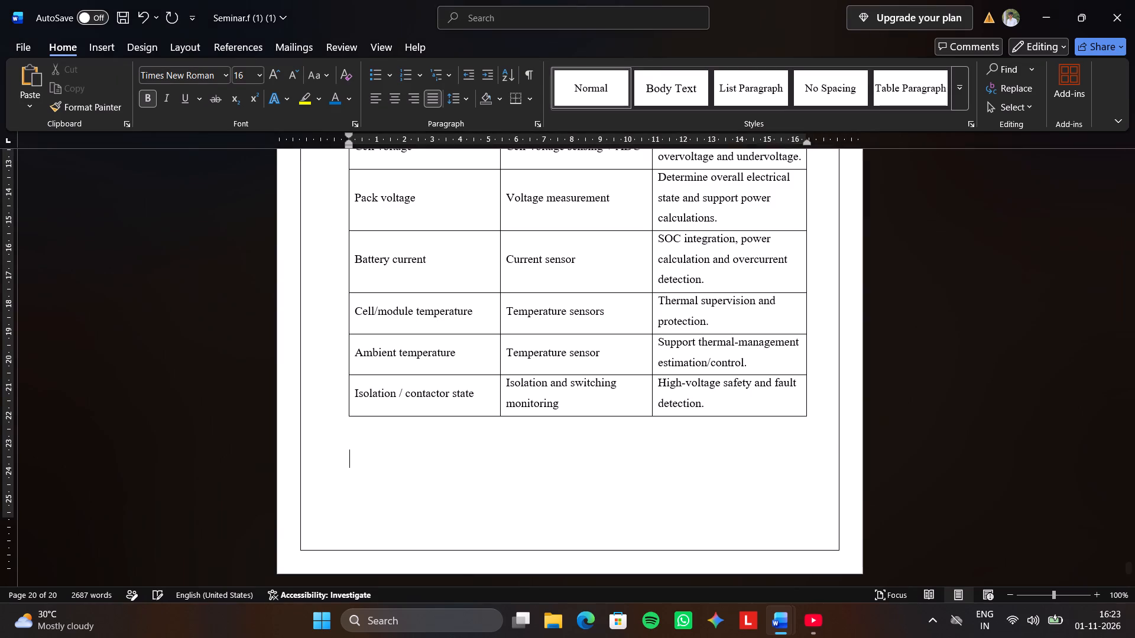
pyautogui.hotkey('ctrl', 'v')
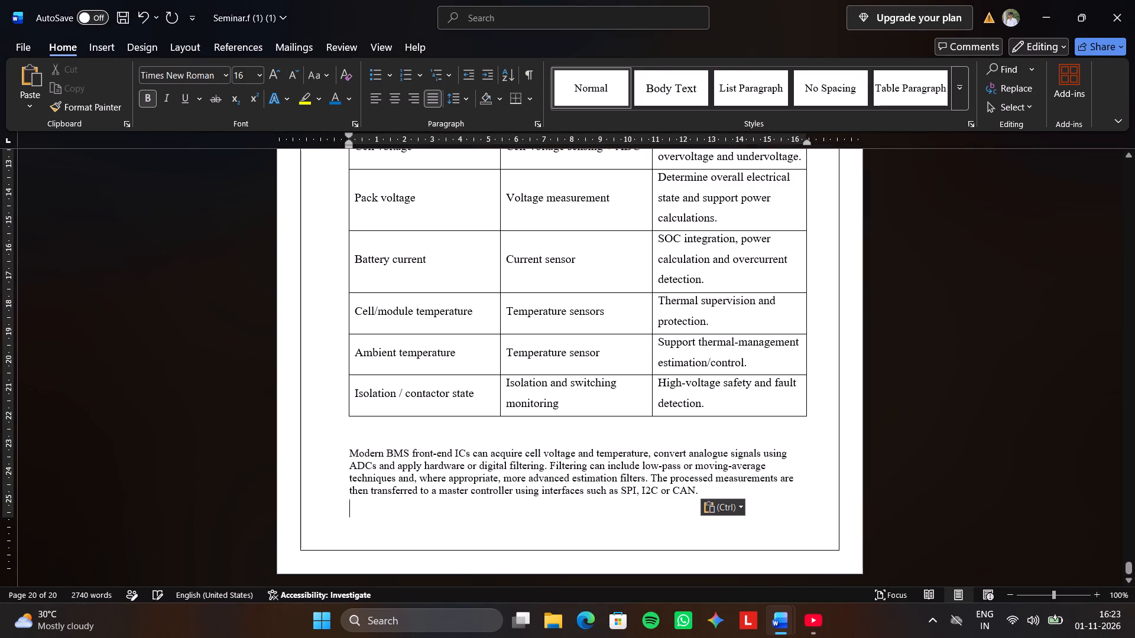
# Set the pasted Modern BMS front-end ICs paragraph to 12 pt with 1.5 line spacing.
pyautogui.tripleClick(355, 454)
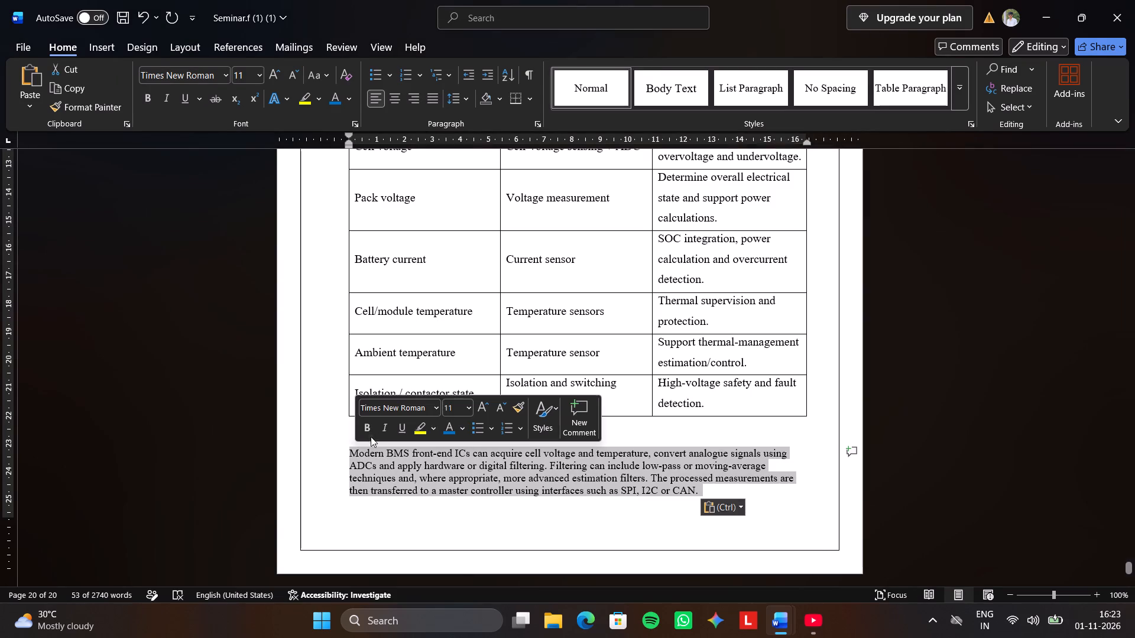
pyautogui.click(467, 406)
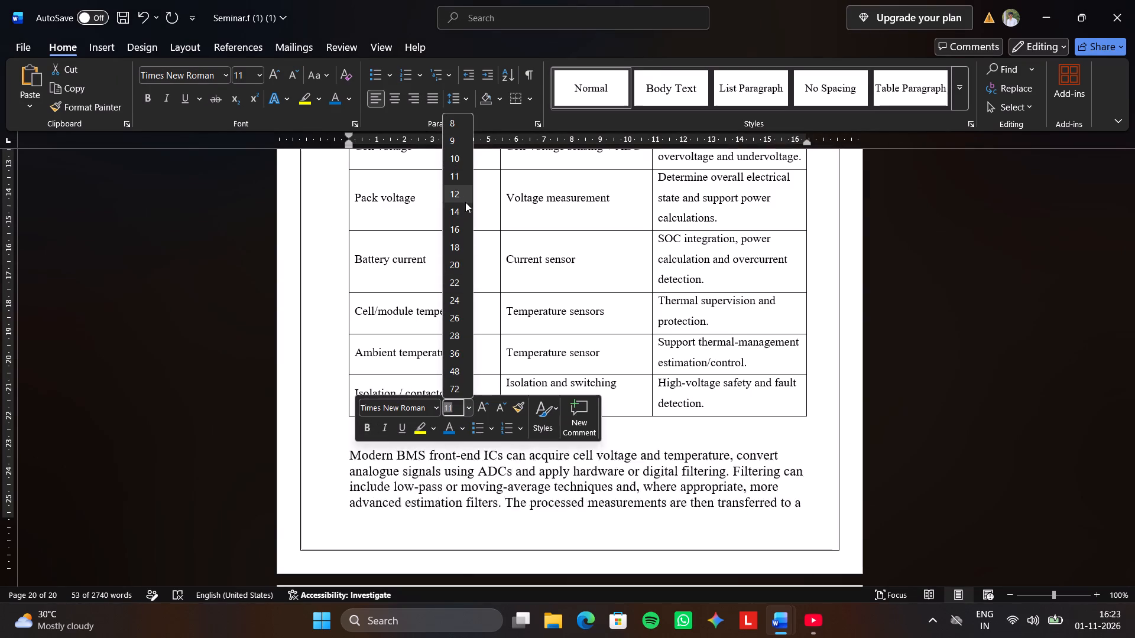
pyautogui.click(462, 188)
pyautogui.click(461, 102)
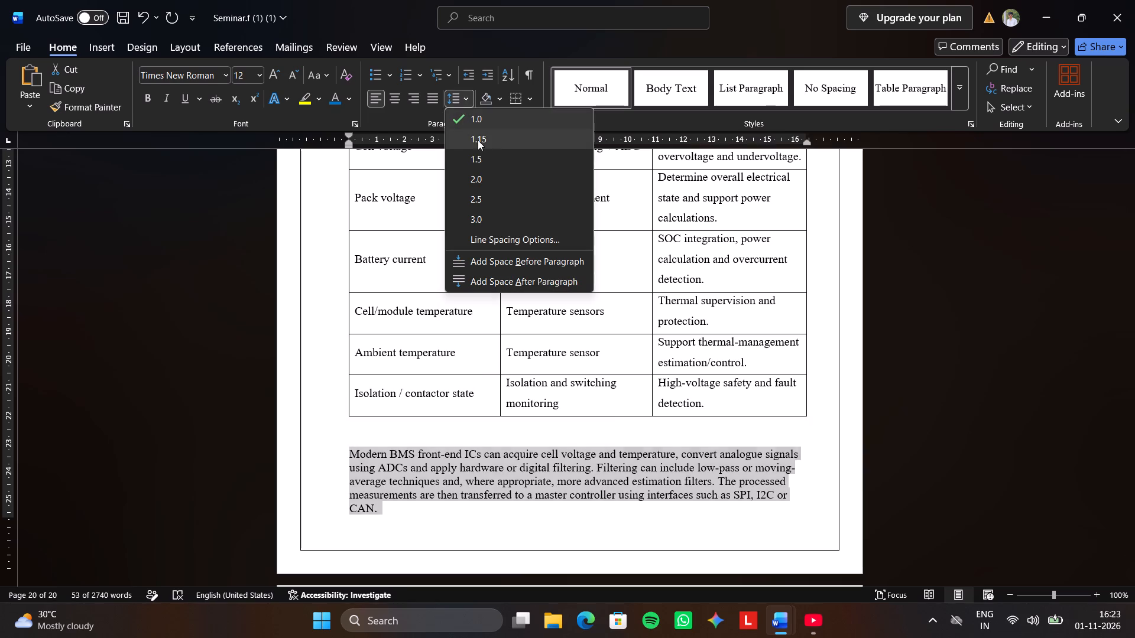
pyautogui.click(482, 154)
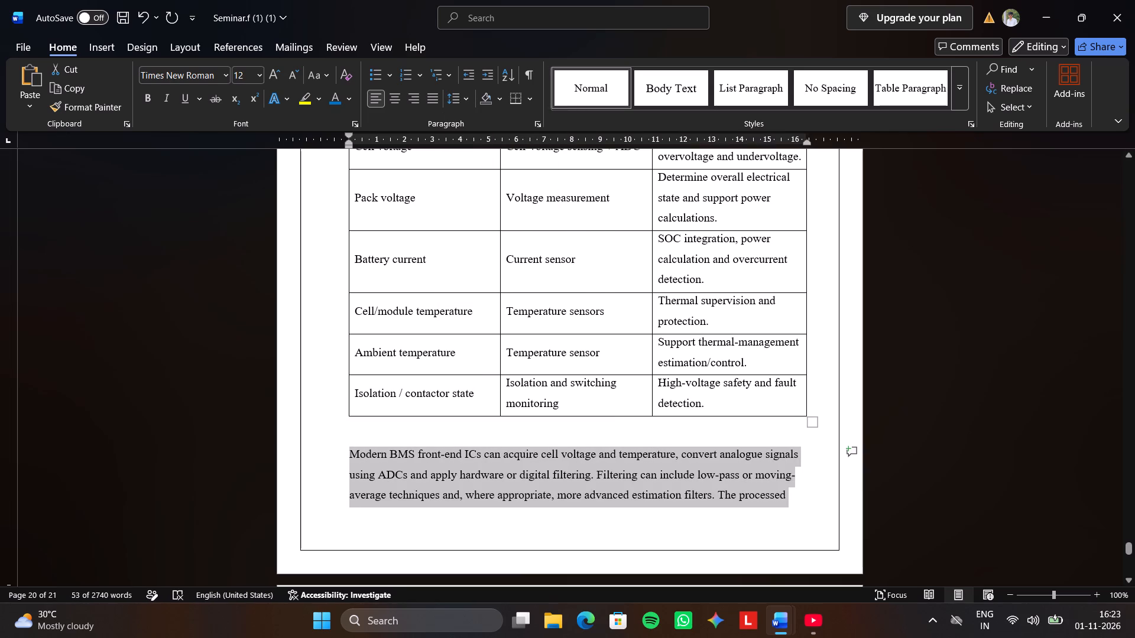
pyautogui.click(566, 542)
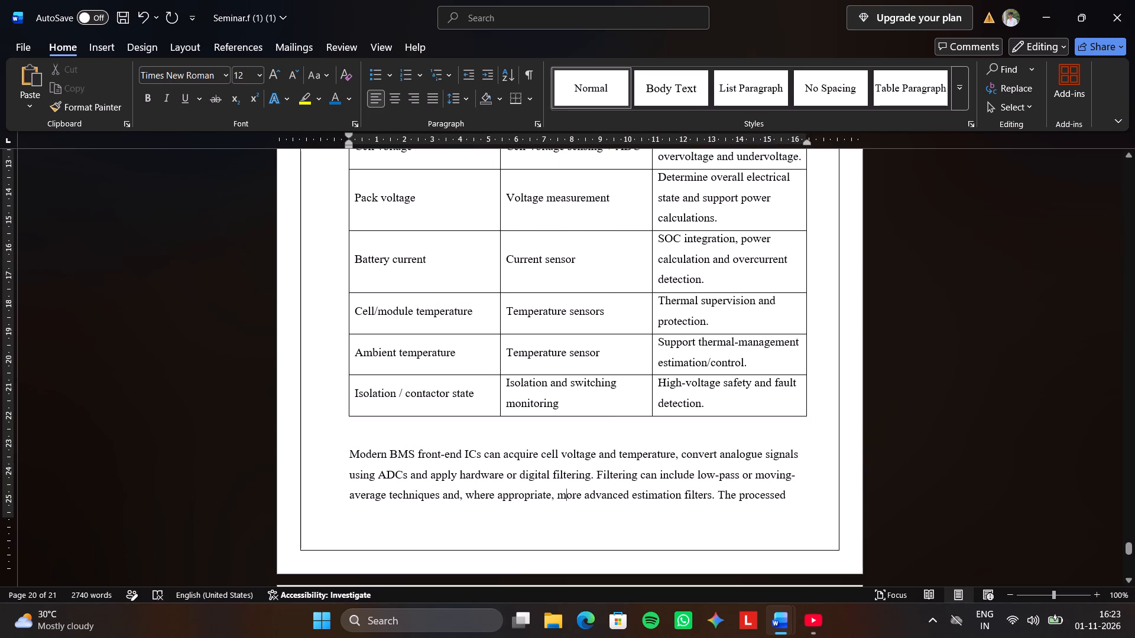
# In the BMS report, select the 3.4 SOC — State of Charge heading and text through "operating history." and paste the clipboard paragraph over it twice.
pyautogui.scroll(-7, 338, 451)
pyautogui.scroll(4, 349, 461)
pyautogui.scroll(-4, 349, 461)
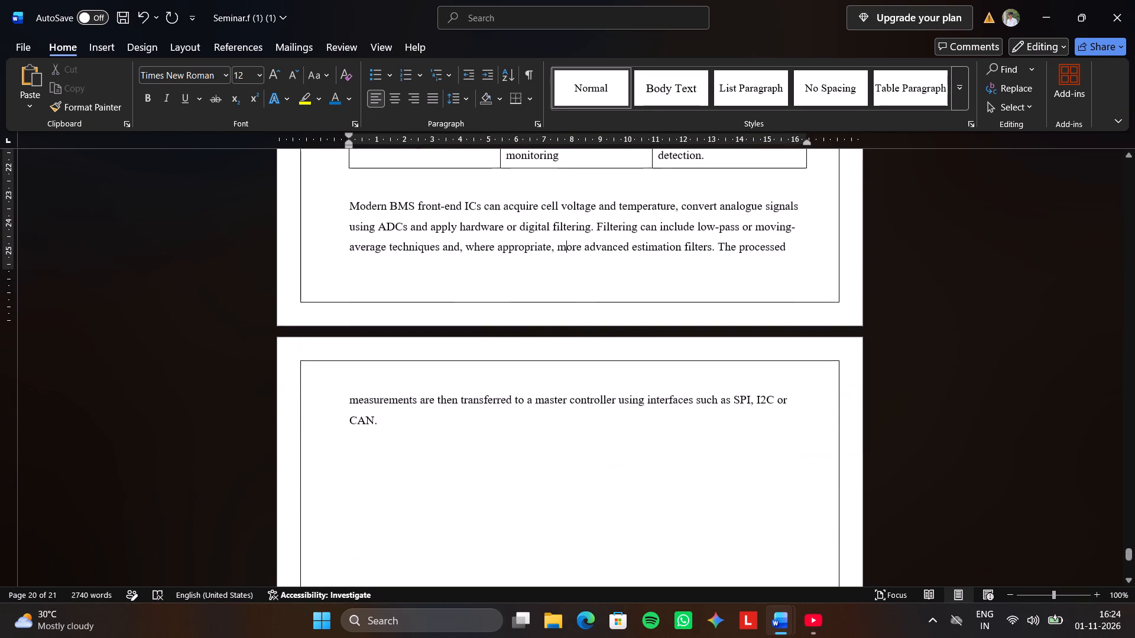
pyautogui.scroll(-2, 350, 463)
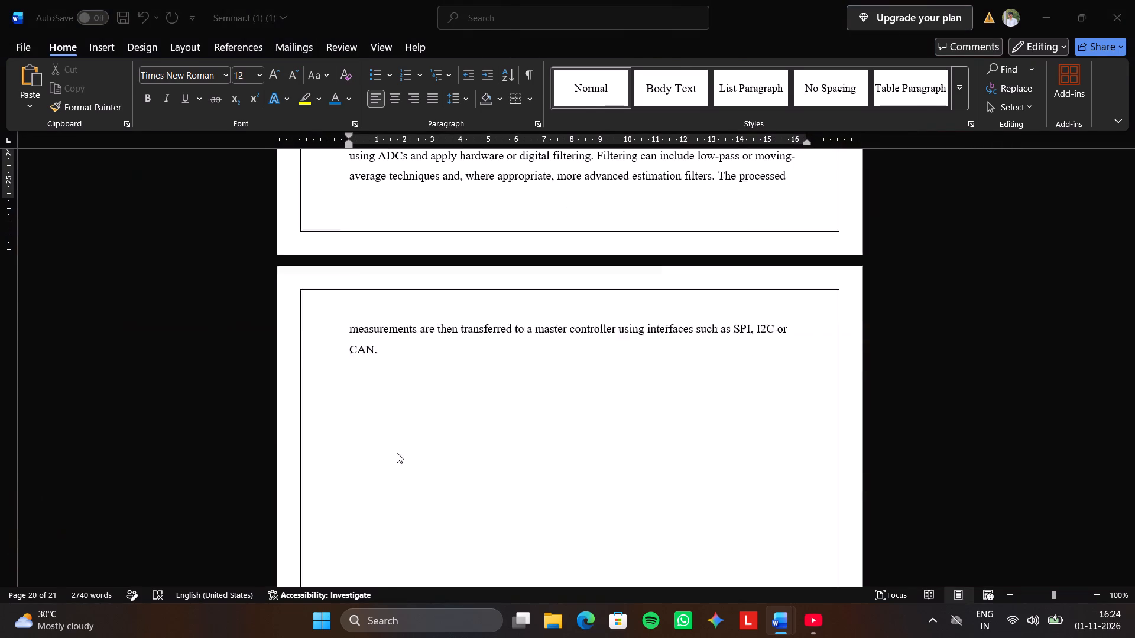
pyautogui.scroll(-14, 398, 454)
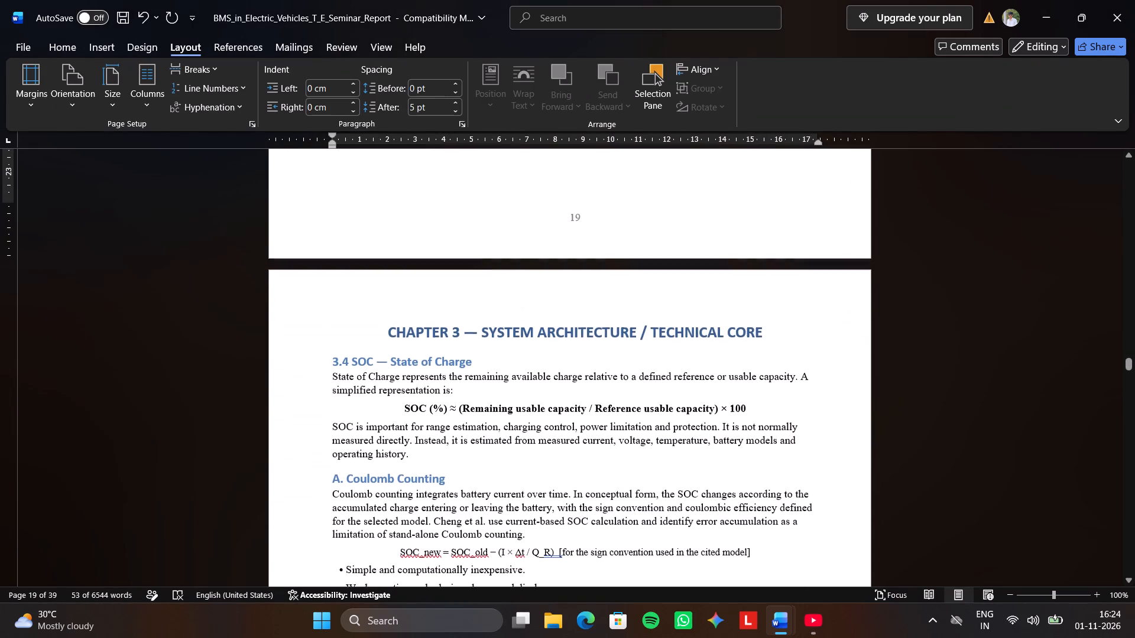
pyautogui.scroll(-4, 401, 460)
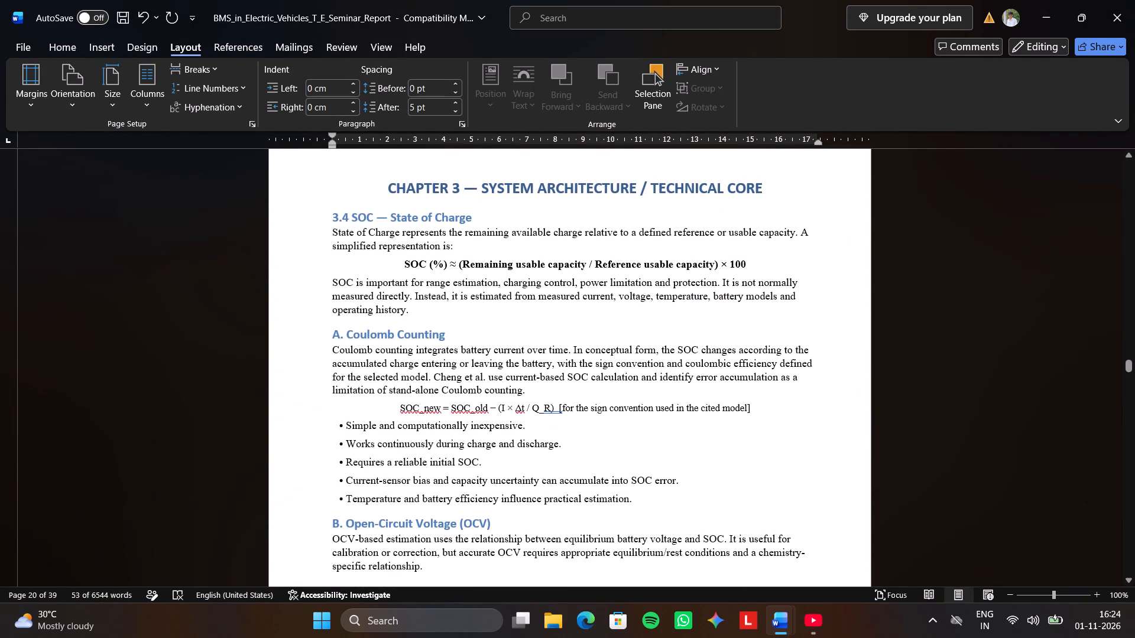
pyautogui.moveTo(336, 211); pyautogui.dragTo(503, 264)
pyautogui.click(505, 265)
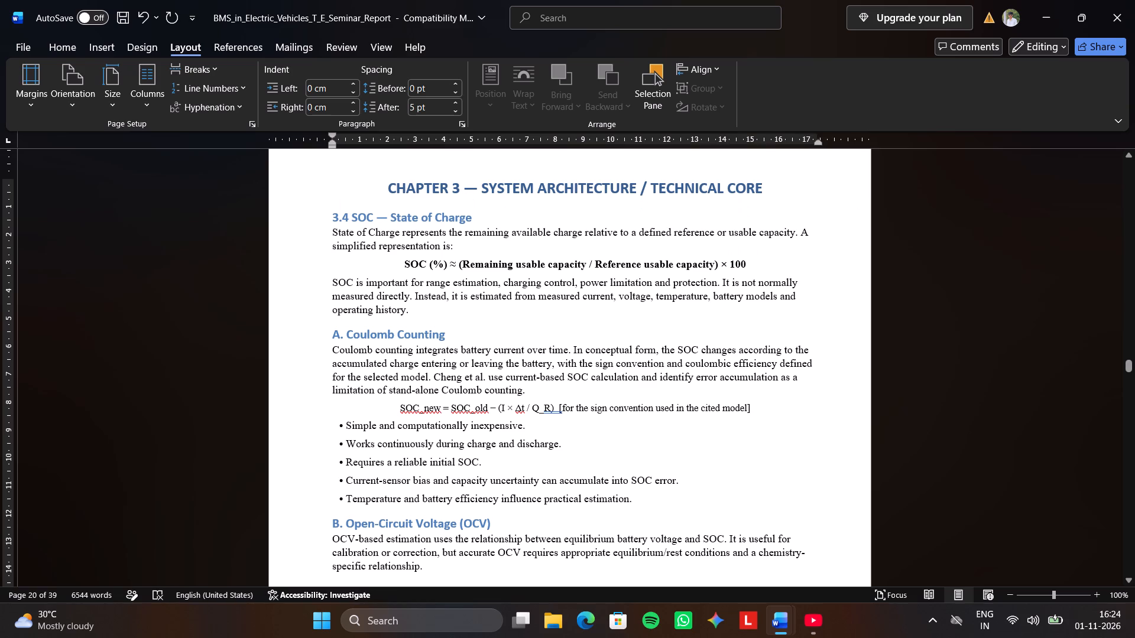
pyautogui.click(495, 324)
pyautogui.click(478, 317)
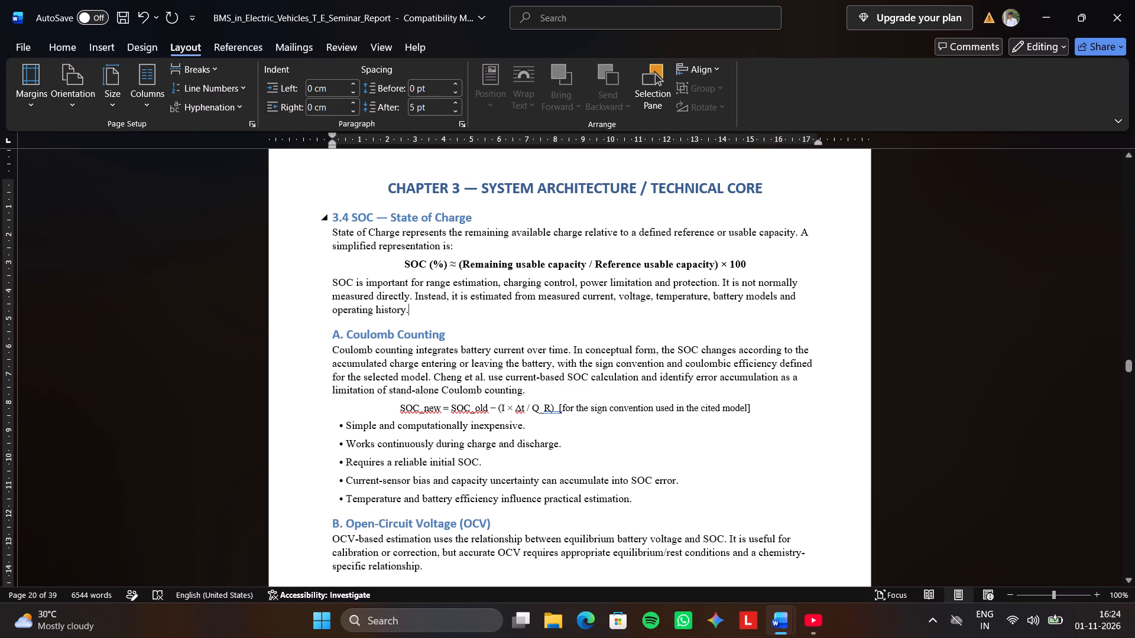
pyautogui.click(339, 217)
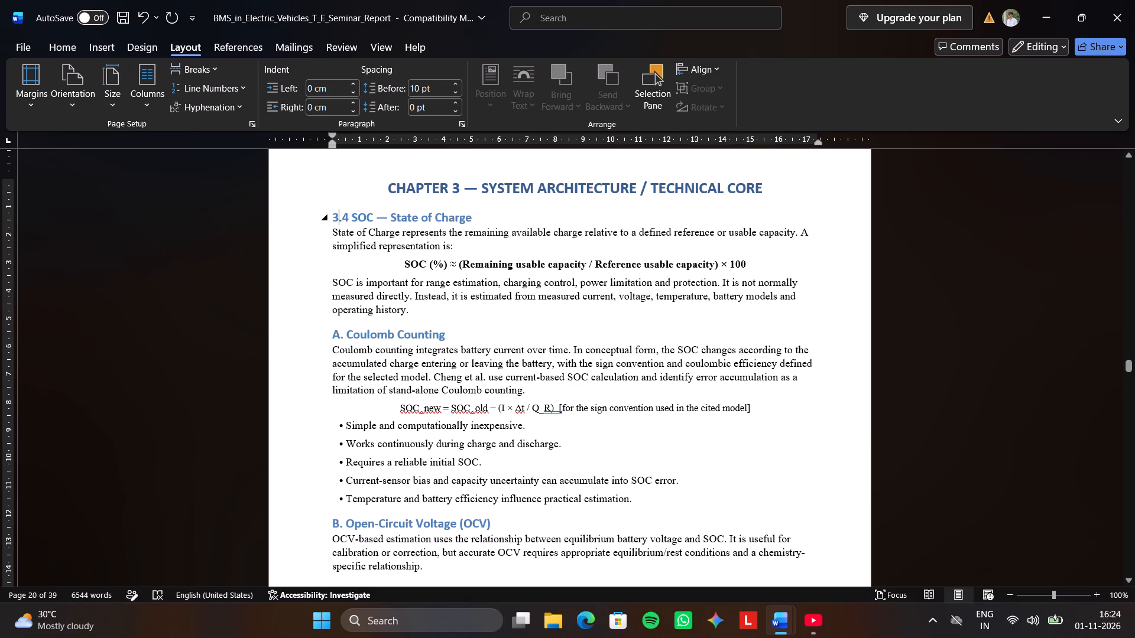
pyautogui.click(339, 217)
pyautogui.moveTo(333, 216); pyautogui.dragTo(589, 316)
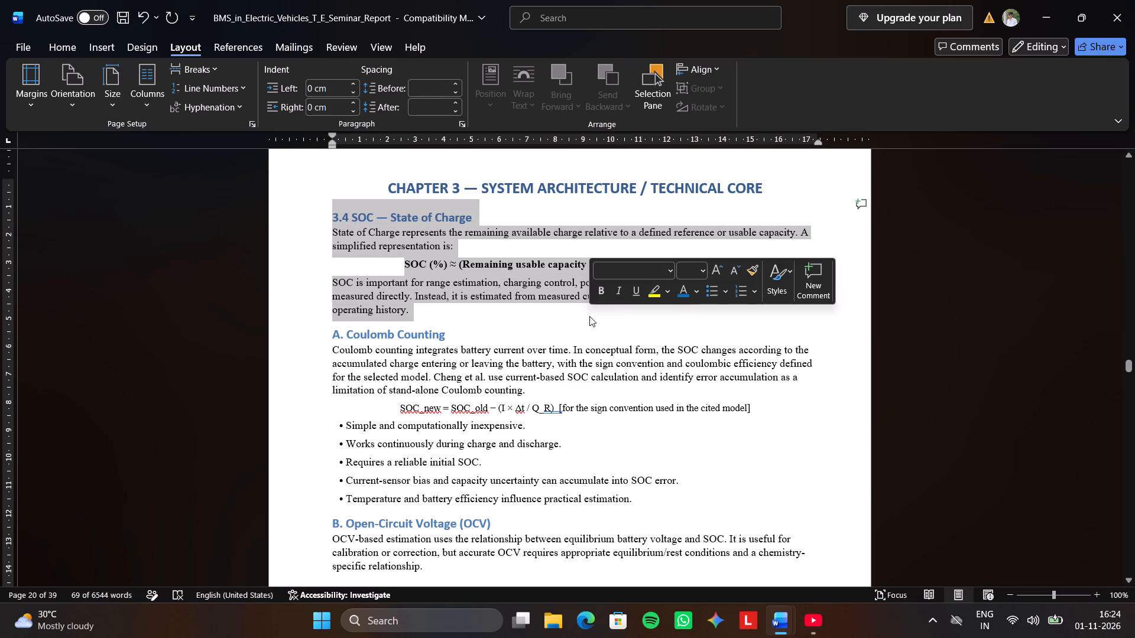
pyautogui.hotkey('ctrl', 'v')
pyautogui.hotkey('ctrl', 'v')
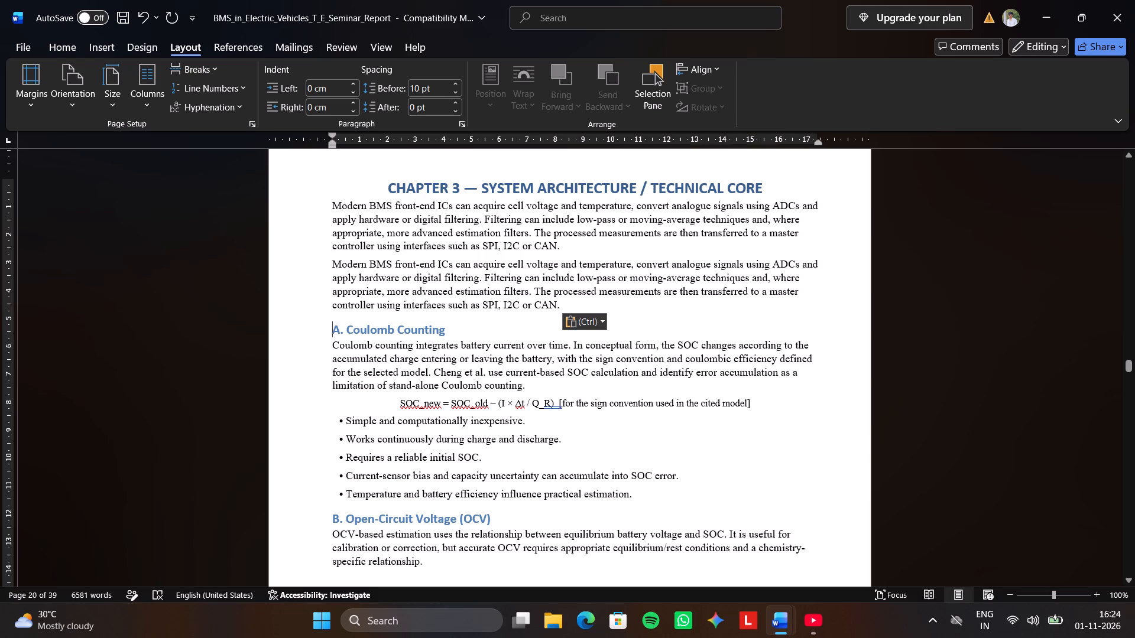
# Delete both pasted Modern BMS front-end ICs paragraphs above the A. Coulomb Counting heading in the BMS report.
pyautogui.moveTo(336, 201); pyautogui.dragTo(605, 300)
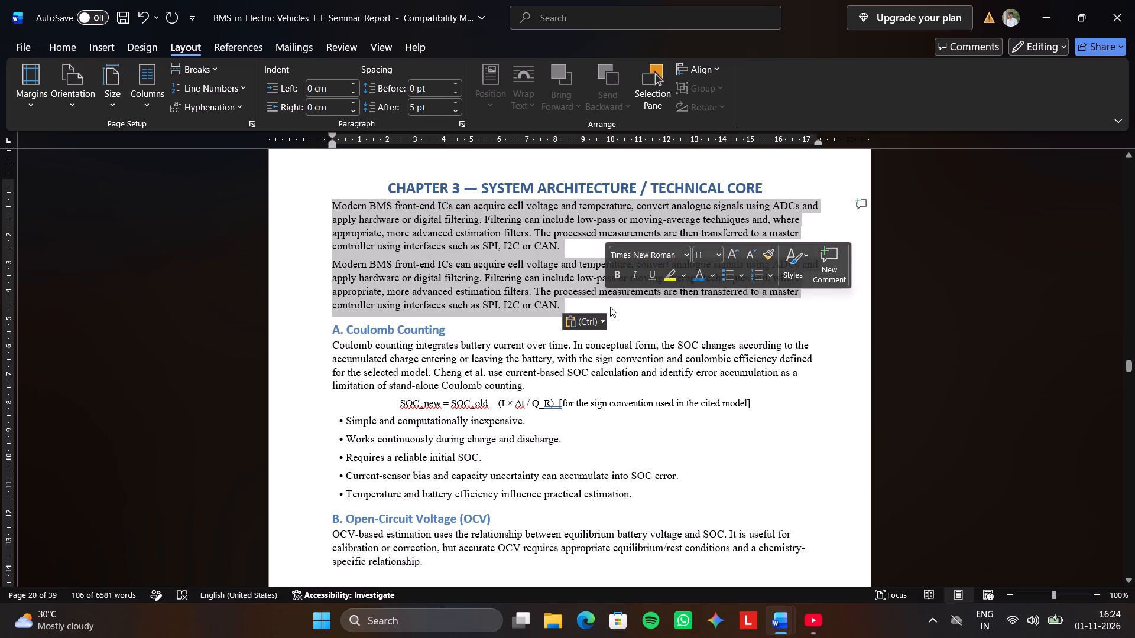
pyautogui.press('BackSpace')
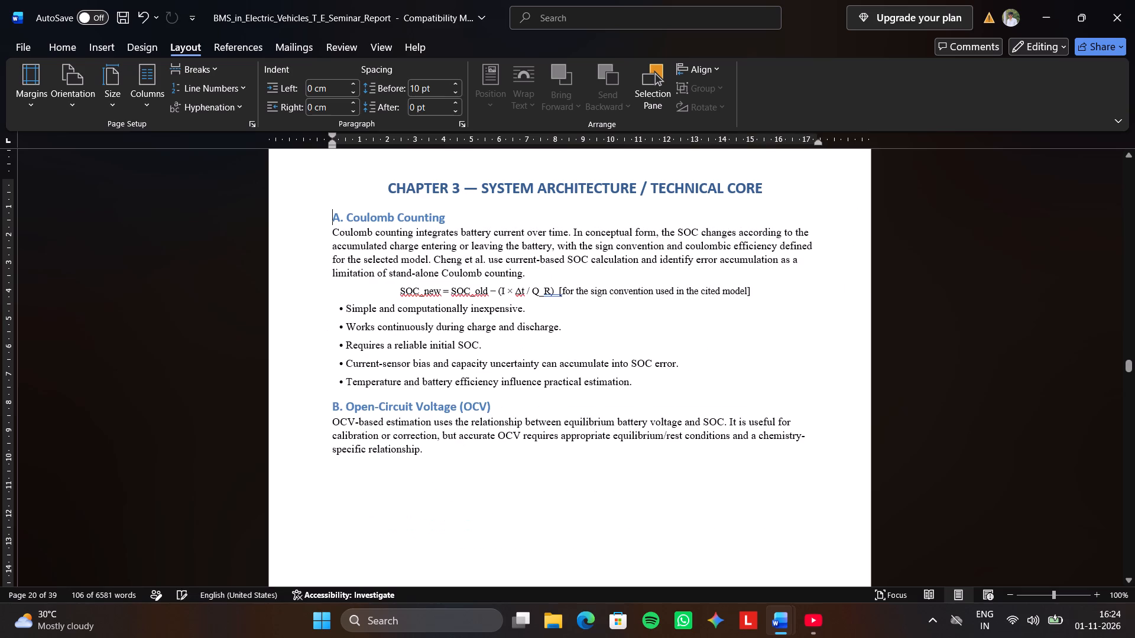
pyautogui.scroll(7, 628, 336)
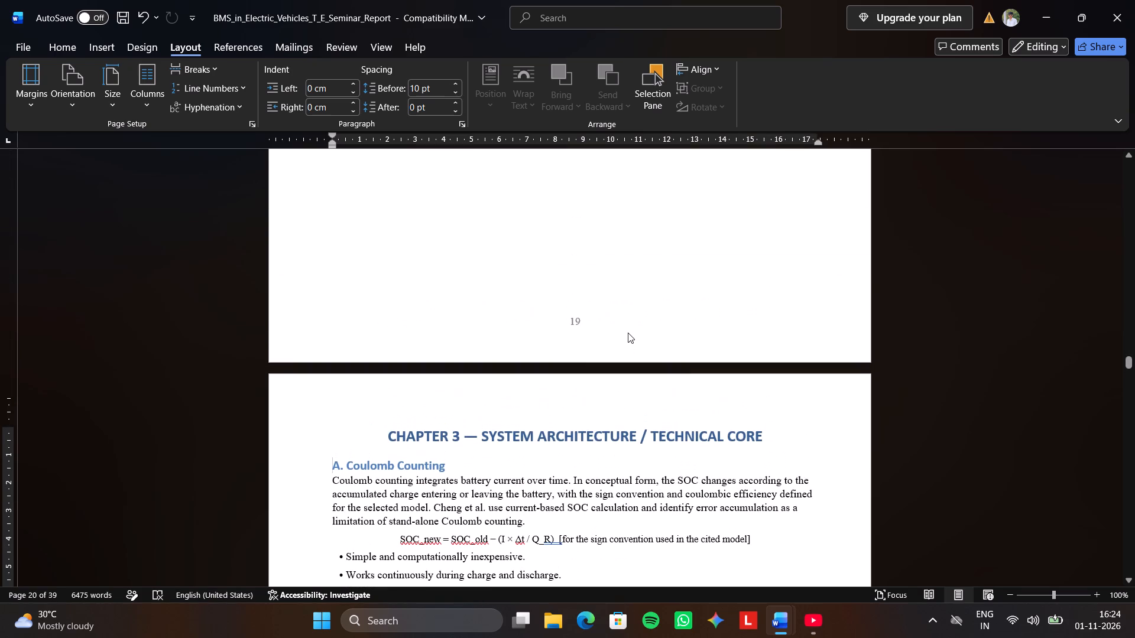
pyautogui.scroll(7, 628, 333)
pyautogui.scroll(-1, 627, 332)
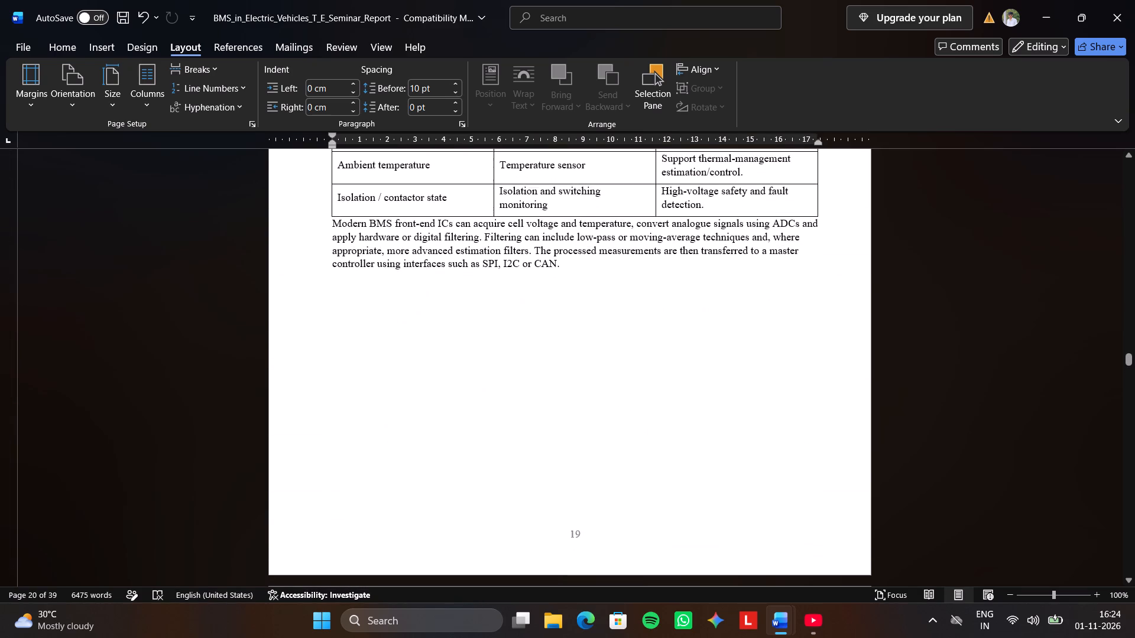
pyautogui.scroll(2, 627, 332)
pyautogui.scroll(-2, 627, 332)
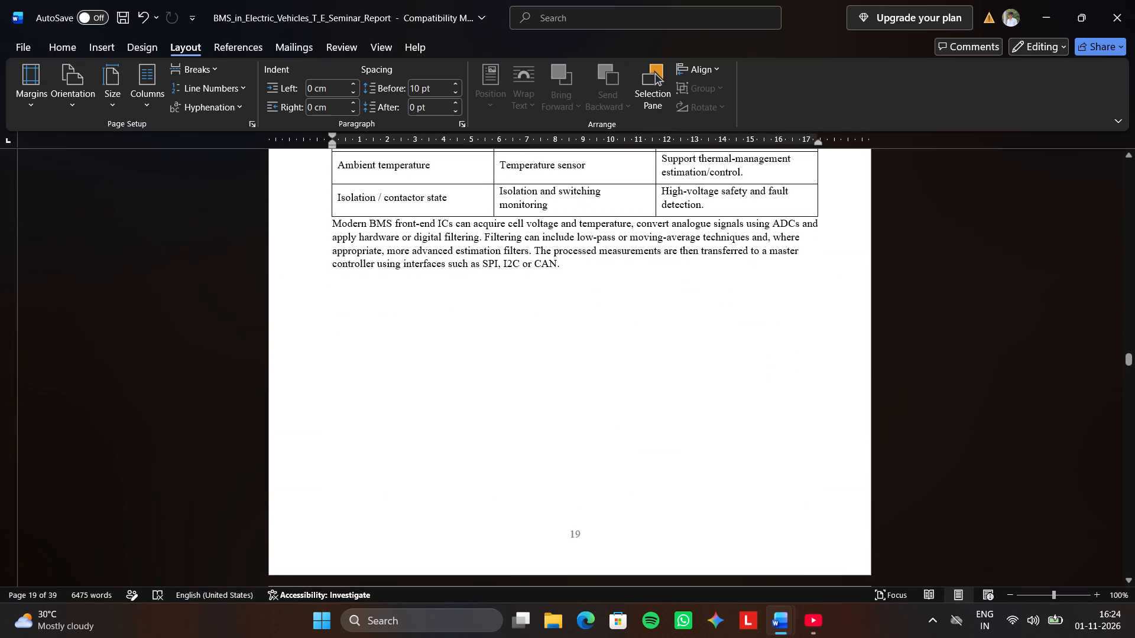
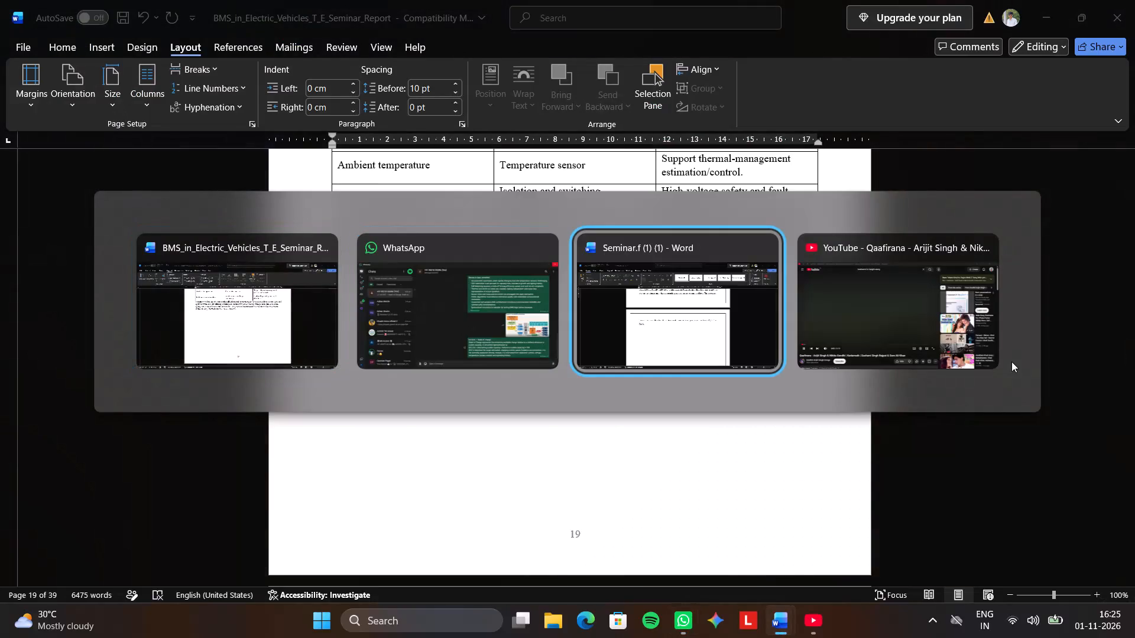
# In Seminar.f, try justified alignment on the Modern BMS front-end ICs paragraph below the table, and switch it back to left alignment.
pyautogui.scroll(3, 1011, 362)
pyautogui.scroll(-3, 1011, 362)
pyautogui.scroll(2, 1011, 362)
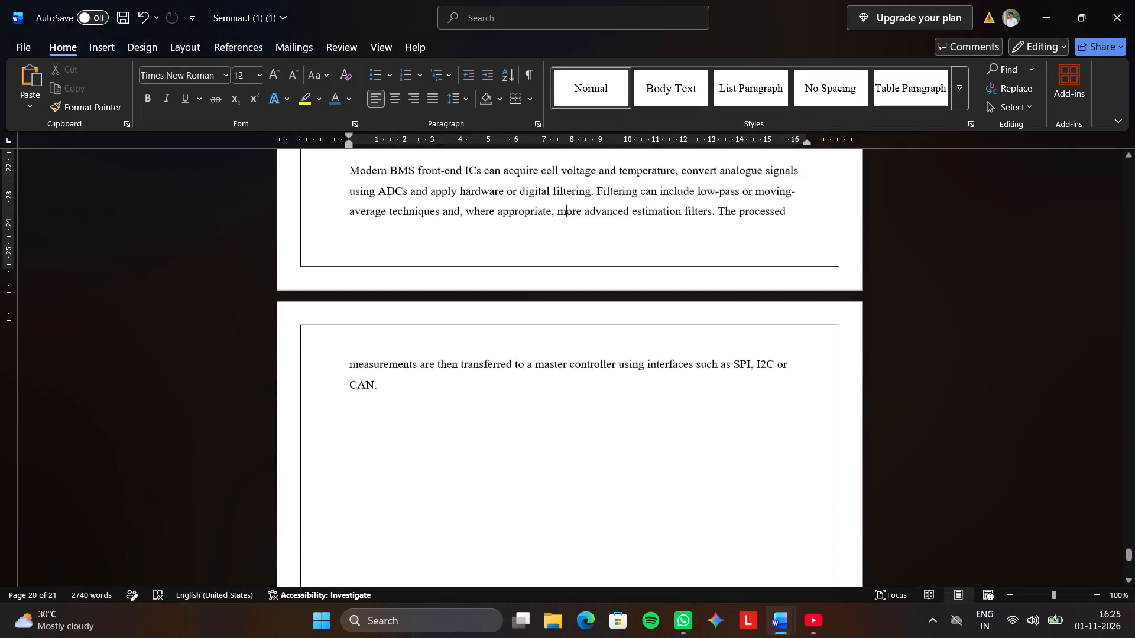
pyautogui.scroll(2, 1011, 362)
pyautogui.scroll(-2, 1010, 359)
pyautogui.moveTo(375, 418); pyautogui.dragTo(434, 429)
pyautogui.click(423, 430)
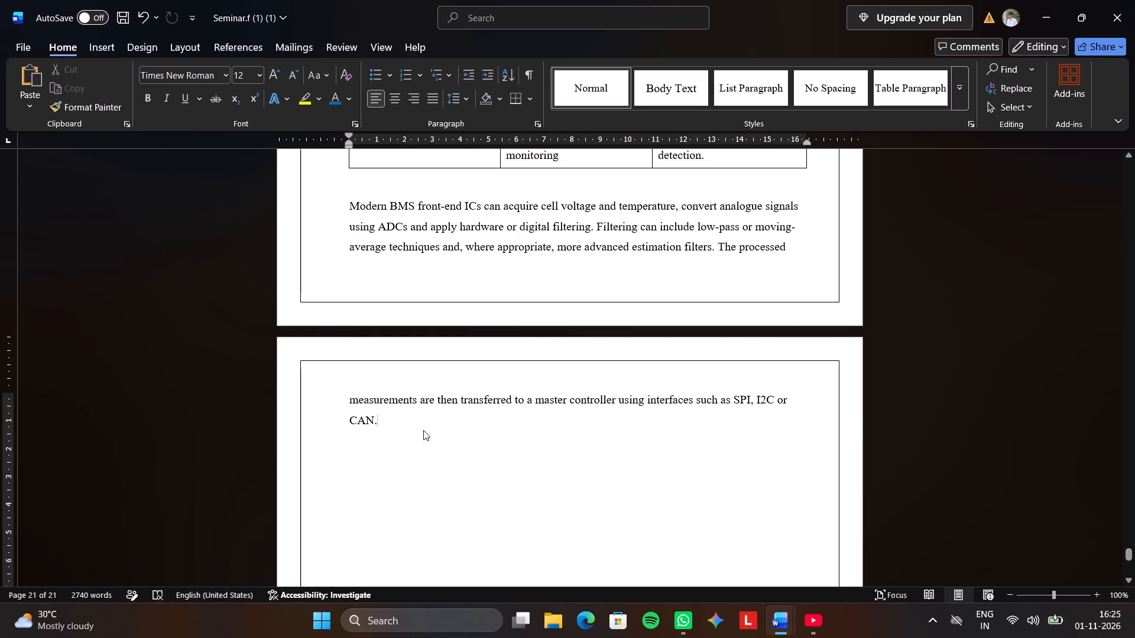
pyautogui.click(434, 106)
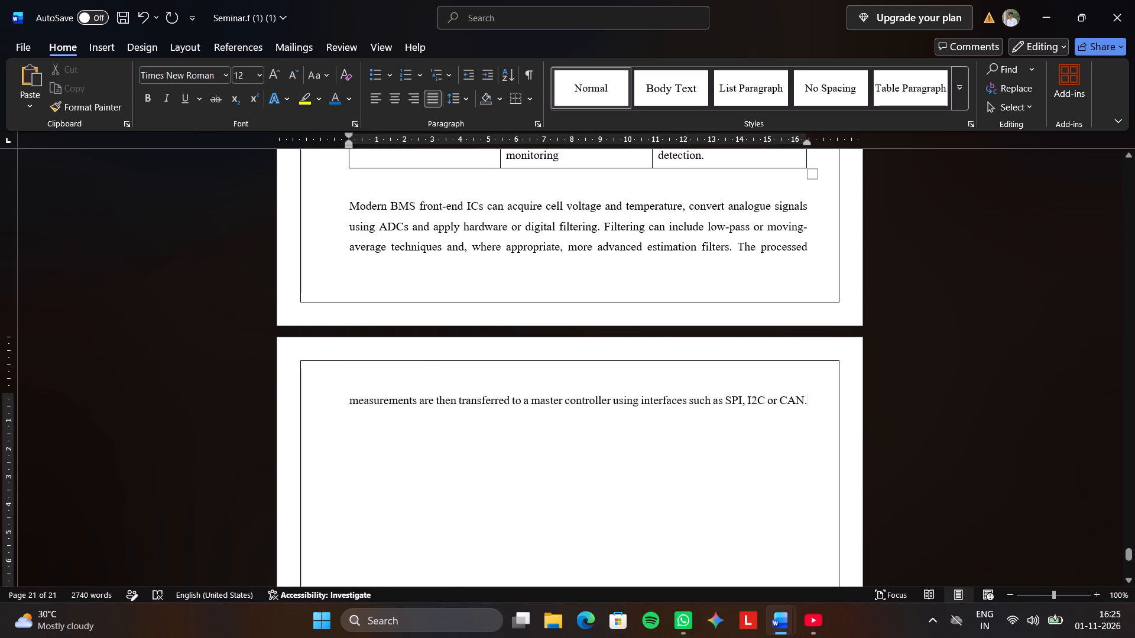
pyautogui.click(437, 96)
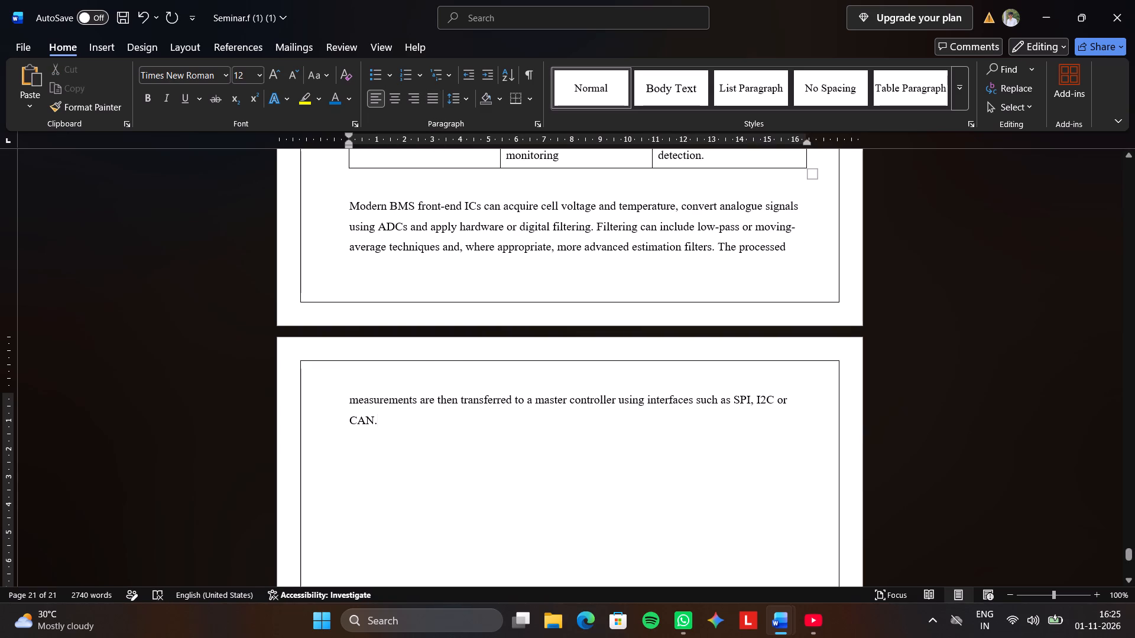
# Paste the copied 3.4 SOC — State of Charge section on a new line below the Modern BMS front-end ICs paragraph in Seminar.f.
pyautogui.press('Return')
pyautogui.hotkey('ctrl', 'v')
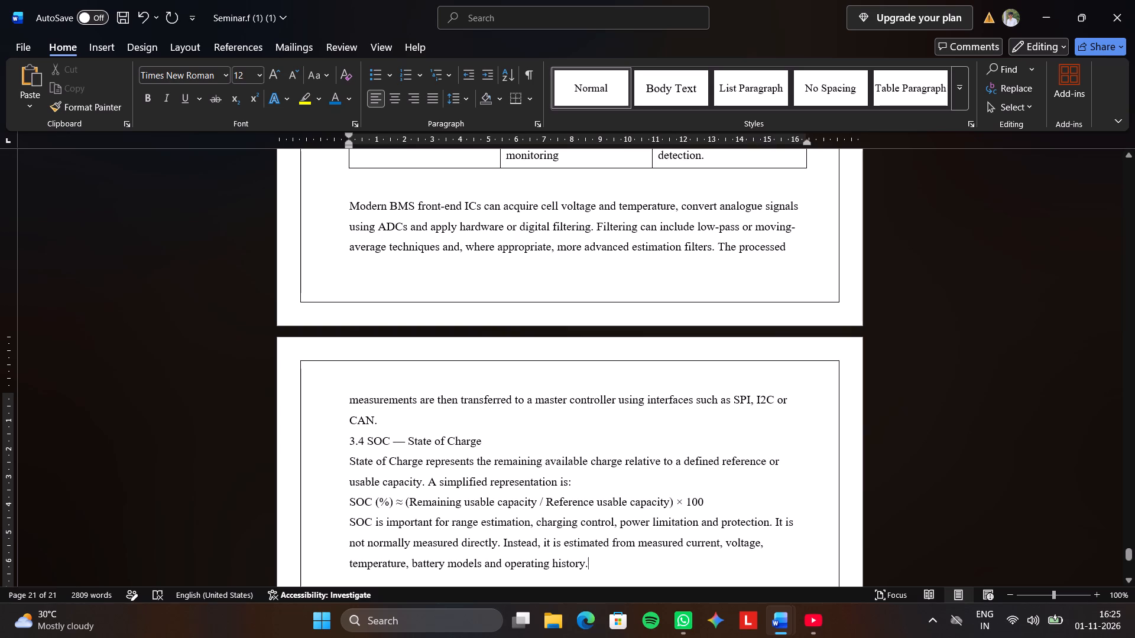
# Make the 3.4 SOC — State of Charge heading 14 pt bold and add a blank line below and above it.
pyautogui.tripleClick(361, 440)
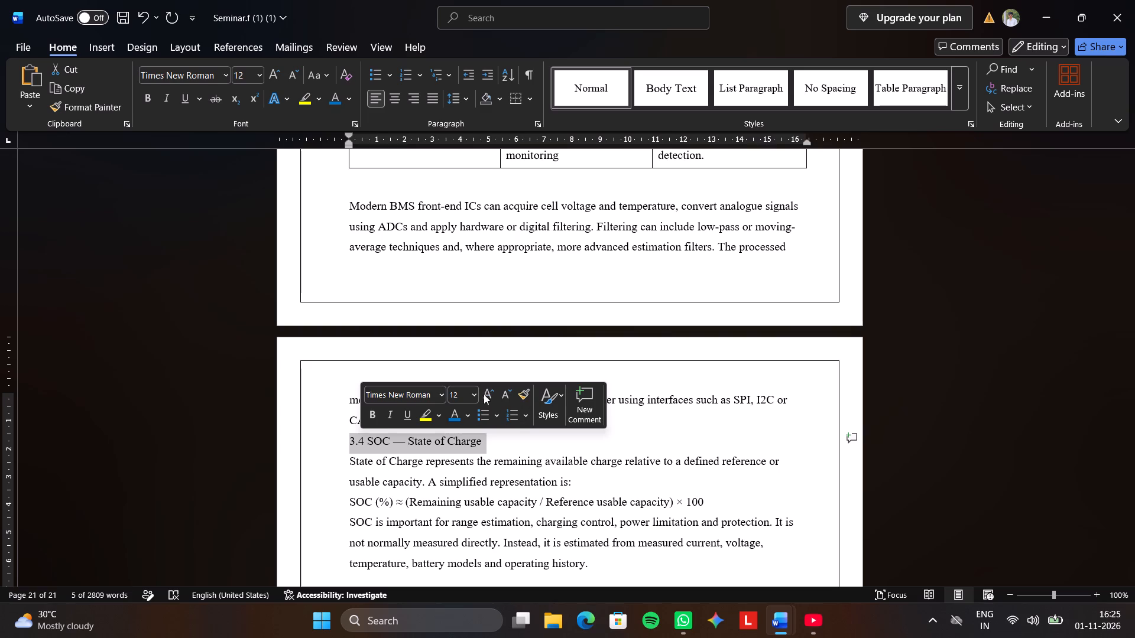
pyautogui.click(472, 392)
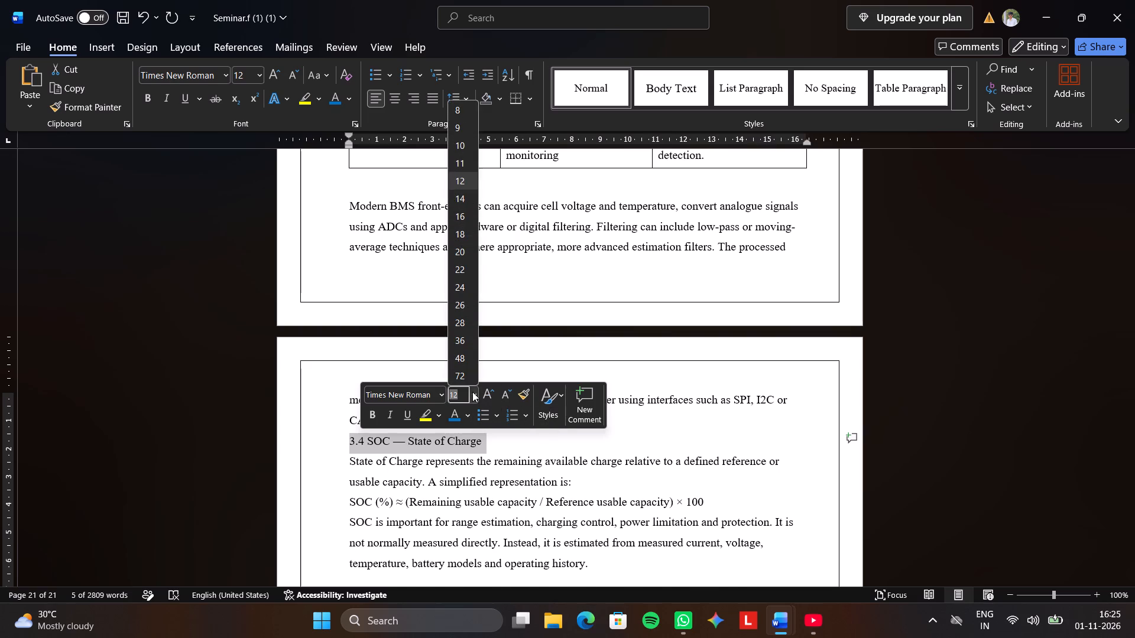
pyautogui.click(467, 194)
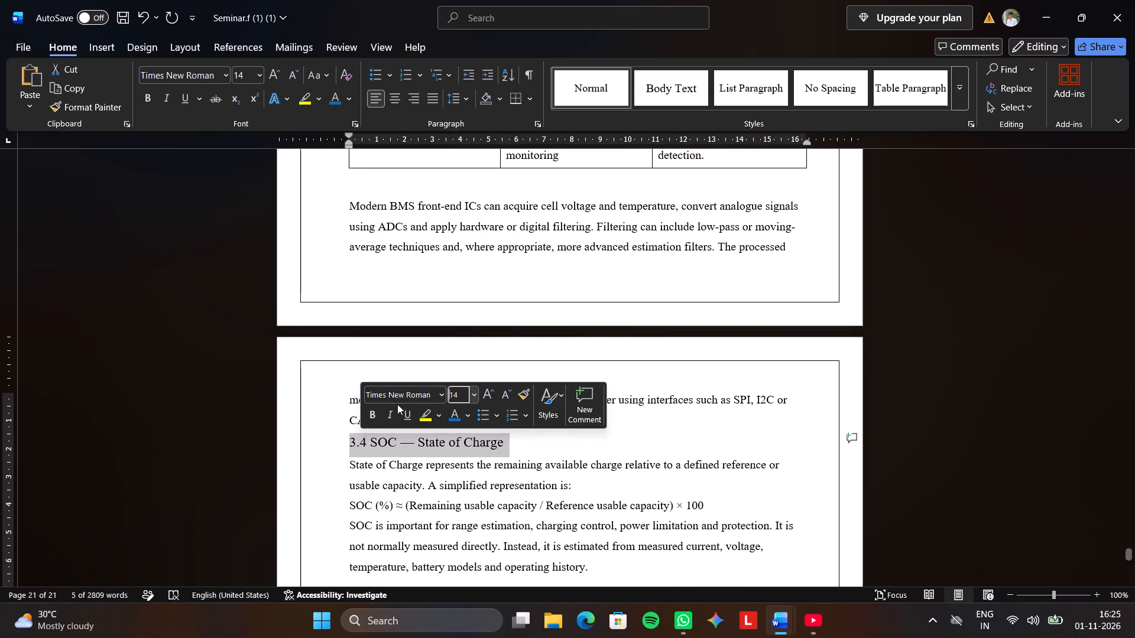
pyautogui.click(368, 418)
pyautogui.click(562, 453)
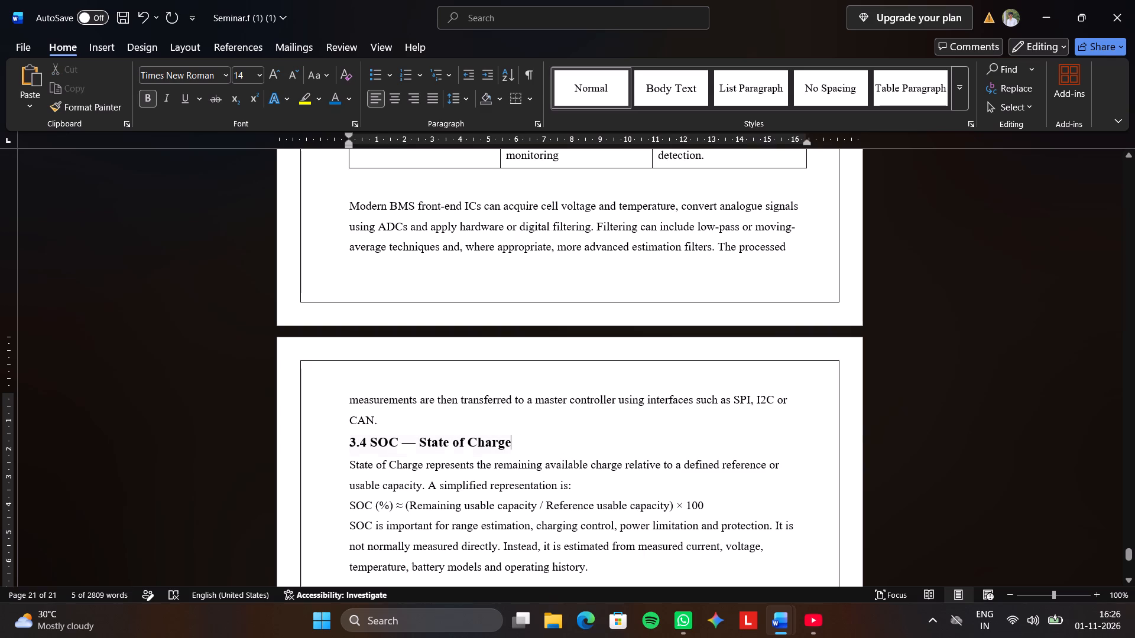
pyautogui.press('Return')
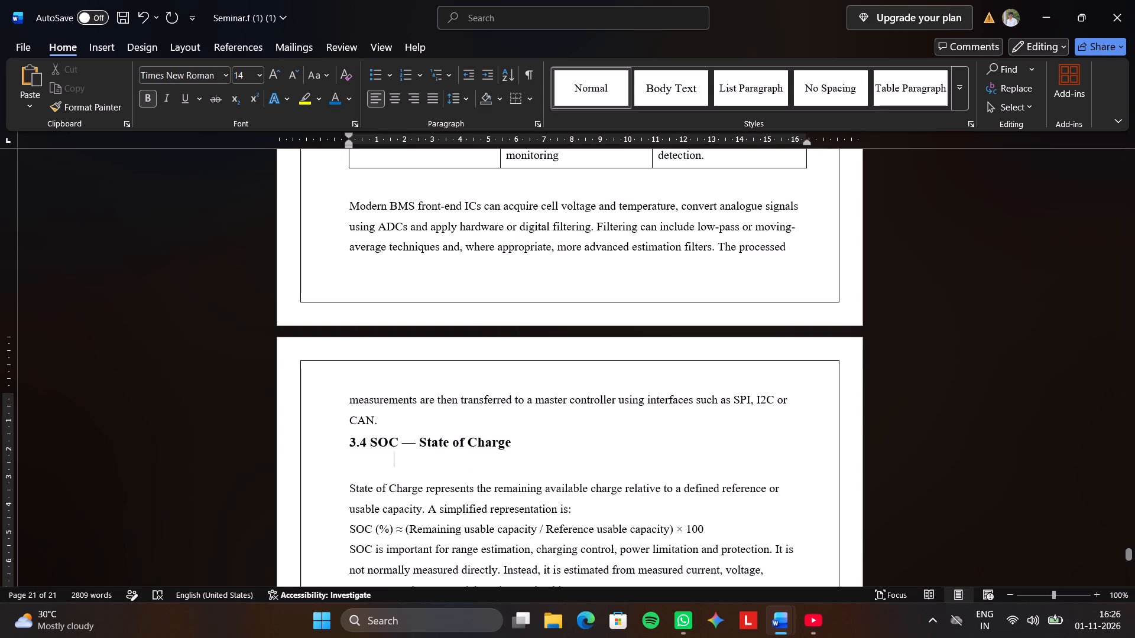
pyautogui.click(404, 419)
pyautogui.press('Return')
# Copy the A. Coulomb Counting and B. Open-Circuit Voltage (OCV) sections from the BMS report and paste them below the SOC text in Seminar.f.
pyautogui.scroll(-4, 477, 468)
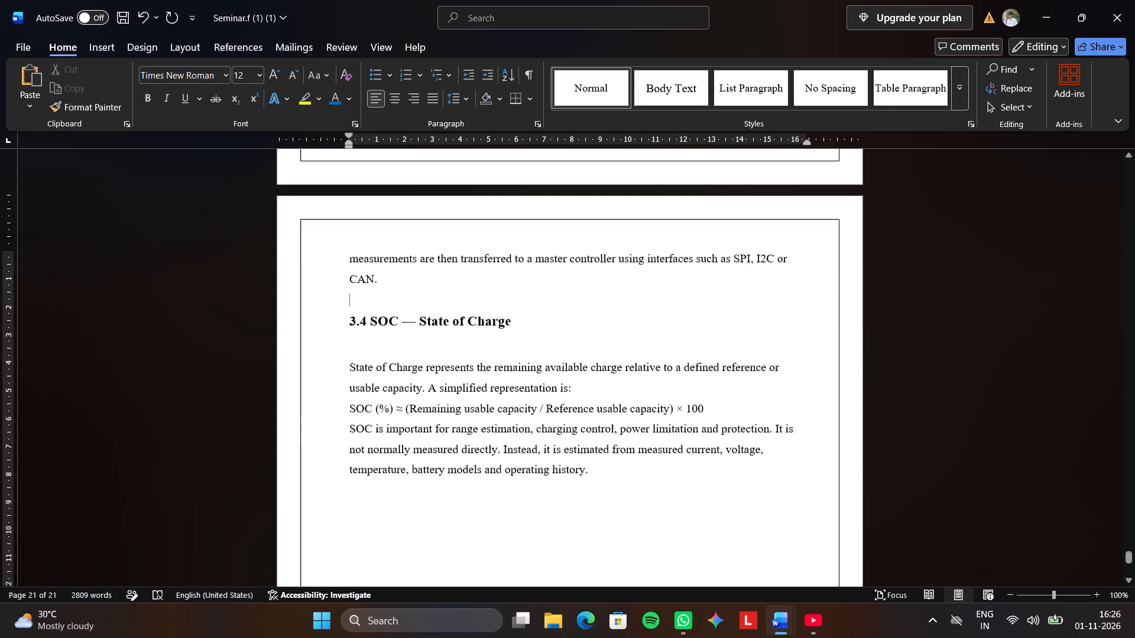
pyautogui.scroll(-2, 478, 470)
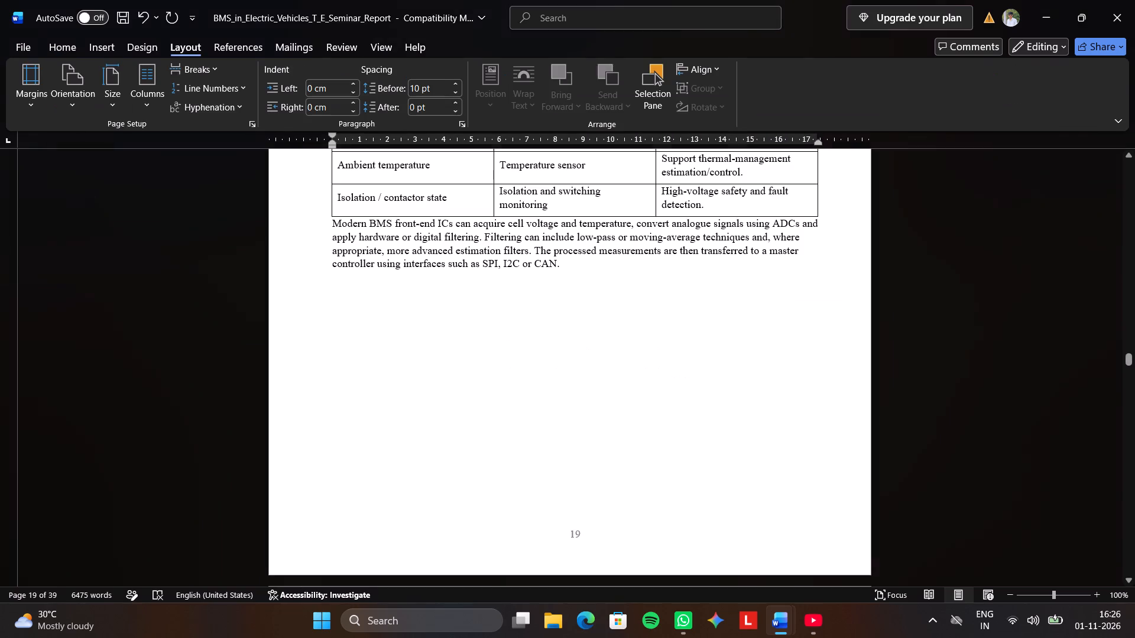
pyautogui.scroll(2, 469, 430)
pyautogui.scroll(-13, 469, 429)
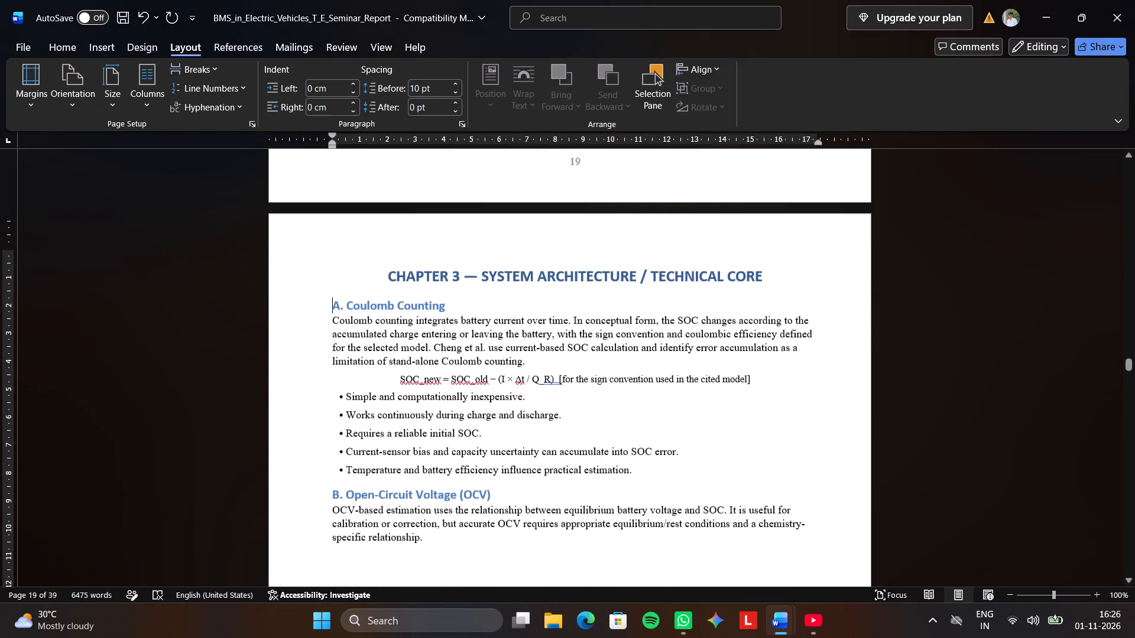
pyautogui.click(471, 430)
pyautogui.scroll(-3, 469, 430)
pyautogui.scroll(1, 468, 428)
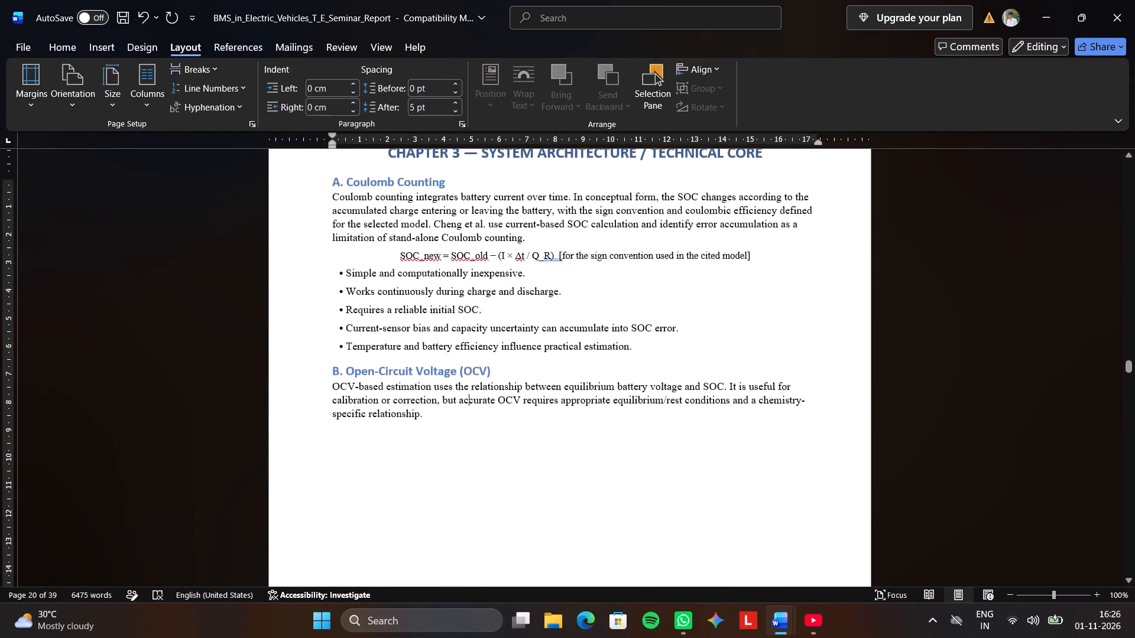
pyautogui.scroll(2, 468, 428)
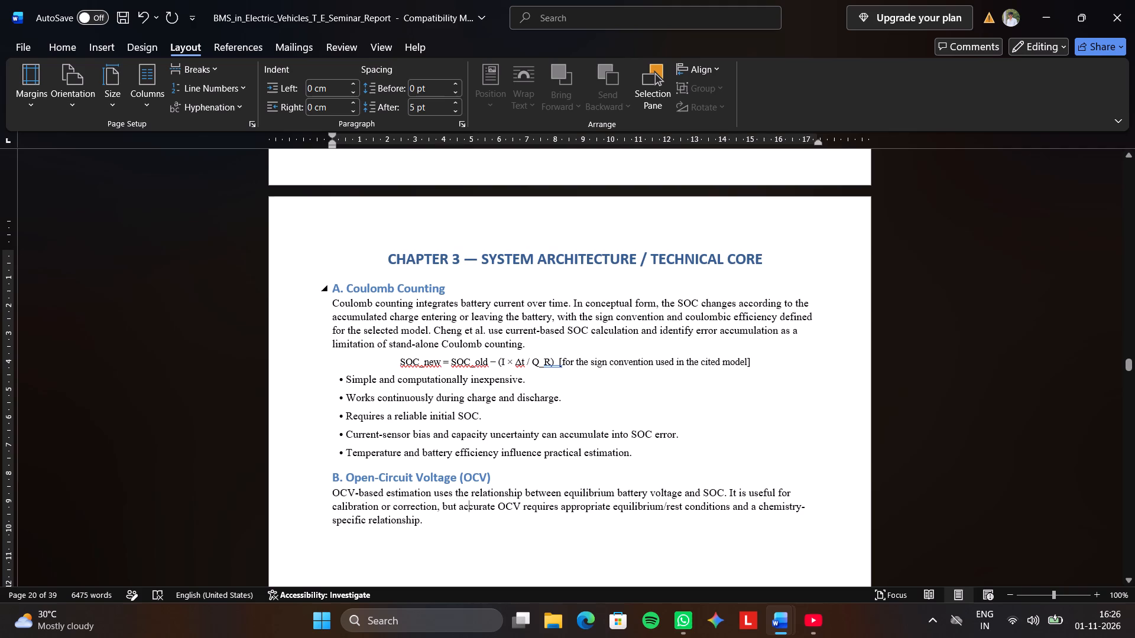
pyautogui.moveTo(332, 291); pyautogui.dragTo(551, 520)
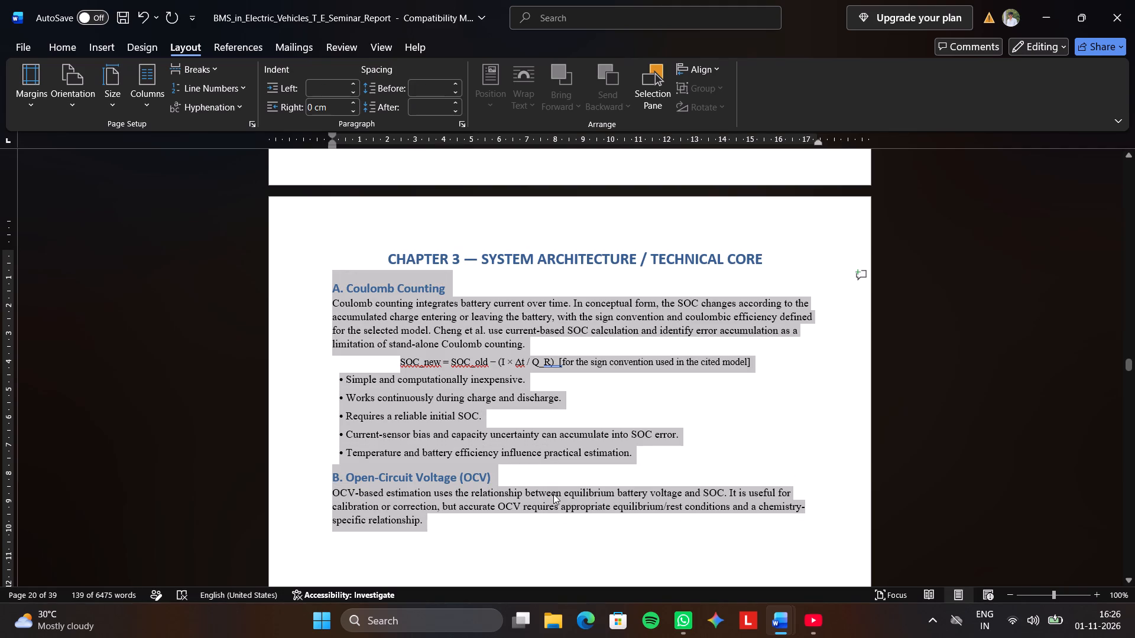
pyautogui.hotkey('ctrl', 'c')
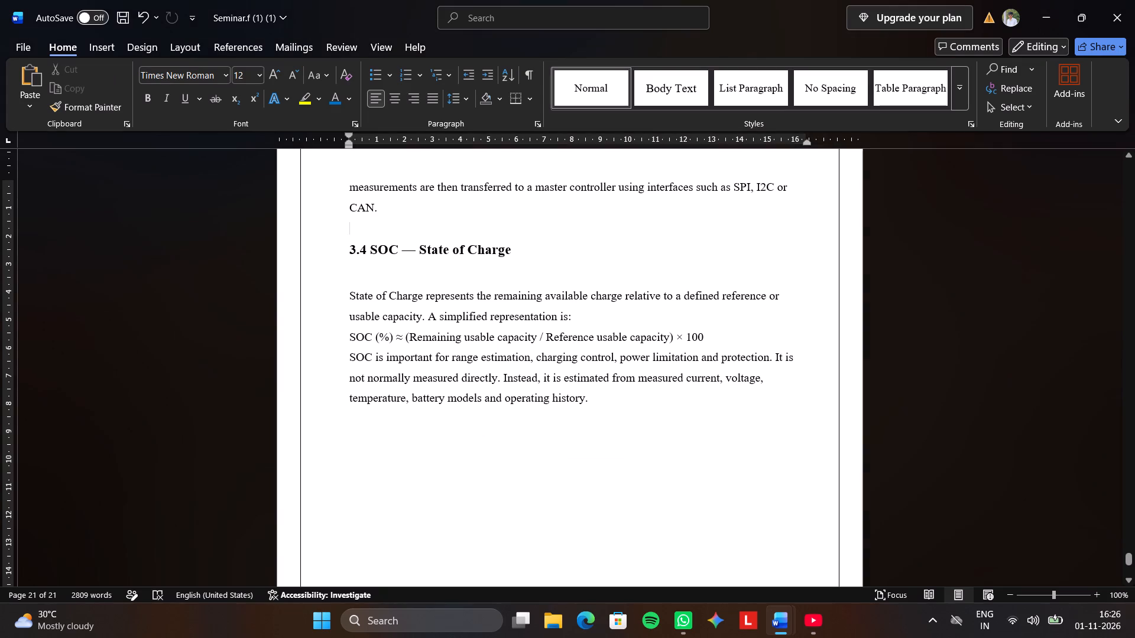
pyautogui.click(625, 399)
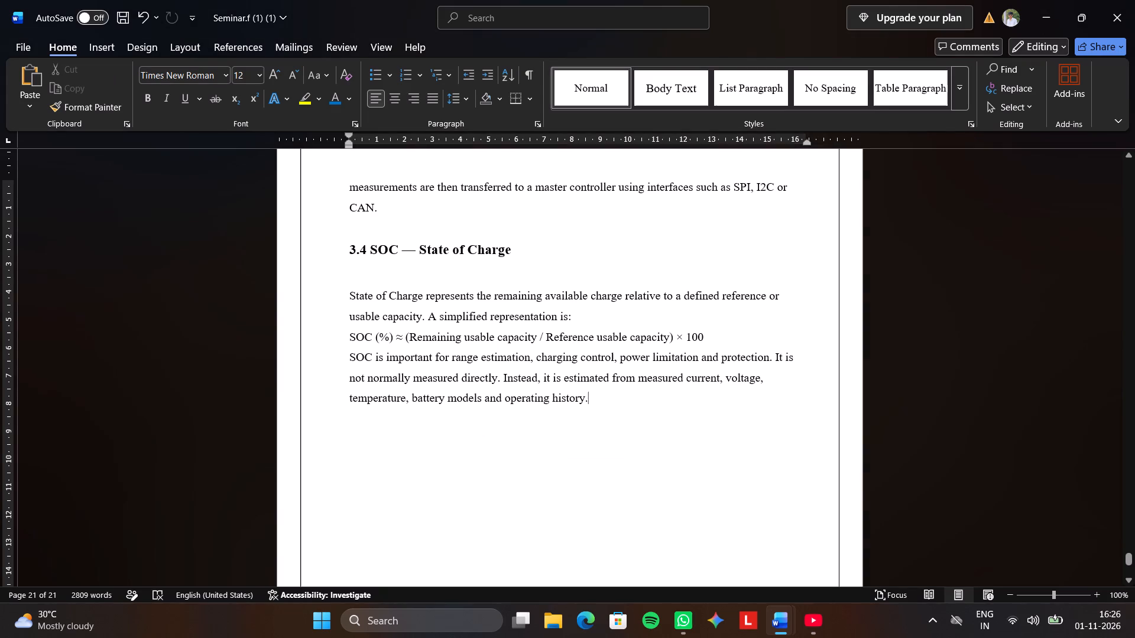
pyautogui.press('Return')
pyautogui.press('Return')
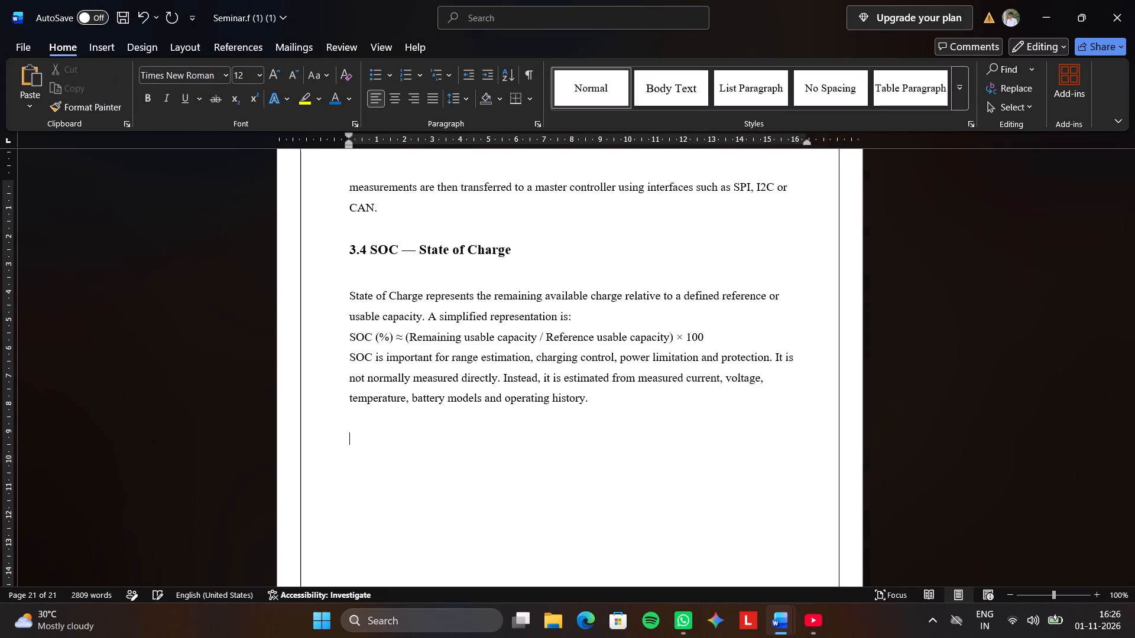
pyautogui.hotkey('ctrl', 'v')
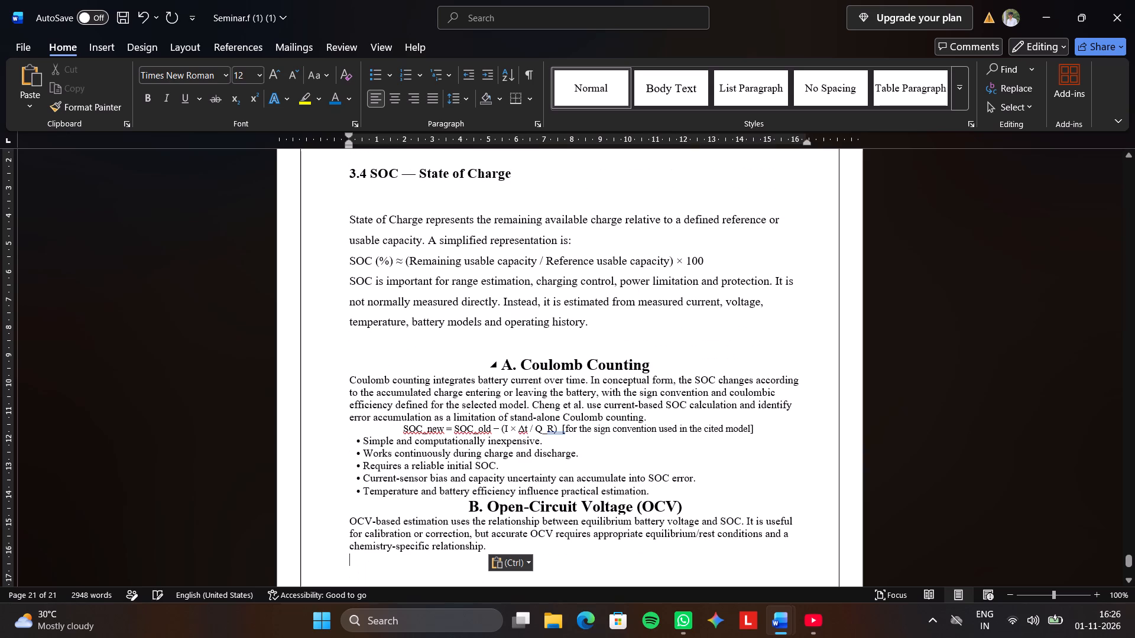
# Remove the centring and indent from the A. Coulomb Counting heading so it starts at the left margin.
pyautogui.click(468, 357)
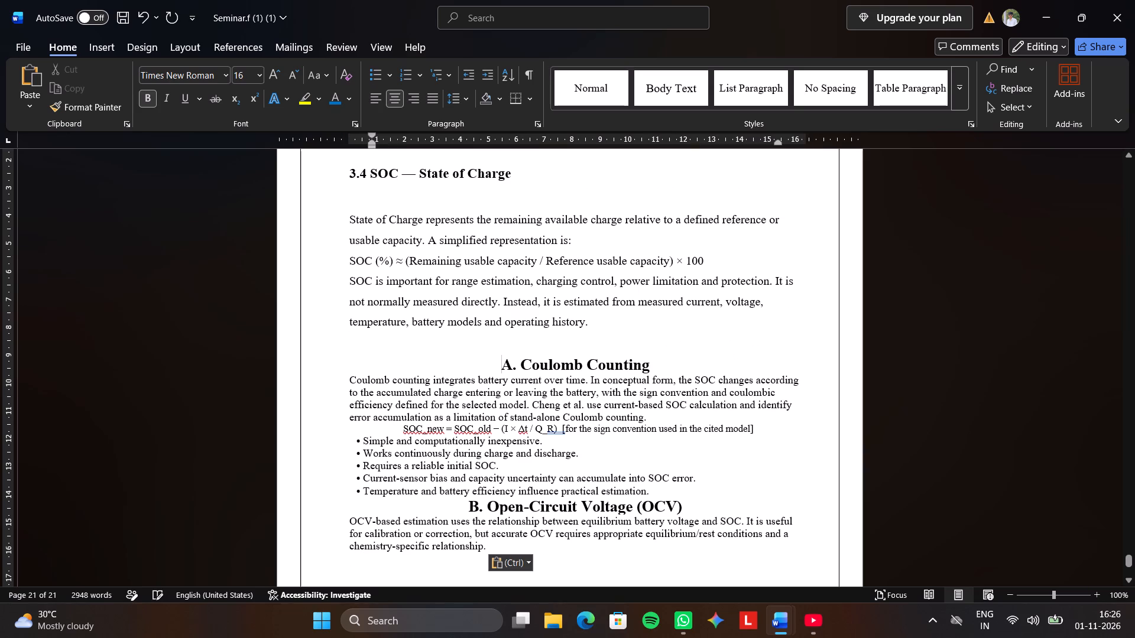
pyautogui.press('BackSpace')
pyautogui.press('BackSpace')
# Insert a blank, unnumbered line between the A. Coulomb Counting heading and its paragraph.
pyautogui.click(502, 360)
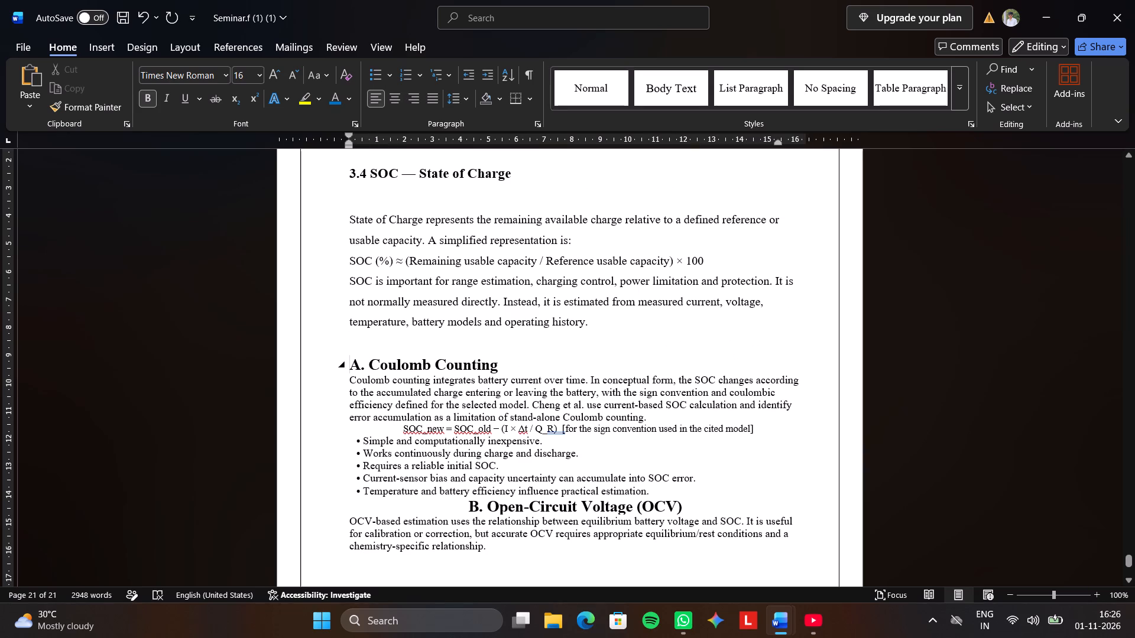
pyautogui.press('Return')
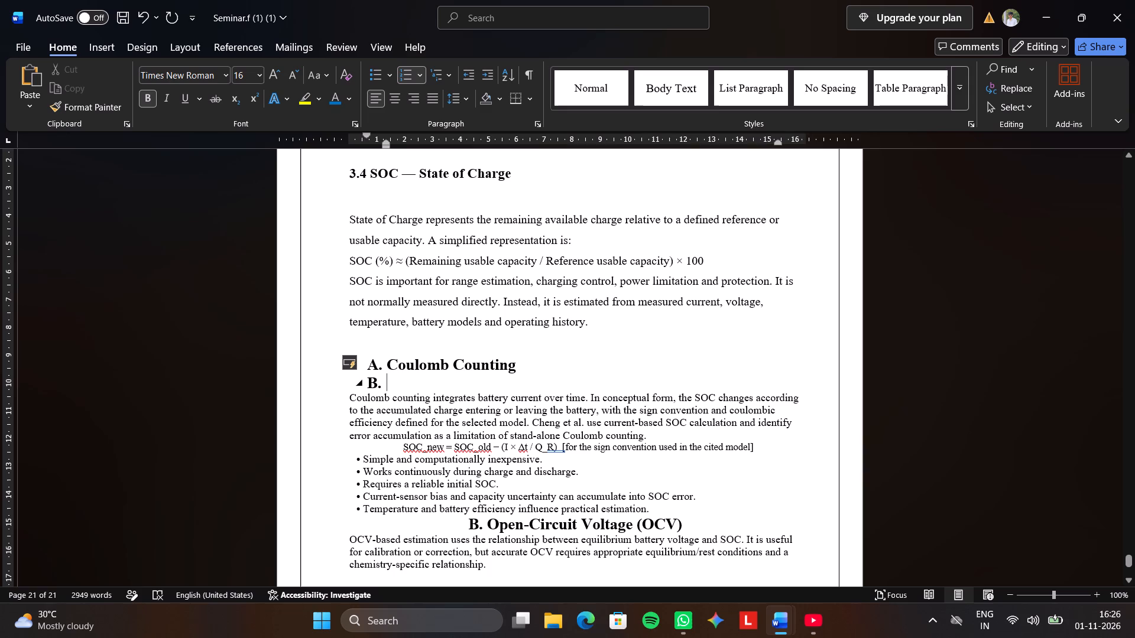
pyautogui.press('BackSpace')
pyautogui.press('BackSpace')
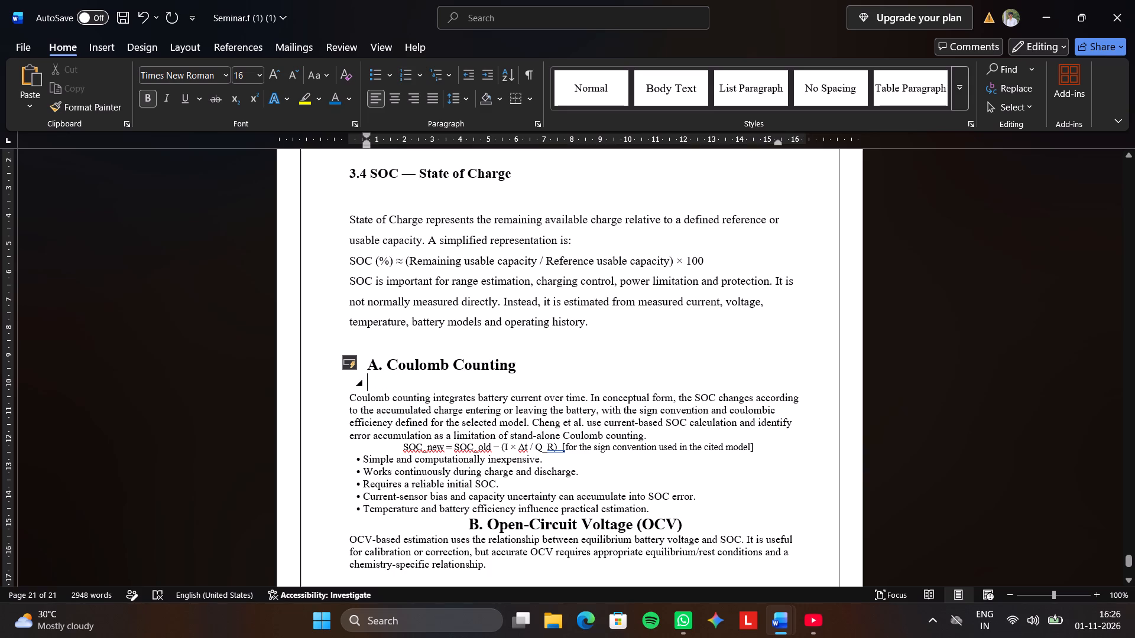
pyautogui.press('BackSpace')
pyautogui.press('BackSpace')
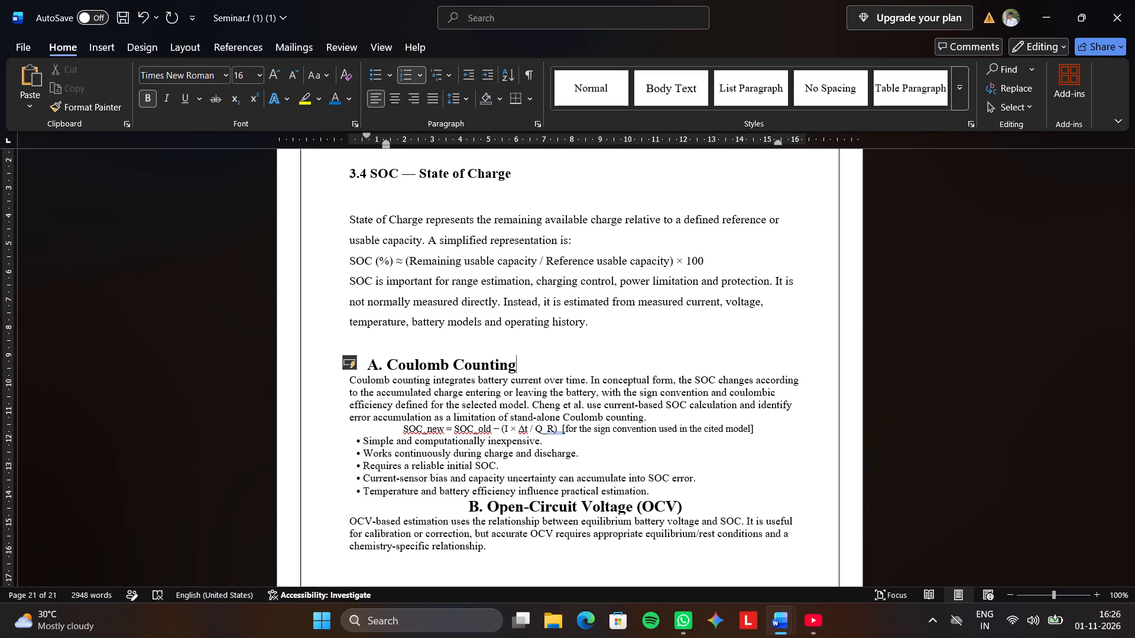
pyautogui.press('Return')
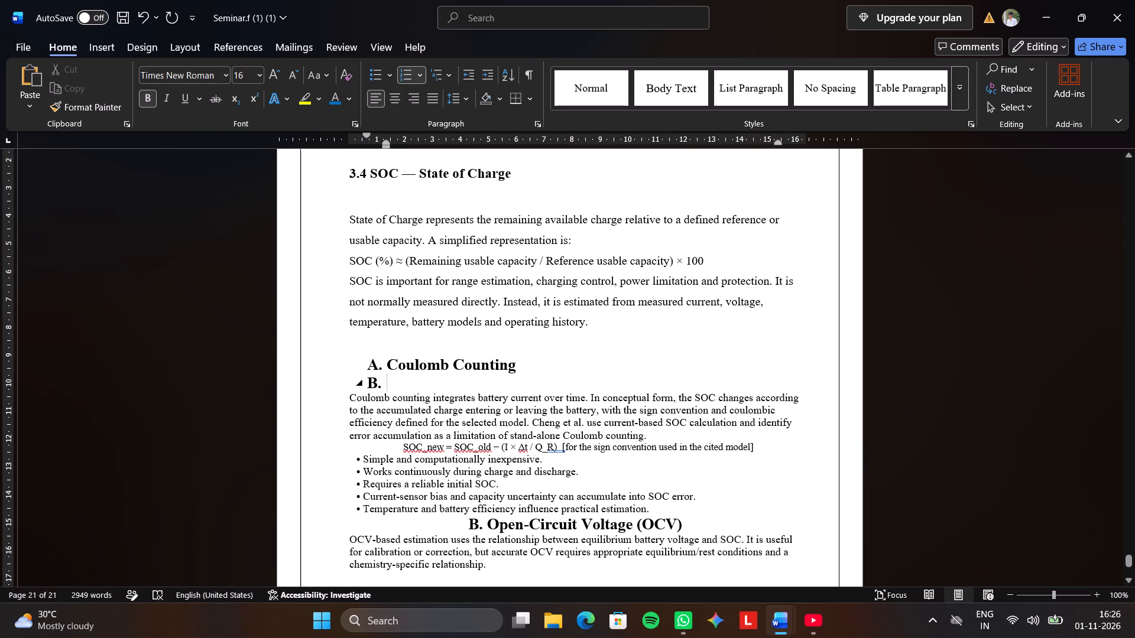
pyautogui.press('BackSpace')
pyautogui.press('BackSpace')
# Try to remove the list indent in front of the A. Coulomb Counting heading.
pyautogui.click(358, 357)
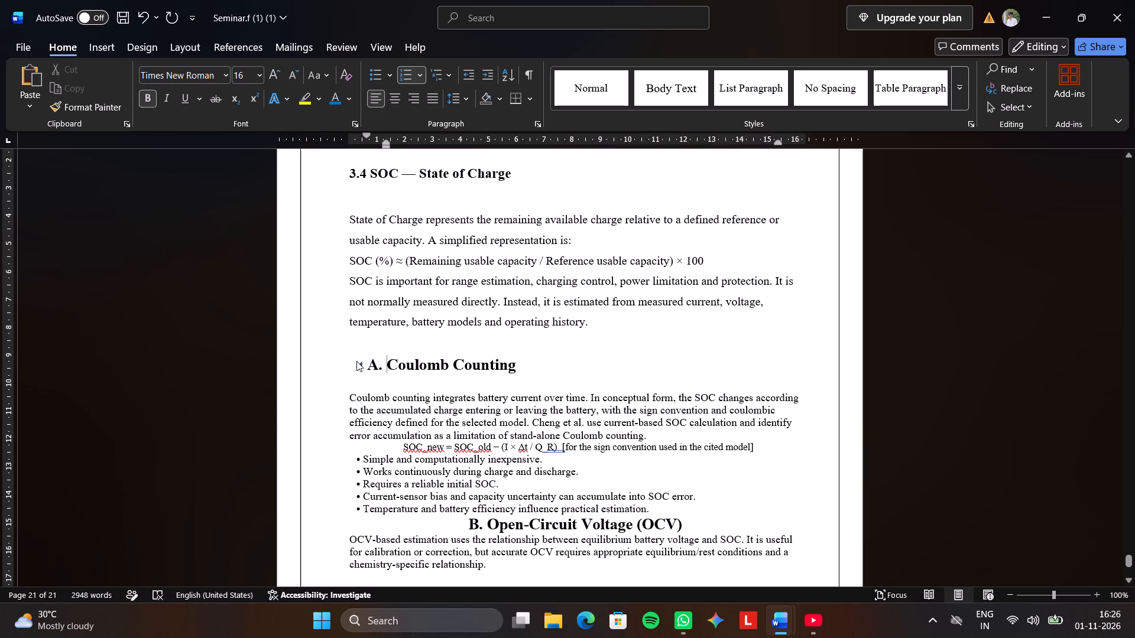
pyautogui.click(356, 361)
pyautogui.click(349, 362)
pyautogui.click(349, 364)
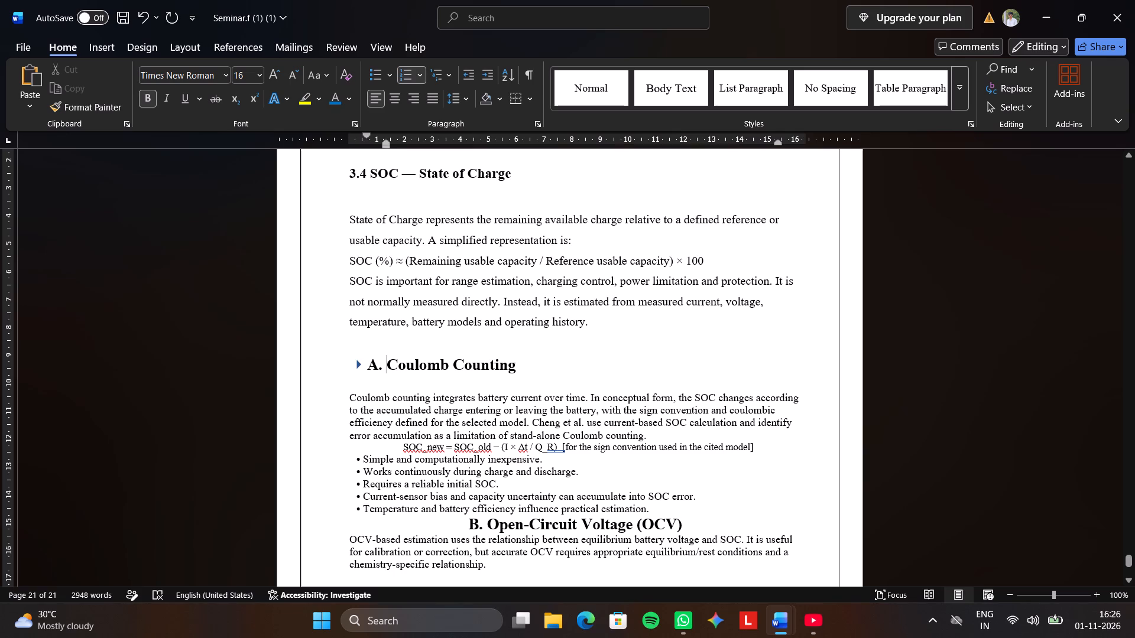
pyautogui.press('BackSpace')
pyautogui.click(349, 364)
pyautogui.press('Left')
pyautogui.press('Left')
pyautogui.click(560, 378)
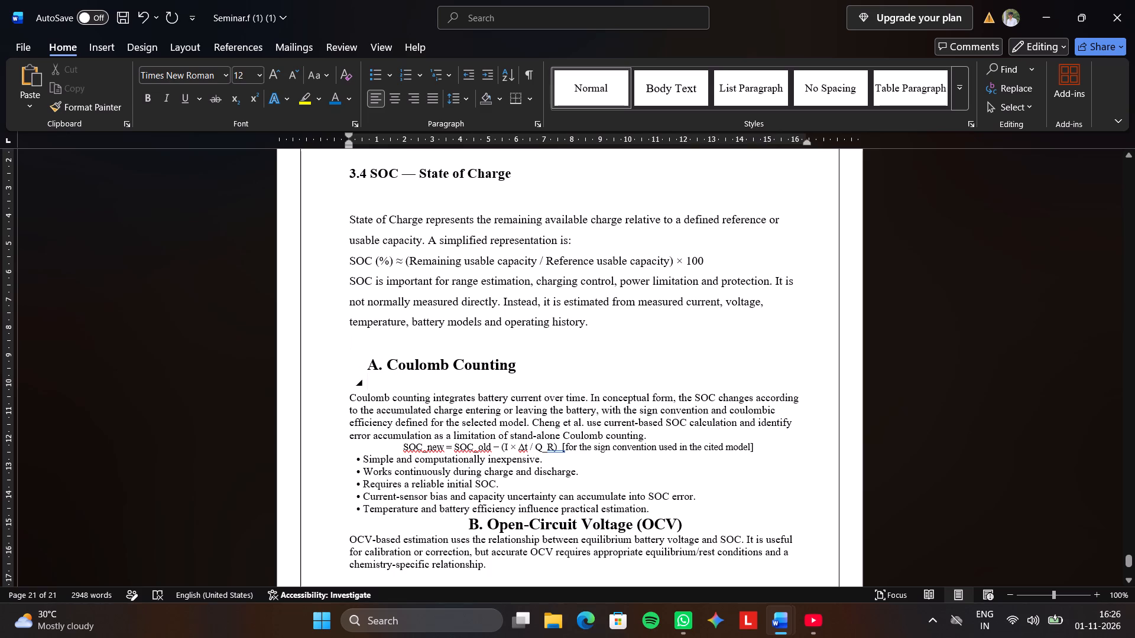
# Justify the blank line below the A. Coulomb Counting heading.
pyautogui.click(437, 89)
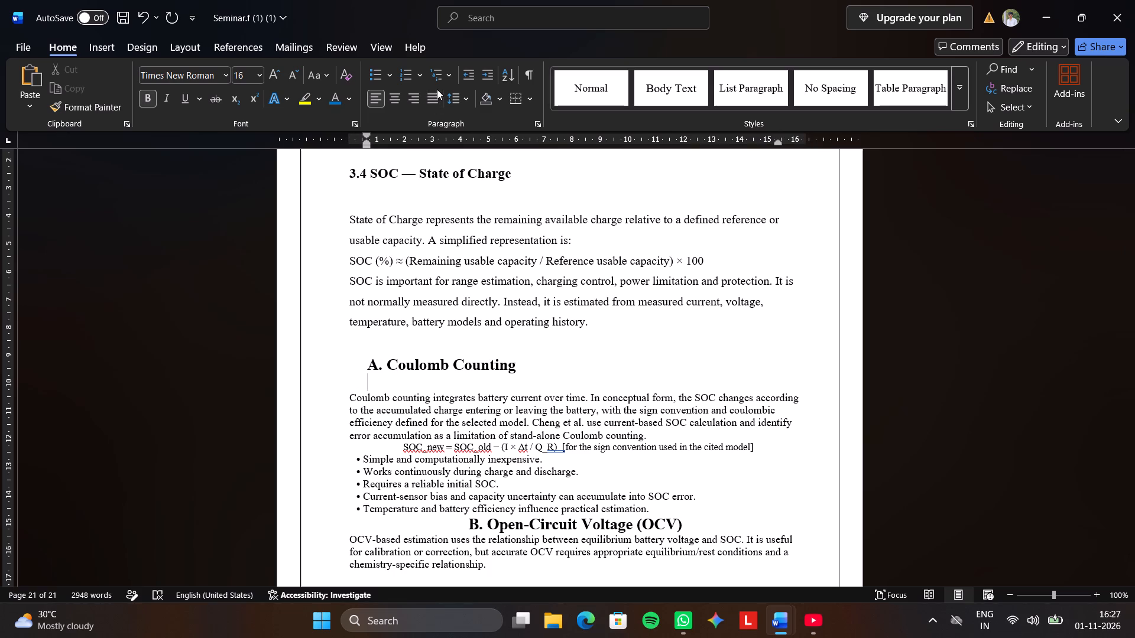
pyautogui.click(434, 94)
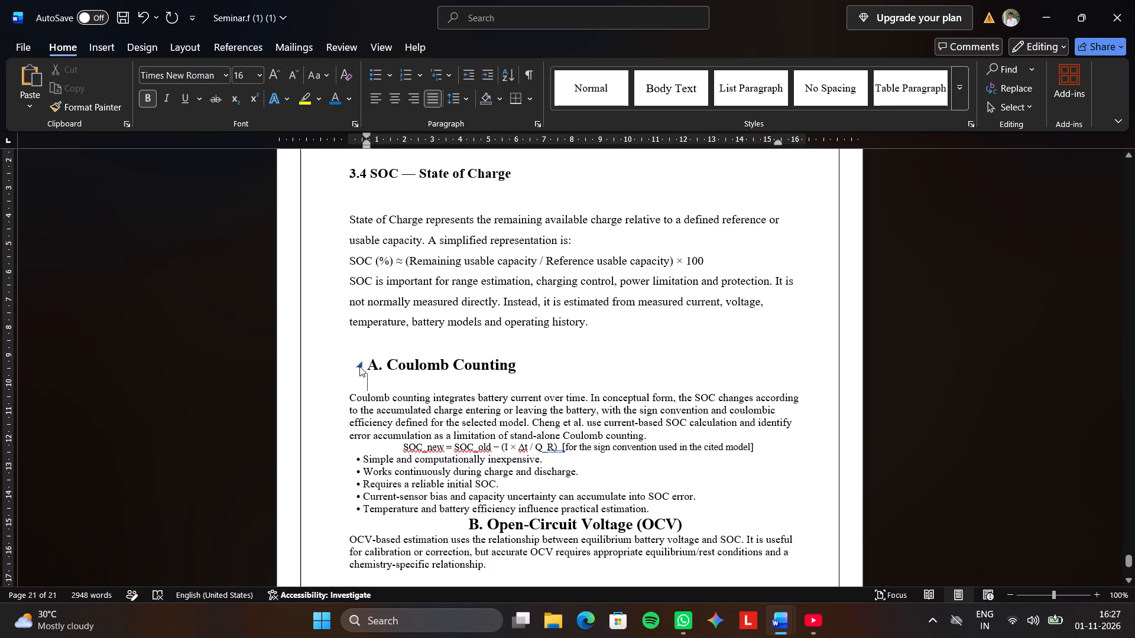
# Remove the automatic A. list lettering and its indent from the Coulomb Counting heading so it starts at the left margin.
pyautogui.click(351, 364)
pyautogui.press('Left')
pyautogui.press('Left')
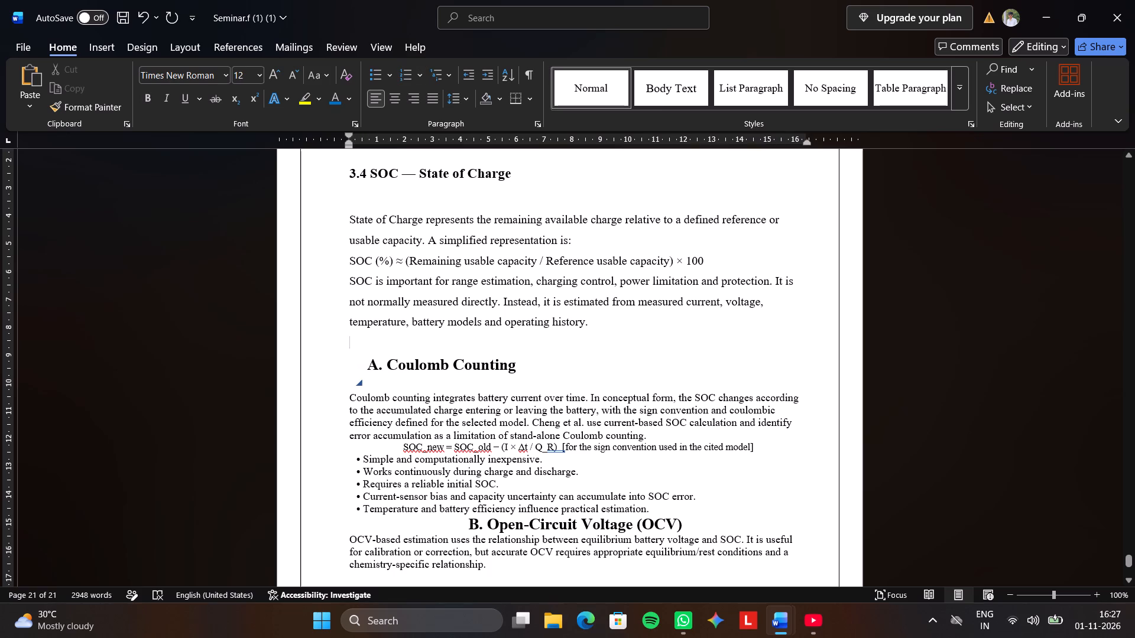
pyautogui.click(524, 368)
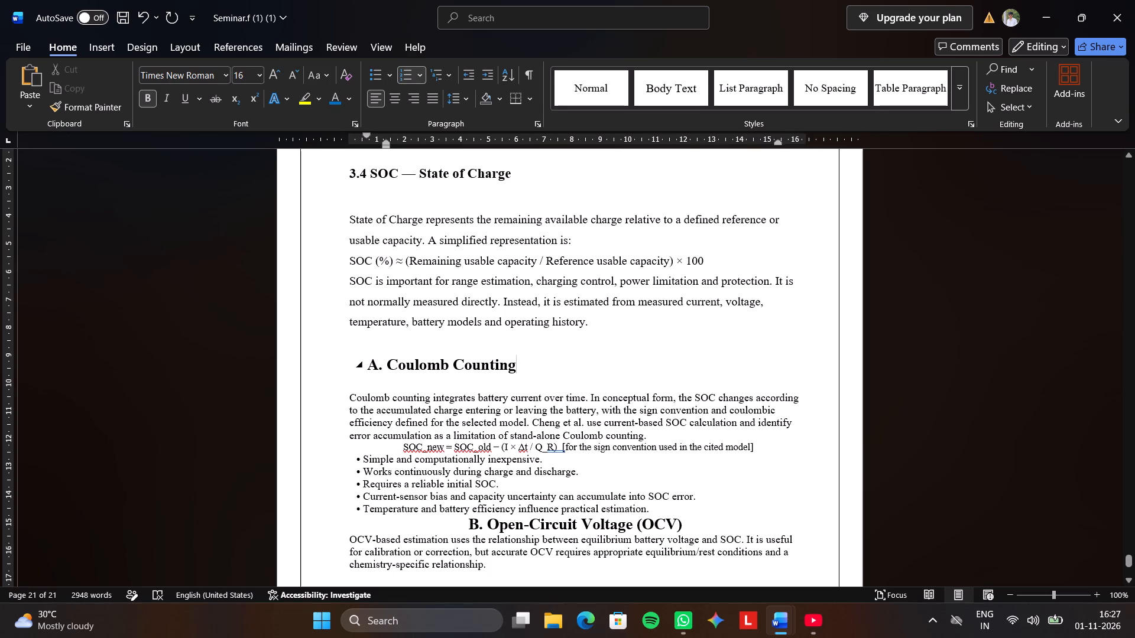
pyautogui.click(364, 363)
pyautogui.click(364, 363)
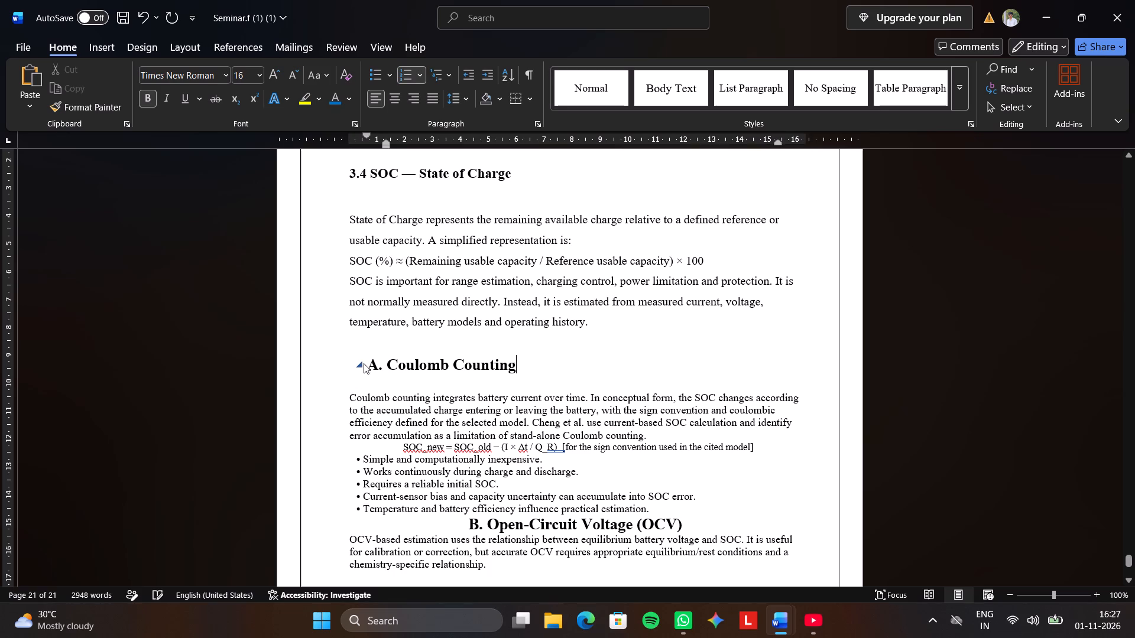
pyautogui.moveTo(345, 363); pyautogui.dragTo(354, 362)
pyautogui.doubleClick(354, 362)
pyautogui.press('BackSpace')
pyautogui.press('BackSpace')
pyautogui.press('BackSpace')
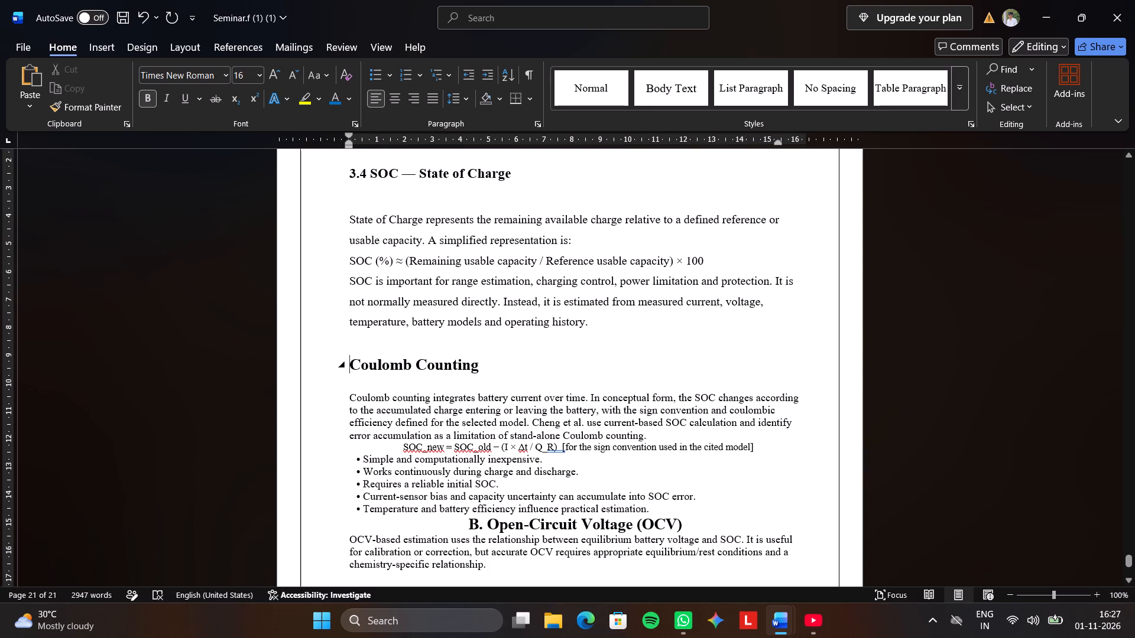
# Add the plain-text label "A." directly in front of the Coulomb Counting heading.
pyautogui.hotkey('ctrl', 'a')
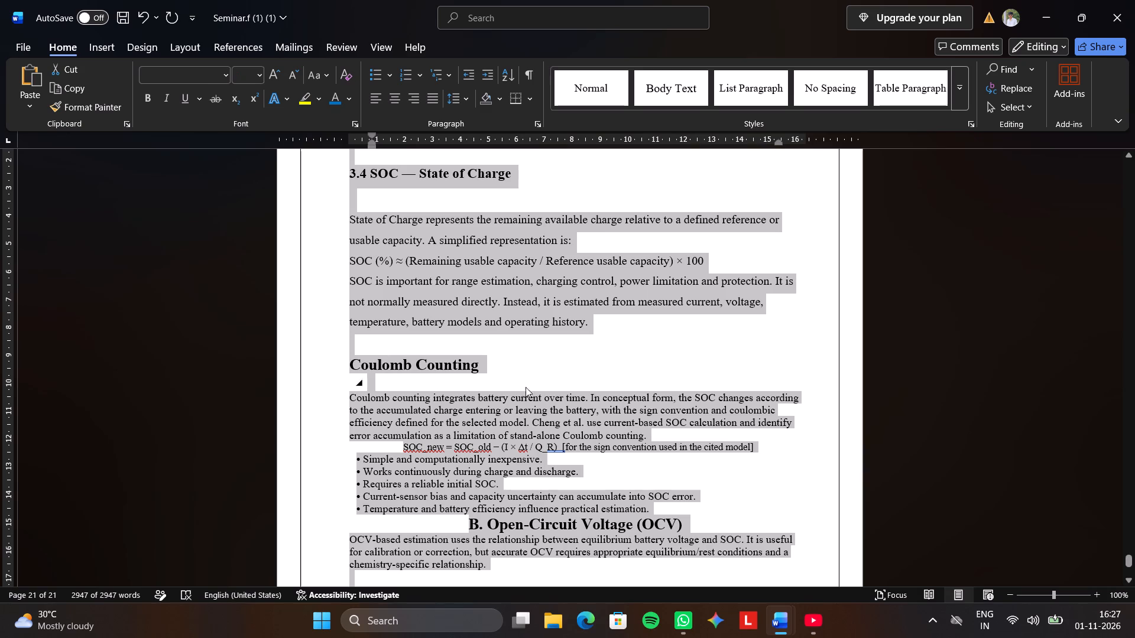
pyautogui.click(640, 365)
pyautogui.click(327, 367)
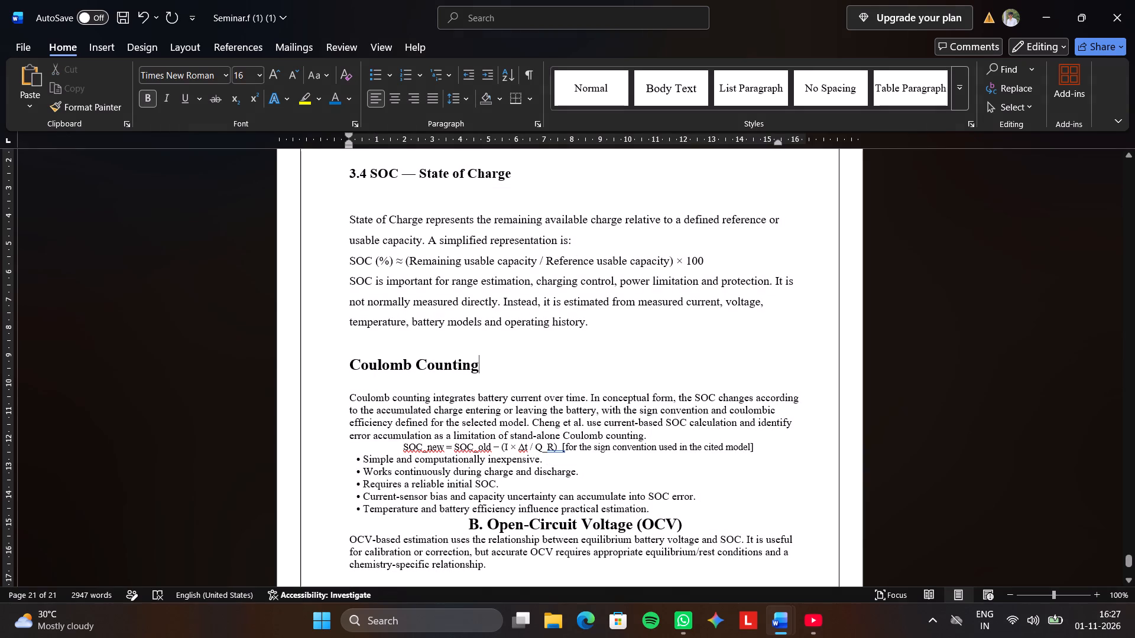
pyautogui.click(335, 366)
pyautogui.click(348, 360)
pyautogui.hotkey('shift', 'a')
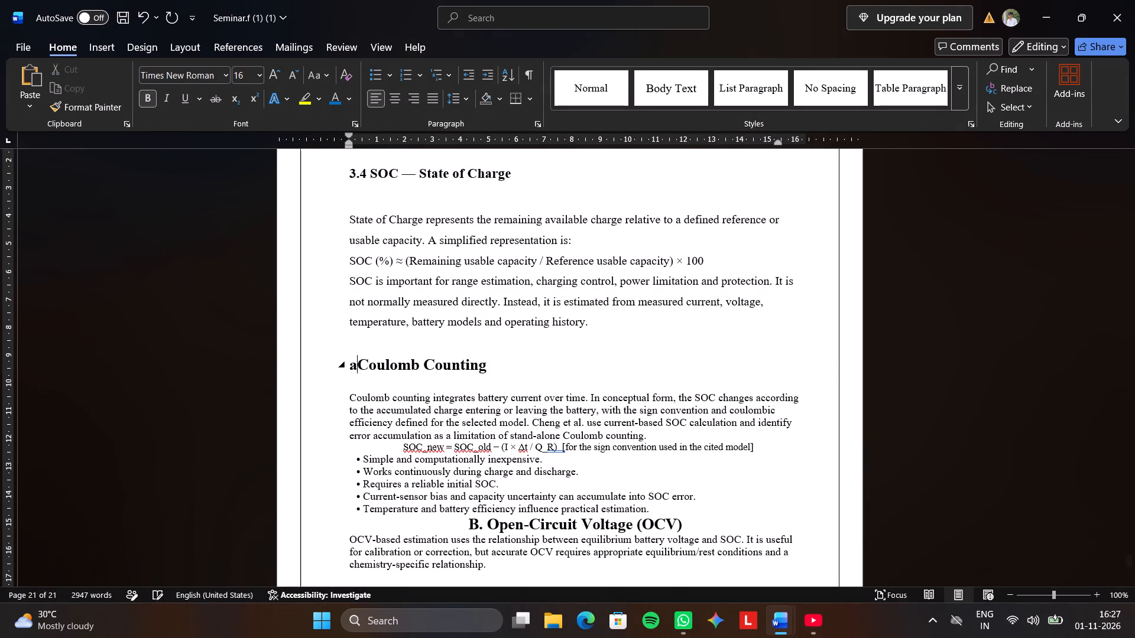
pyautogui.press('BackSpace')
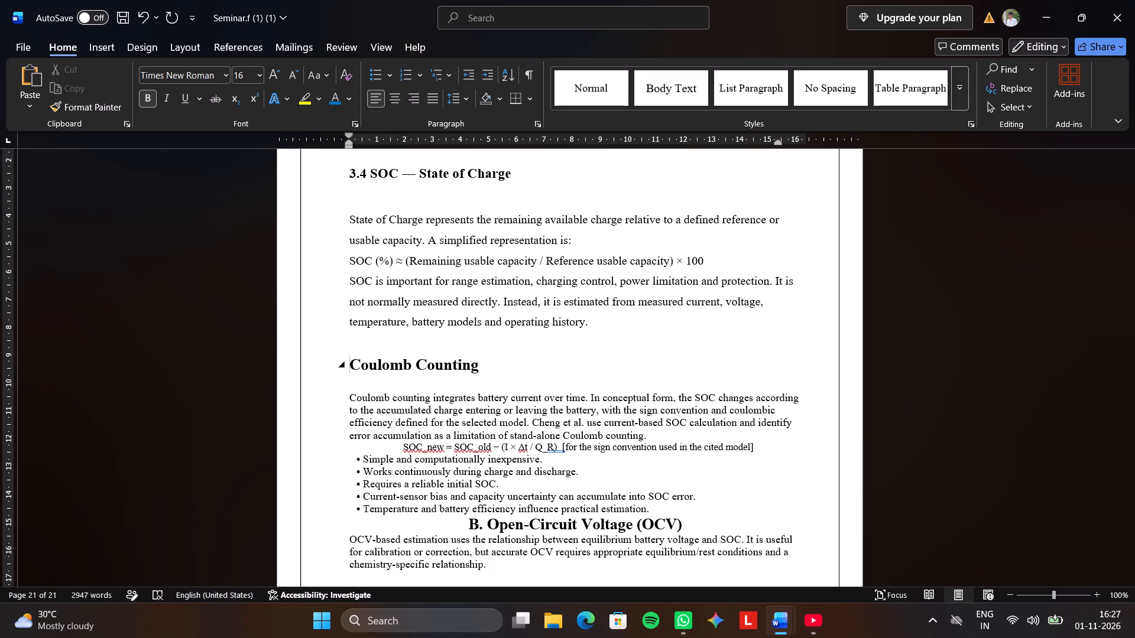
pyautogui.press('a')
pyautogui.press('.')
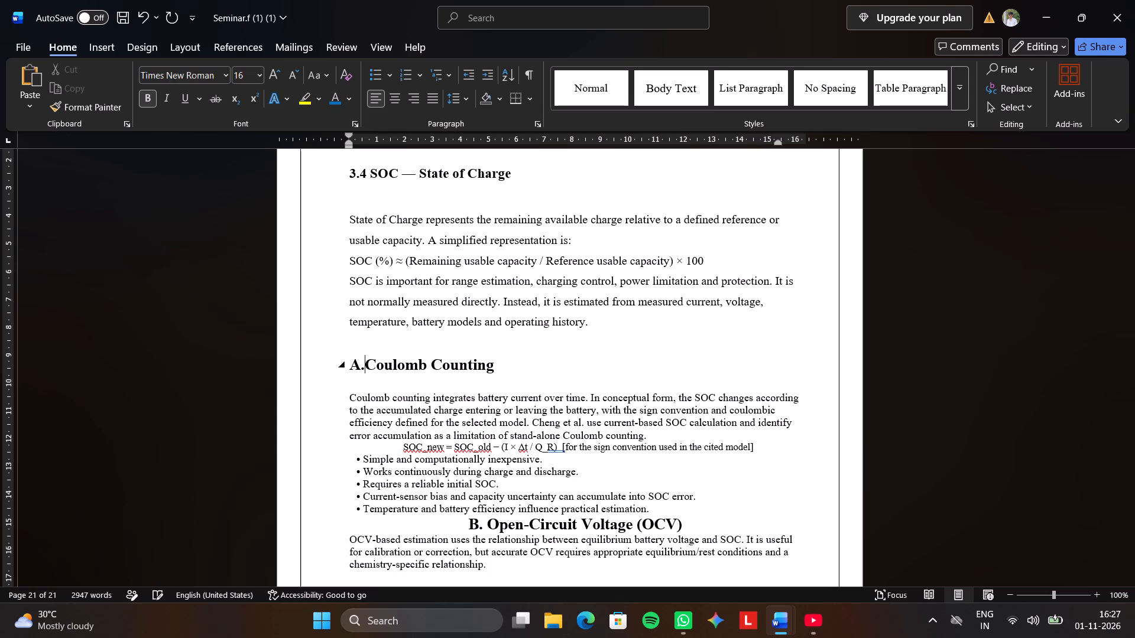
# Set the A.Coulomb Counting heading's font size to 14 pt.
pyautogui.tripleClick(412, 369)
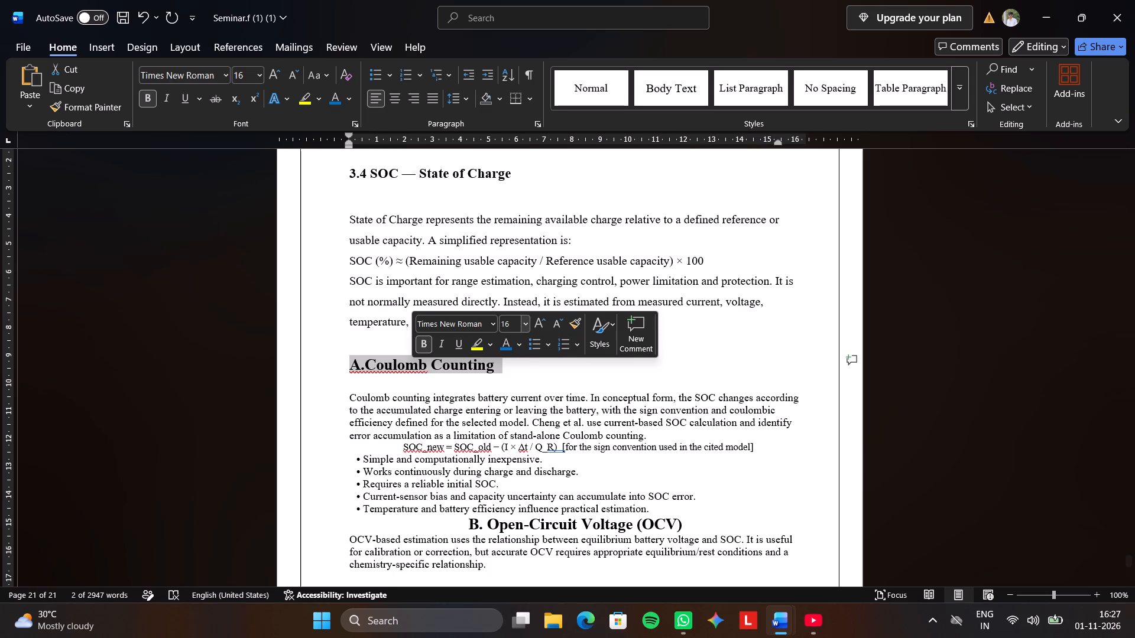
pyautogui.click(524, 321)
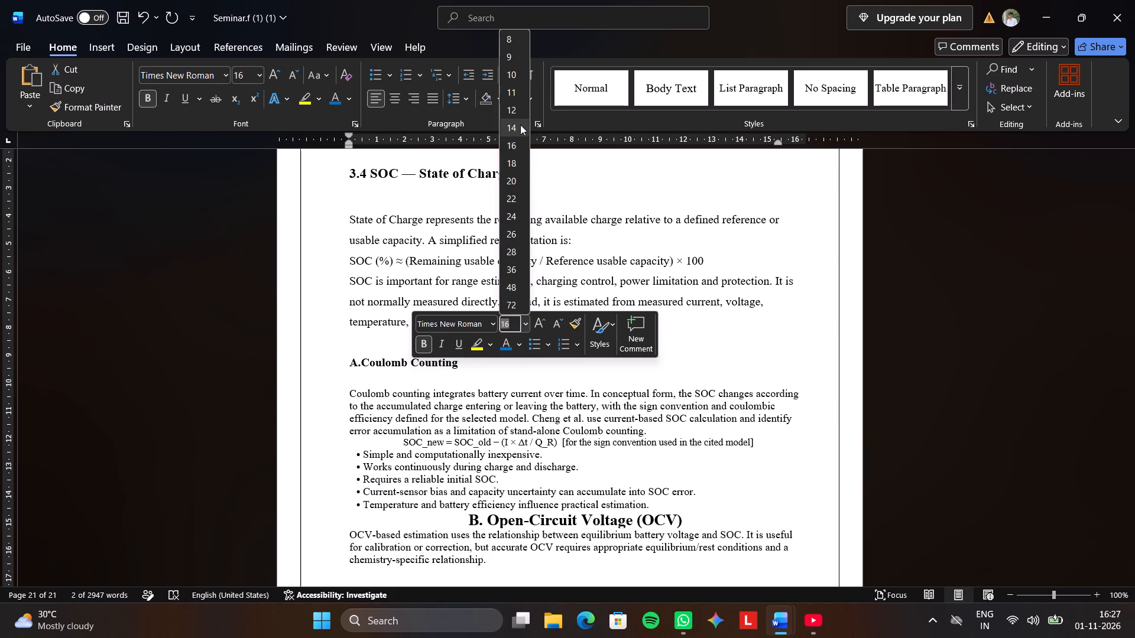
pyautogui.click(517, 123)
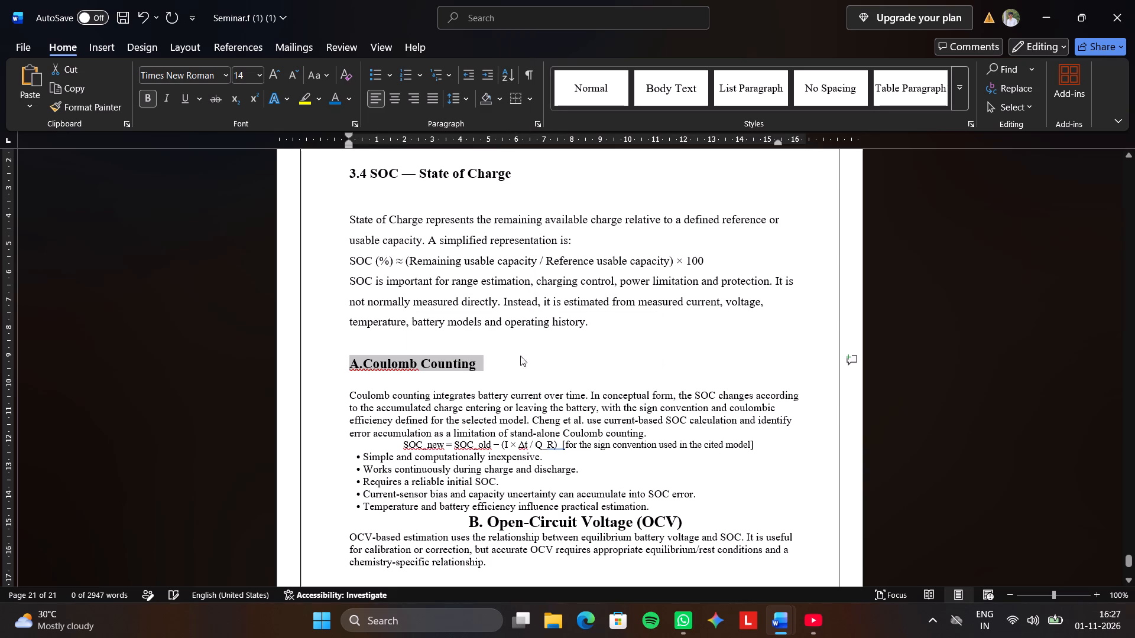
pyautogui.click(517, 375)
# Format the Coulomb Counting paragraph, SOC_new formula and bullets with 12 pt text and 1.5 line spacing.
pyautogui.moveTo(346, 392); pyautogui.dragTo(651, 509)
pyautogui.click(761, 460)
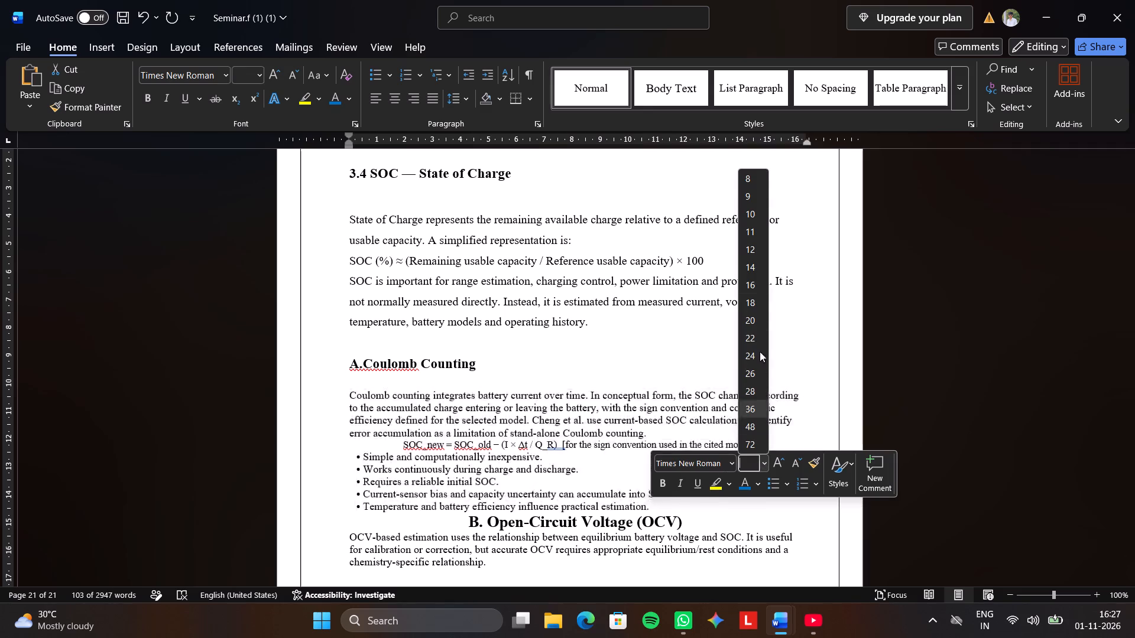
pyautogui.click(754, 246)
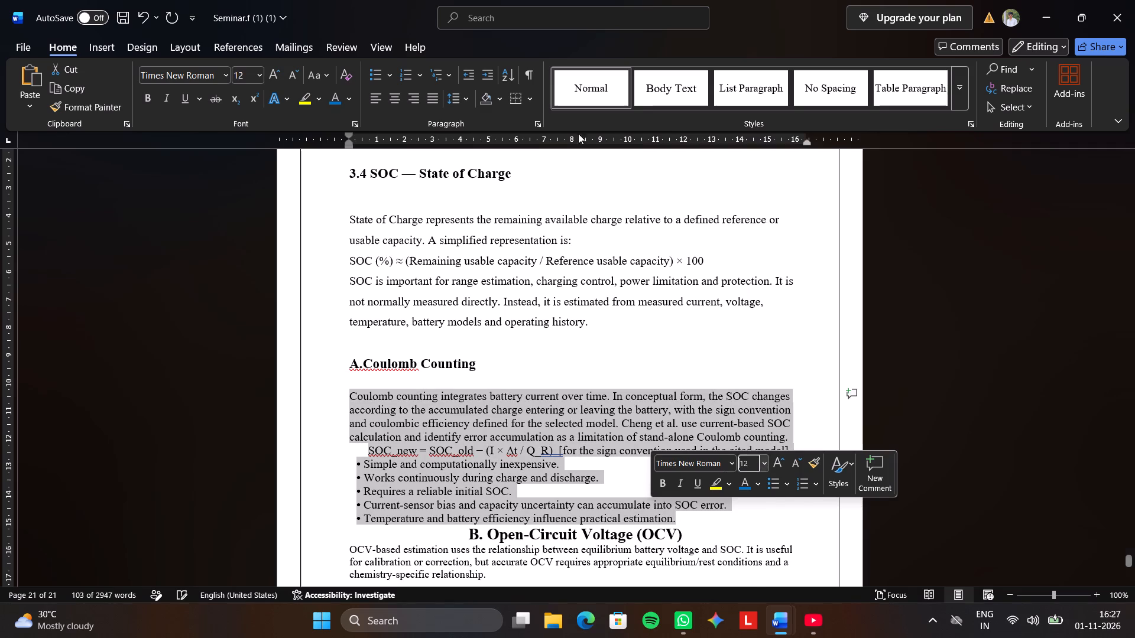
pyautogui.click(461, 99)
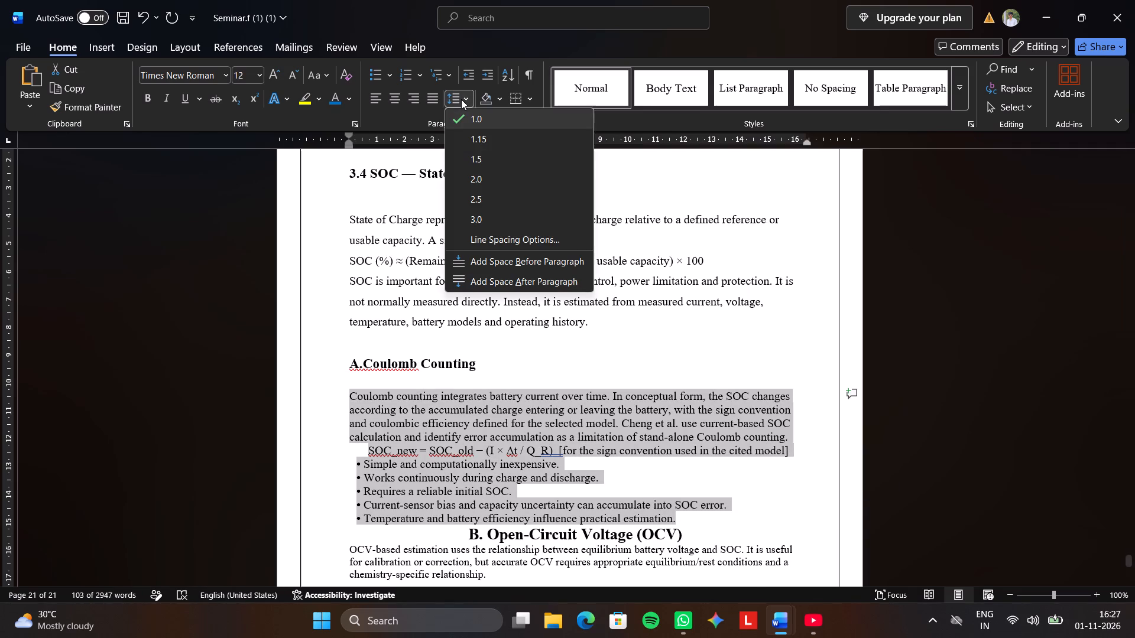
pyautogui.click(481, 158)
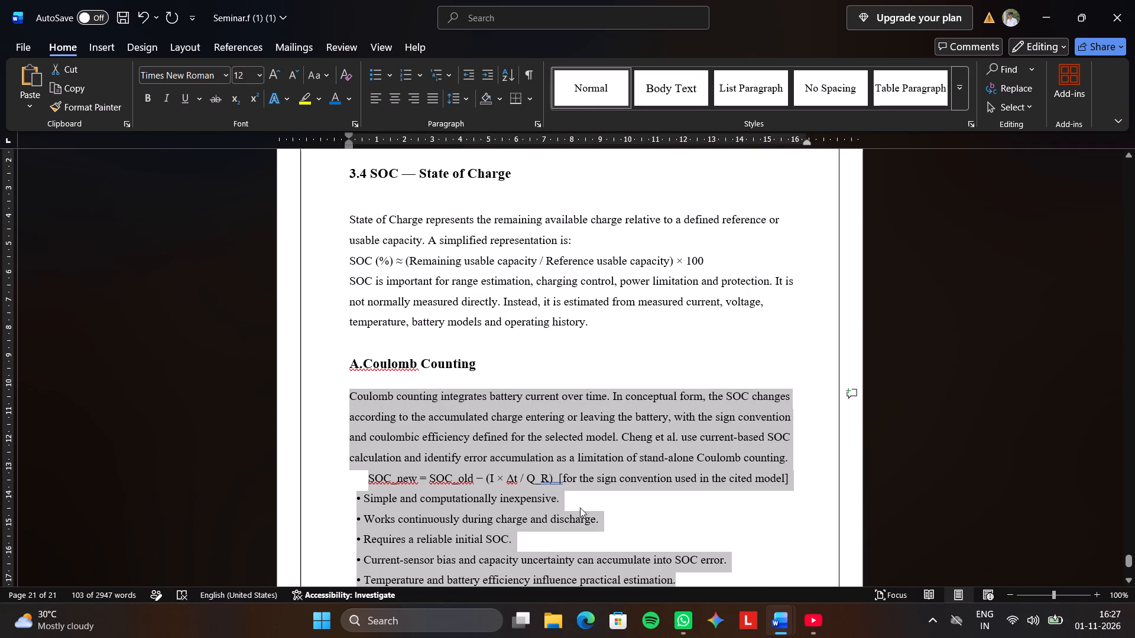
pyautogui.click(644, 516)
# Remove the centring and indent from the B. Open-Circuit Voltage (OCV) heading so it starts at the left margin.
pyautogui.scroll(-2, 645, 515)
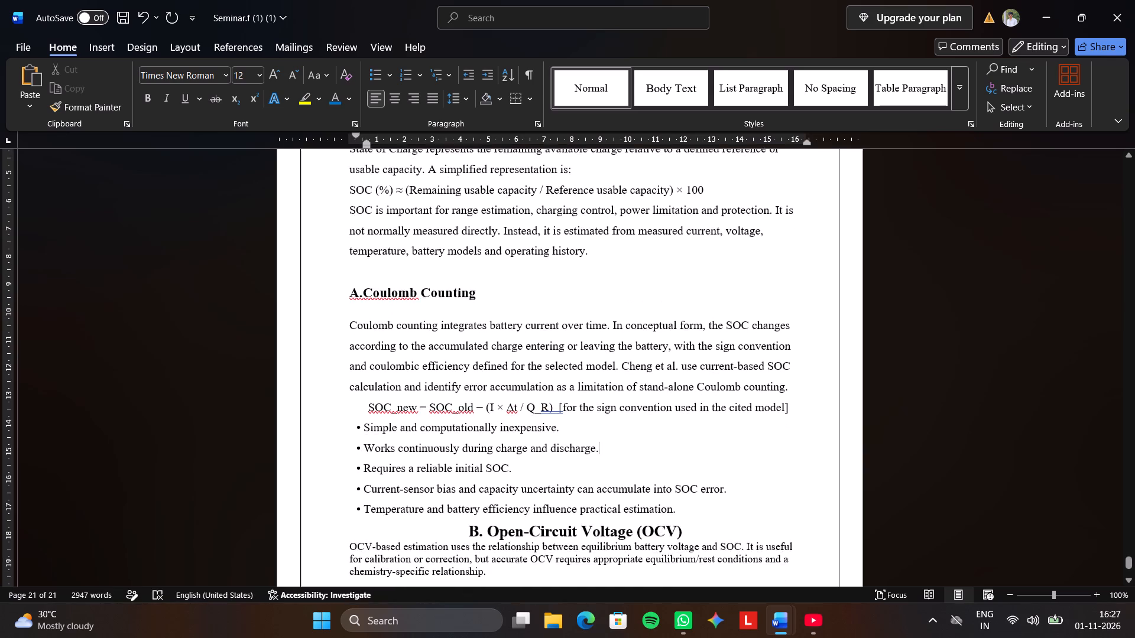
pyautogui.scroll(-2, 645, 515)
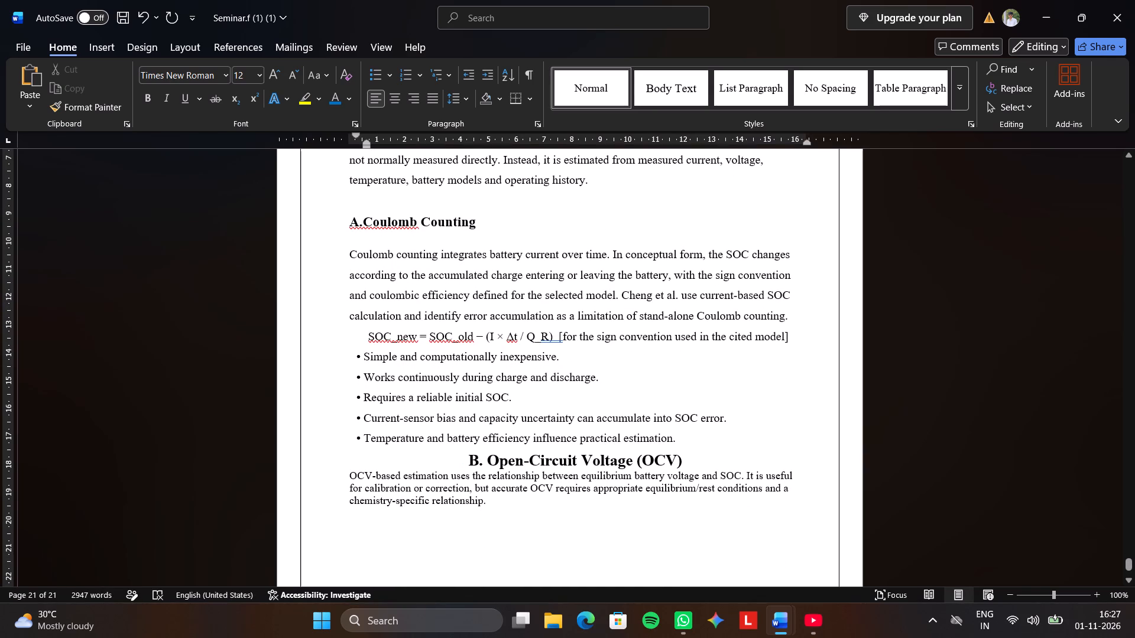
pyautogui.click(445, 459)
pyautogui.press('BackSpace')
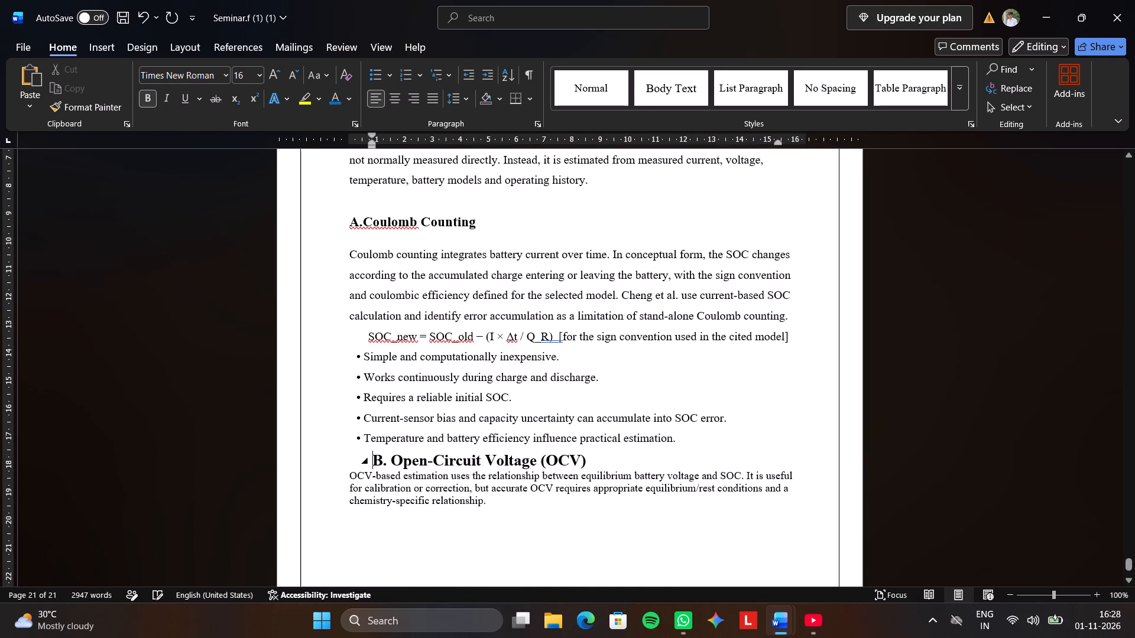
pyautogui.press('BackSpace')
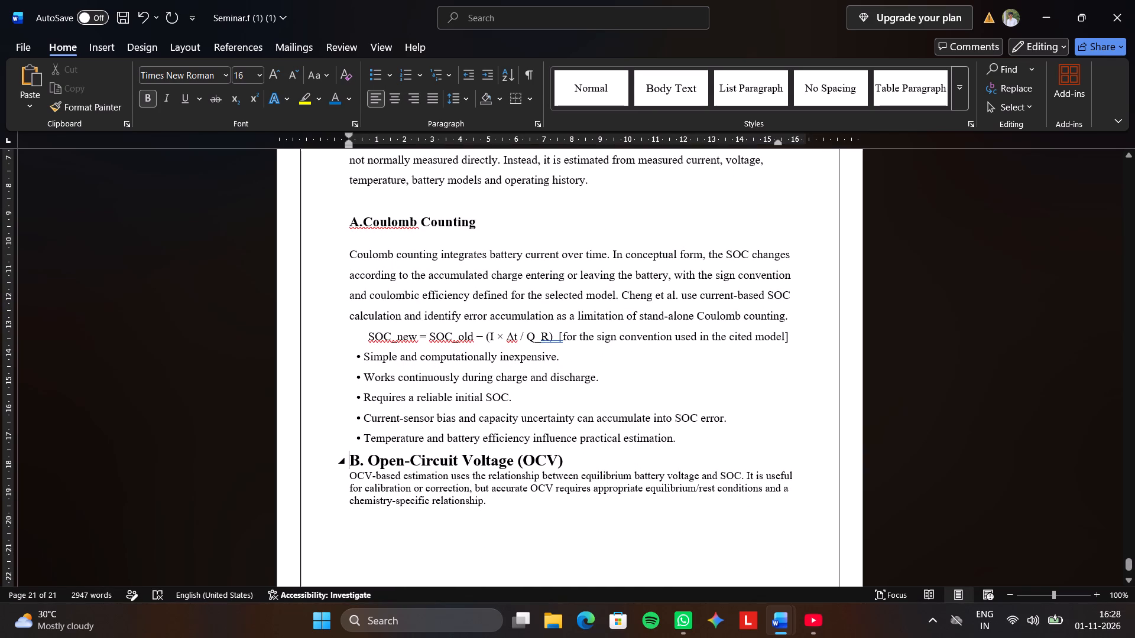
# Insert a blank line above and another below the B. Open-Circuit Voltage (OCV) heading.
pyautogui.click(693, 445)
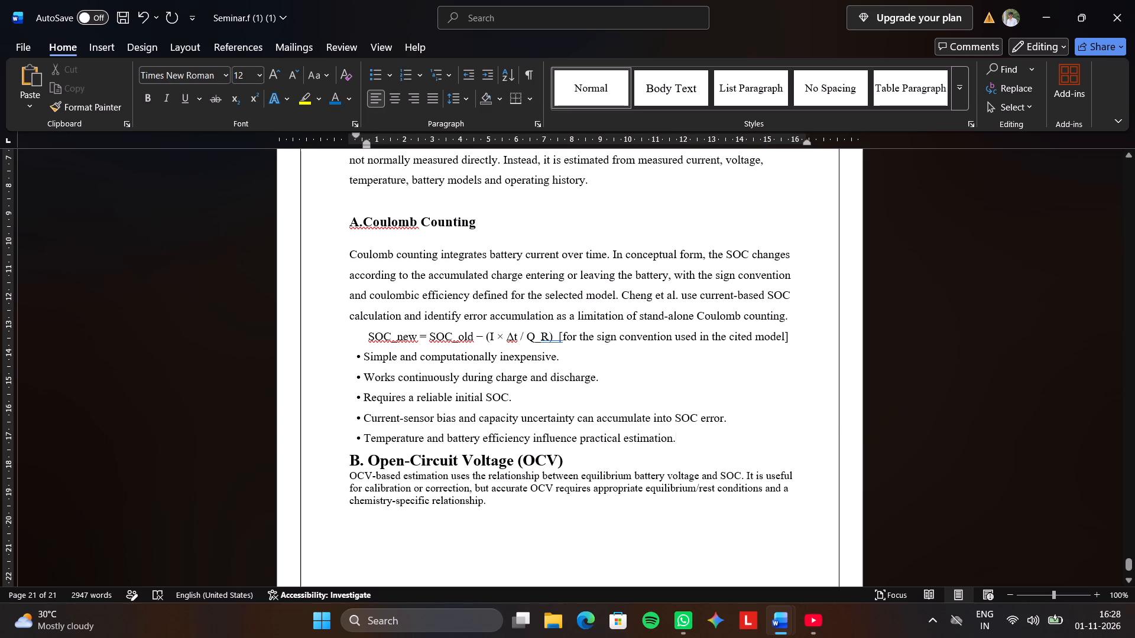
pyautogui.press('Return')
pyautogui.click(578, 486)
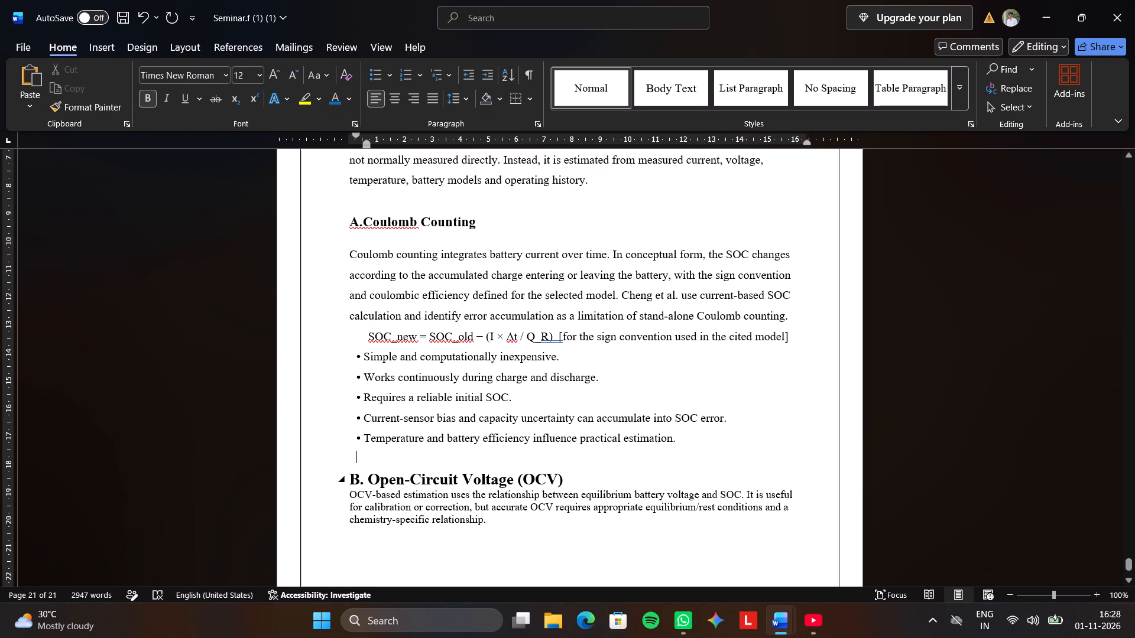
pyautogui.press('Return')
# Set the B. Open-Circuit Voltage (OCV) heading's font size to 14 pt.
pyautogui.tripleClick(511, 477)
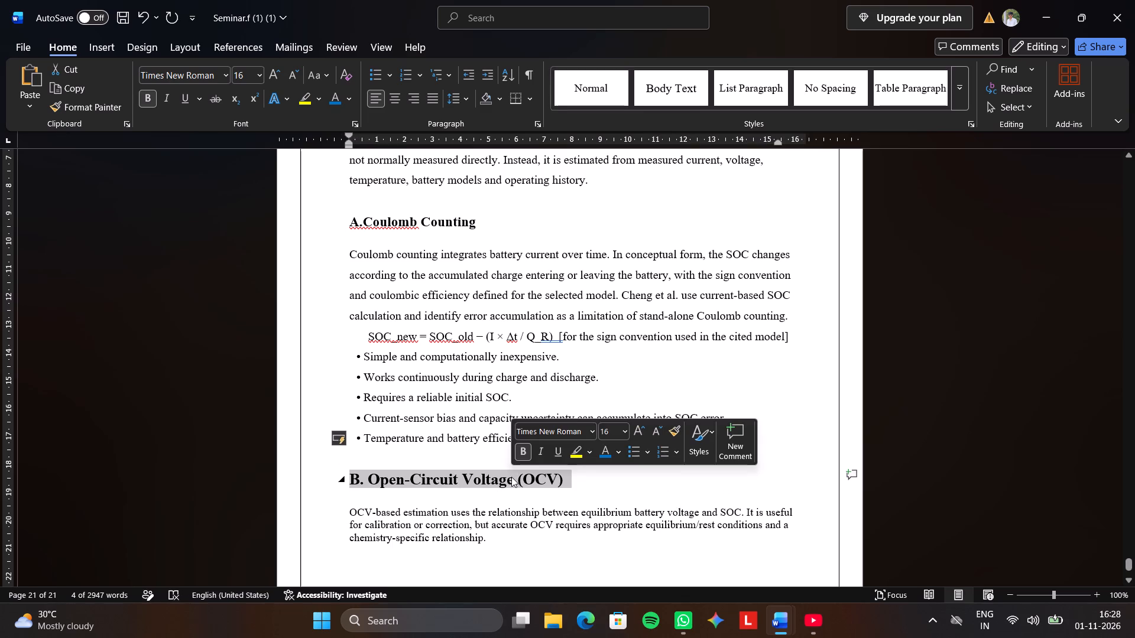
pyautogui.click(629, 431)
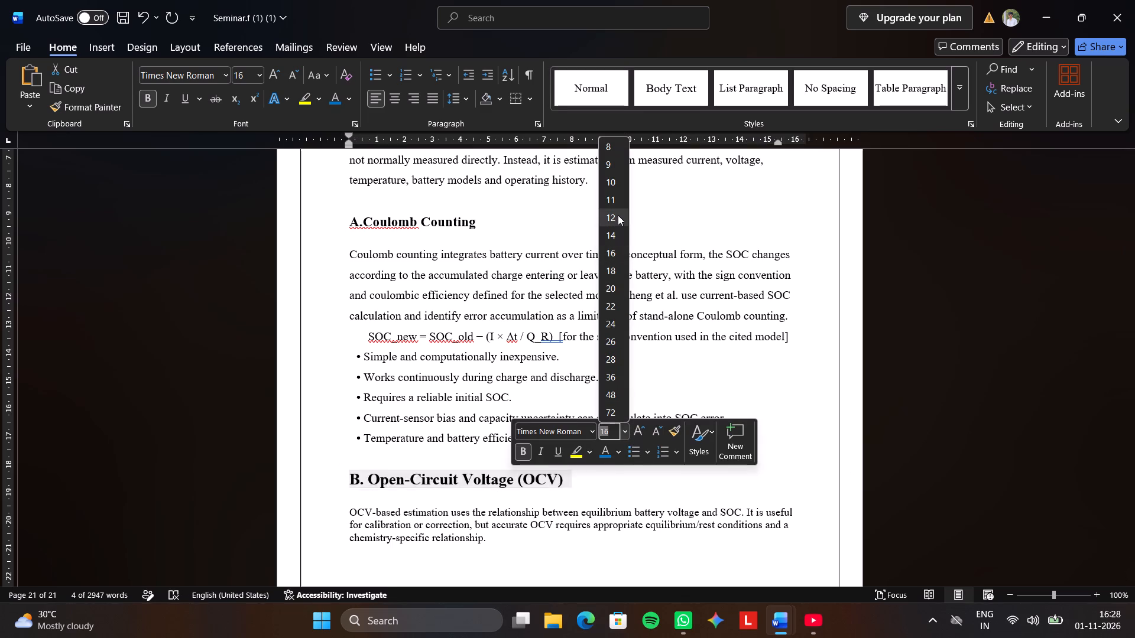
pyautogui.click(618, 212)
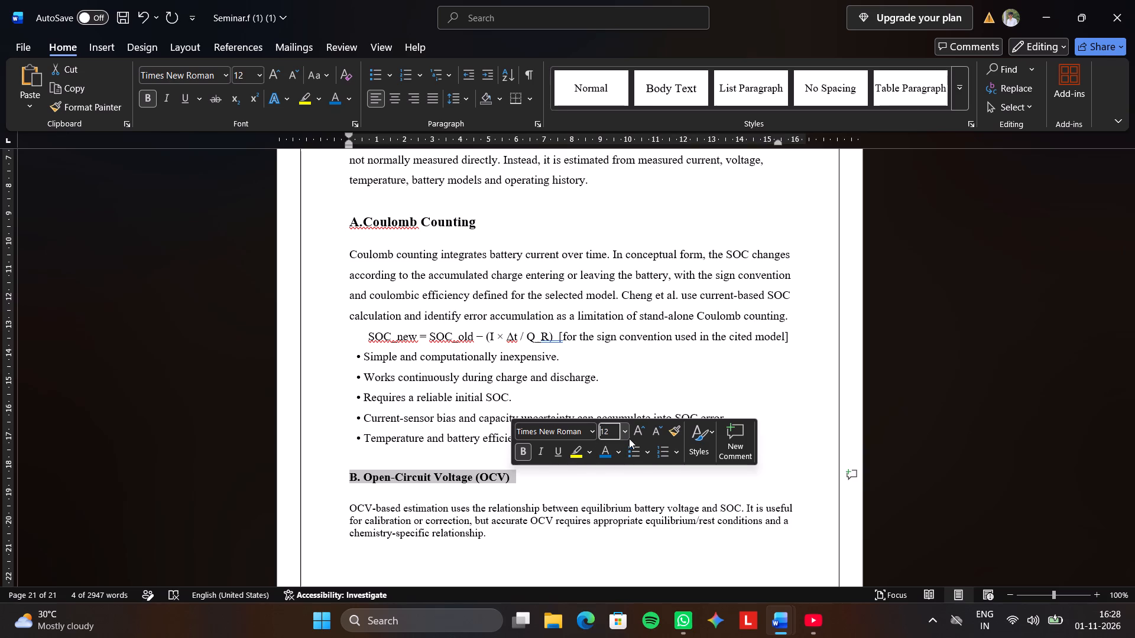
pyautogui.click(630, 427)
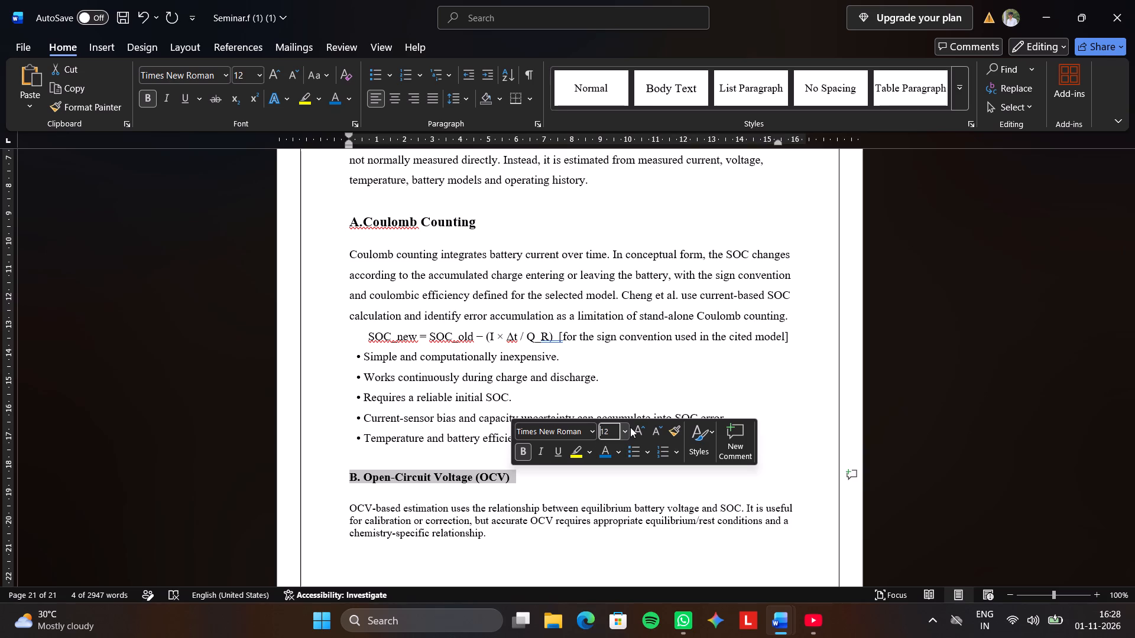
pyautogui.click(623, 433)
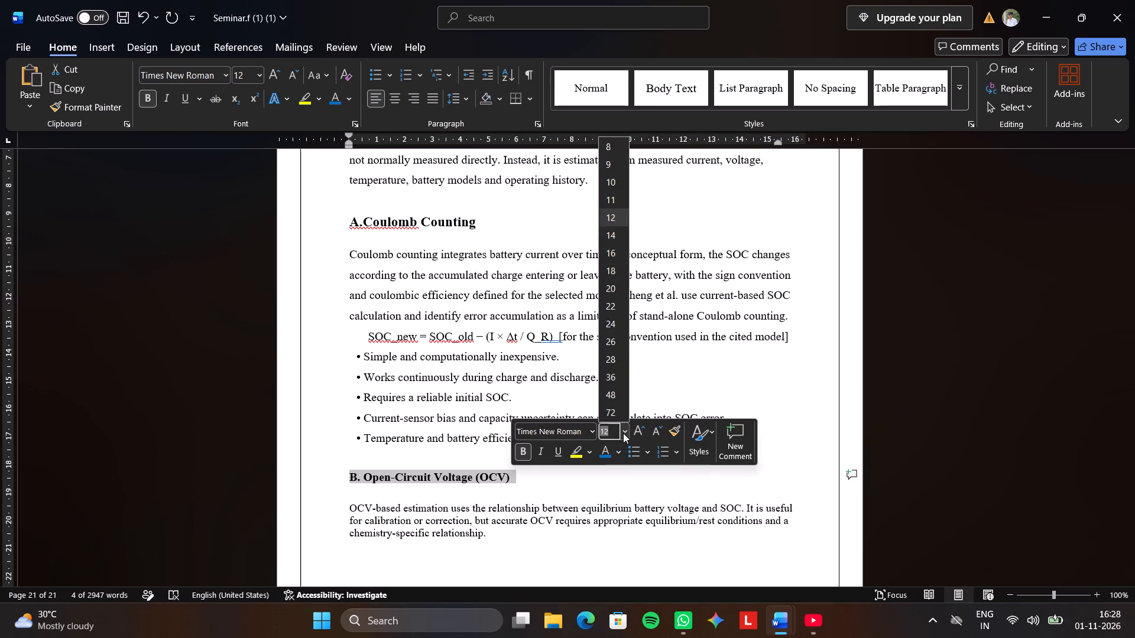
pyautogui.click(618, 237)
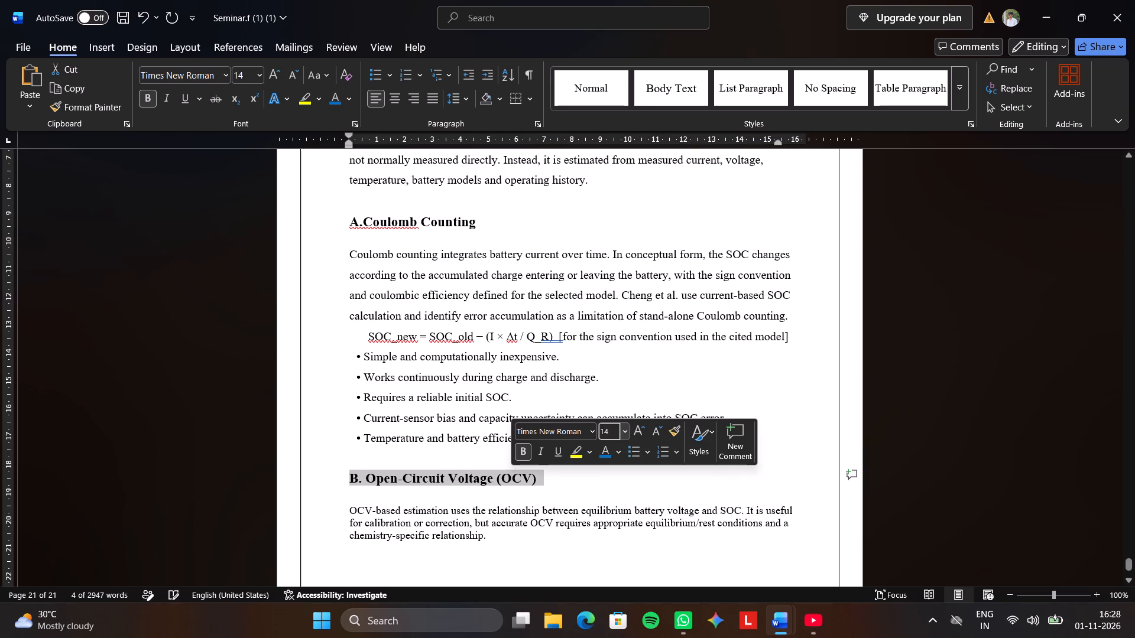
# Format the paragraph under B. Open-Circuit Voltage (OCV) with 12 pt text and 1.5 line spacing.
pyautogui.tripleClick(478, 510)
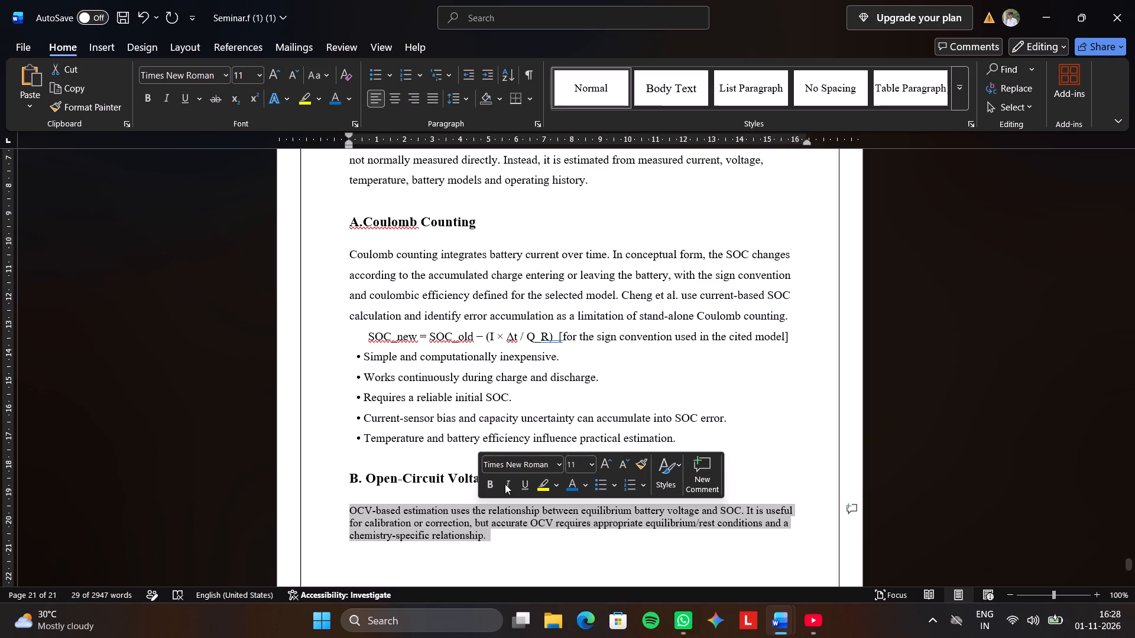
pyautogui.click(596, 460)
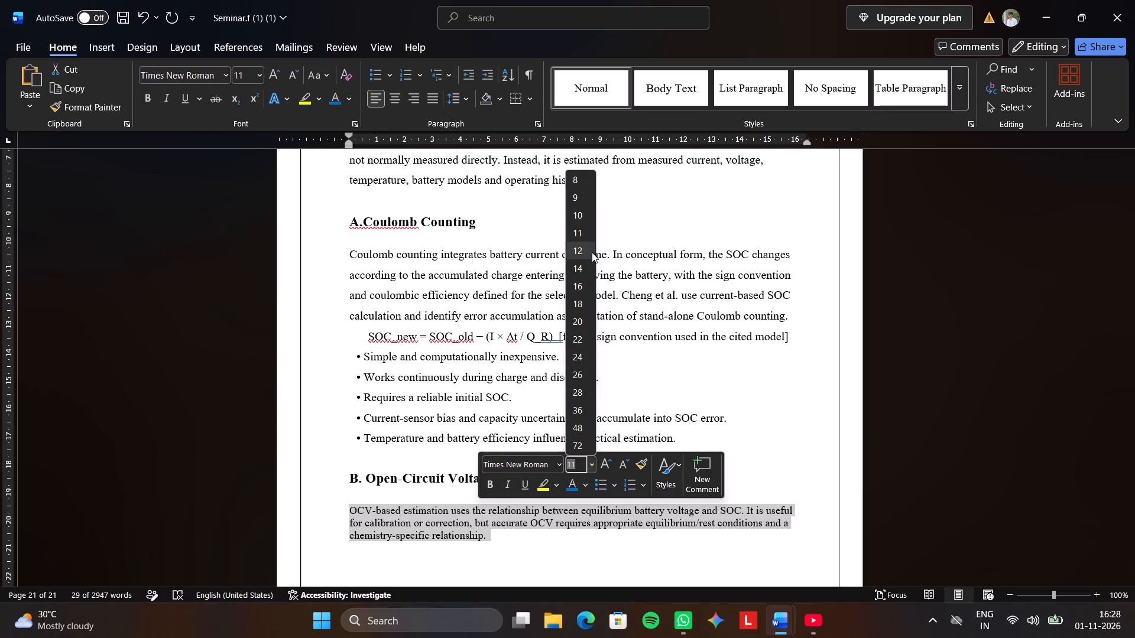
pyautogui.click(587, 251)
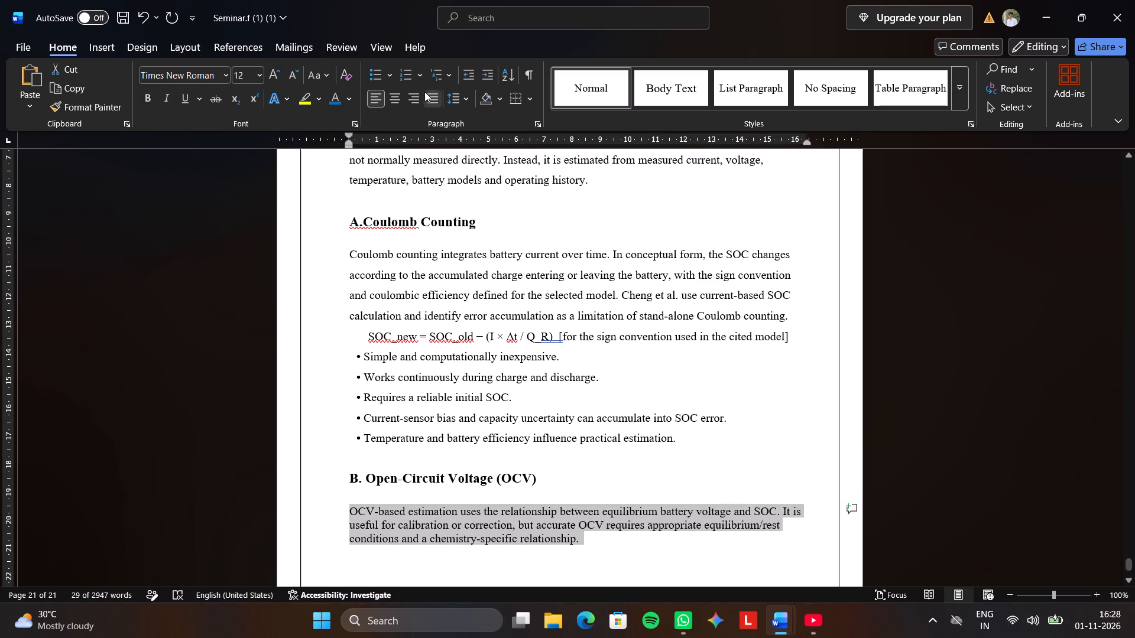
pyautogui.click(467, 100)
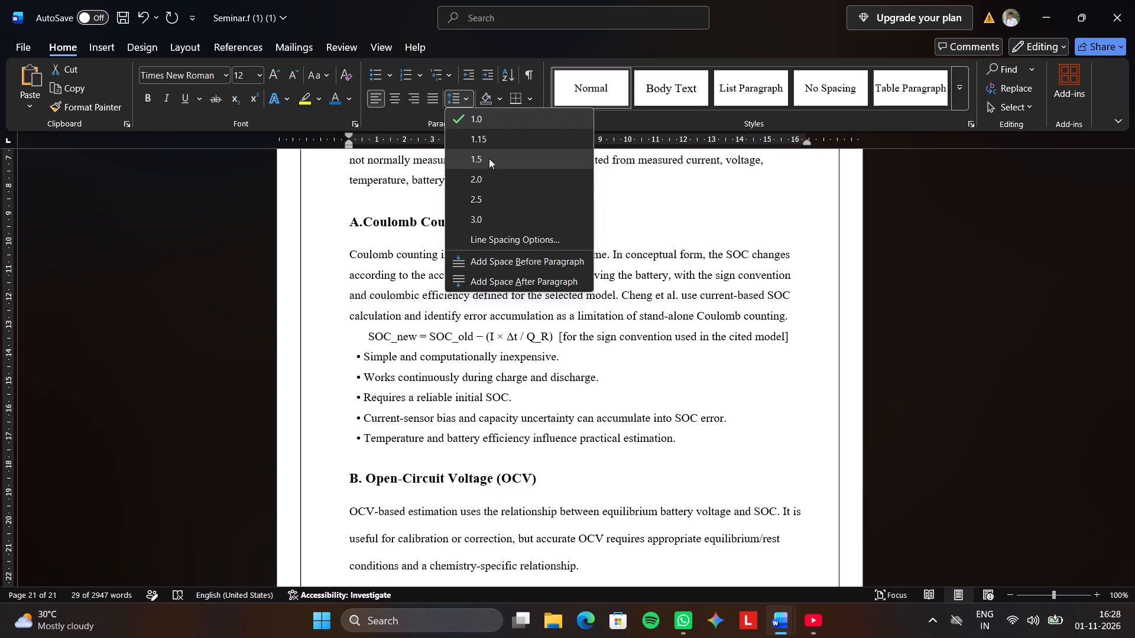
pyautogui.click(489, 158)
pyautogui.click(696, 485)
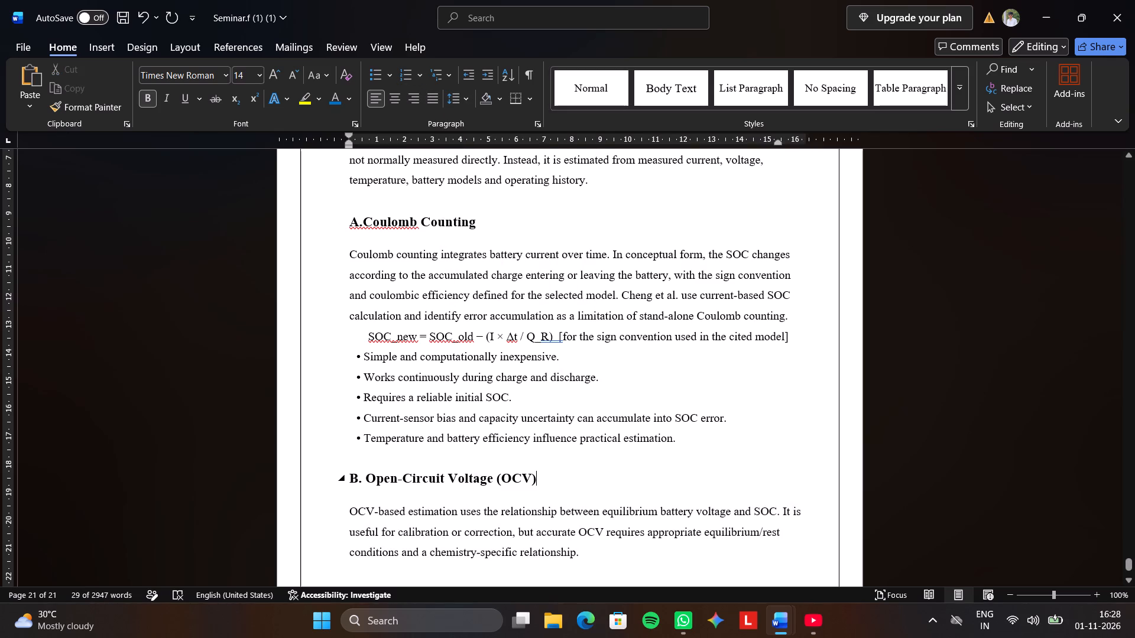
# Switch to the BMS in Electric Vehicles report and copy the C. Equivalent Circuit Model heading with its paragraph.
pyautogui.scroll(-4, 696, 485)
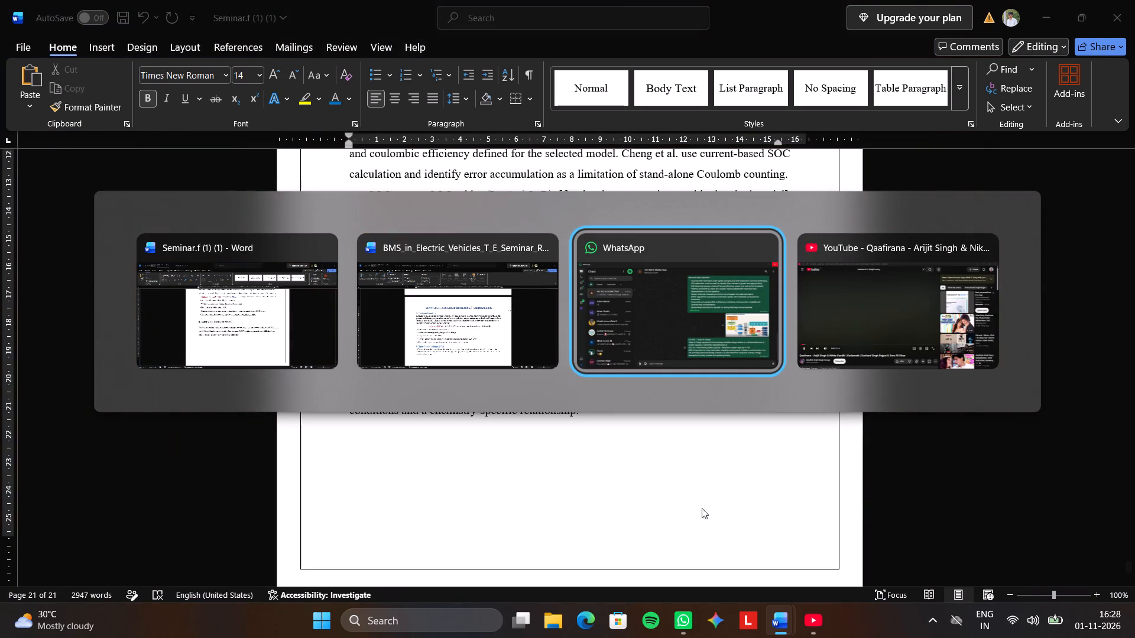
pyautogui.scroll(-3, 702, 508)
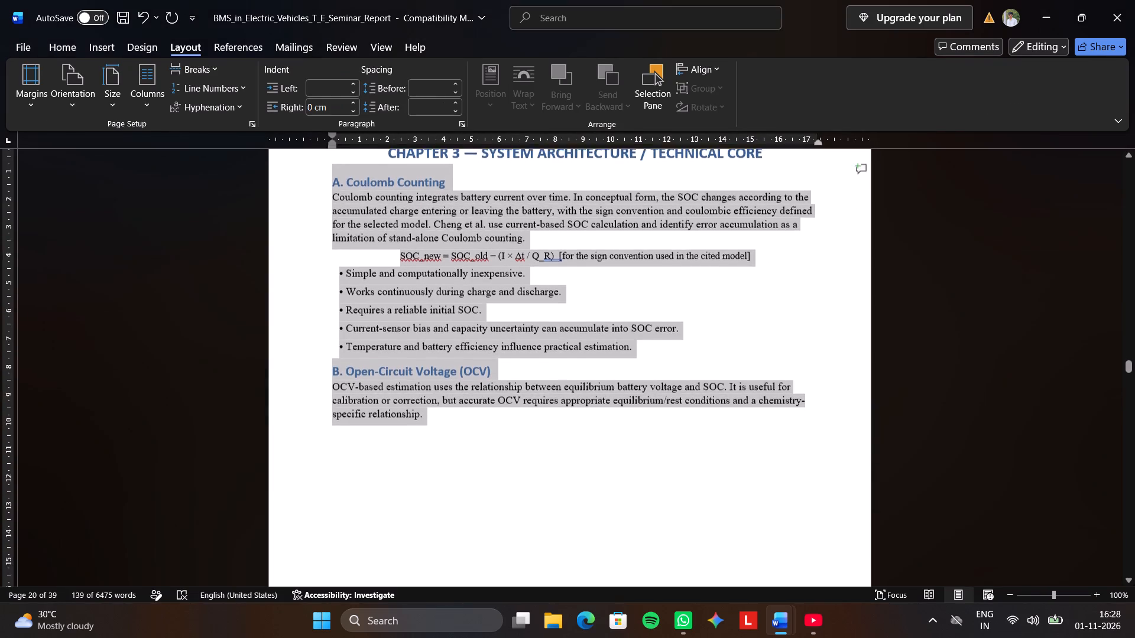
pyautogui.scroll(-18, 704, 509)
pyautogui.scroll(-3, 706, 516)
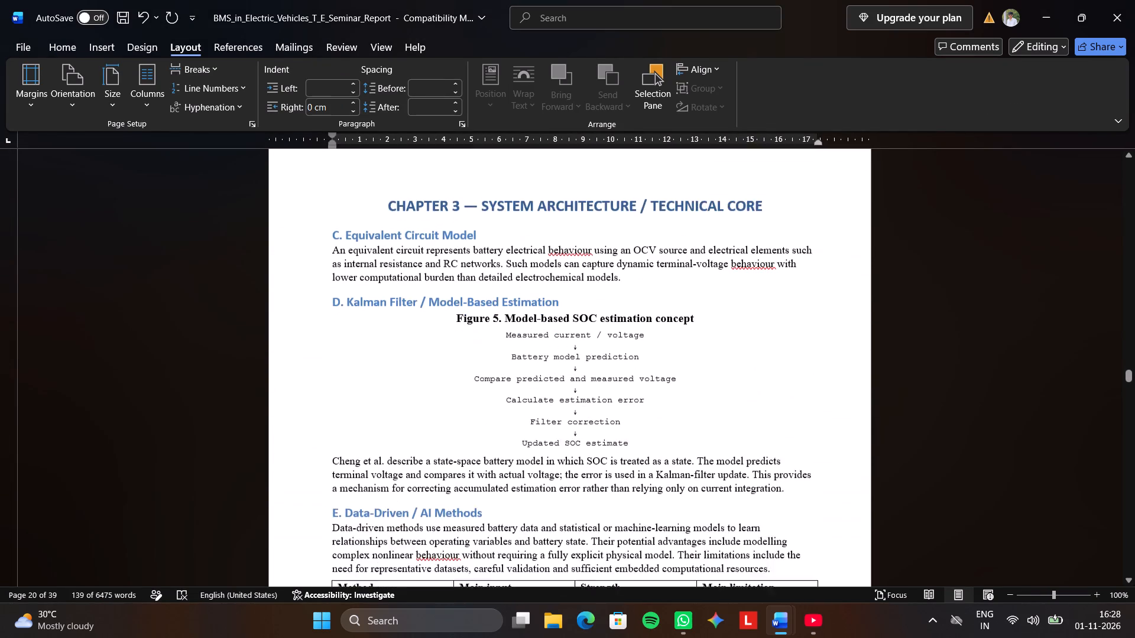
pyautogui.scroll(-2, 706, 516)
pyautogui.scroll(5, 706, 516)
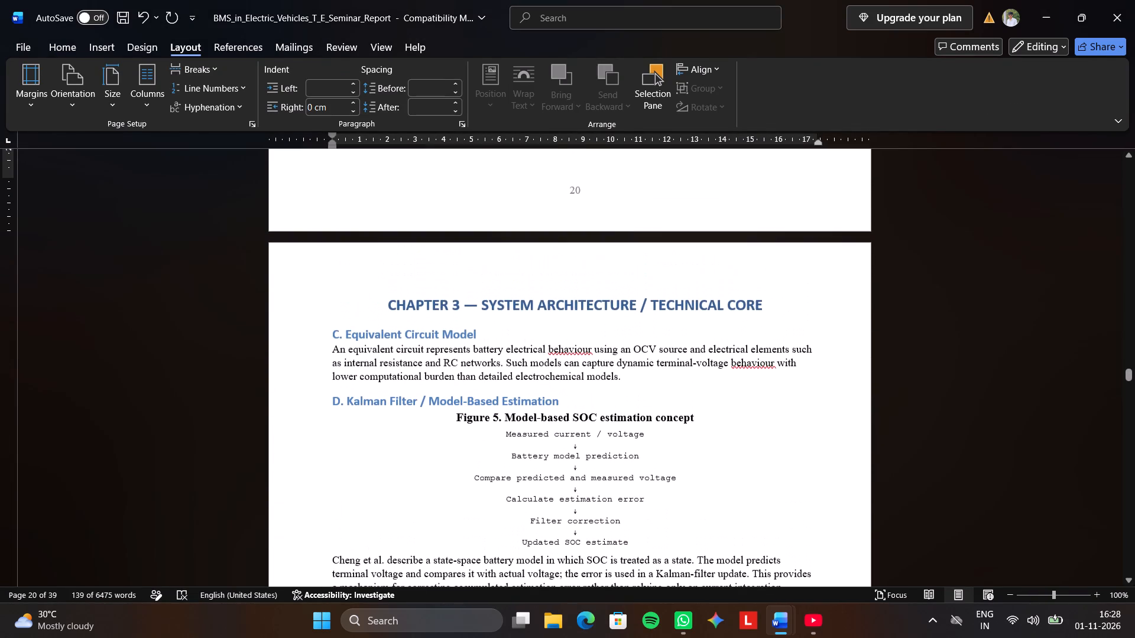
pyautogui.moveTo(327, 328); pyautogui.dragTo(420, 335)
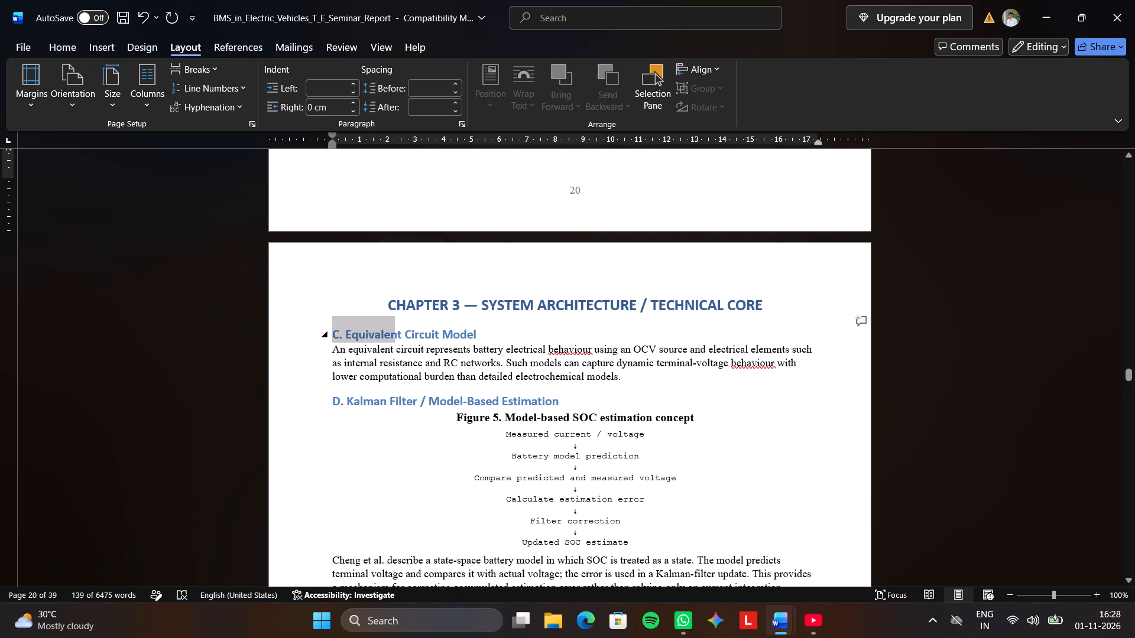
pyautogui.moveTo(420, 335); pyautogui.dragTo(646, 386)
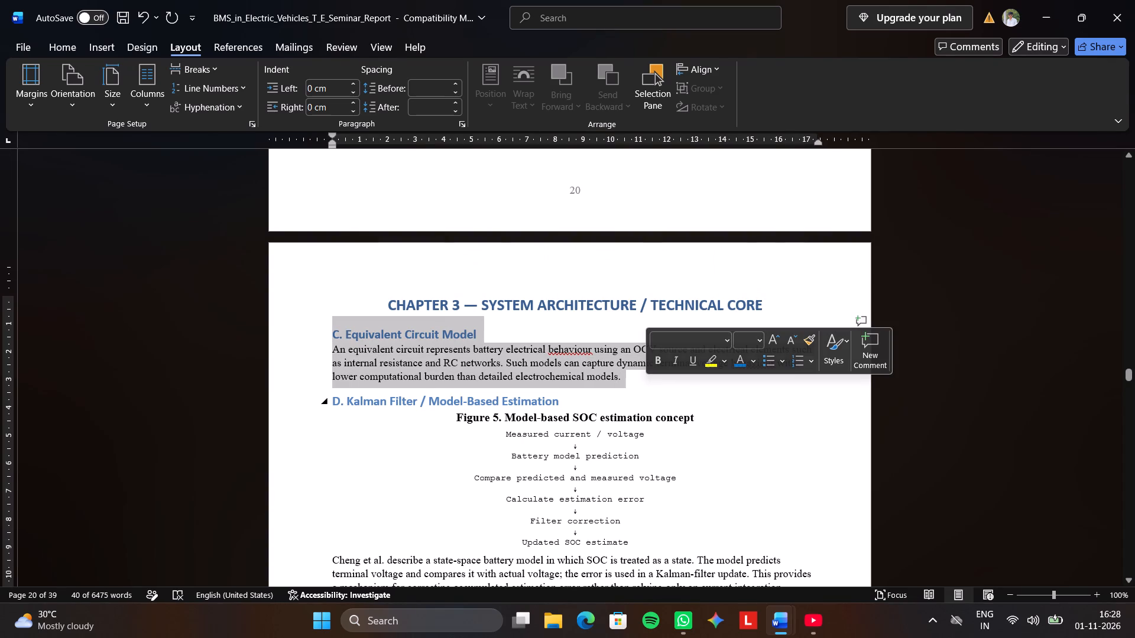
pyautogui.hotkey('ctrl', 'c')
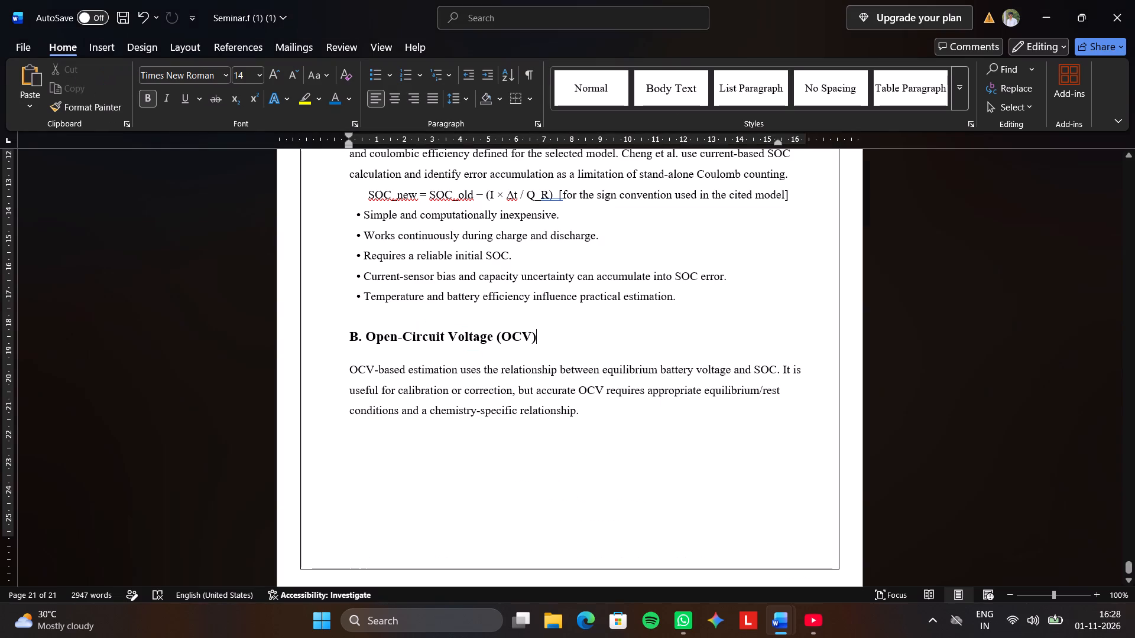
# Back in the Seminar.f document, justify the paragraph under B. Open-Circuit Voltage (OCV).
pyautogui.doubleClick(594, 421)
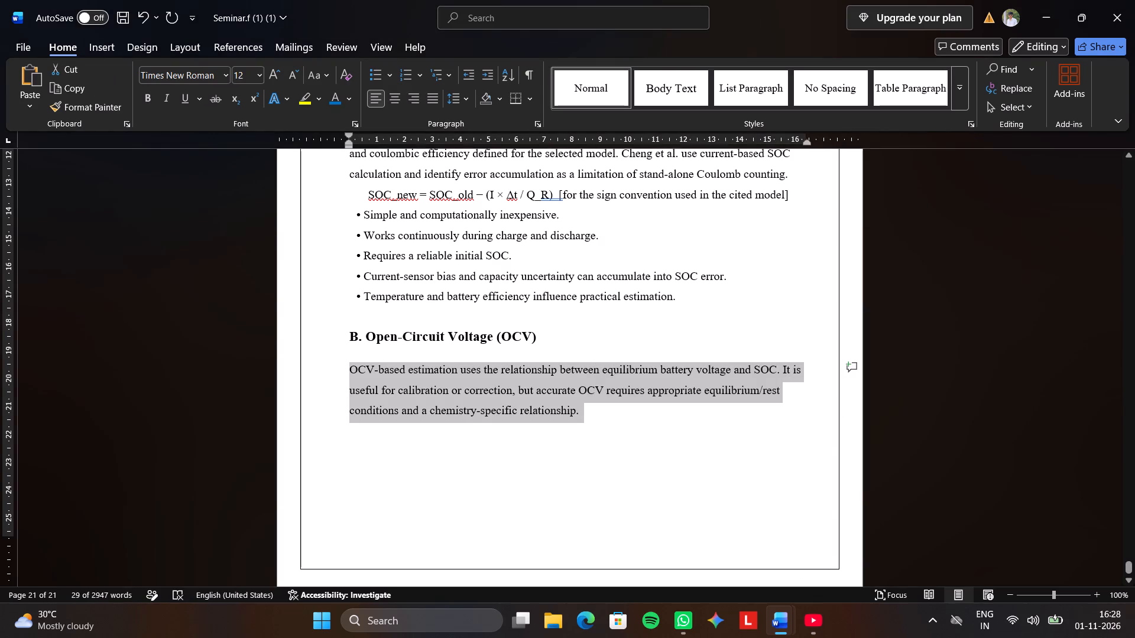
pyautogui.click(427, 93)
pyautogui.click(427, 93)
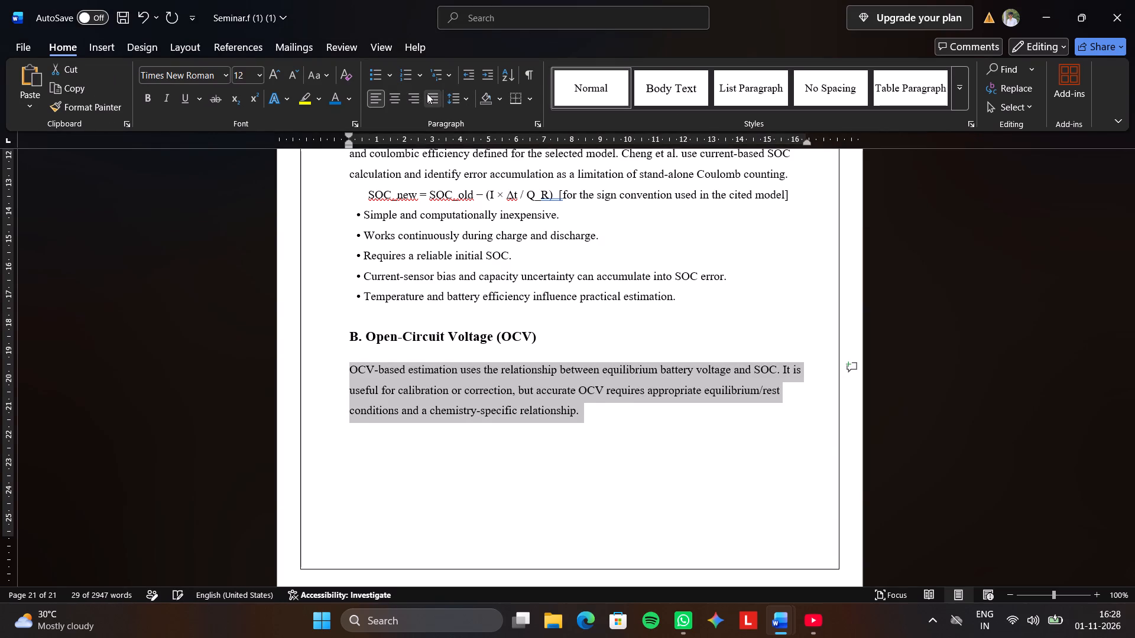
pyautogui.click(427, 93)
# Paste the copied Equivalent Circuit Model section below the OCV paragraph, leaving one blank line between them.
pyautogui.click(674, 428)
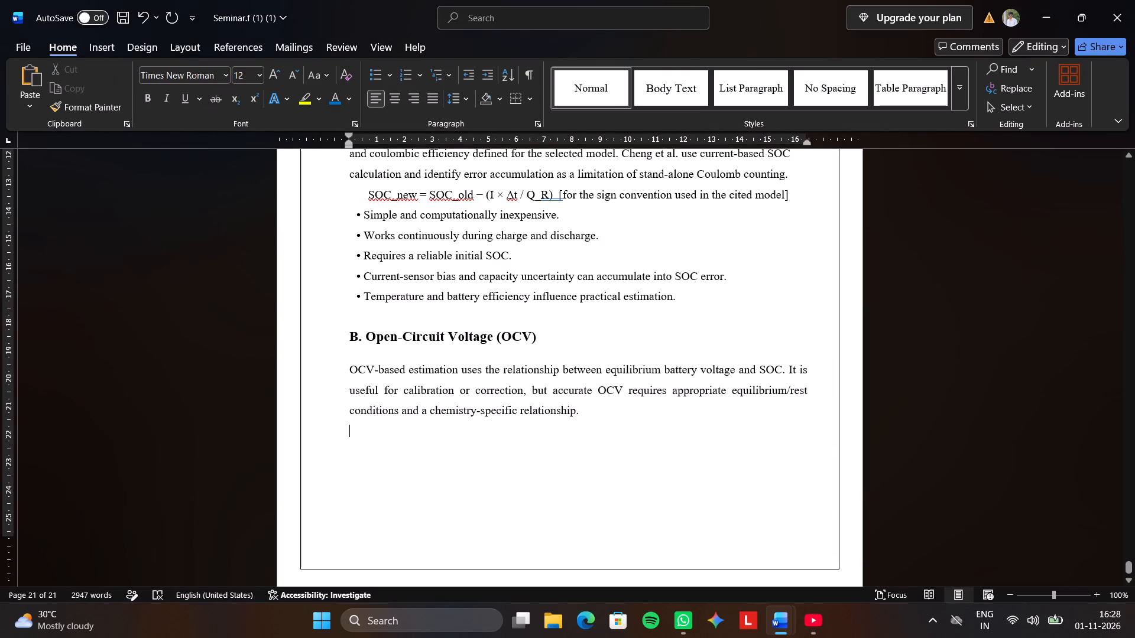
pyautogui.press('Return')
pyautogui.hotkey('ctrl', 'v')
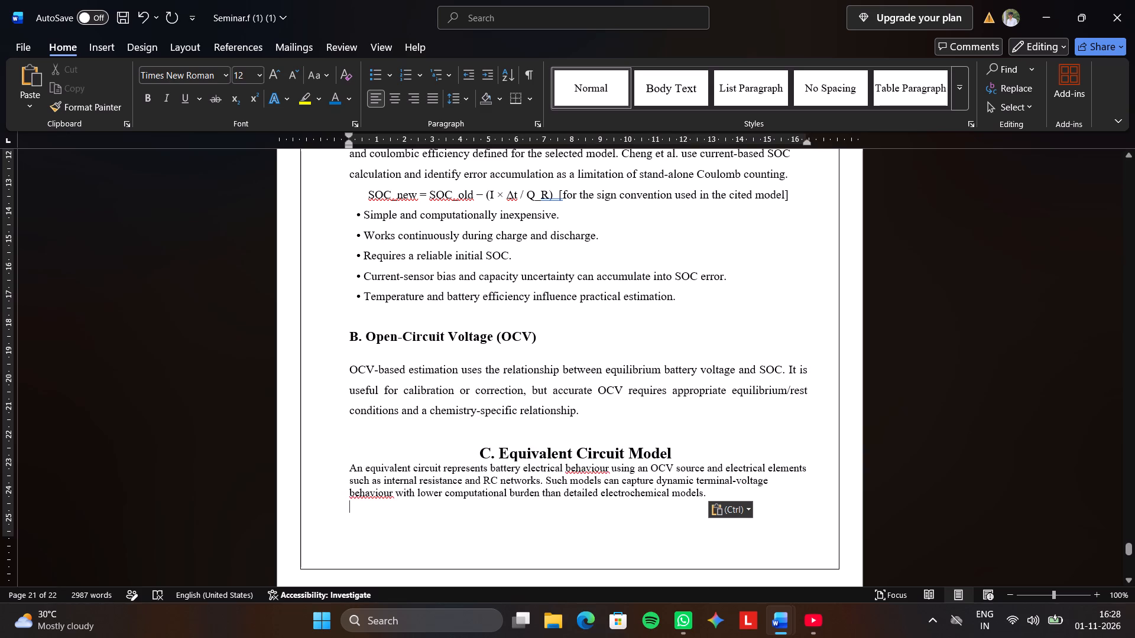
# Justify the C. Equivalent Circuit Model heading and remove its indent so it starts at the left margin.
pyautogui.click(455, 445)
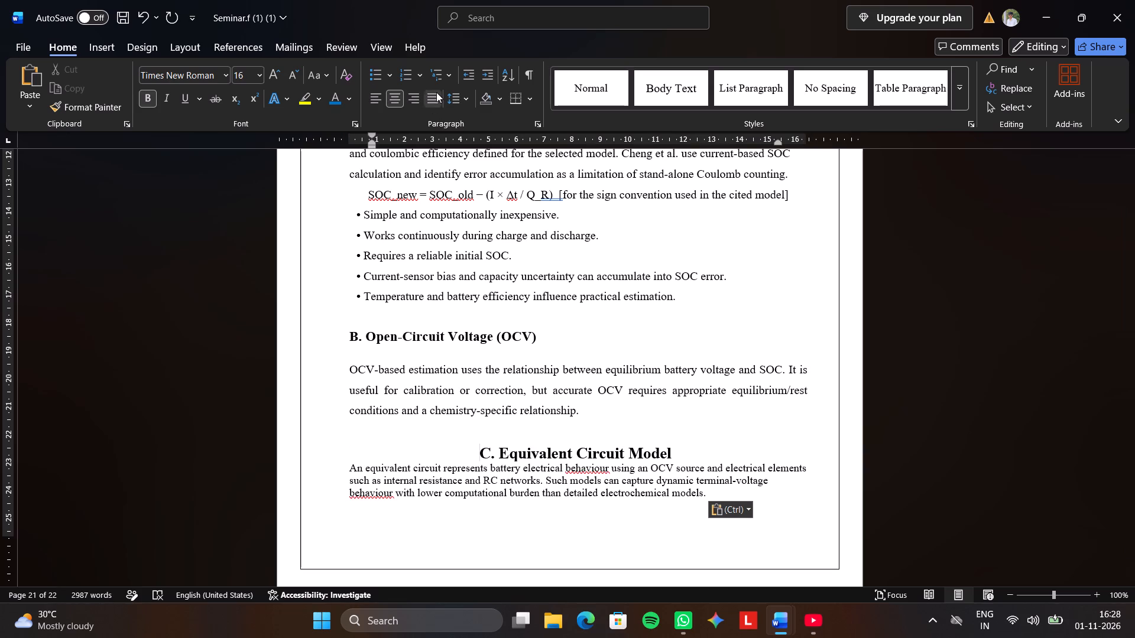
pyautogui.click(436, 92)
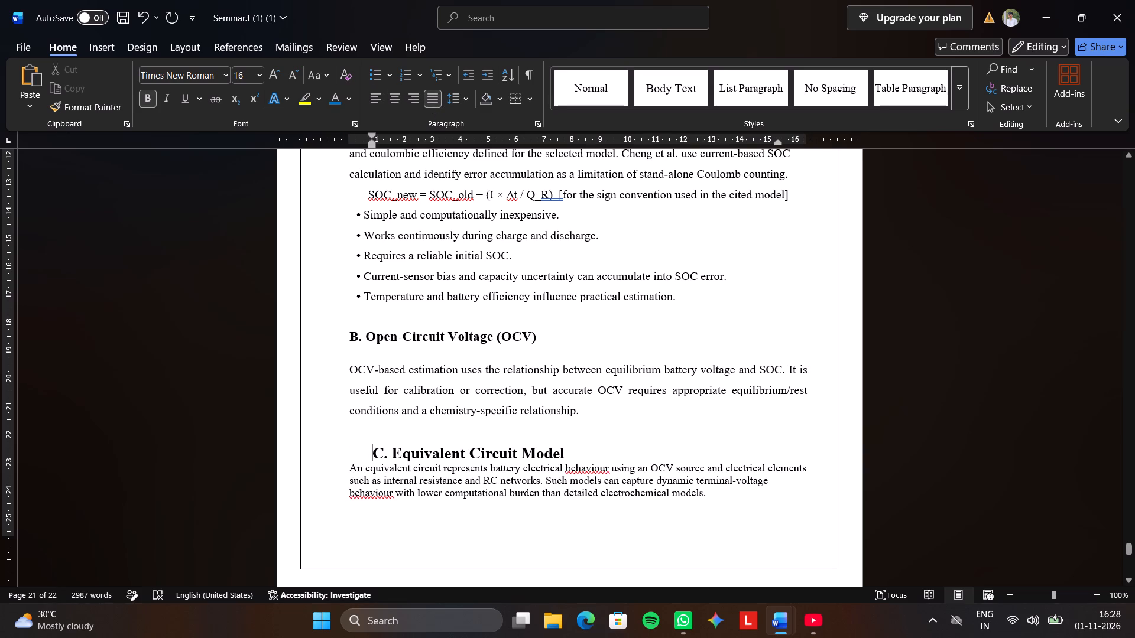
pyautogui.press('BackSpace')
# Insert a blank line below the C. Equivalent Circuit Model heading.
pyautogui.click(581, 449)
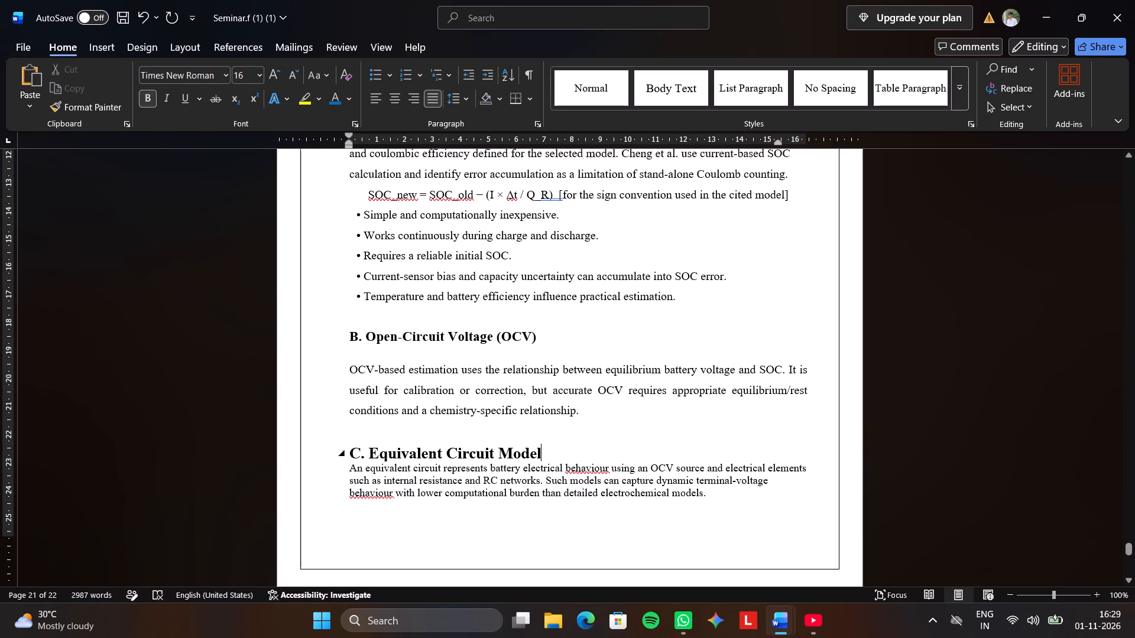
pyautogui.press('Return')
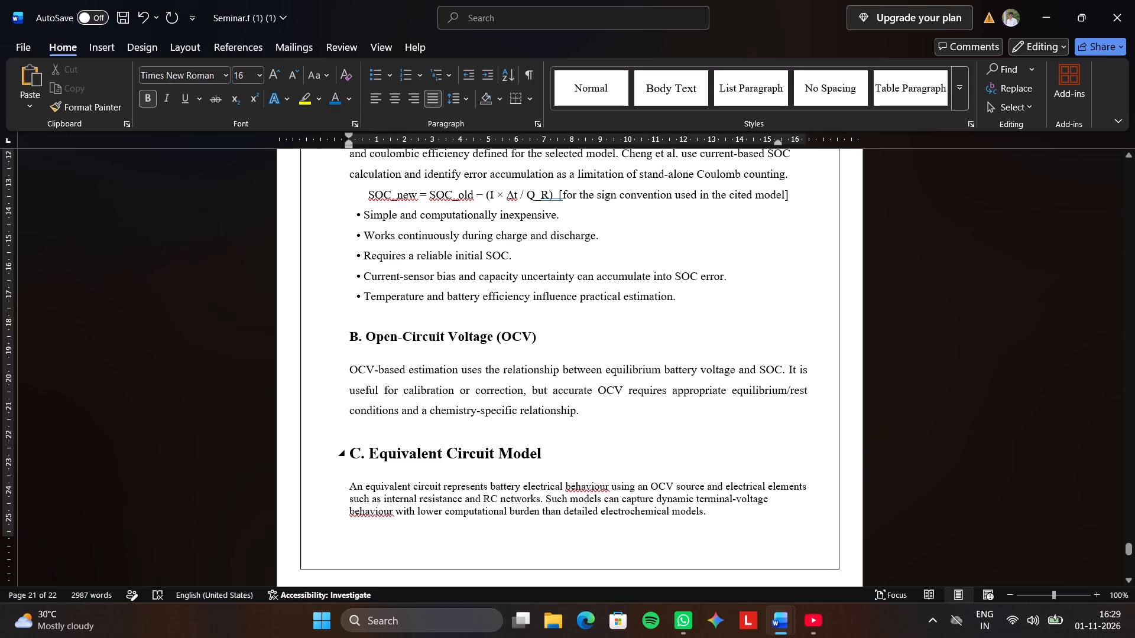
# Set the C. Equivalent Circuit Model heading's font size to 14 pt.
pyautogui.tripleClick(508, 448)
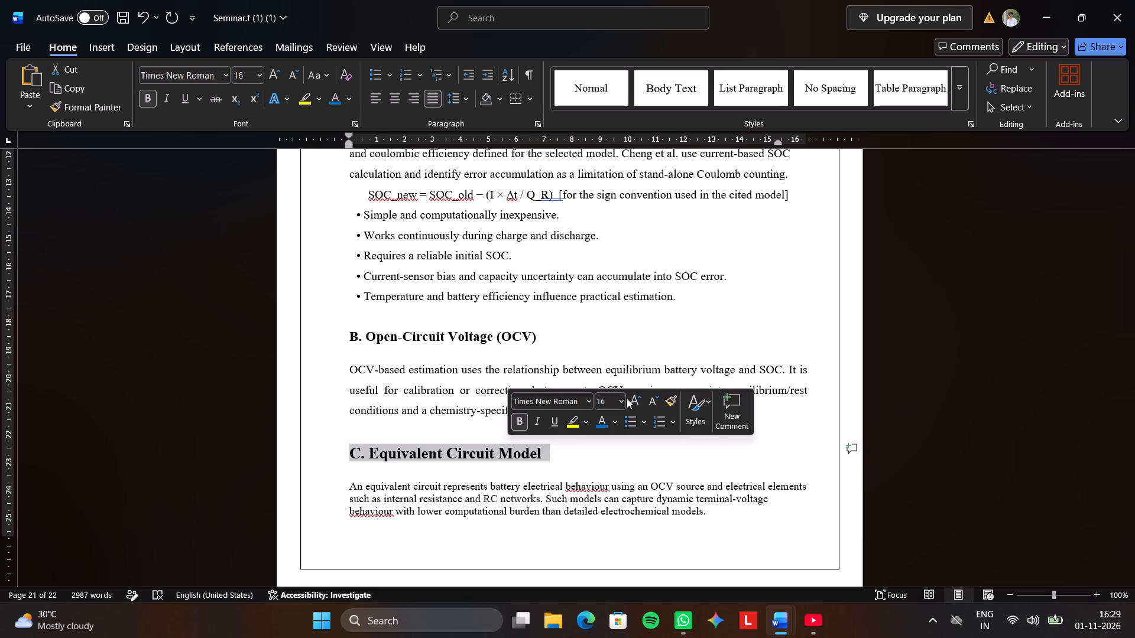
pyautogui.click(627, 398)
pyautogui.click(618, 399)
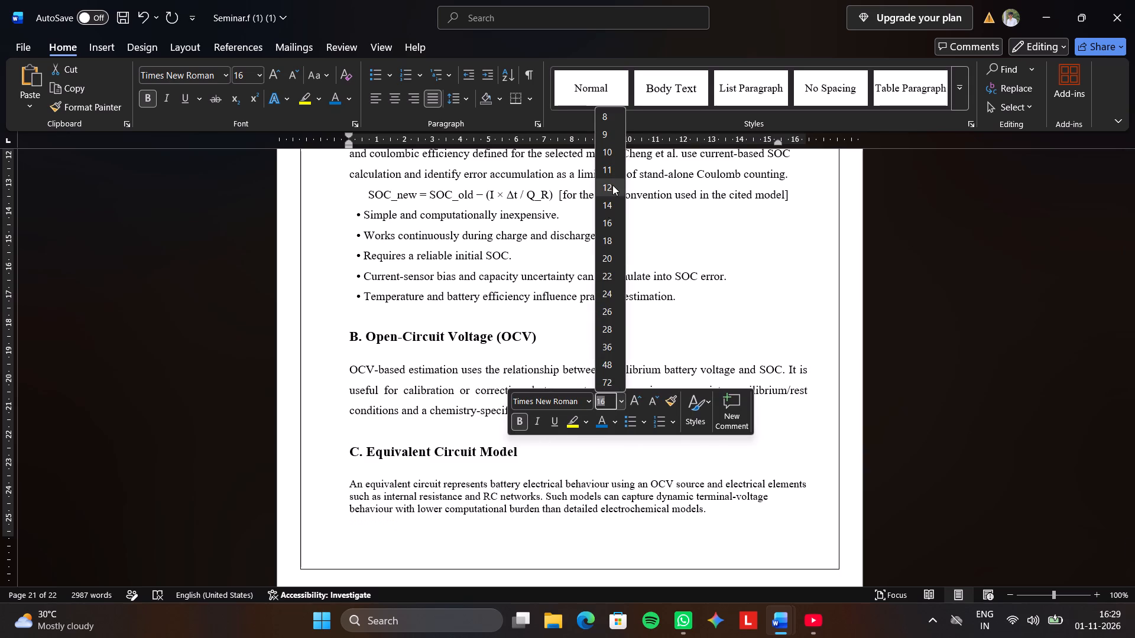
pyautogui.click(610, 204)
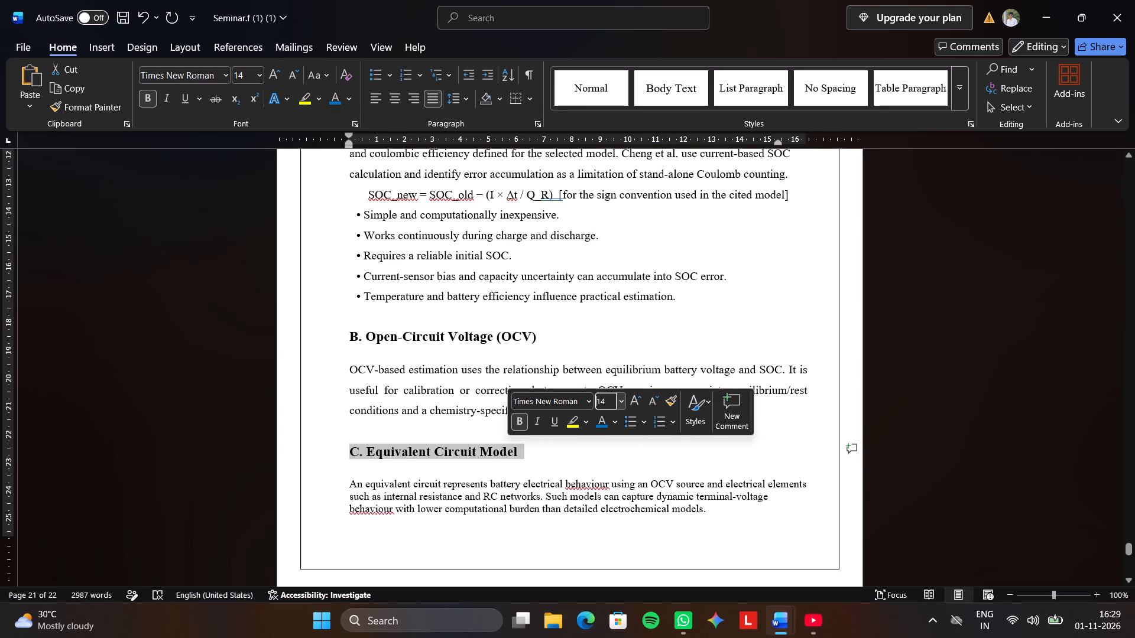
# Format the paragraph under C. Equivalent Circuit Model with 12 pt text and 1.5 line spacing.
pyautogui.click(355, 484)
pyautogui.tripleClick(355, 480)
pyautogui.click(355, 480)
pyautogui.click(355, 480)
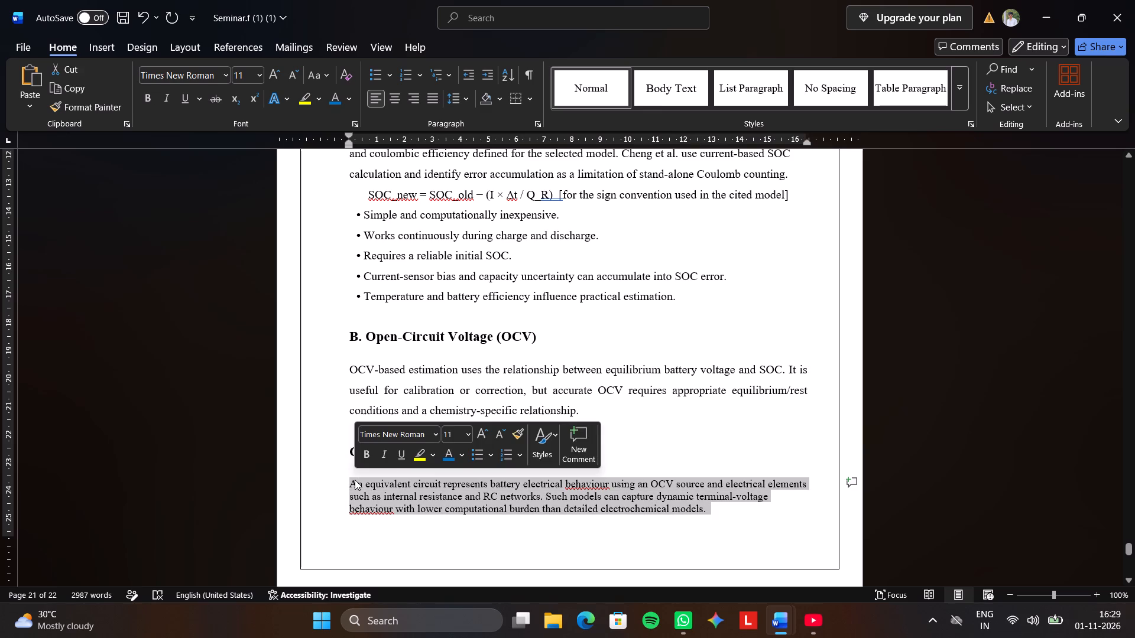
pyautogui.click(470, 428)
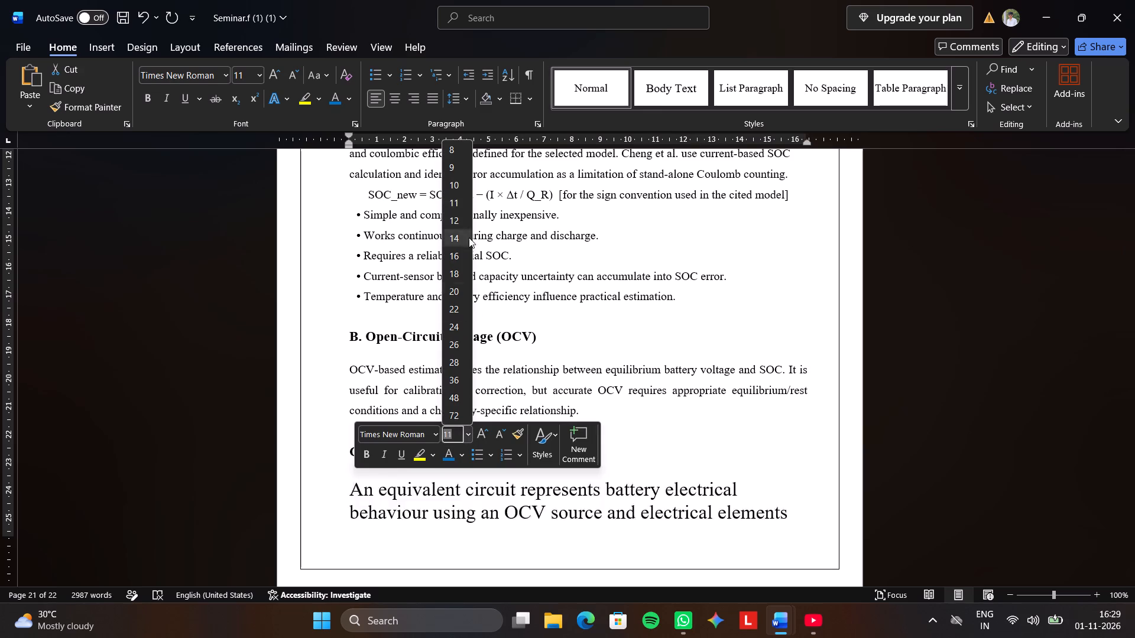
pyautogui.click(469, 222)
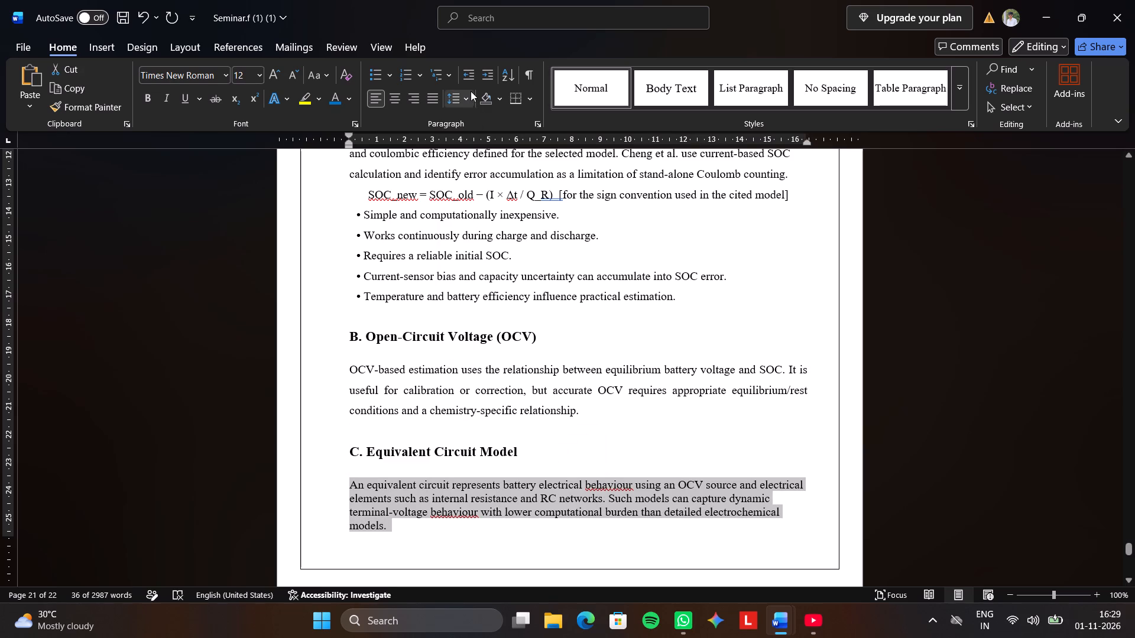
pyautogui.click(471, 91)
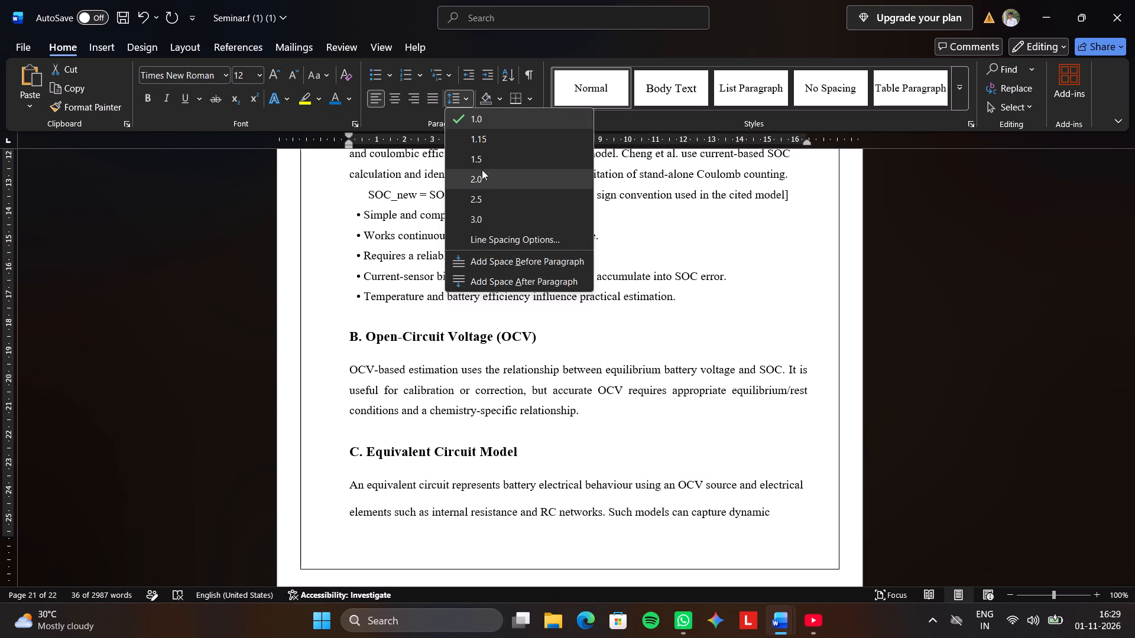
pyautogui.click(484, 154)
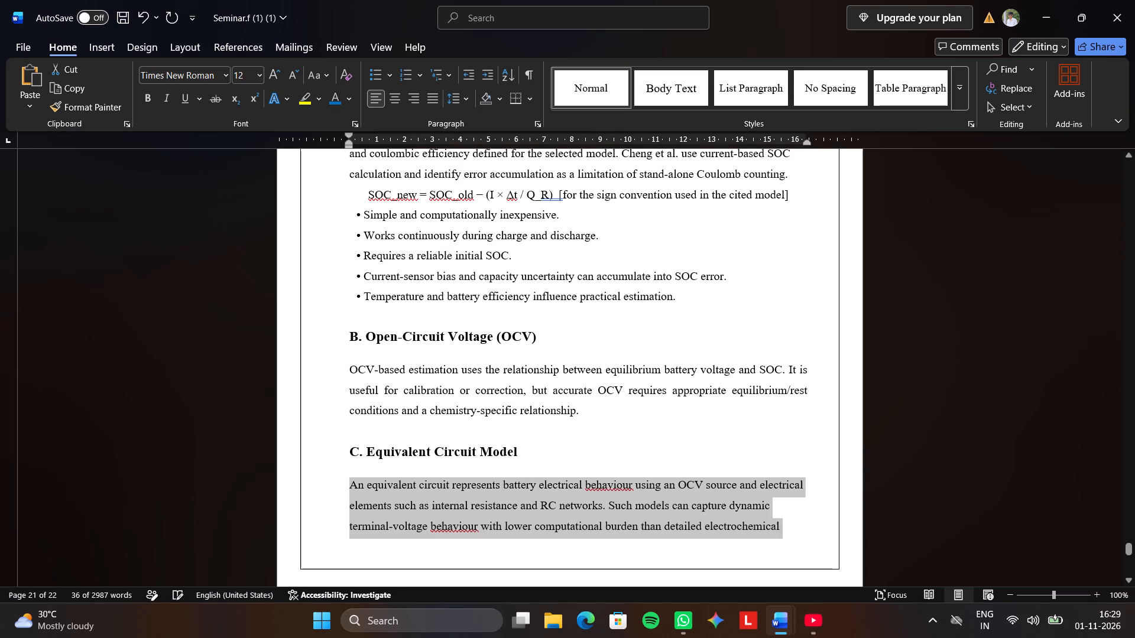
pyautogui.click(656, 456)
# Remove the blank line between the C. Equivalent Circuit Model heading and its paragraph.
pyautogui.scroll(-2, 689, 492)
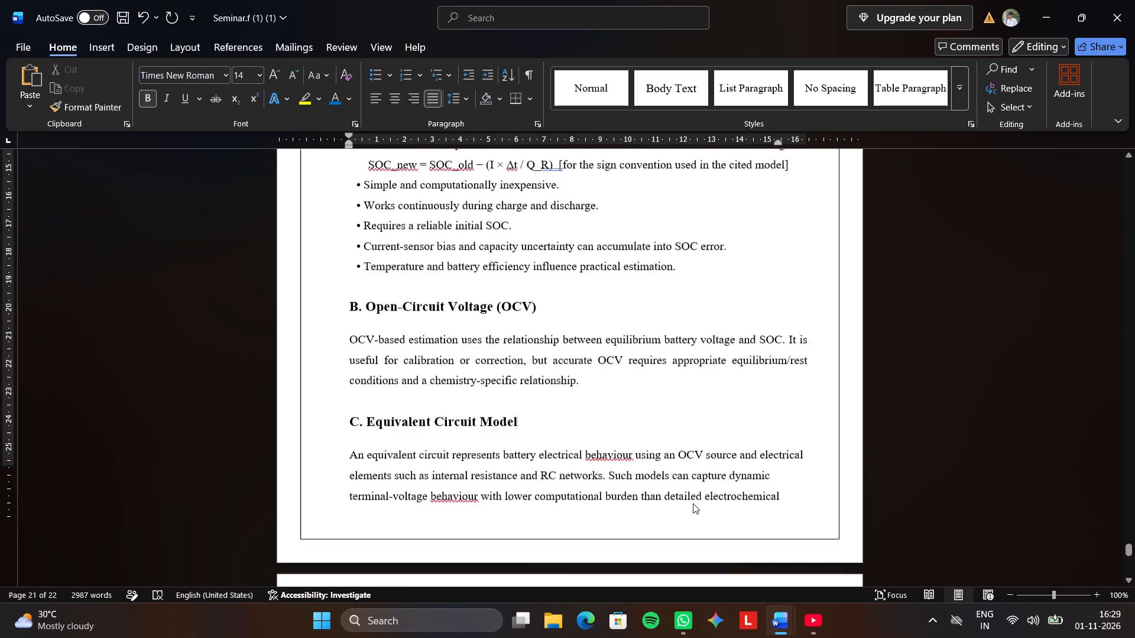
pyautogui.scroll(-5, 693, 503)
pyautogui.scroll(4, 621, 418)
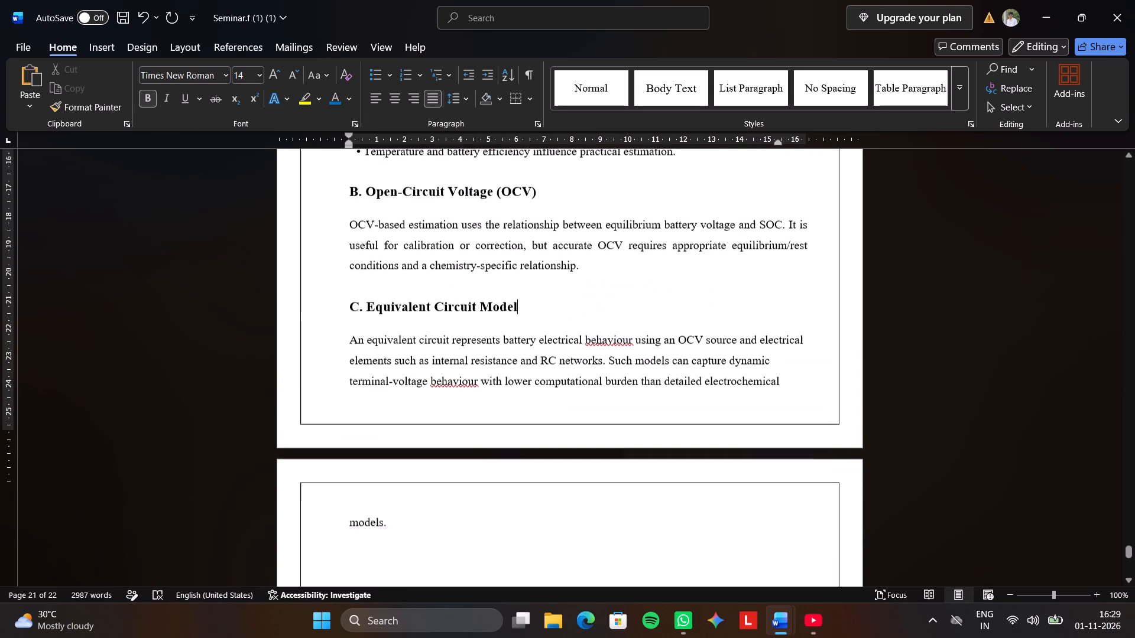
pyautogui.scroll(6, 621, 418)
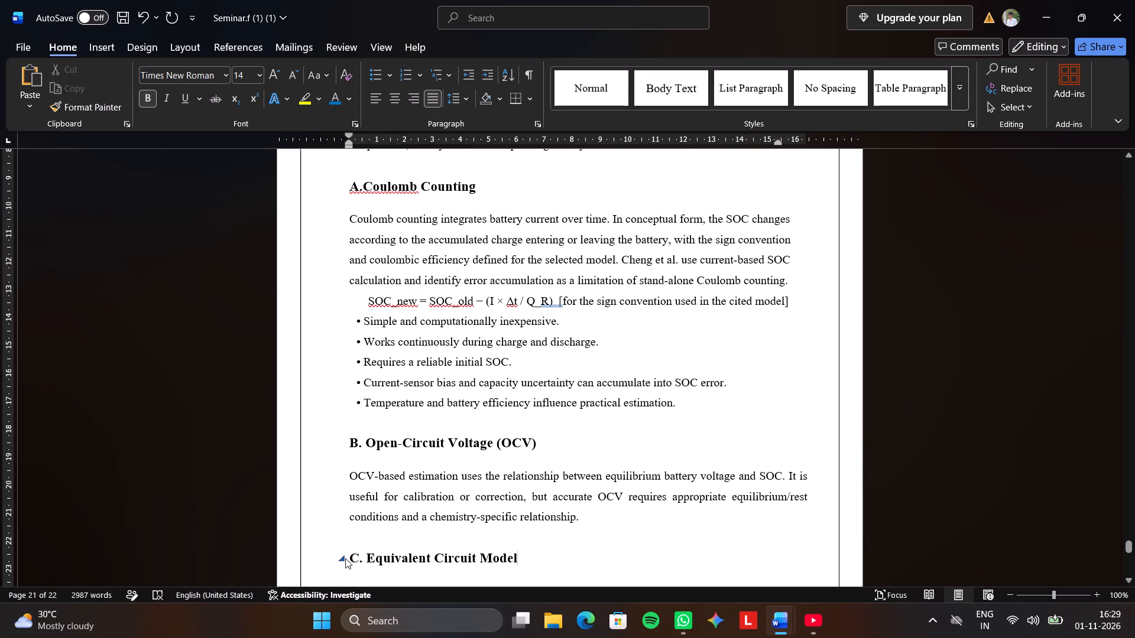
pyautogui.click(320, 548)
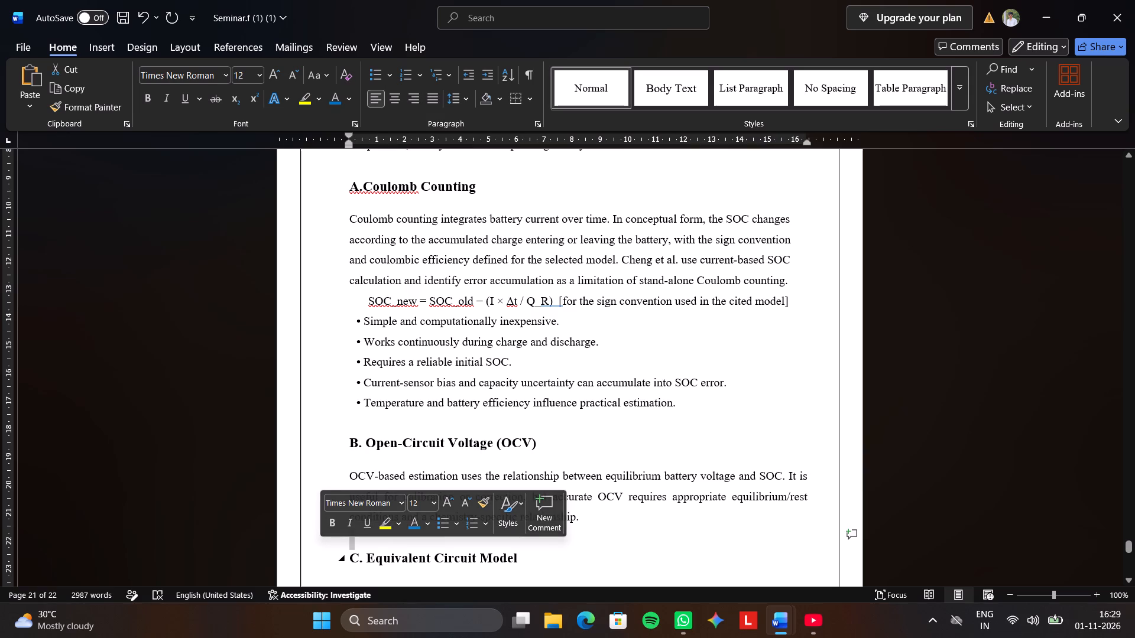
pyautogui.click(309, 555)
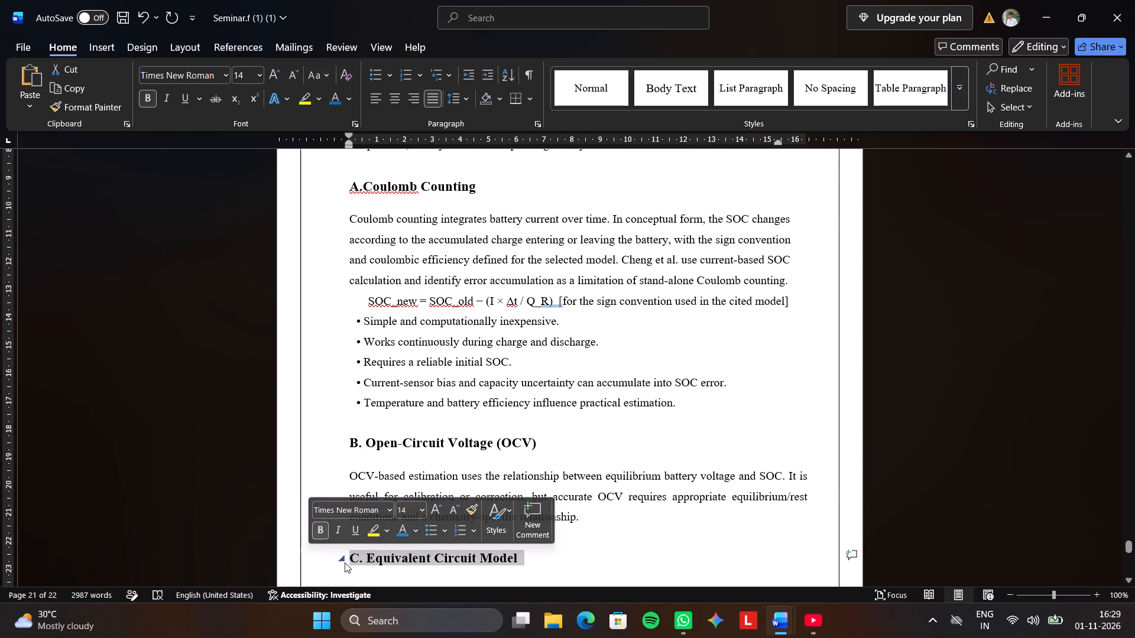
pyautogui.click(338, 562)
pyautogui.doubleClick(332, 556)
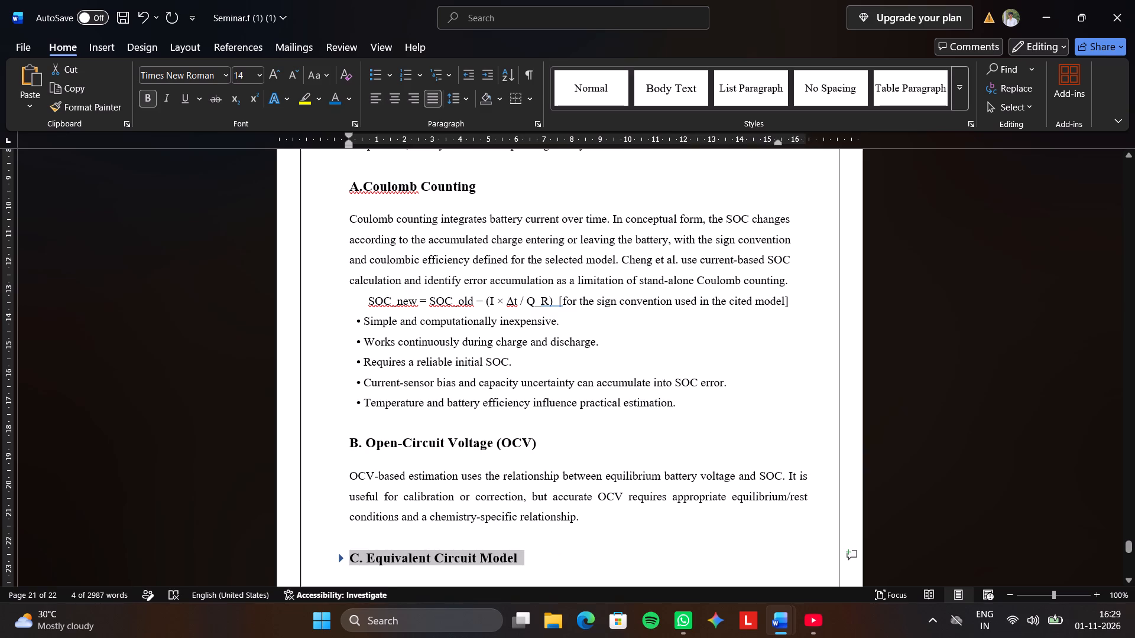
pyautogui.click(589, 565)
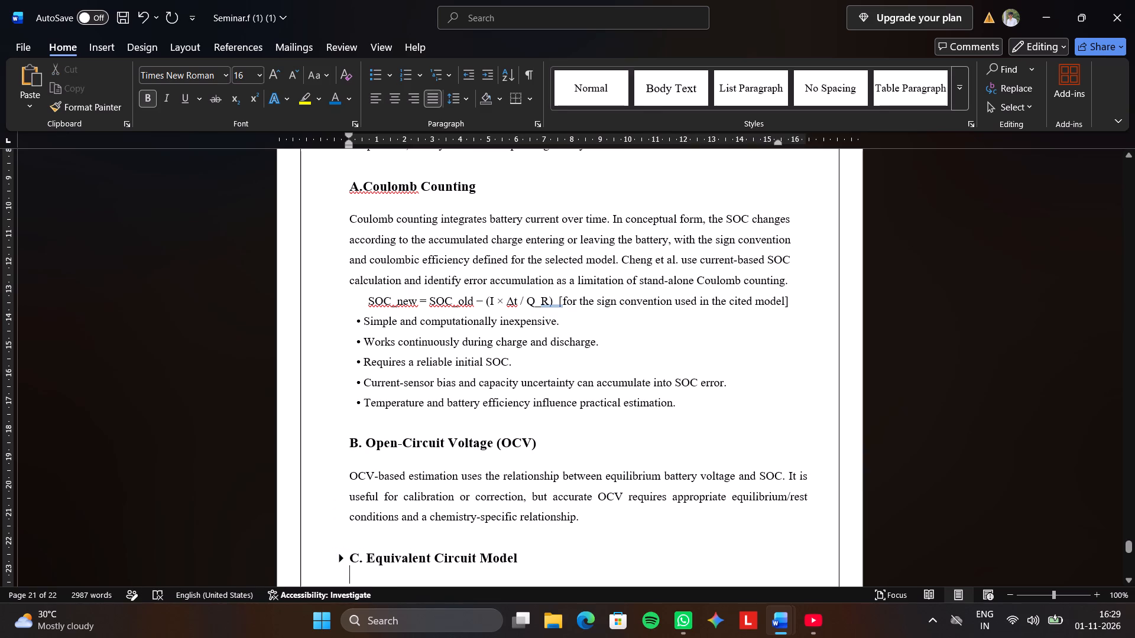
pyautogui.scroll(-2, 560, 560)
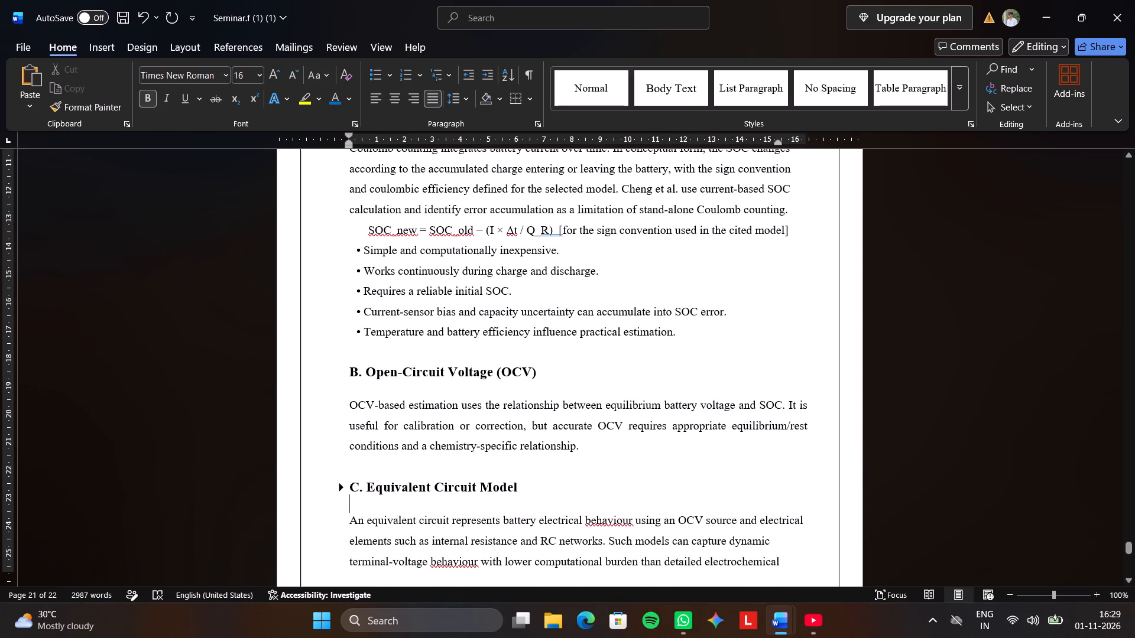
pyautogui.press('BackSpace')
pyautogui.scroll(-8, 551, 552)
pyautogui.scroll(1, 551, 552)
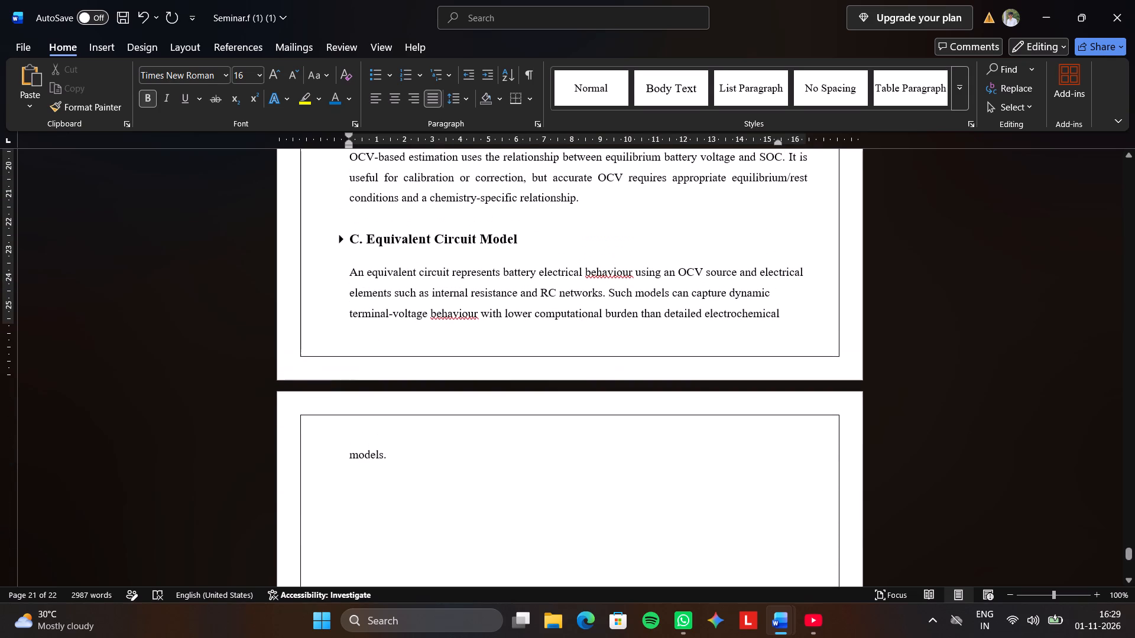
pyautogui.press('BackSpace')
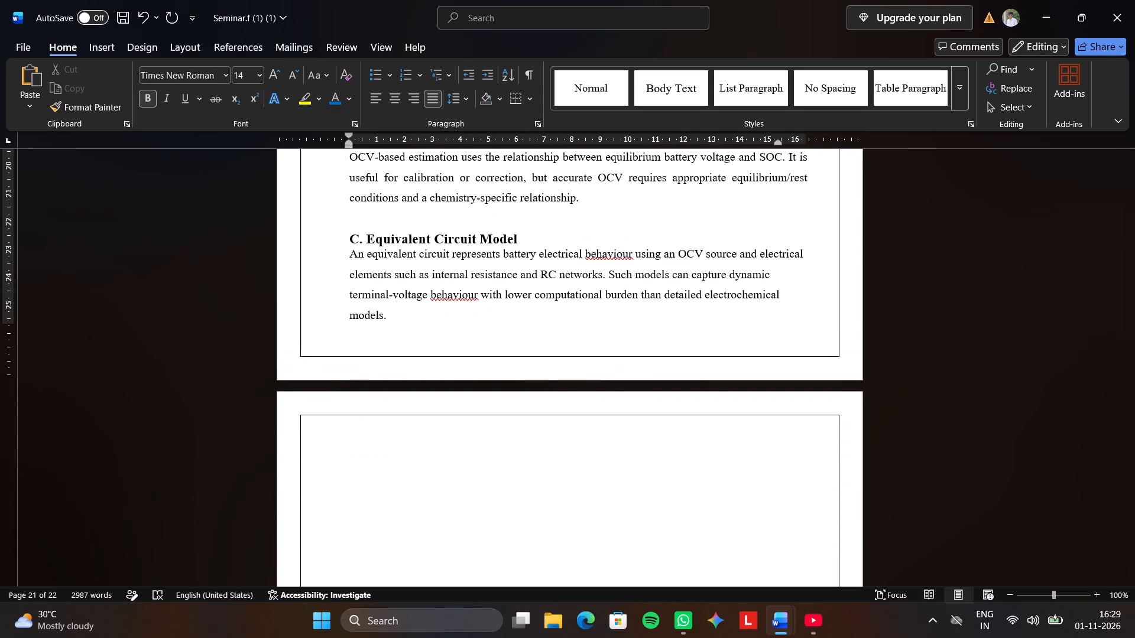
# Copy the D. Kalman Filter / Model-Based Estimation heading from the BMS in Electric Vehicles report to the top of Seminar.f's last page.
pyautogui.scroll(-4, 543, 534)
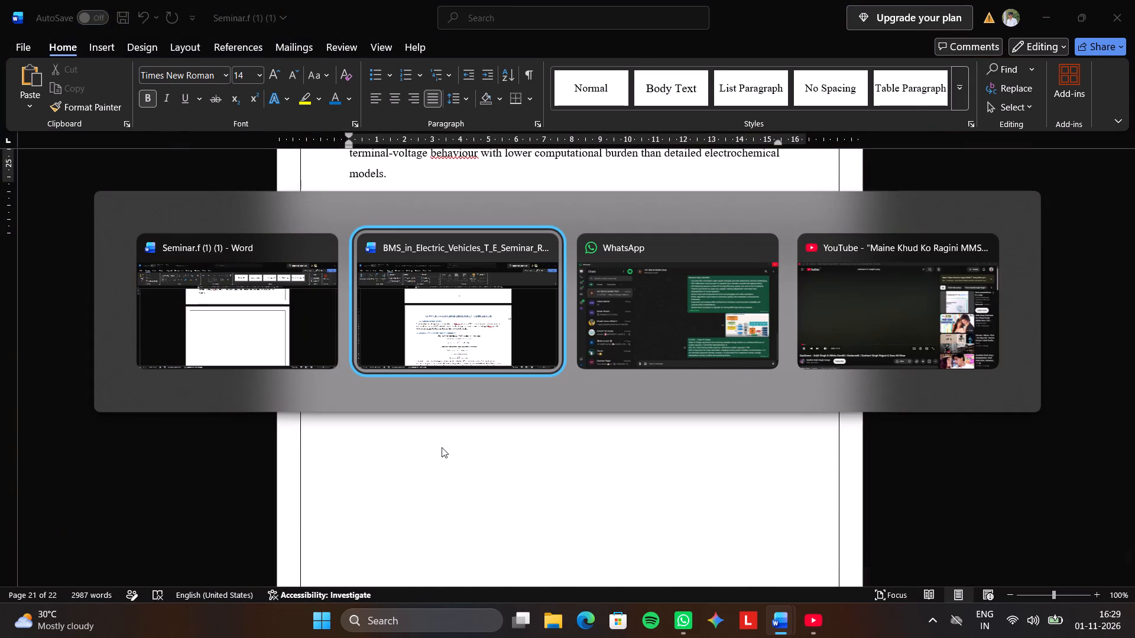
pyautogui.scroll(-3, 442, 447)
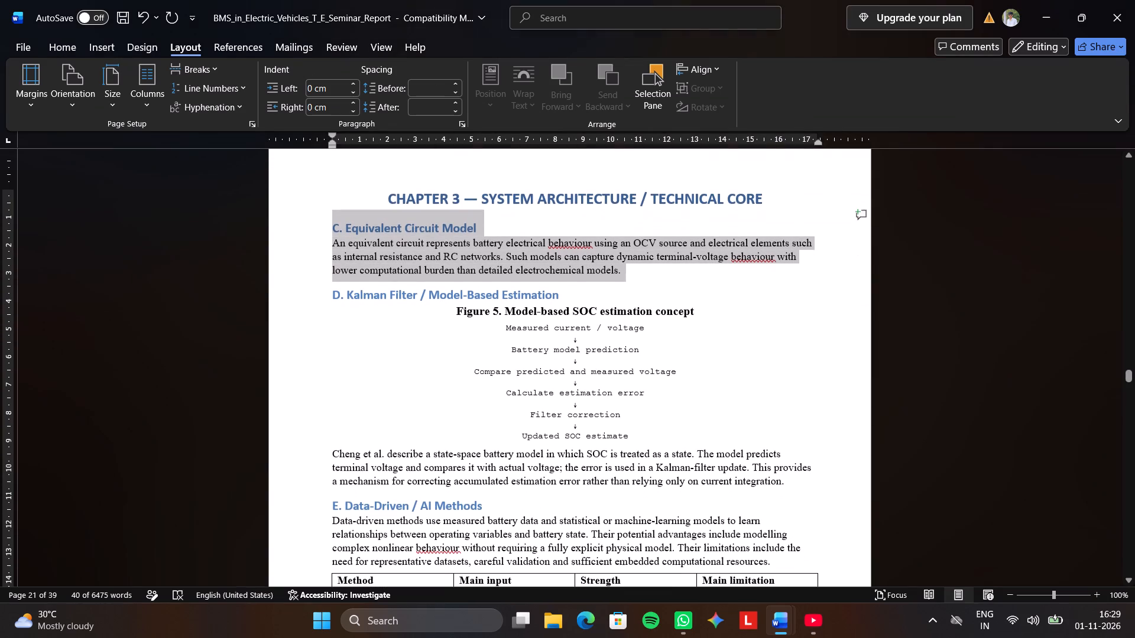
pyautogui.tripleClick(337, 300)
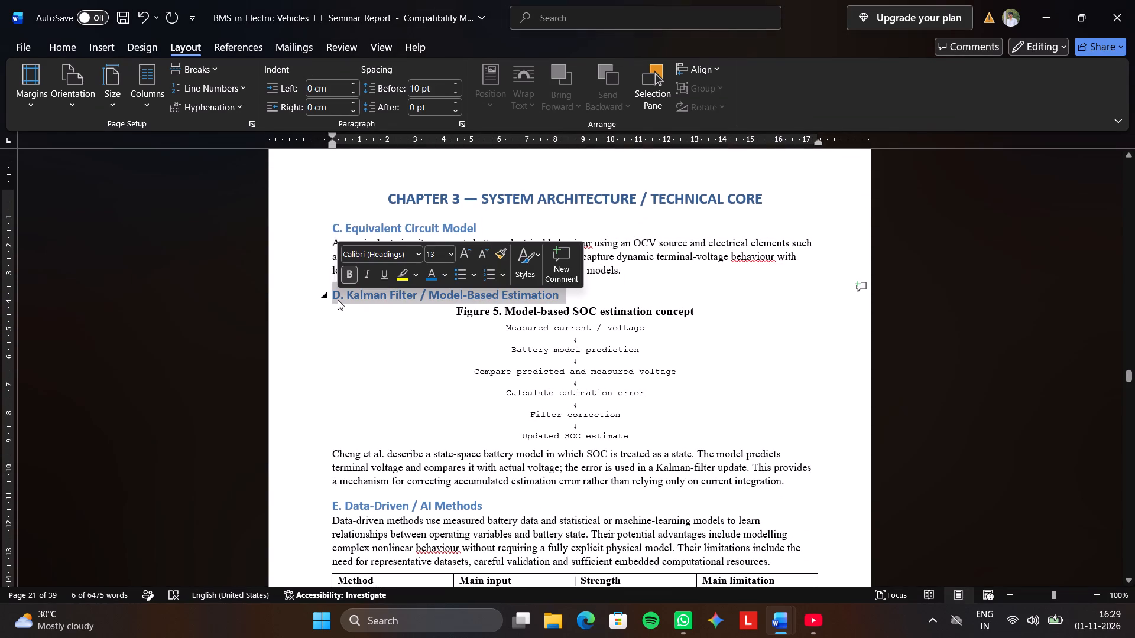
pyautogui.hotkey('ctrl', 'c')
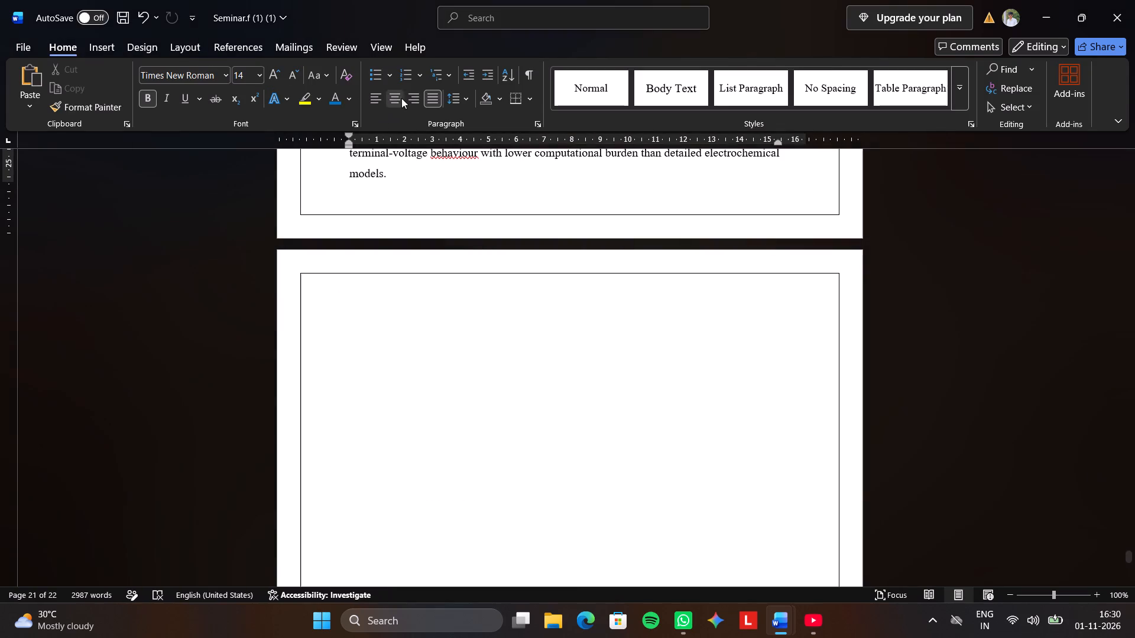
pyautogui.moveTo(372, 211); pyautogui.dragTo(365, 252)
pyautogui.click(339, 290)
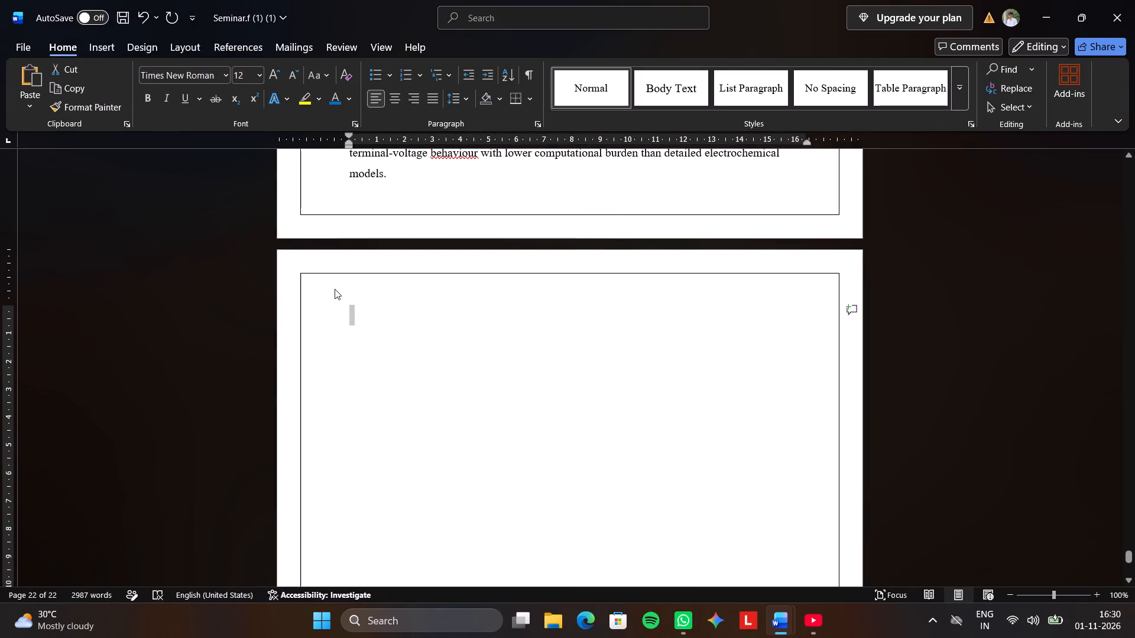
pyautogui.hotkey('ctrl', 'v')
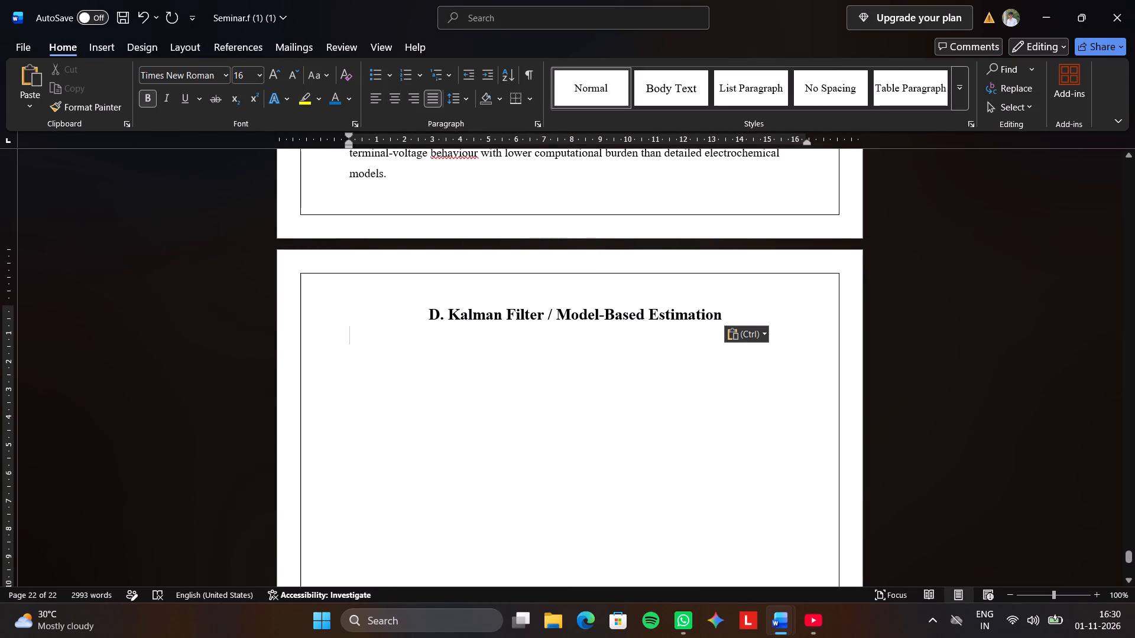
# Clear the D. Kalman Filter / Model-Based Estimation heading's centring and indent, keeping it on its own line at the left margin.
pyautogui.click(406, 313)
pyautogui.press('BackSpace')
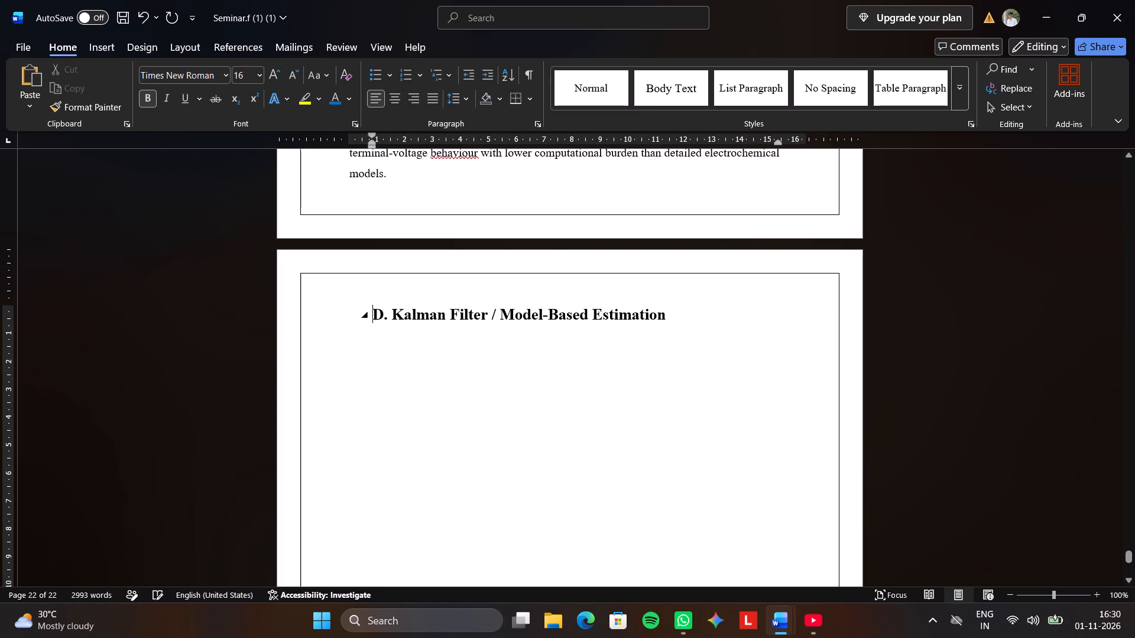
pyautogui.press('BackSpace')
pyautogui.press('BackSpace')
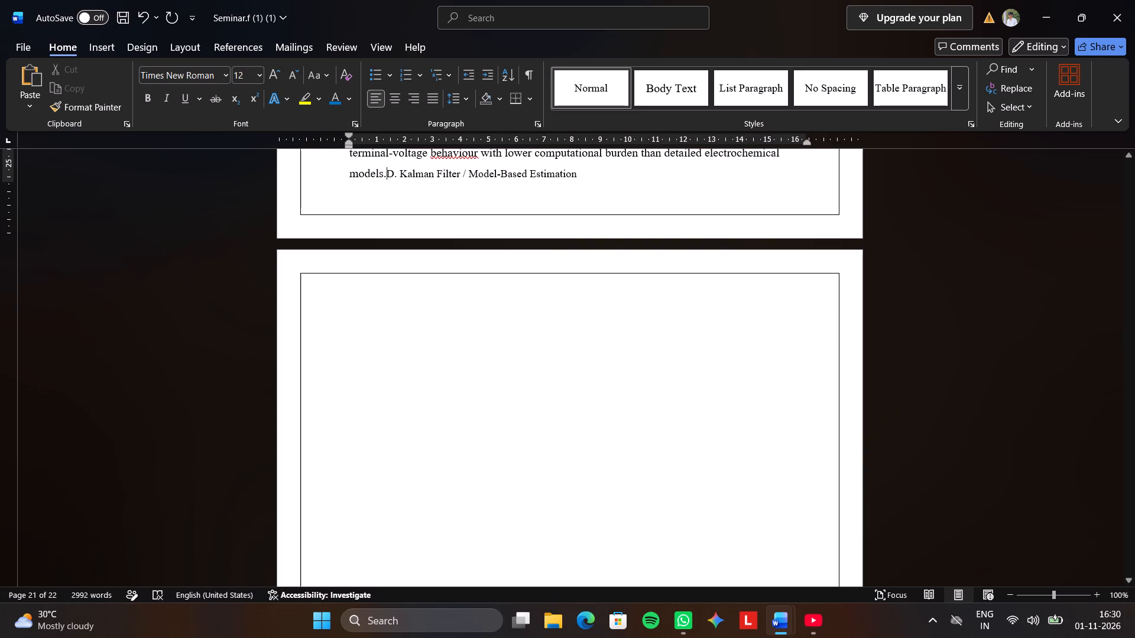
pyautogui.press('Return')
# Make the D. Kalman Filter / Model-Based Estimation heading bold at 14 pt.
pyautogui.tripleClick(357, 311)
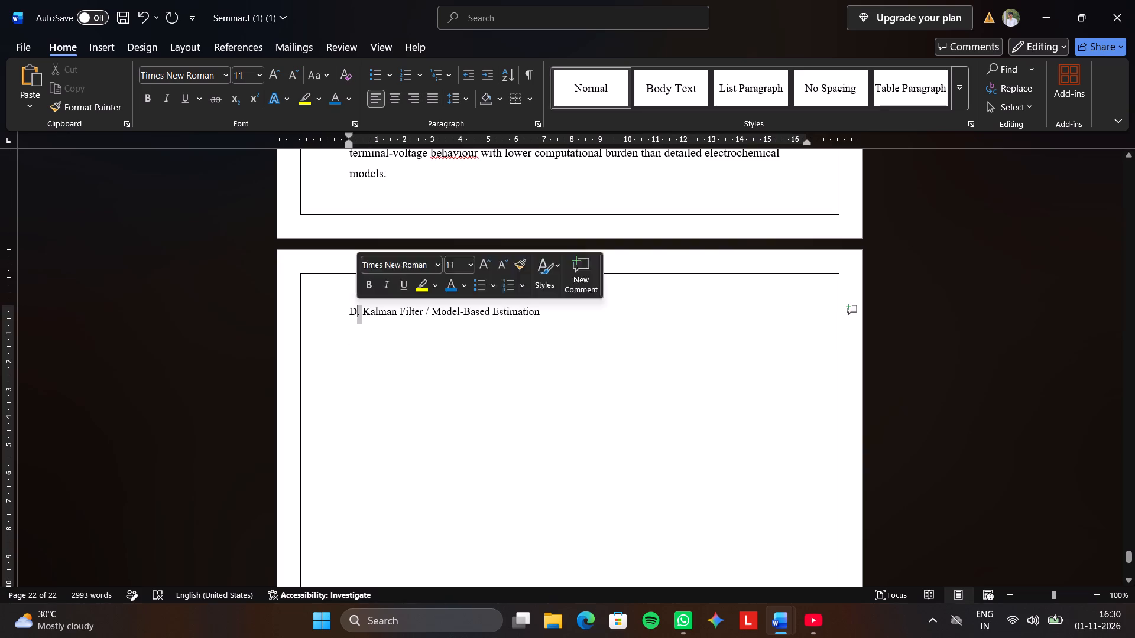
pyautogui.click(361, 312)
pyautogui.tripleClick(361, 308)
pyautogui.click(362, 308)
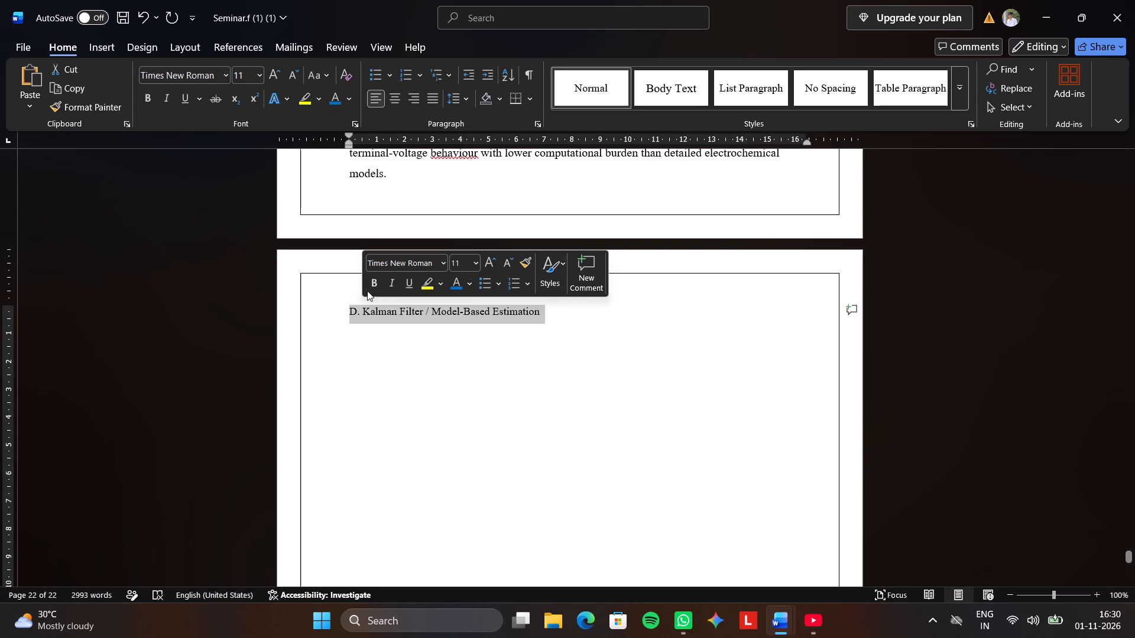
pyautogui.click(370, 284)
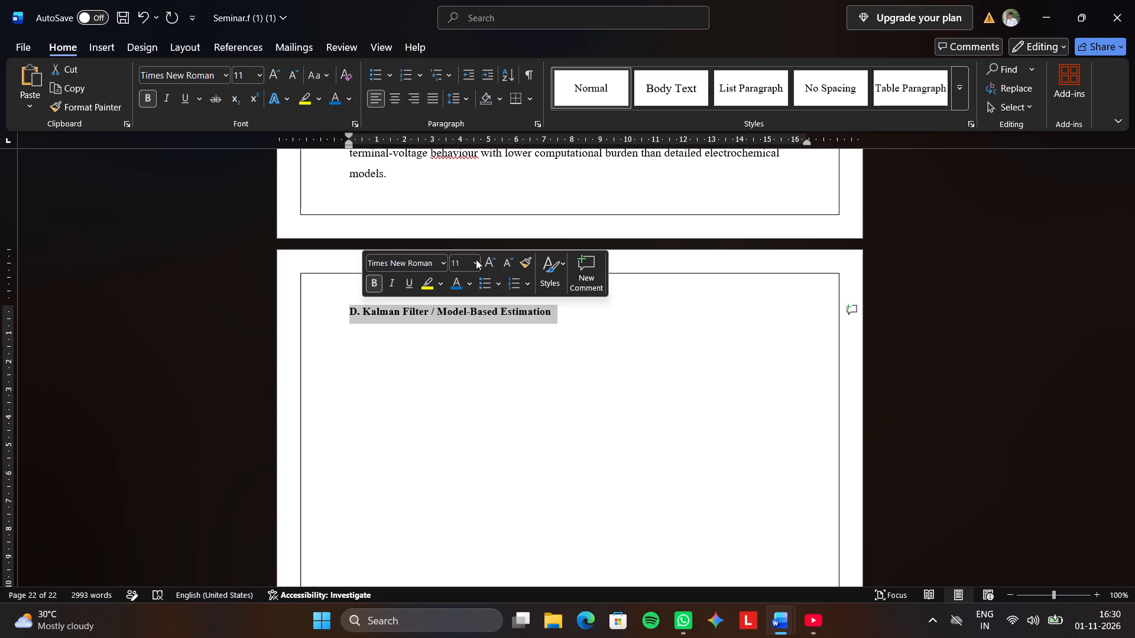
pyautogui.click(475, 259)
pyautogui.click(460, 369)
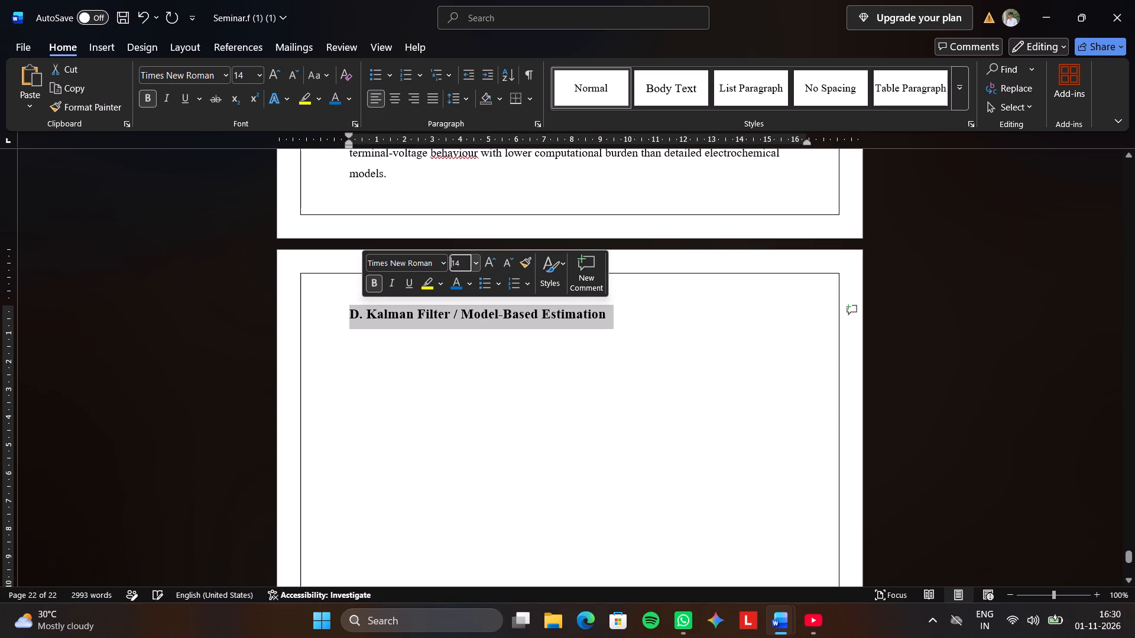
pyautogui.click(676, 334)
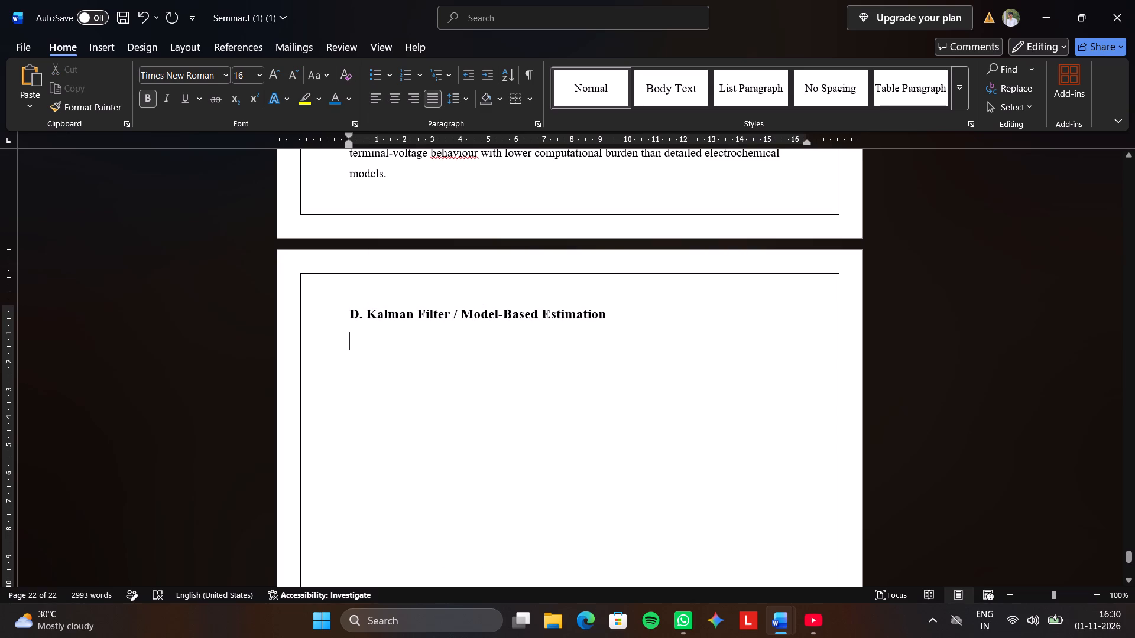
# Review the layout of subsections B, C and D of 3.4 SOC across the page break.
pyautogui.scroll(-3, 481, 402)
pyautogui.scroll(8, 481, 402)
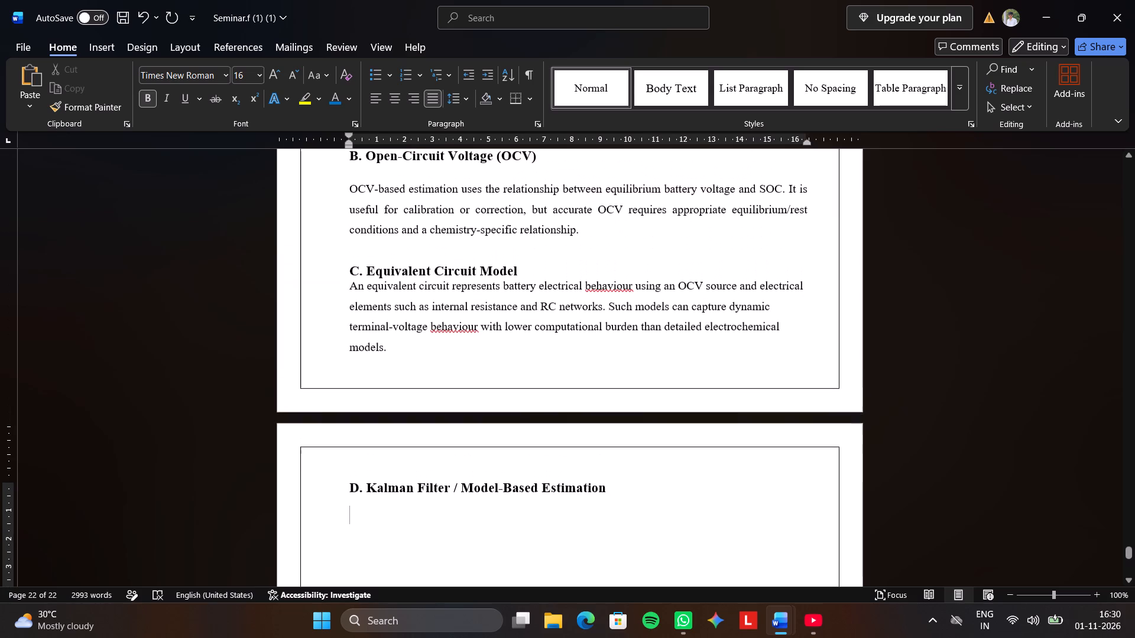
pyautogui.scroll(6, 481, 375)
pyautogui.scroll(-11, 480, 366)
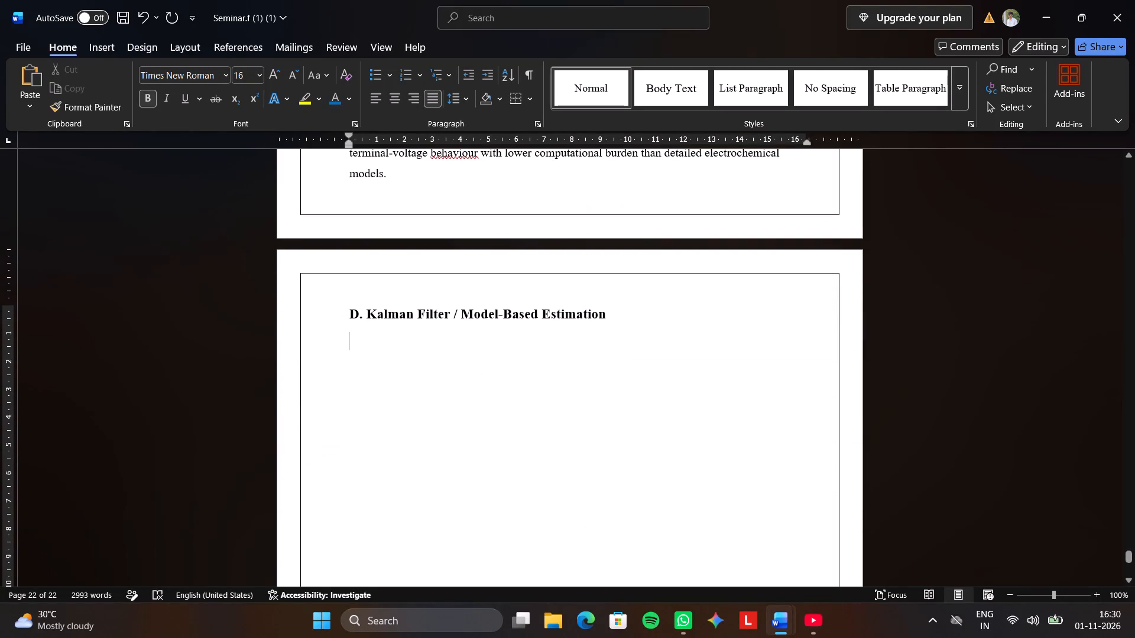
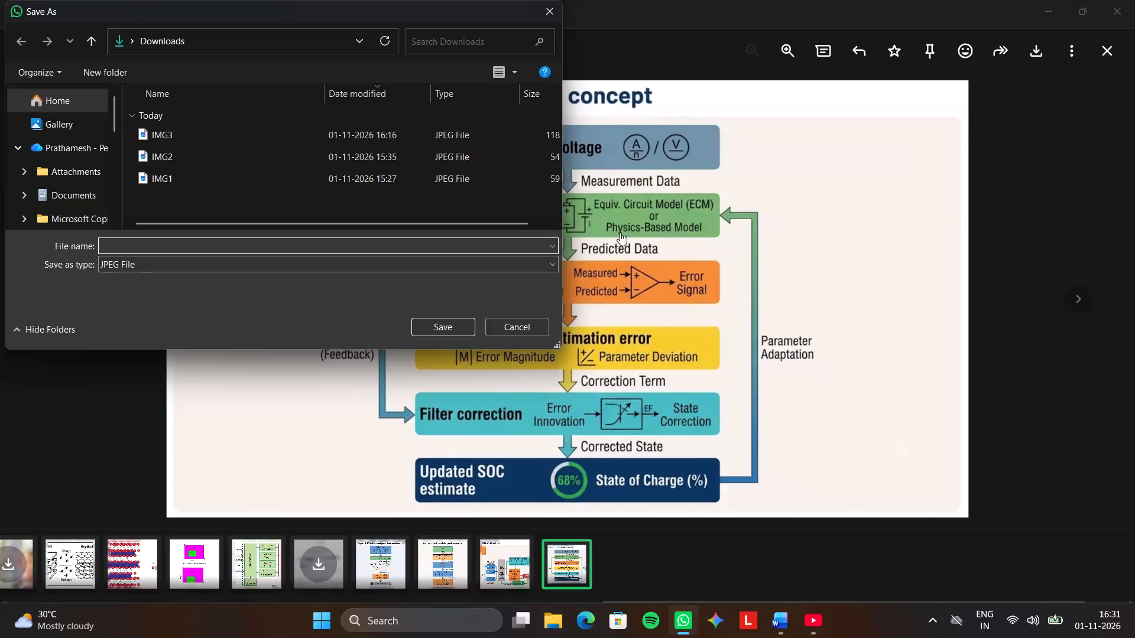
# Enter IMG4 as the file name for saving the SOC estimation concept diagram as a JPEG in Downloads.
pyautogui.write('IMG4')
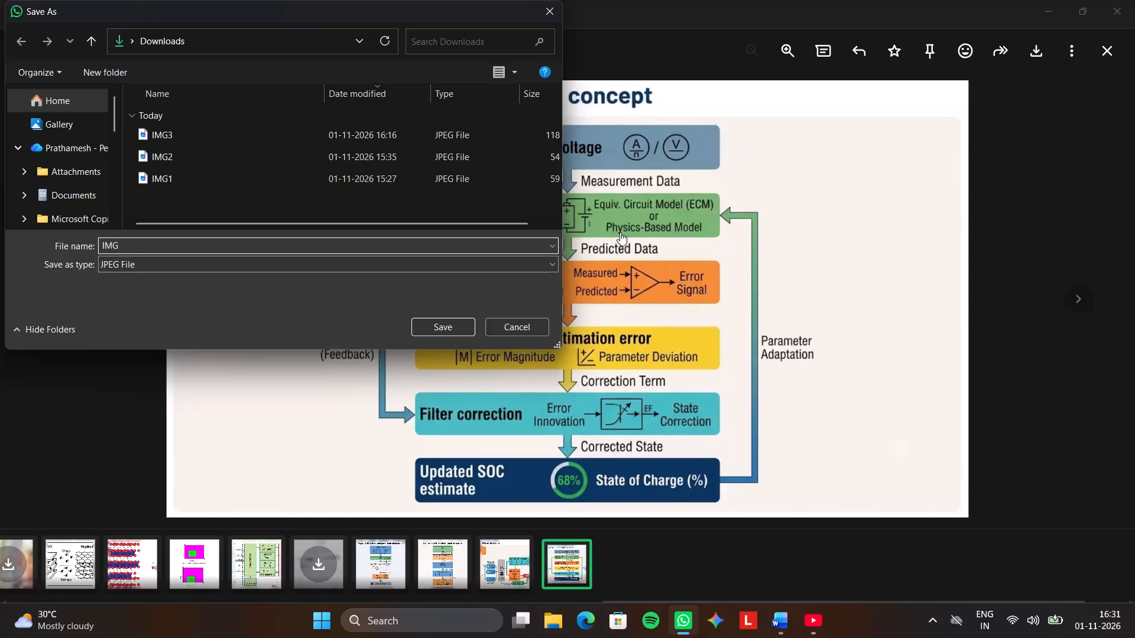
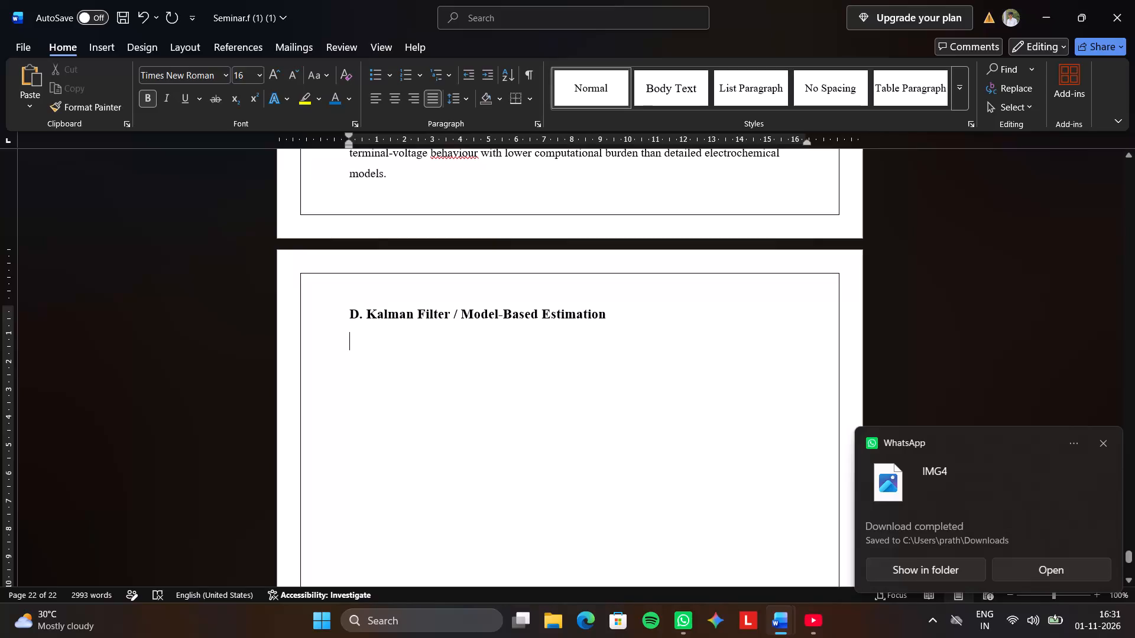
# Insert the IMG4 picture from Downloads on the line below the D. Kalman Filter / Model-Based Estimation heading.
pyautogui.click(119, 50)
pyautogui.click(153, 70)
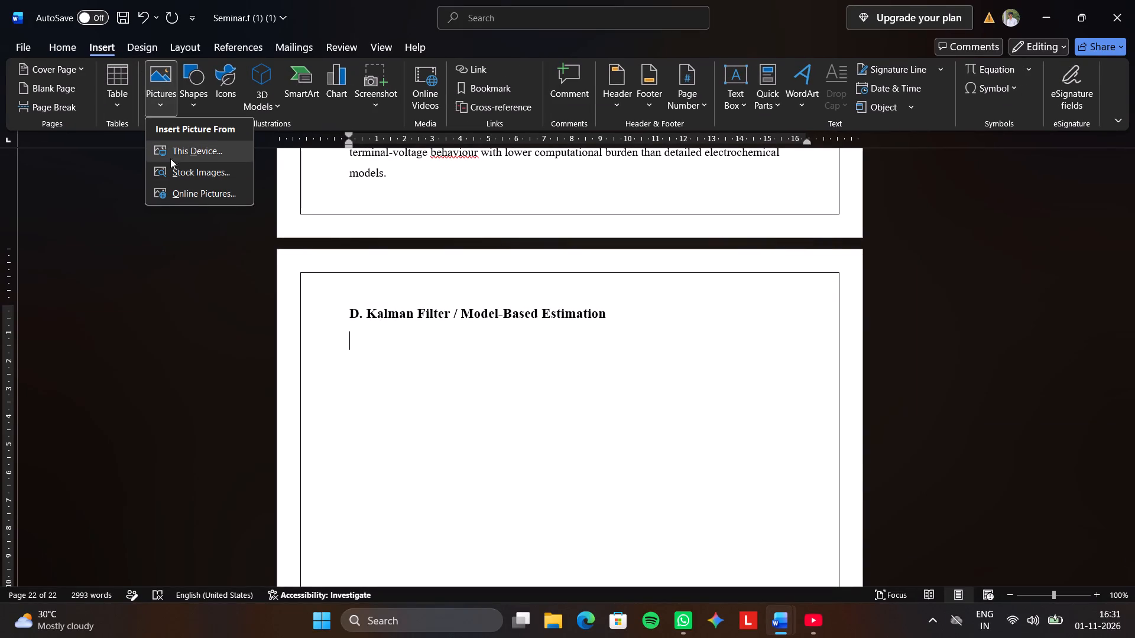
pyautogui.click(173, 148)
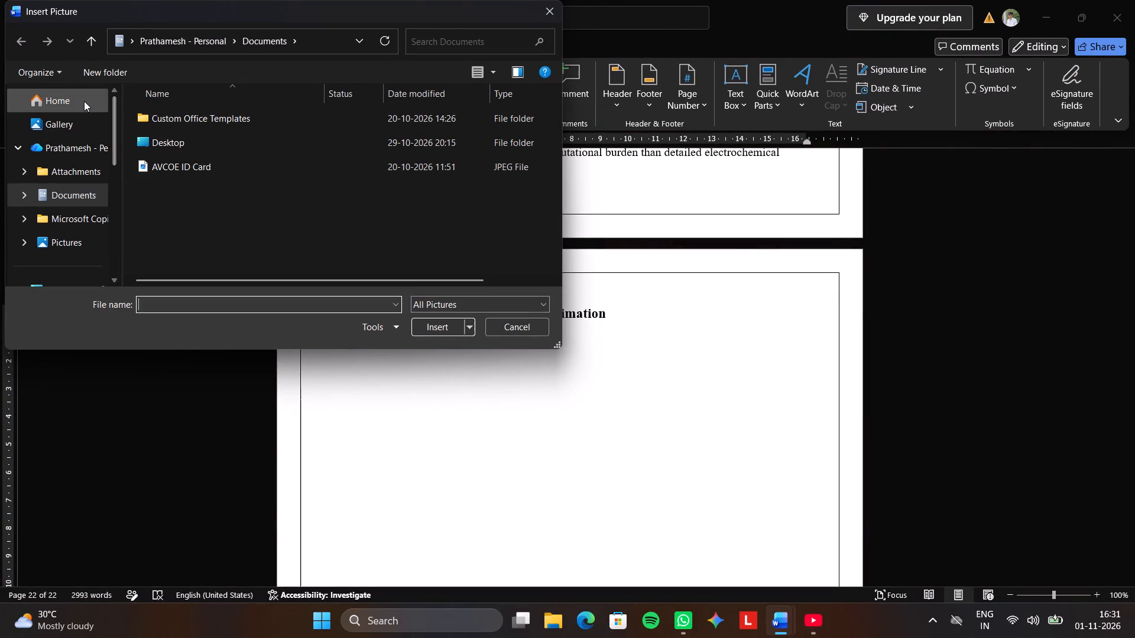
pyautogui.click(84, 101)
pyautogui.scroll(-2, 236, 219)
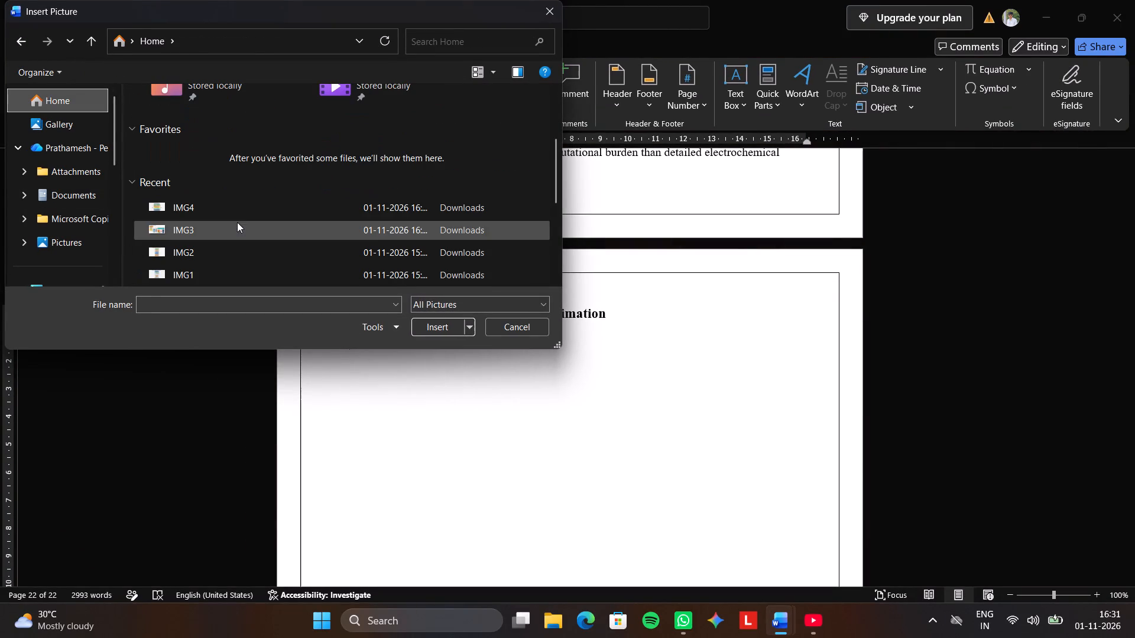
pyautogui.click(235, 210)
pyautogui.click(424, 327)
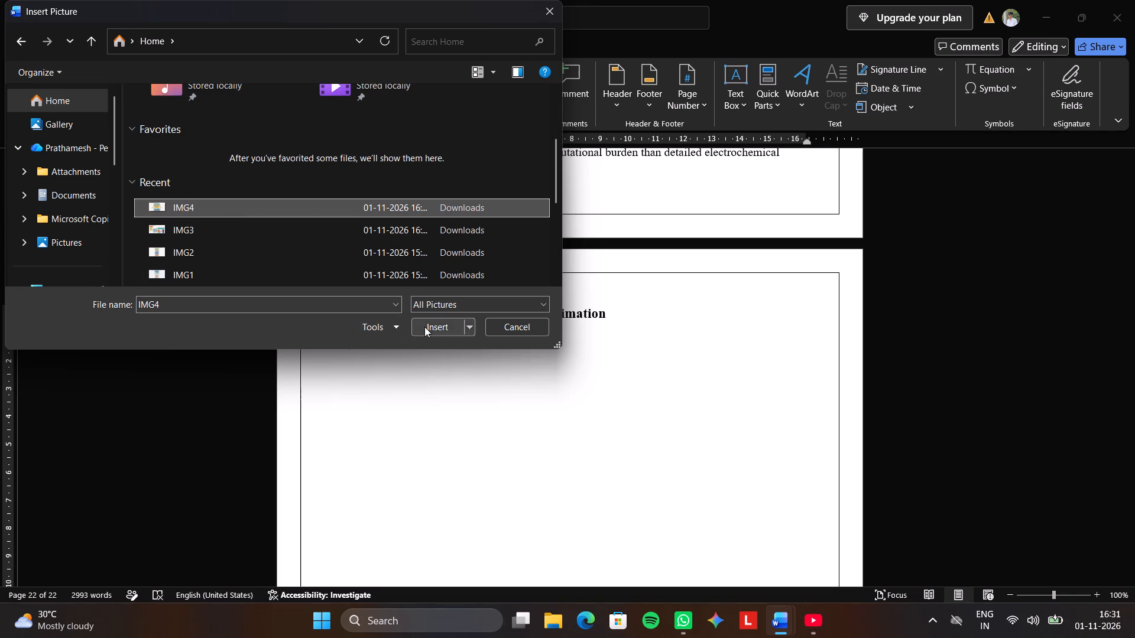
pyautogui.scroll(-4, 564, 437)
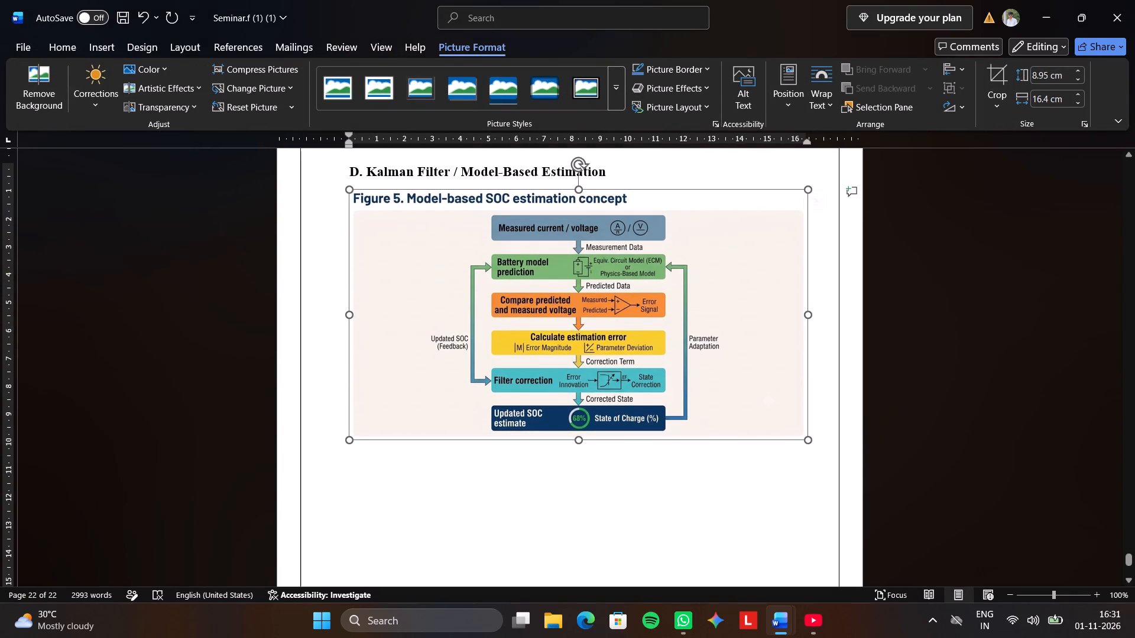
# Start a new line directly below the Figure 5 model-based SOC estimation diagram in the Seminar document.
pyautogui.scroll(-1, 583, 441)
pyautogui.scroll(-3, 651, 256)
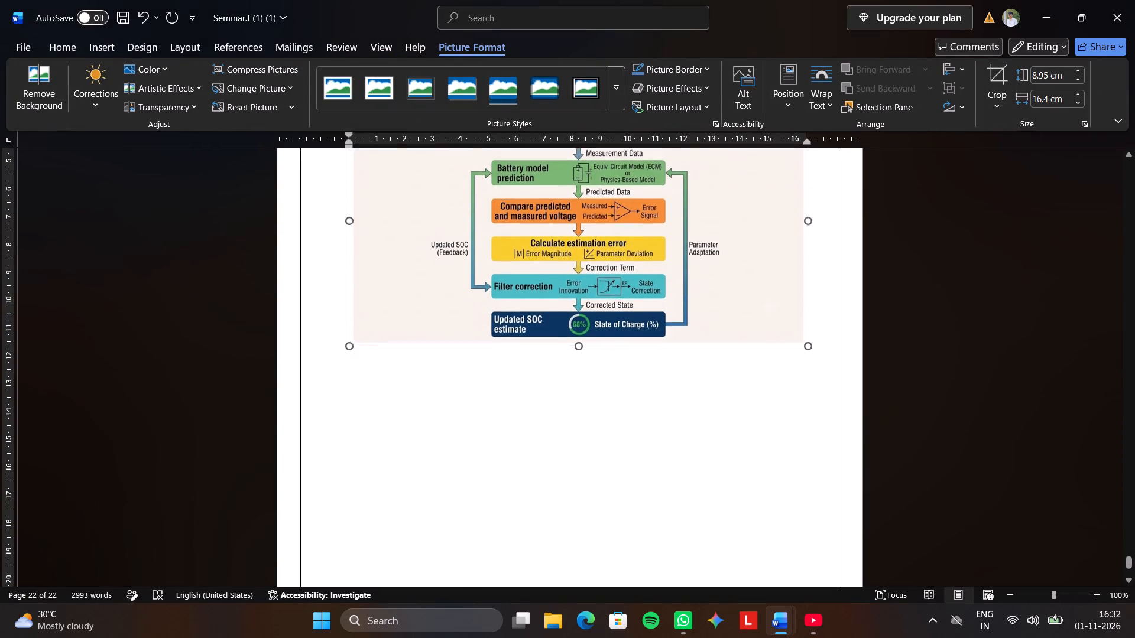
pyautogui.click(73, 43)
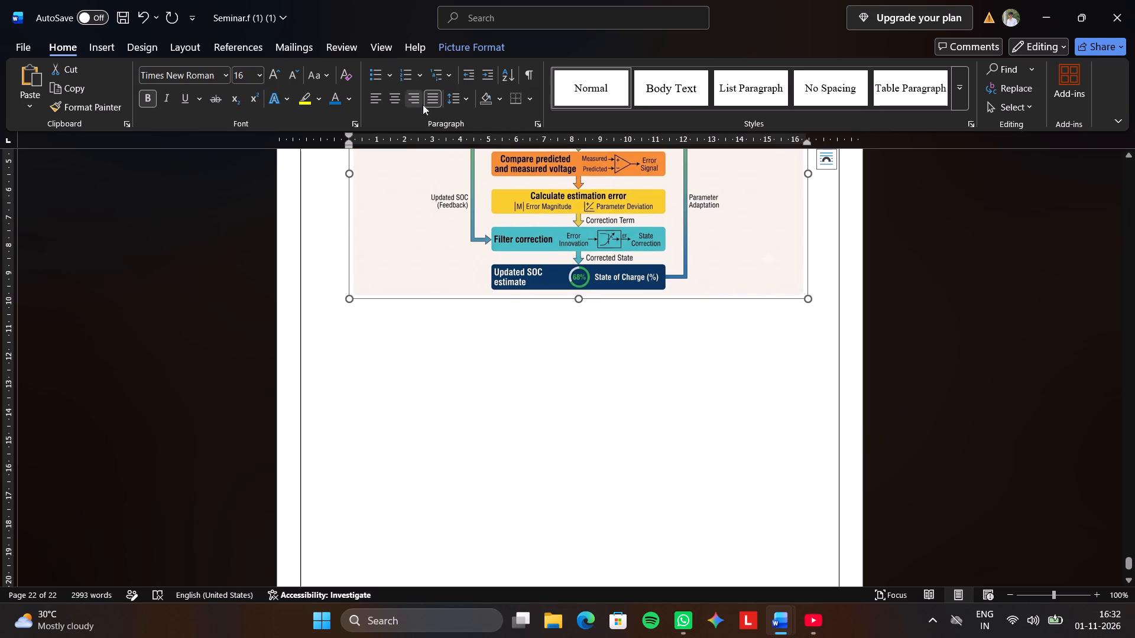
pyautogui.click(789, 351)
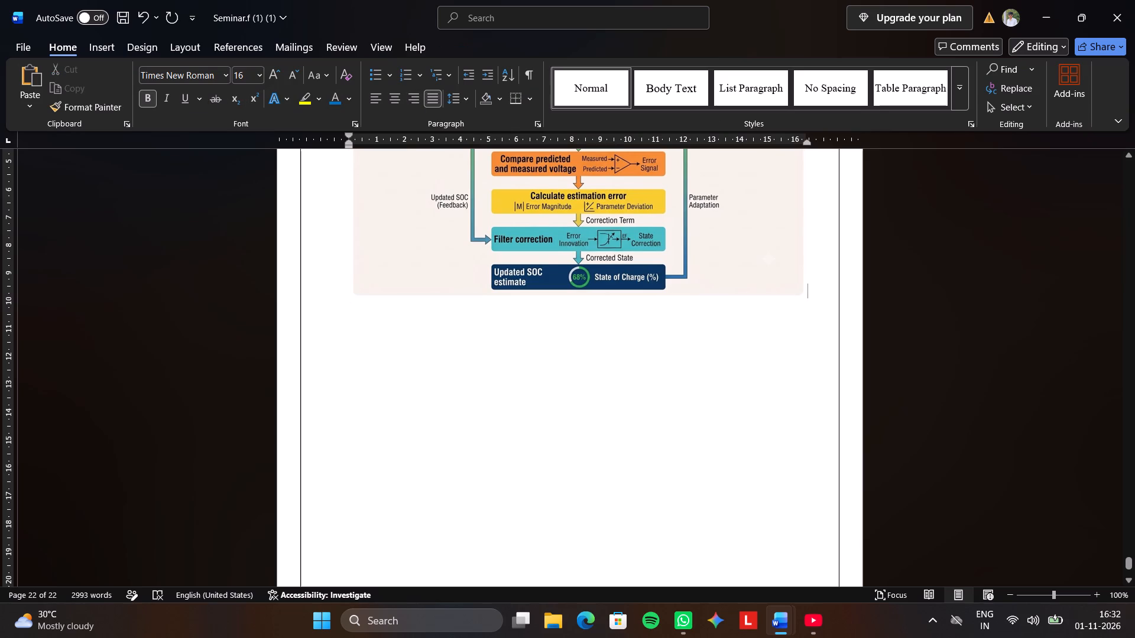
pyautogui.press('Return')
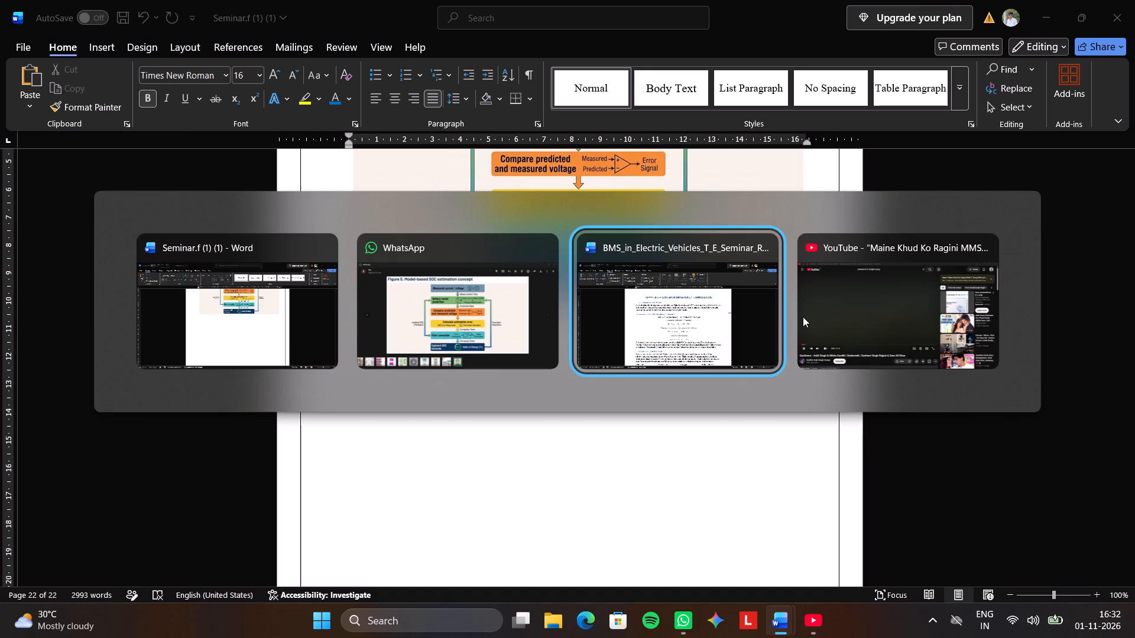
# Switch to the BMS_in_Electric_Vehicles report and replace the paragraph beginning "Cheng et al." with the copied heading "D. Kalman Filter / Model-Based Estimation" on its own line.
pyautogui.scroll(-5, 707, 346)
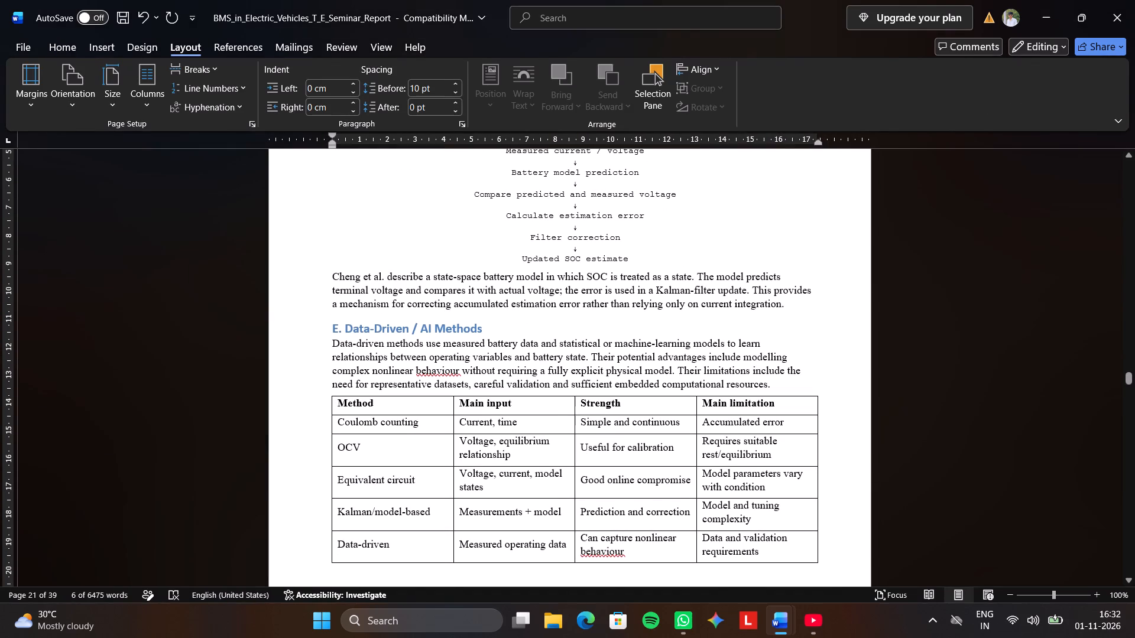
pyautogui.moveTo(332, 274); pyautogui.dragTo(792, 313)
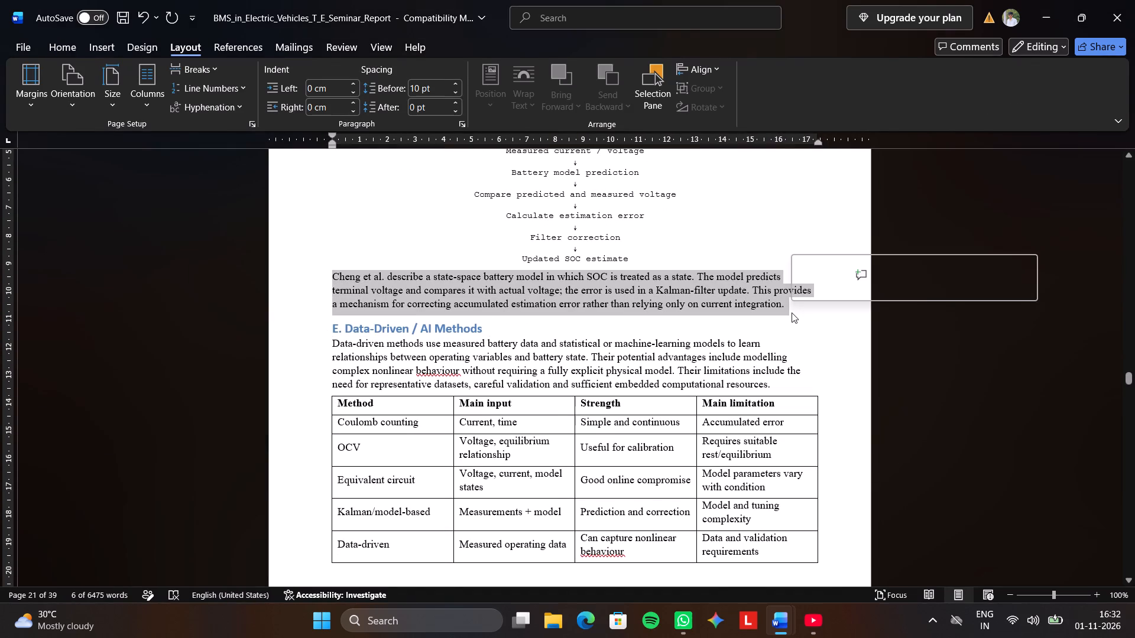
pyautogui.hotkey('ctrl', 'v')
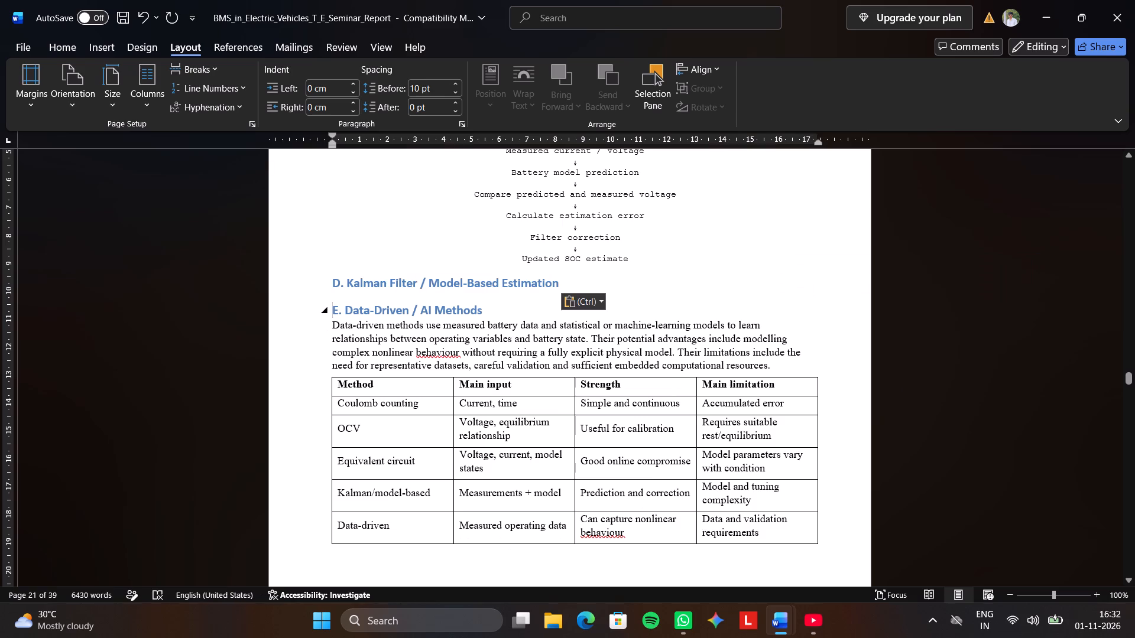
pyautogui.press('BackSpace')
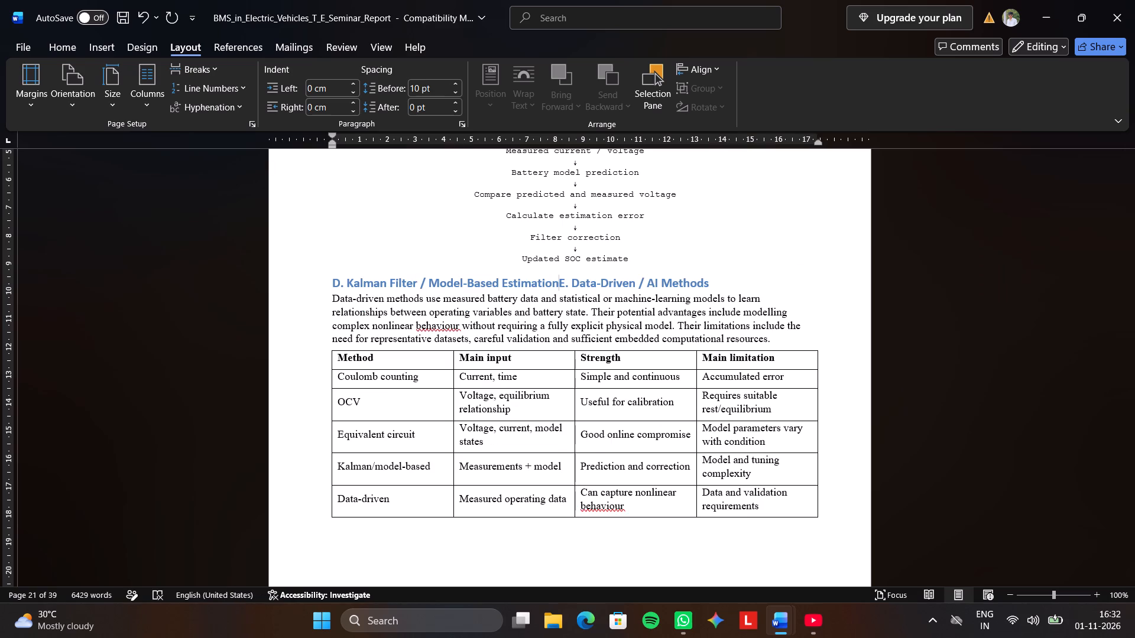
pyautogui.press('space')
pyautogui.press('Return')
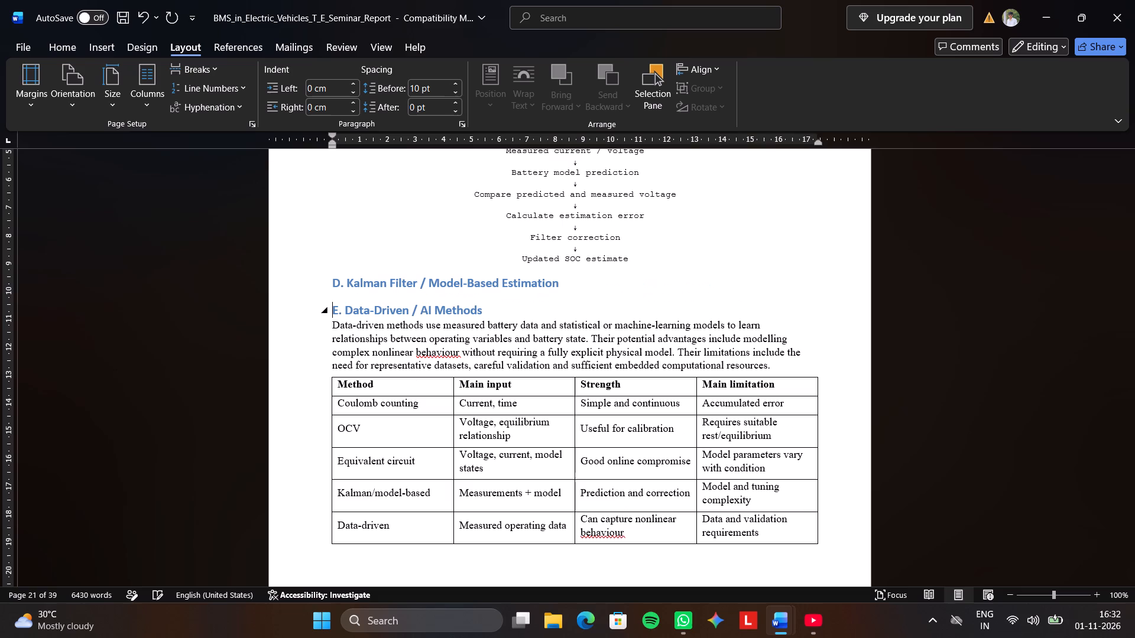
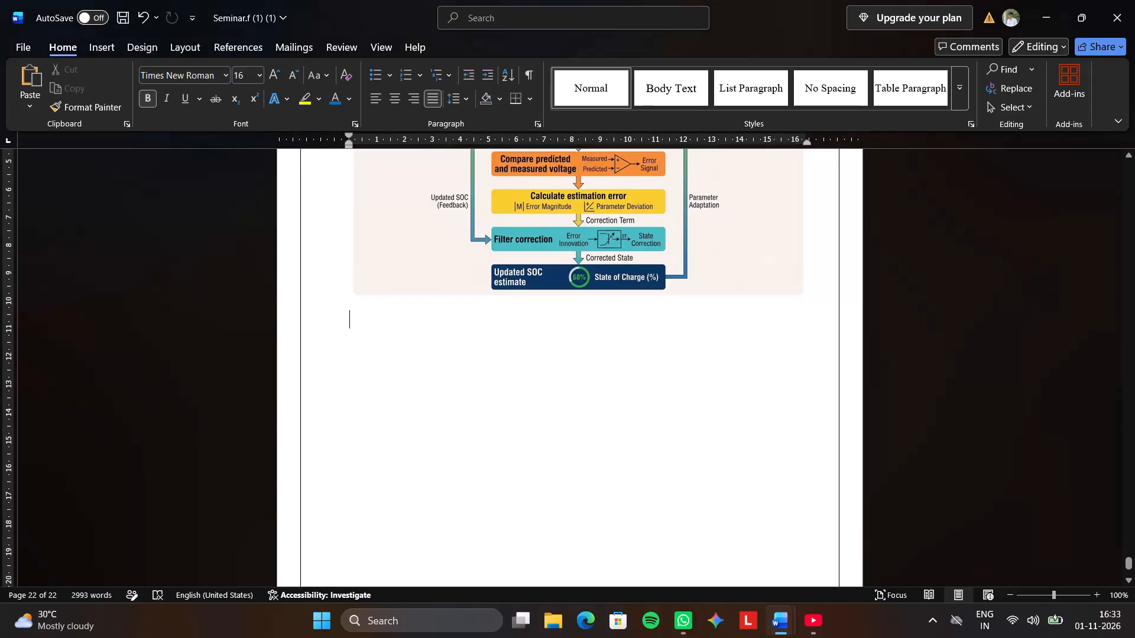
# Paste the "Cheng et al." paragraph below the Figure 5 diagram in the Seminar document as non-bold 12 pt text with 1.5 line spacing.
pyautogui.hotkey('ctrl', 'v')
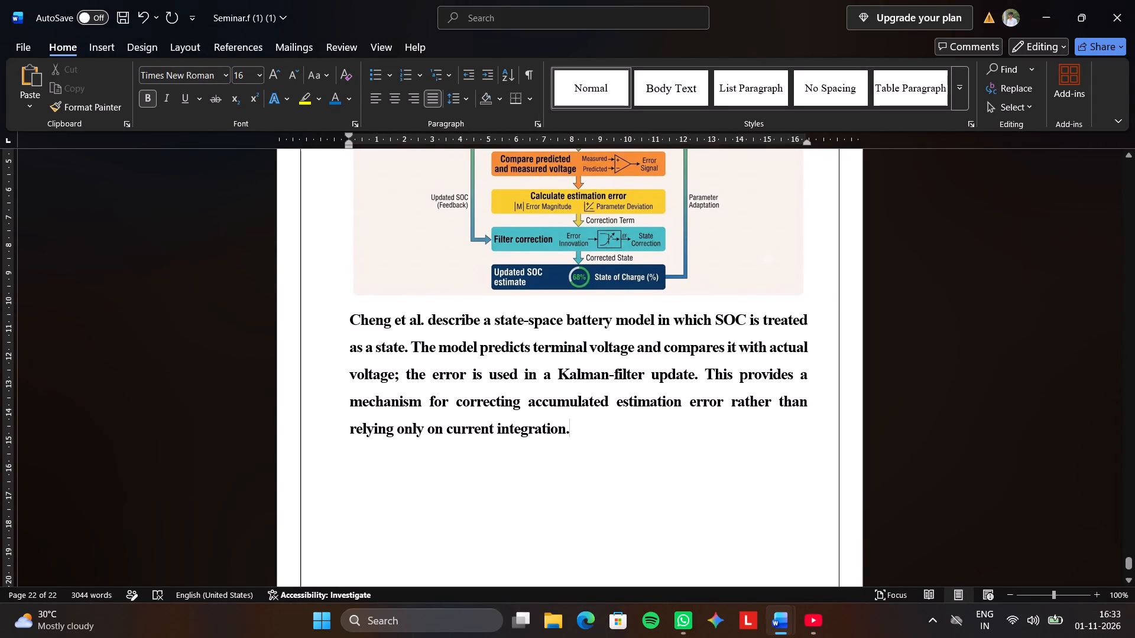
pyautogui.moveTo(350, 313); pyautogui.dragTo(633, 454)
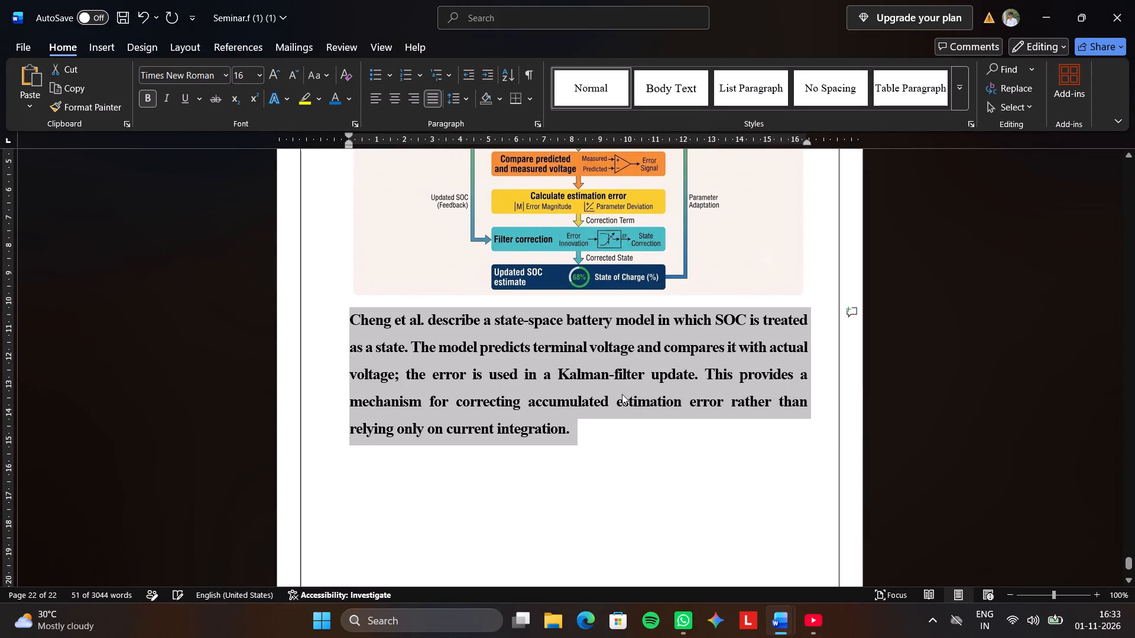
pyautogui.click(351, 313)
pyautogui.moveTo(351, 313); pyautogui.dragTo(622, 453)
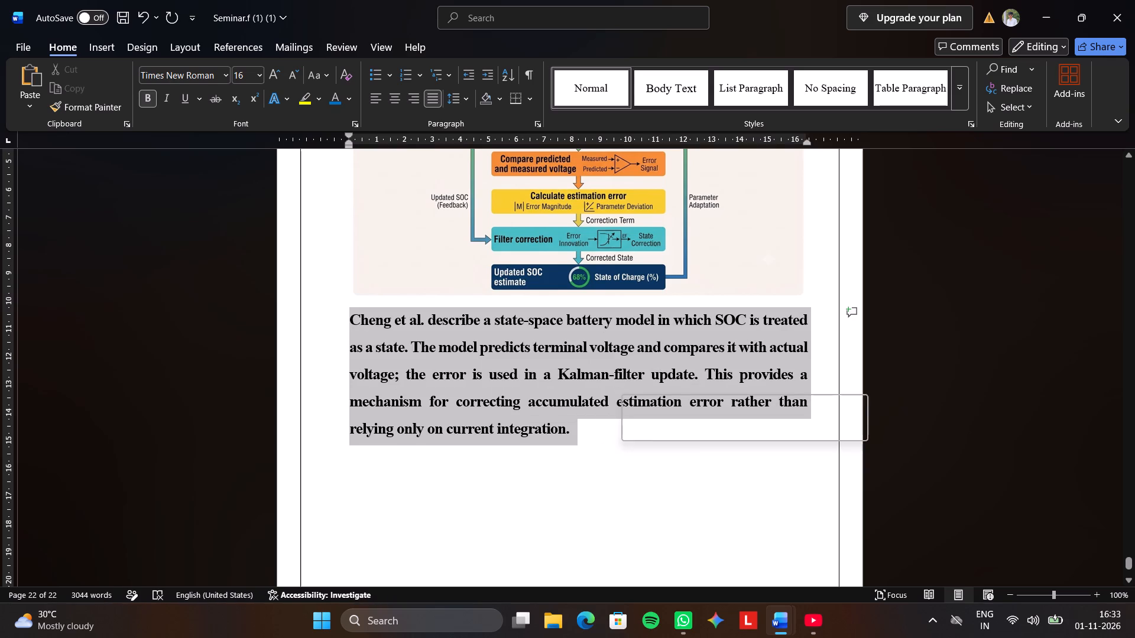
pyautogui.click(634, 432)
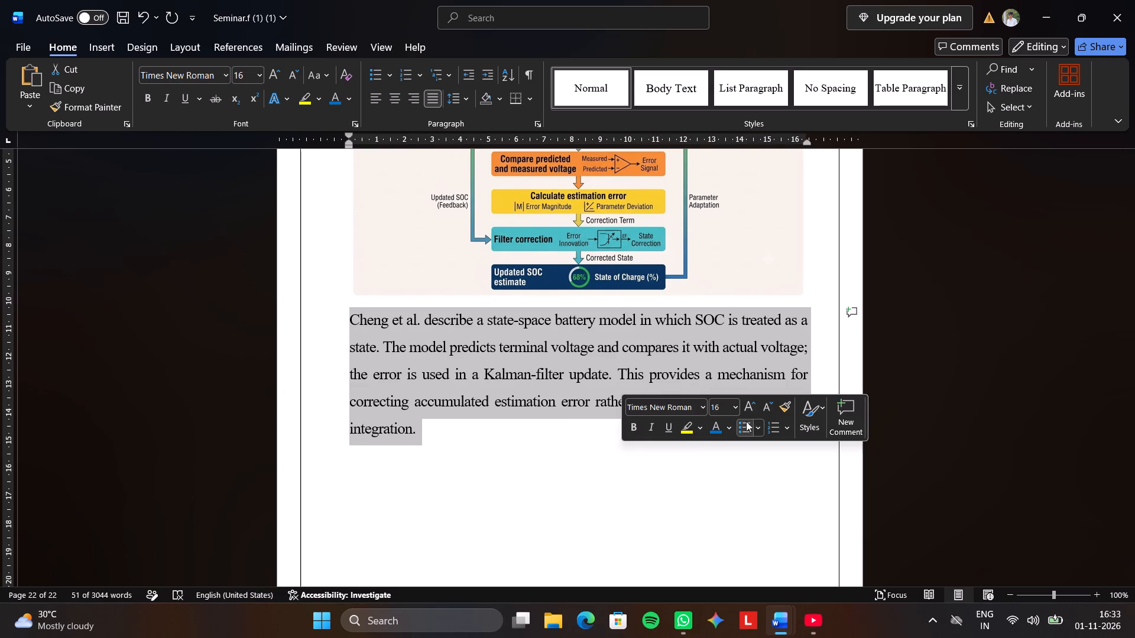
pyautogui.click(735, 412)
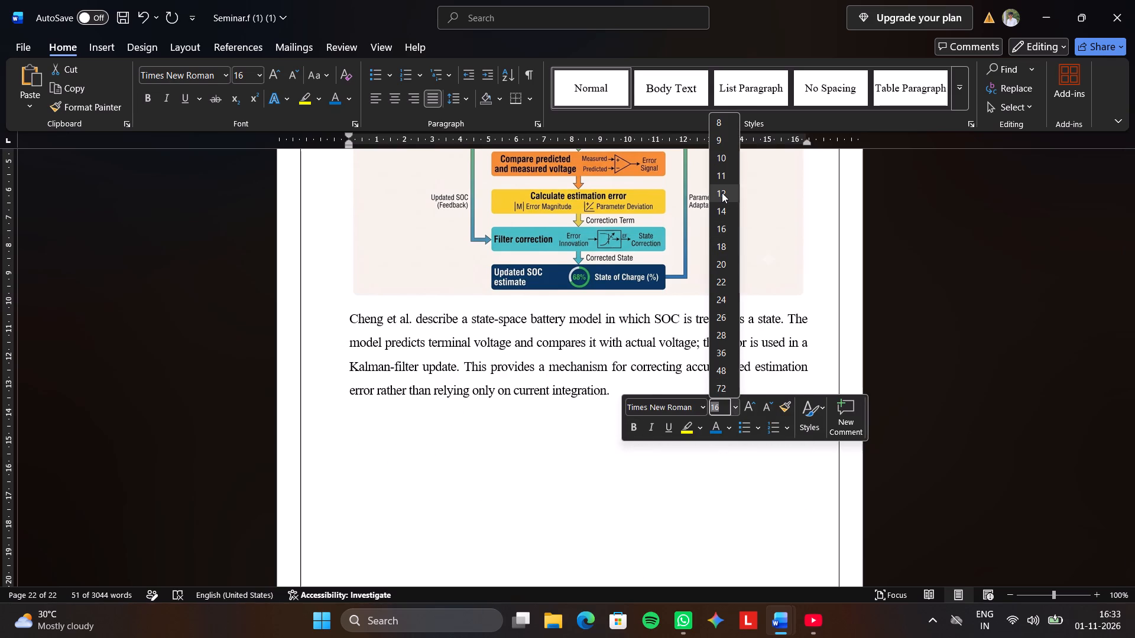
pyautogui.click(722, 193)
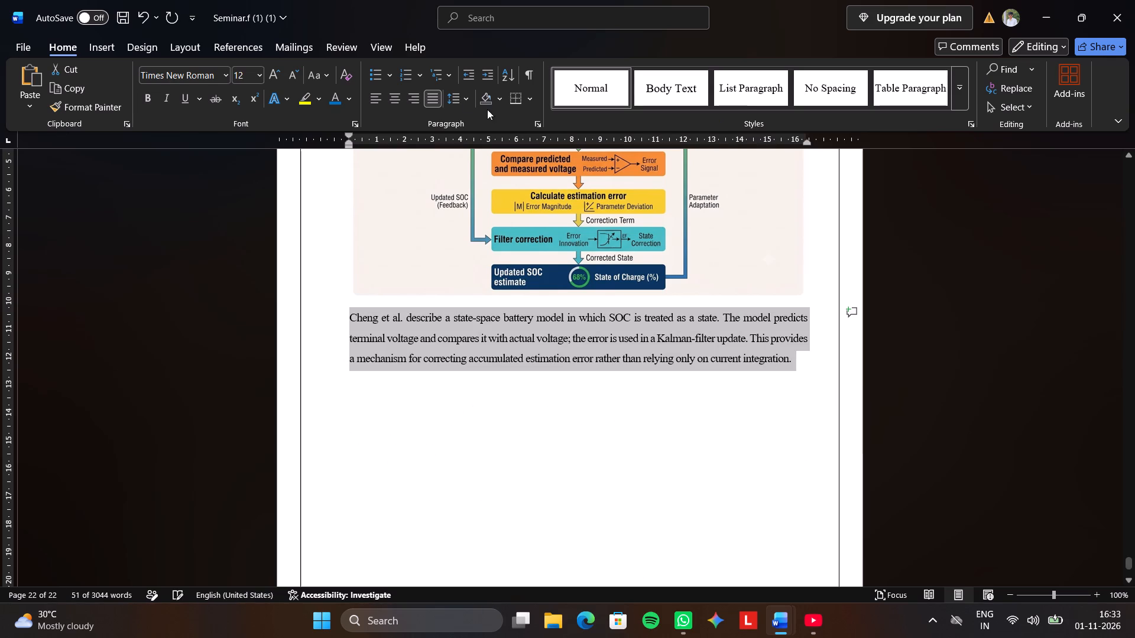
pyautogui.click(466, 102)
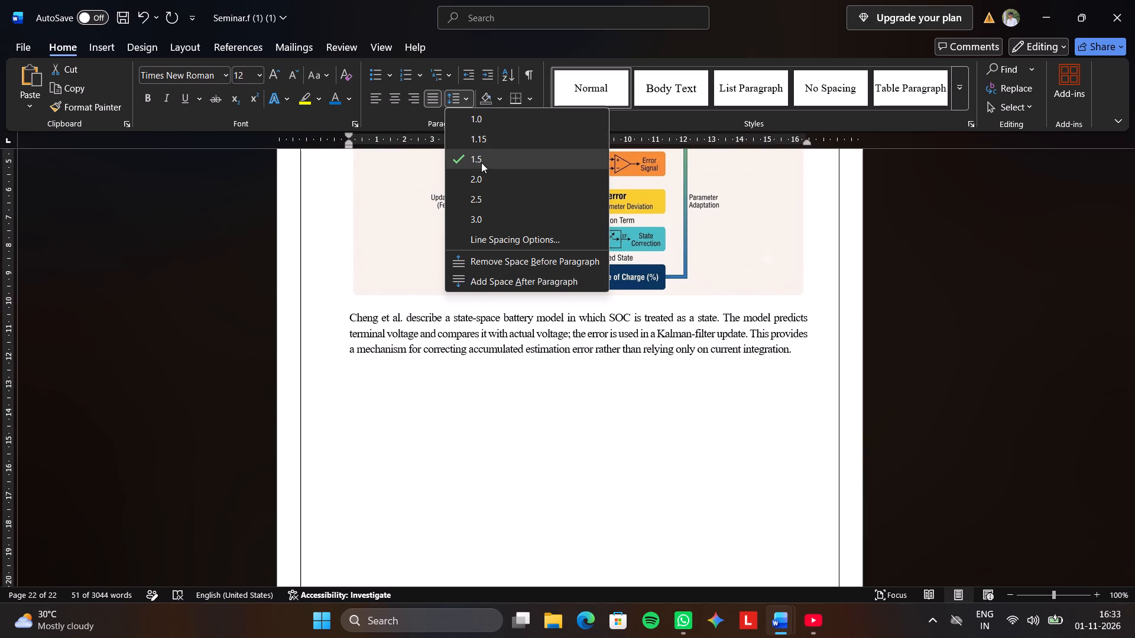
pyautogui.click(481, 162)
pyautogui.click(481, 419)
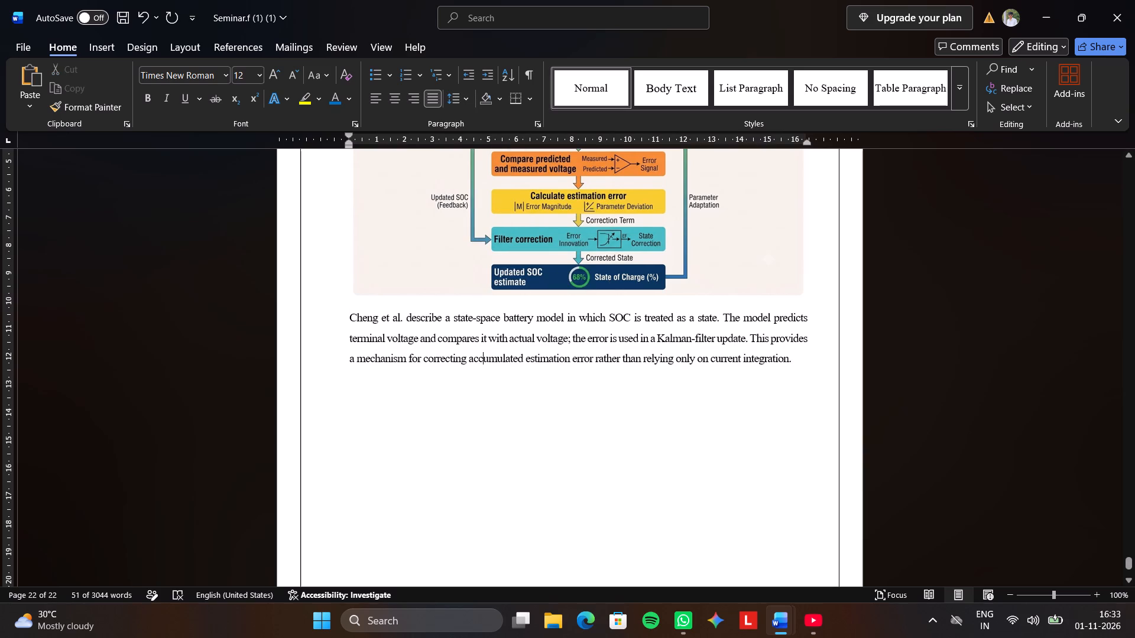
# Switch to the BMS_in_Electric_Vehicles report and copy the "E. Data-Driven / AI Methods" heading together with its paragraph, excluding the table.
pyautogui.click(806, 363)
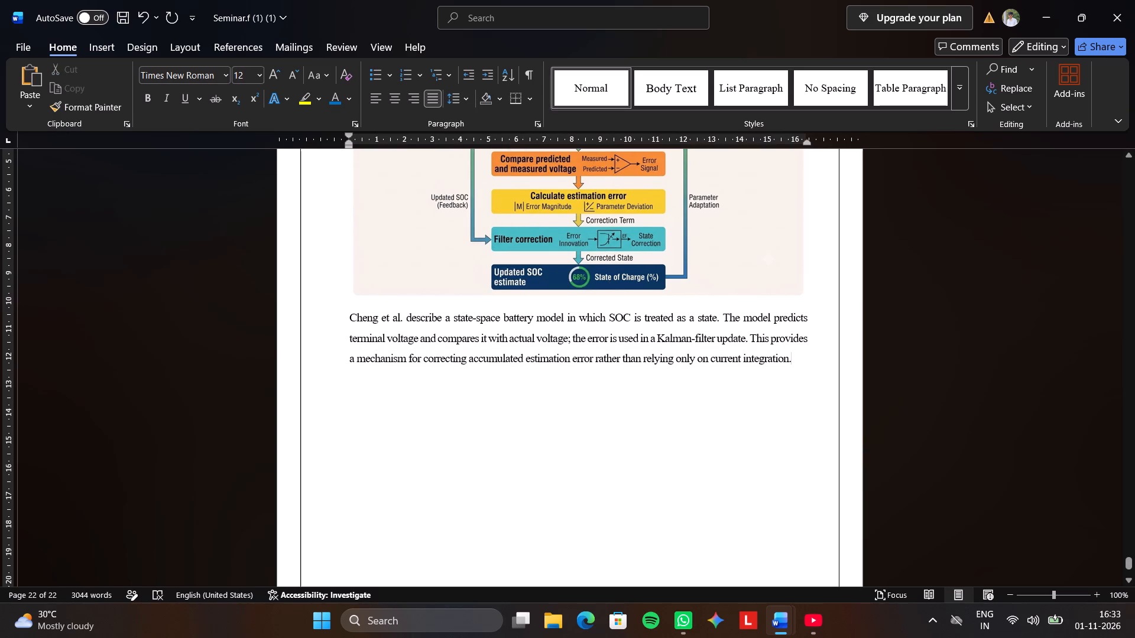
pyautogui.press('Return')
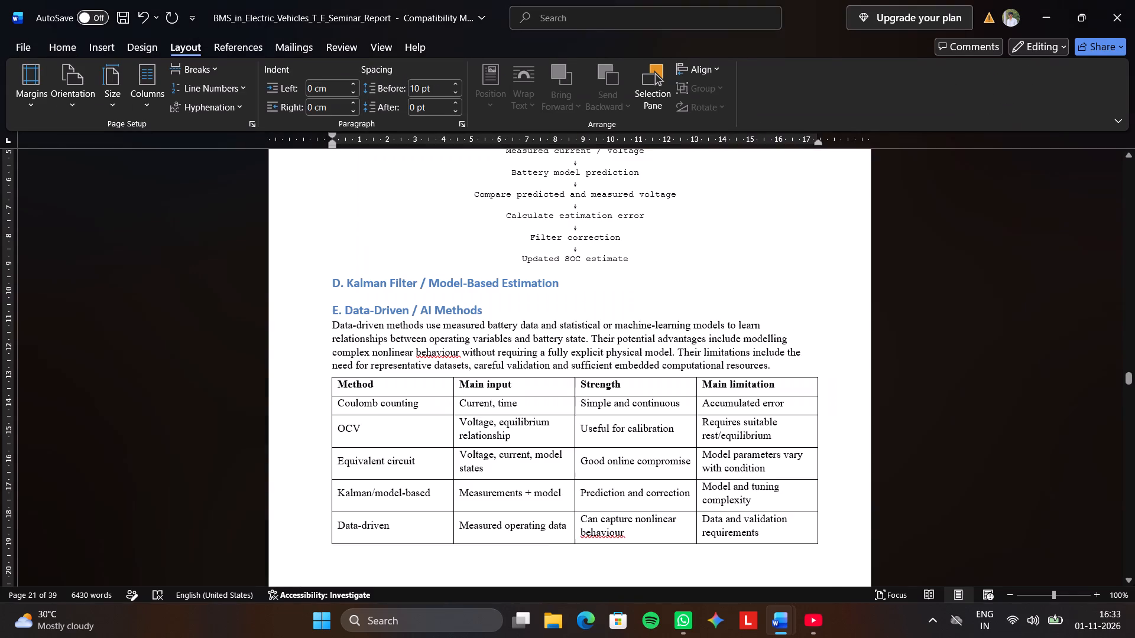
pyautogui.scroll(-1, 676, 314)
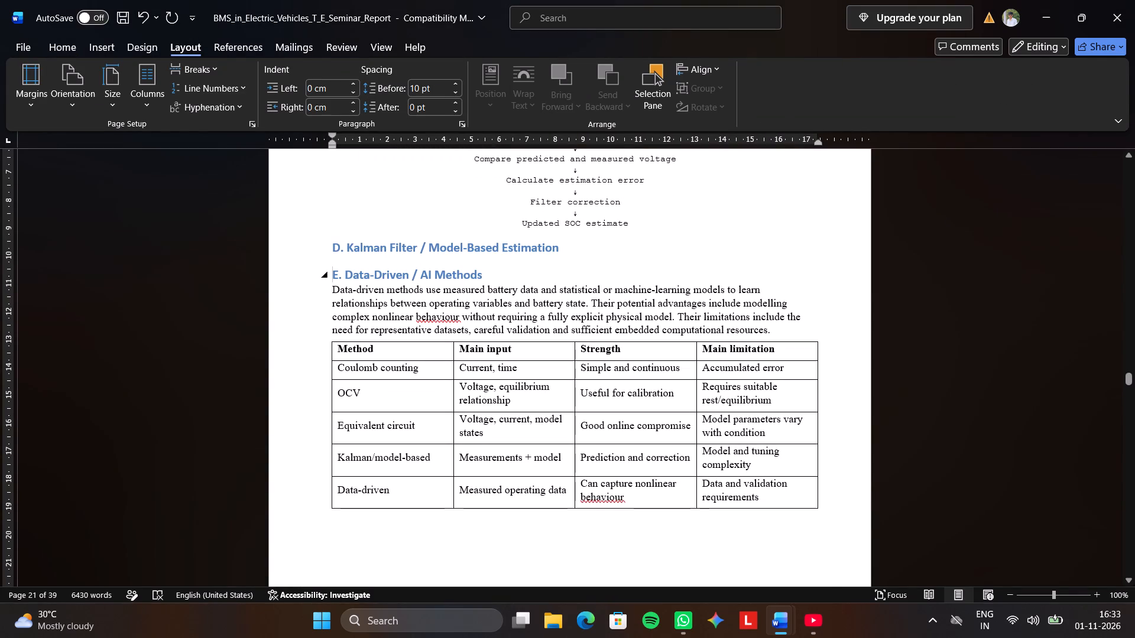
pyautogui.moveTo(332, 273); pyautogui.dragTo(745, 340)
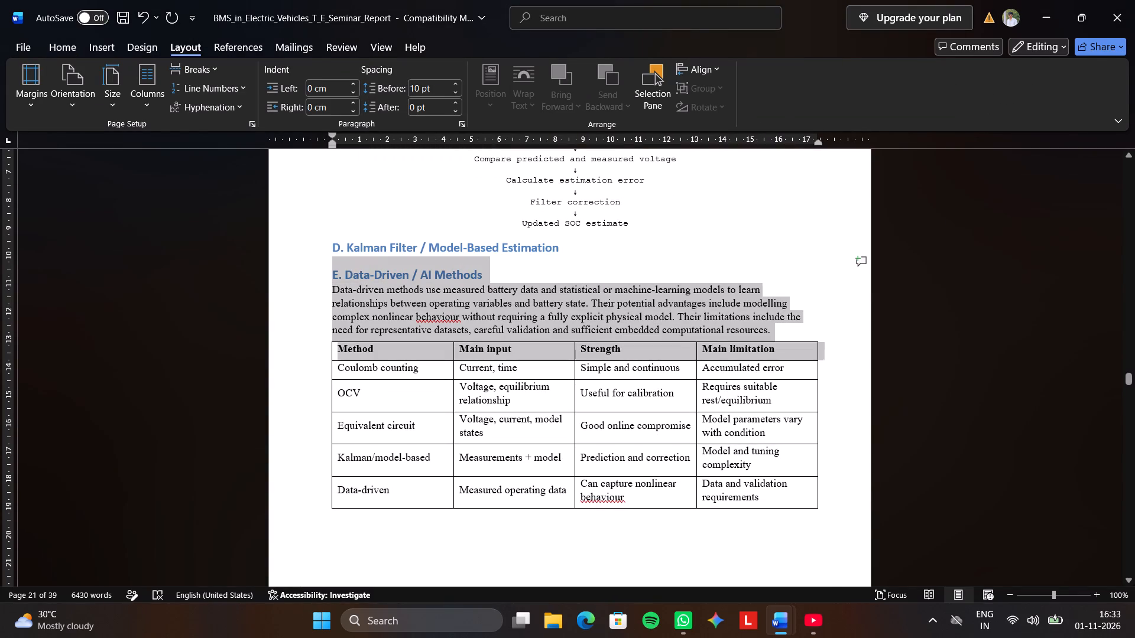
pyautogui.moveTo(745, 340); pyautogui.dragTo(776, 330)
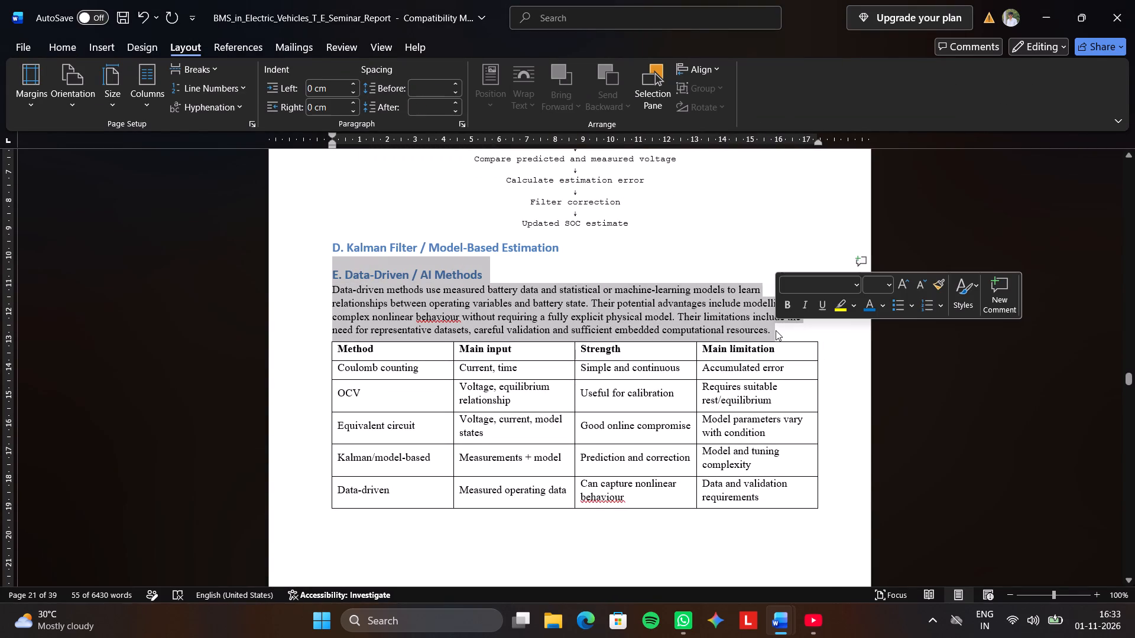
pyautogui.hotkey('ctrl', 'c')
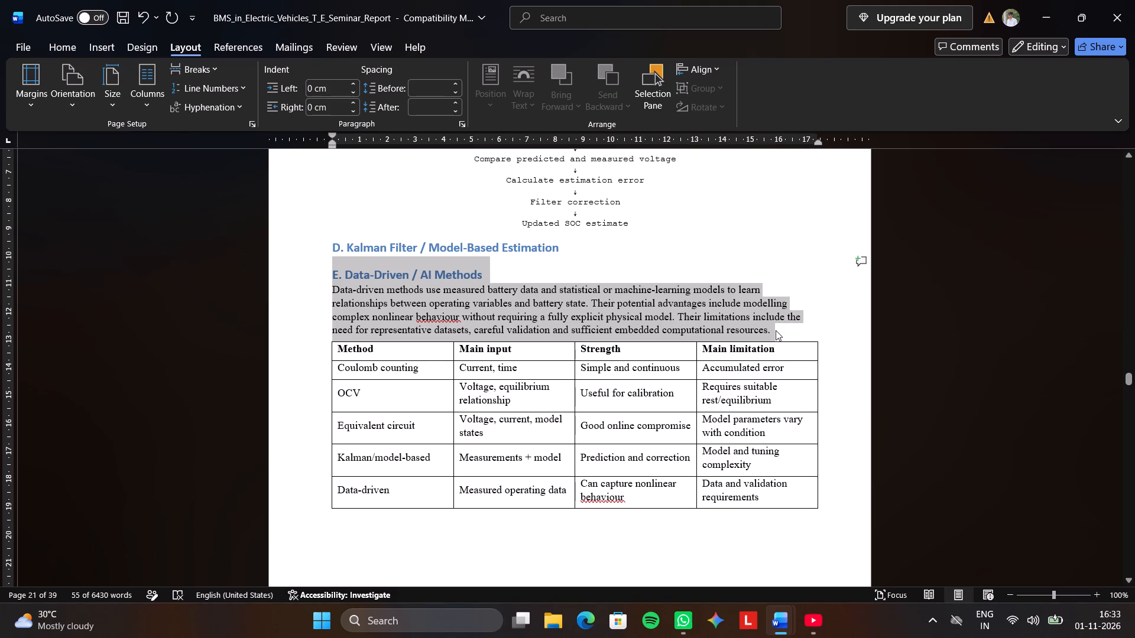
# Return to the Seminar document and paste the copied section below the "Cheng et al." paragraph, leaving one blank line between them.
pyautogui.rightClick(776, 330)
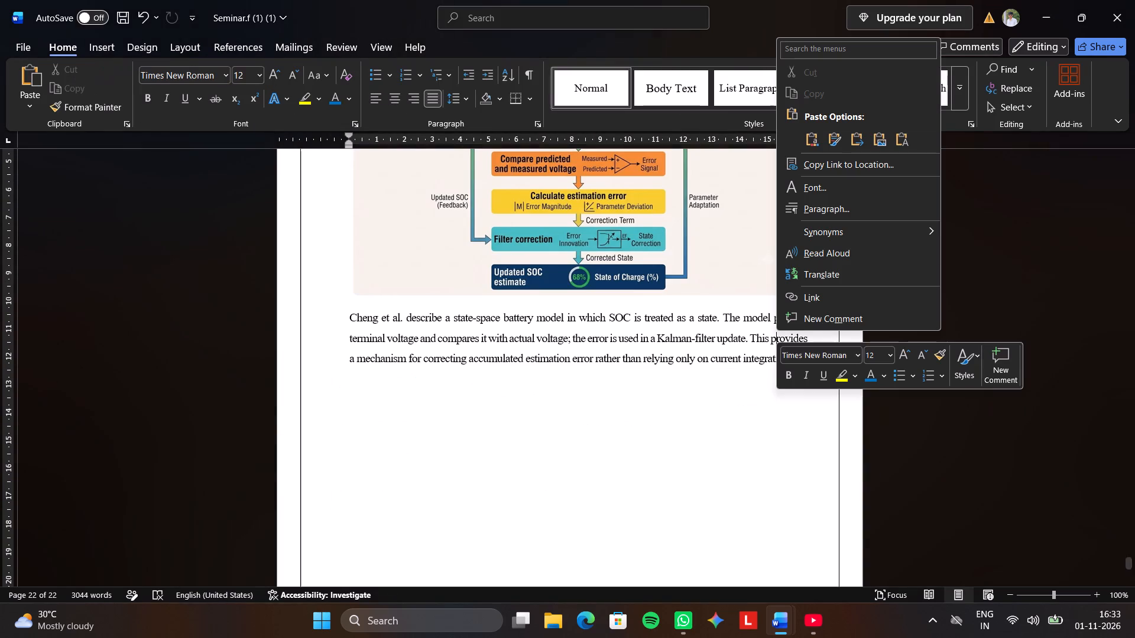
pyautogui.click(608, 386)
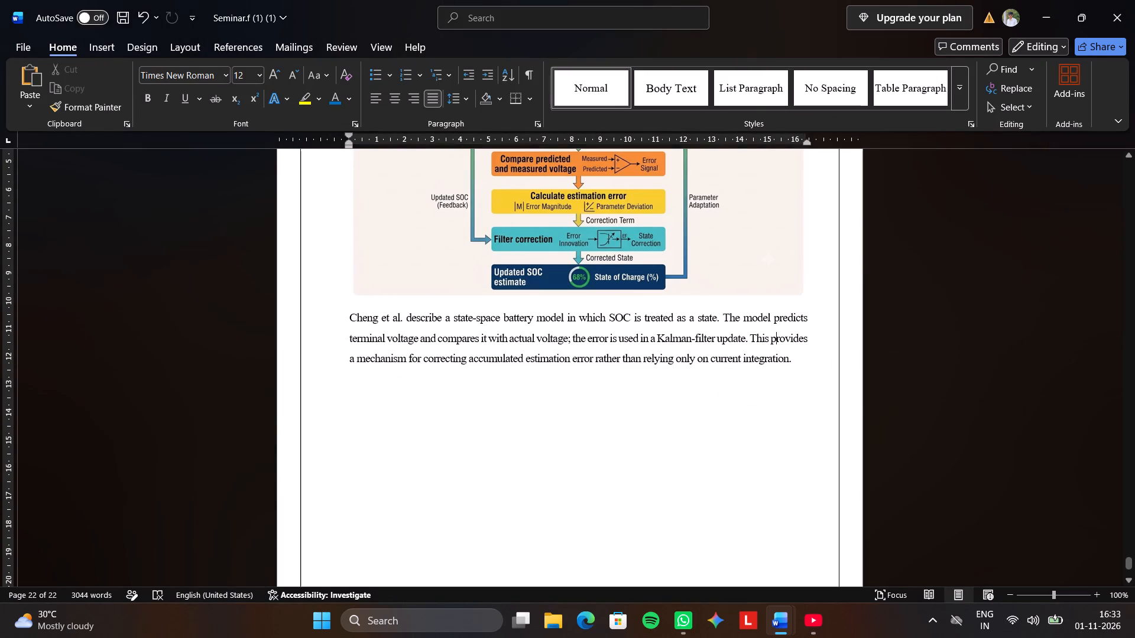
pyautogui.click(794, 364)
pyautogui.press('Return')
pyautogui.press('Return')
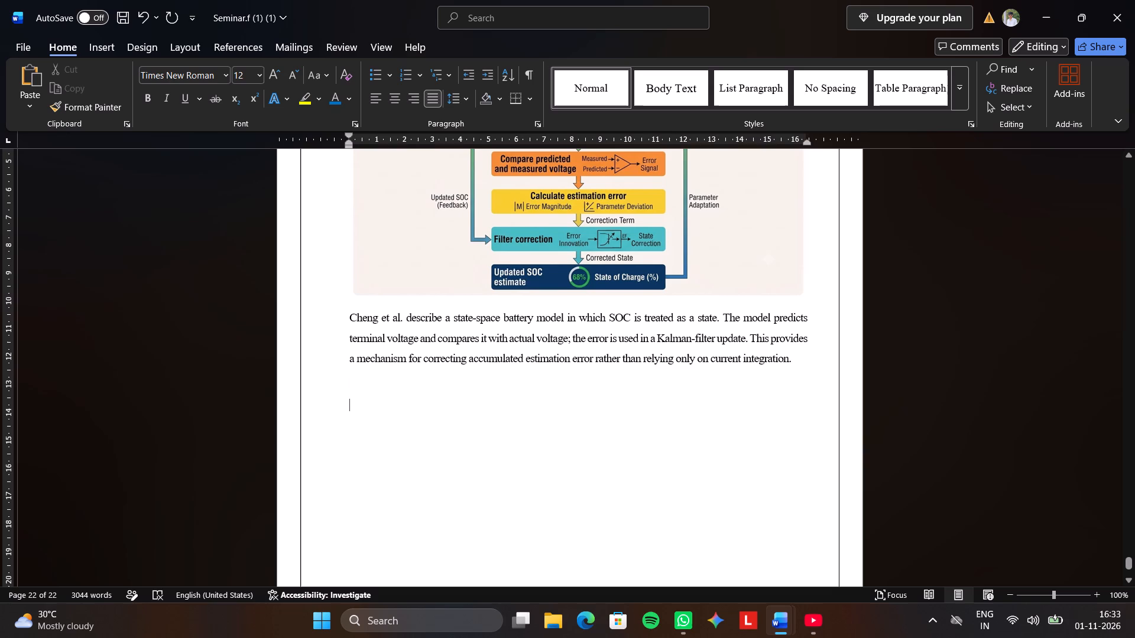
pyautogui.hotkey('ctrl', 'v')
# Align the "E. Data-Driven / AI Methods" heading with the left margin and add a blank line beneath it.
pyautogui.click(476, 395)
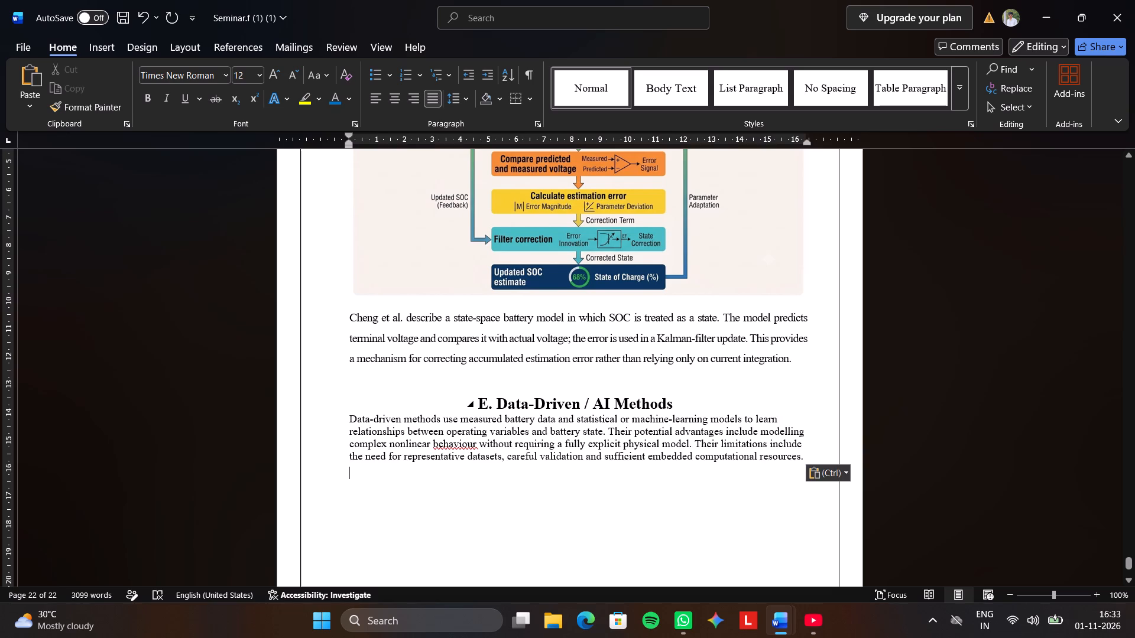
pyautogui.press('BackSpace')
pyautogui.press('BackSpace')
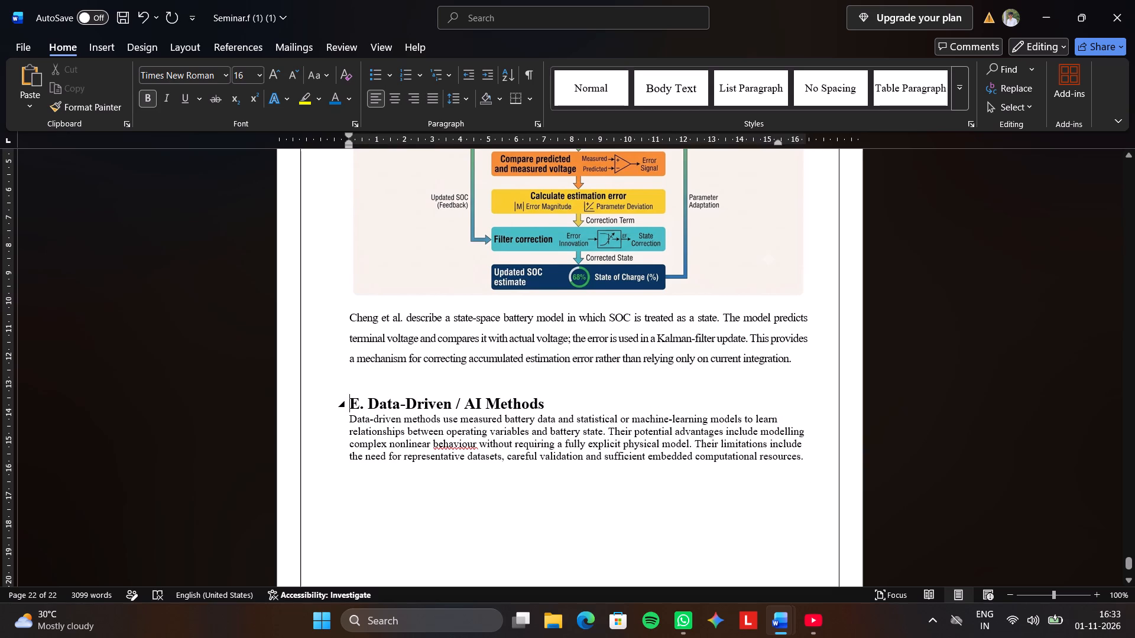
pyautogui.click(557, 410)
pyautogui.press('Return')
# Set the "E. Data-Driven / AI Methods" heading's font size to 14.
pyautogui.tripleClick(489, 404)
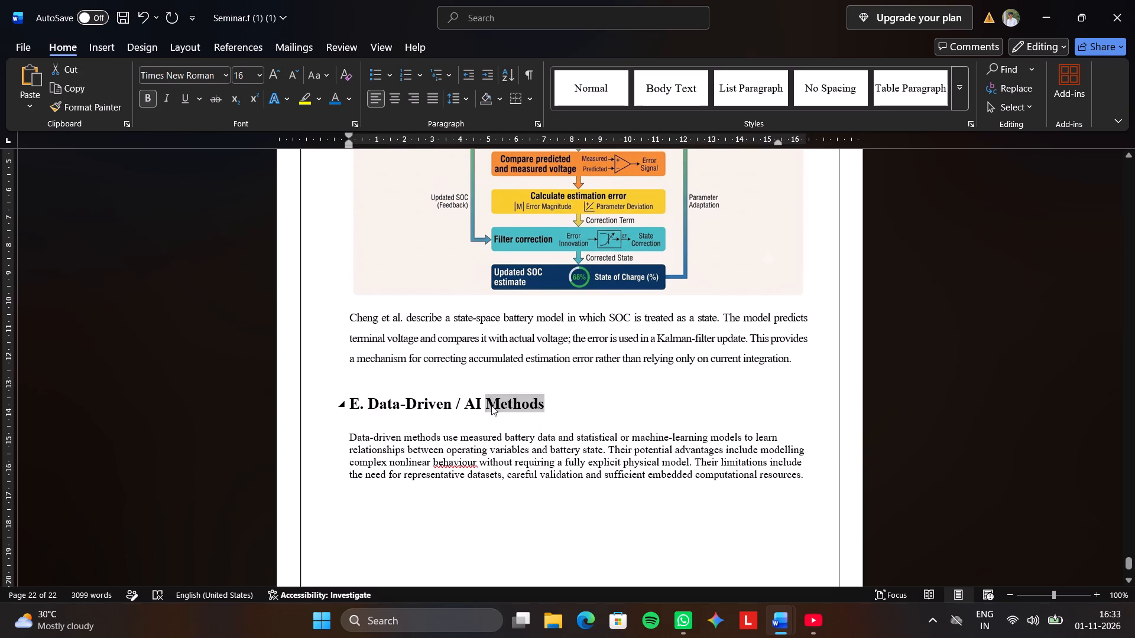
pyautogui.tripleClick(490, 405)
pyautogui.click(490, 405)
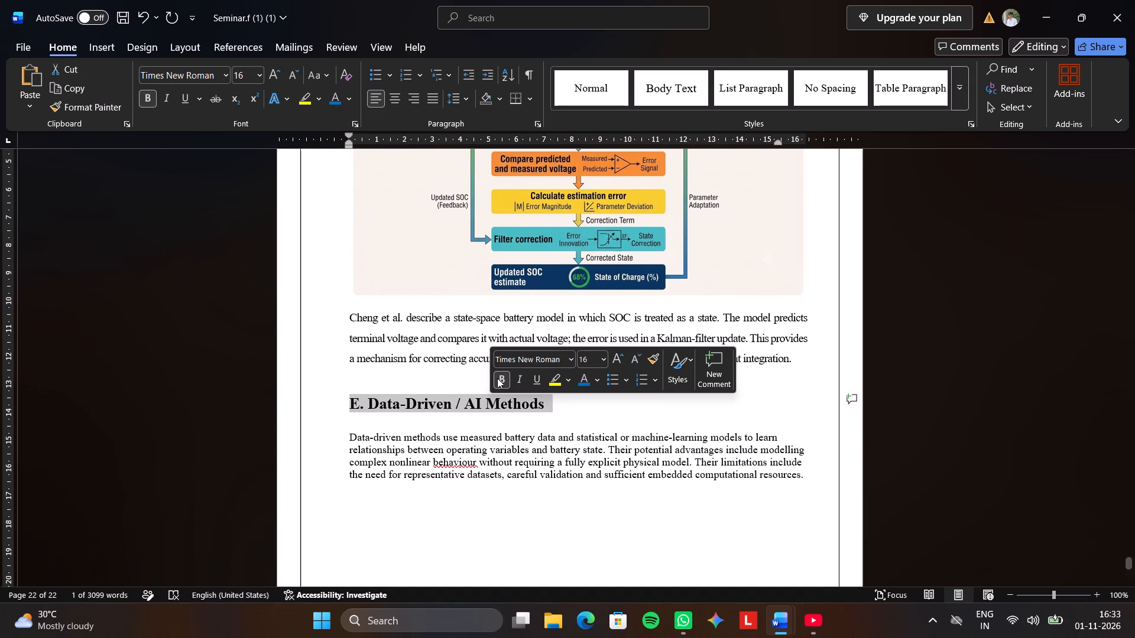
pyautogui.click(603, 361)
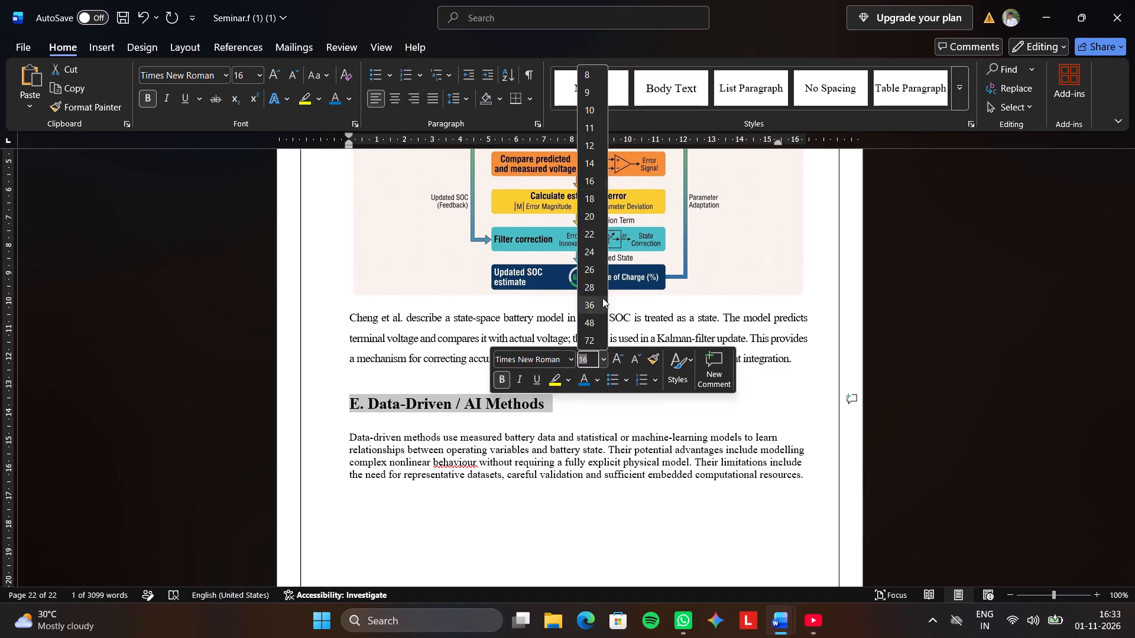
pyautogui.click(600, 161)
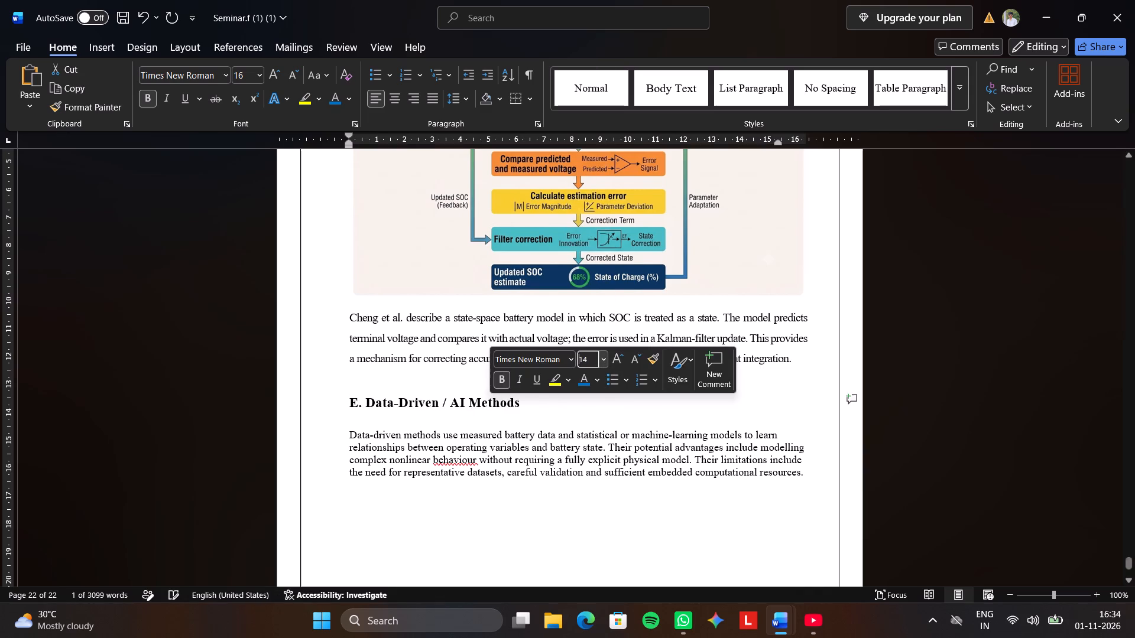
pyautogui.click(595, 390)
pyautogui.click(584, 405)
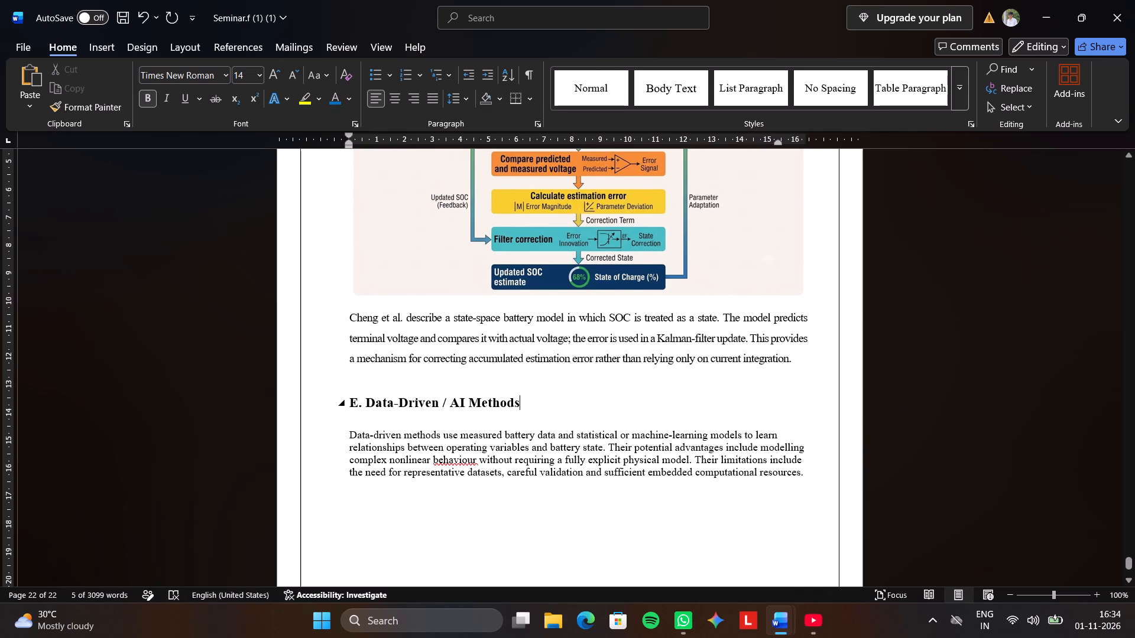
# Format the paragraph beginning "Data-driven methods" with font size 12 and 1.5 line spacing.
pyautogui.tripleClick(351, 438)
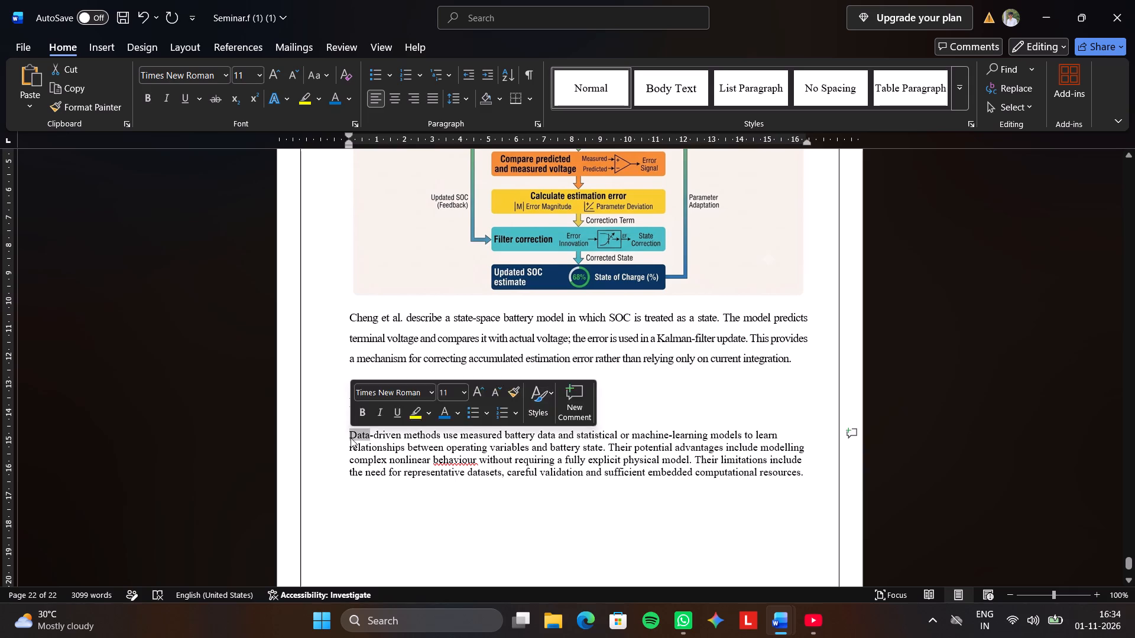
pyautogui.click(463, 388)
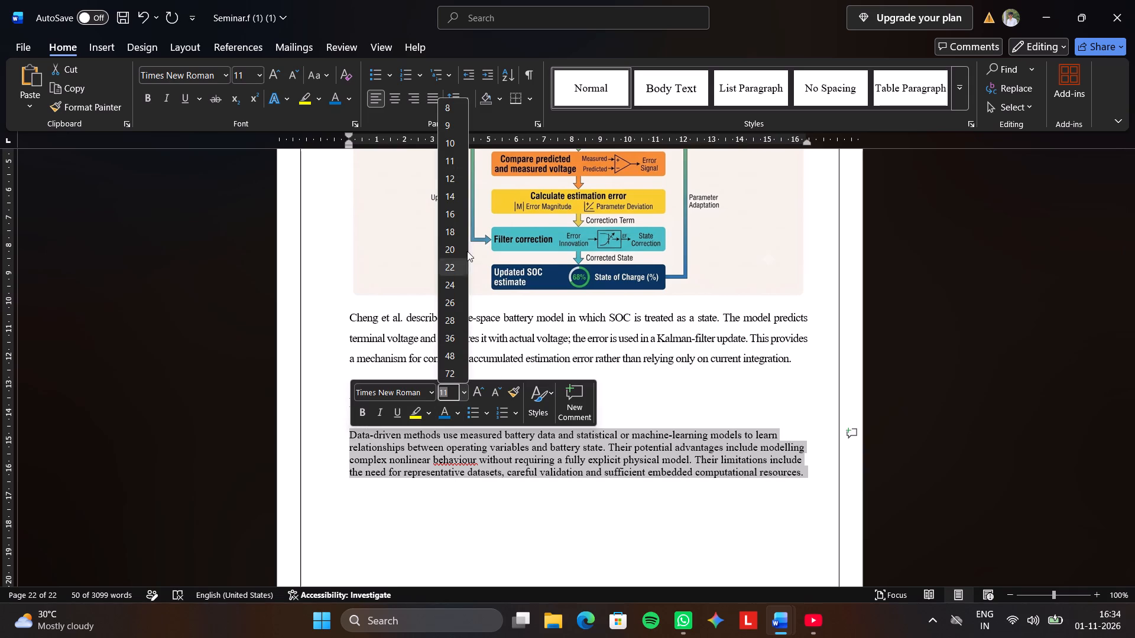
pyautogui.click(456, 180)
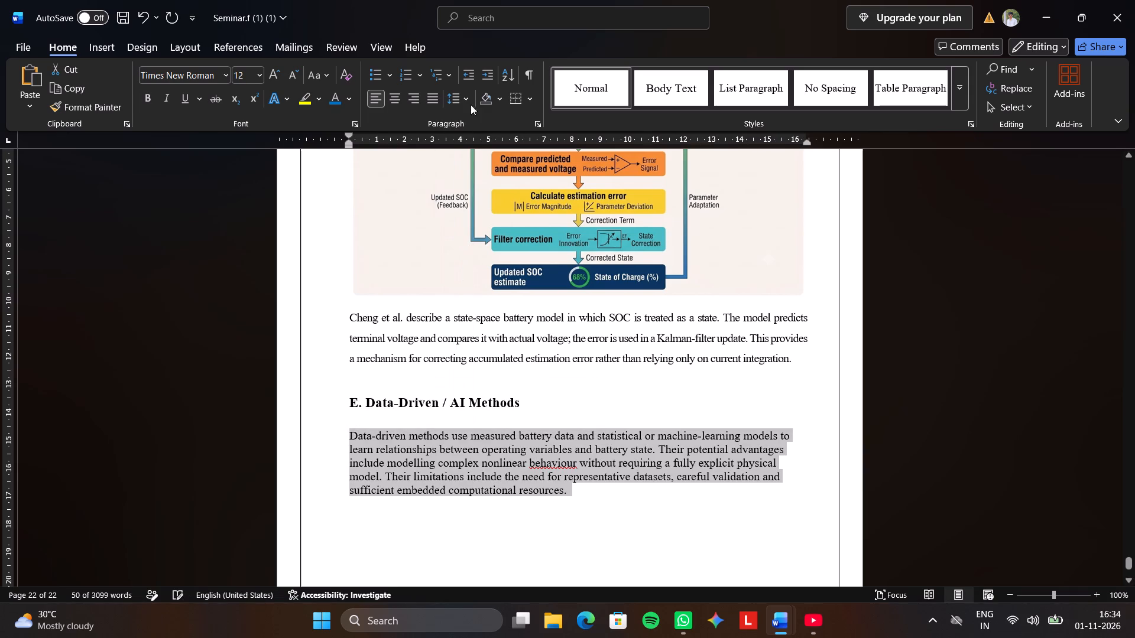
pyautogui.click(470, 91)
pyautogui.click(469, 158)
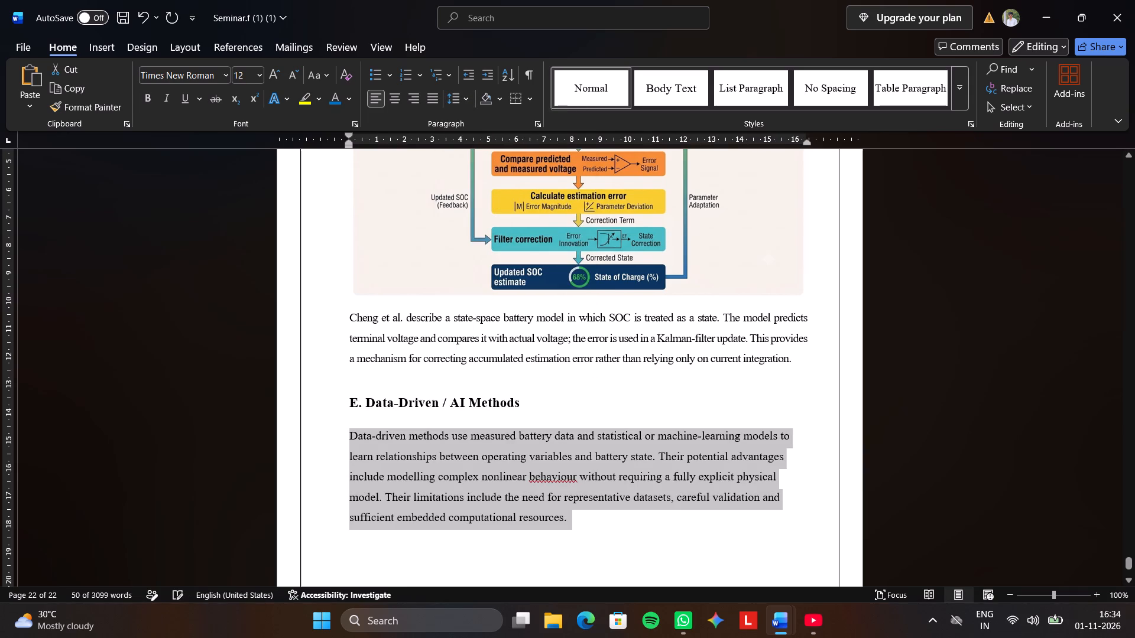
pyautogui.click(542, 405)
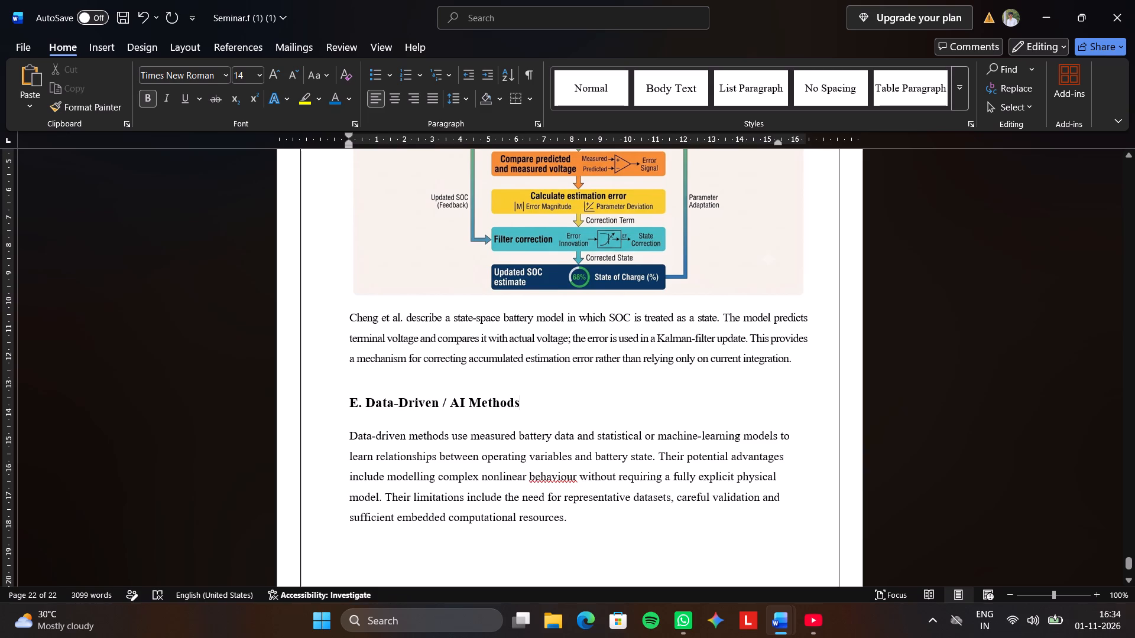
# Switch to the BMS in Electric Vehicles report and copy the Method / Main input / Strength / Main limitation table under section E.
pyautogui.click(615, 531)
pyautogui.click(587, 521)
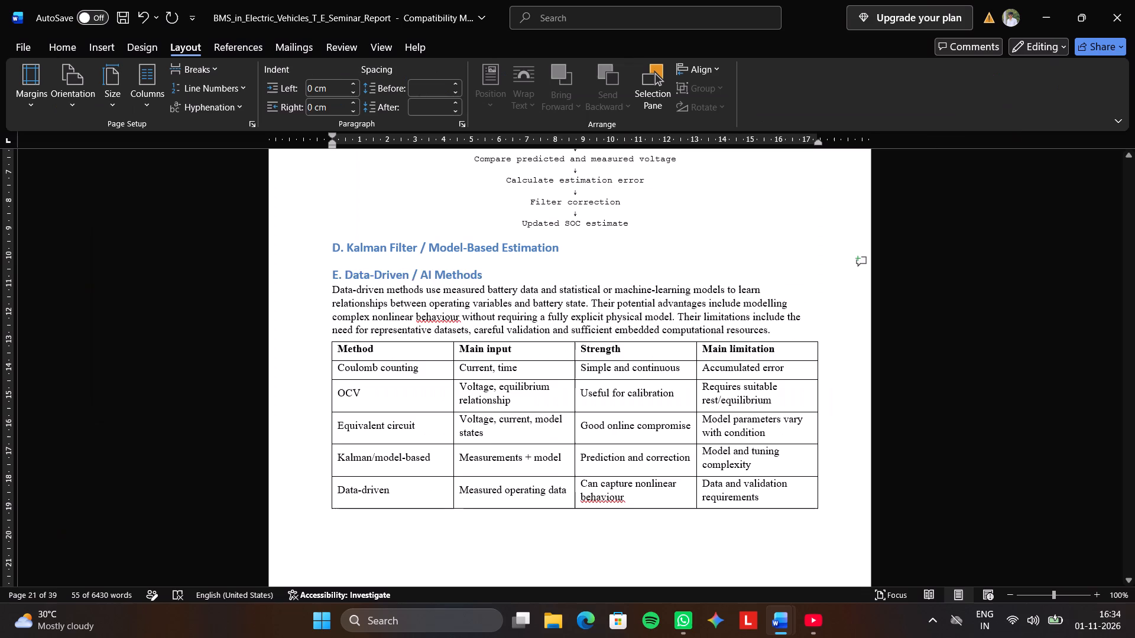
pyautogui.scroll(-1, 589, 516)
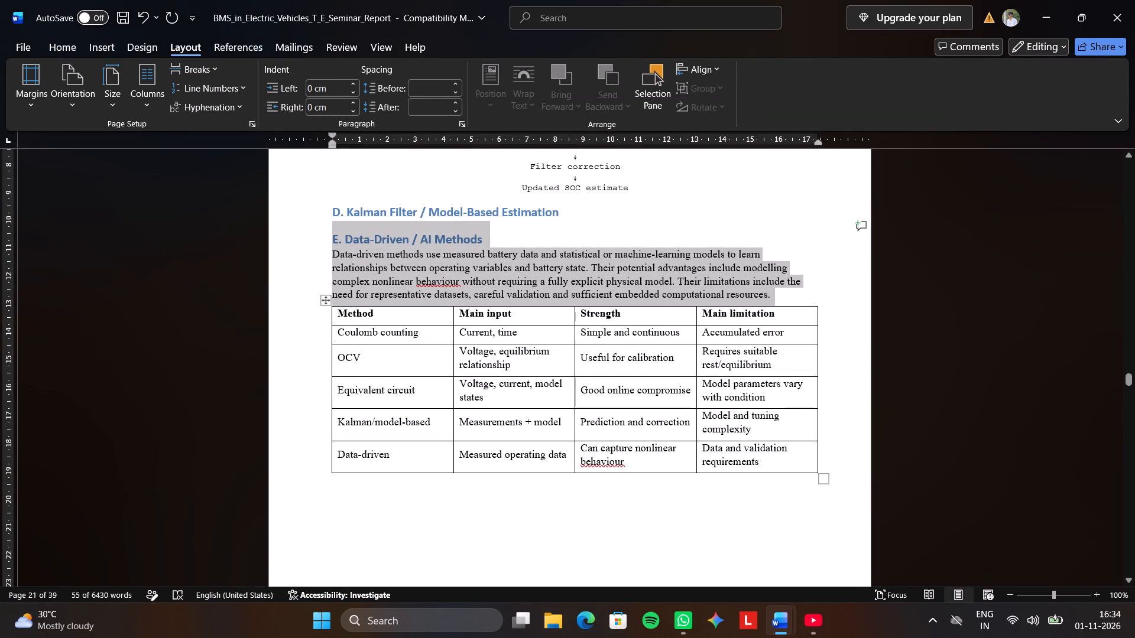
pyautogui.click(298, 302)
pyautogui.click(311, 326)
pyautogui.click(310, 326)
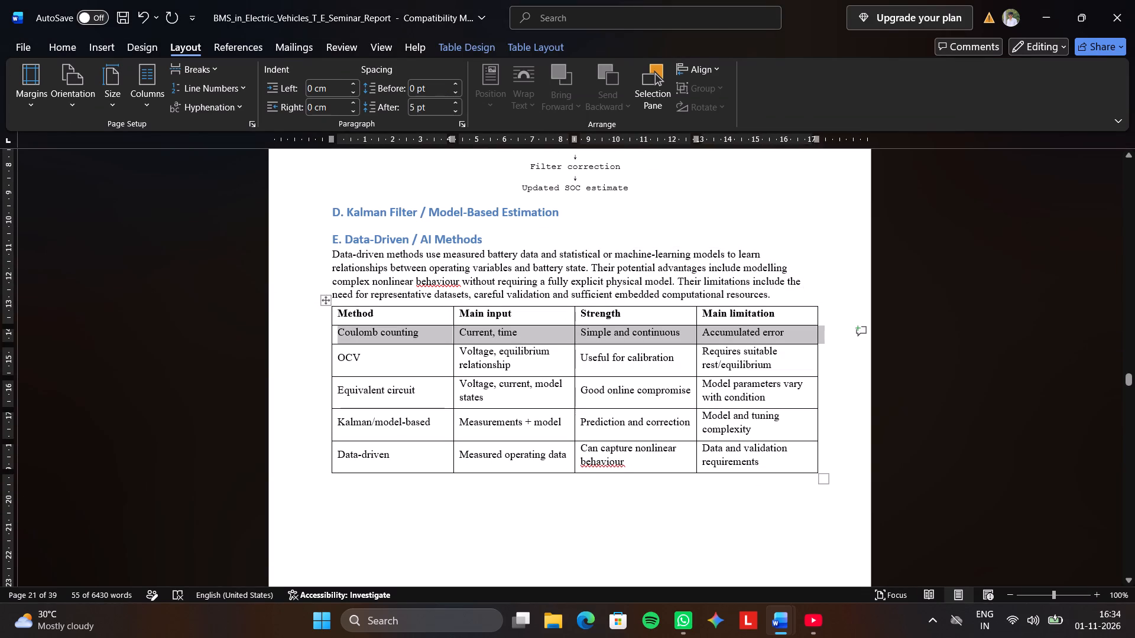
pyautogui.click(327, 300)
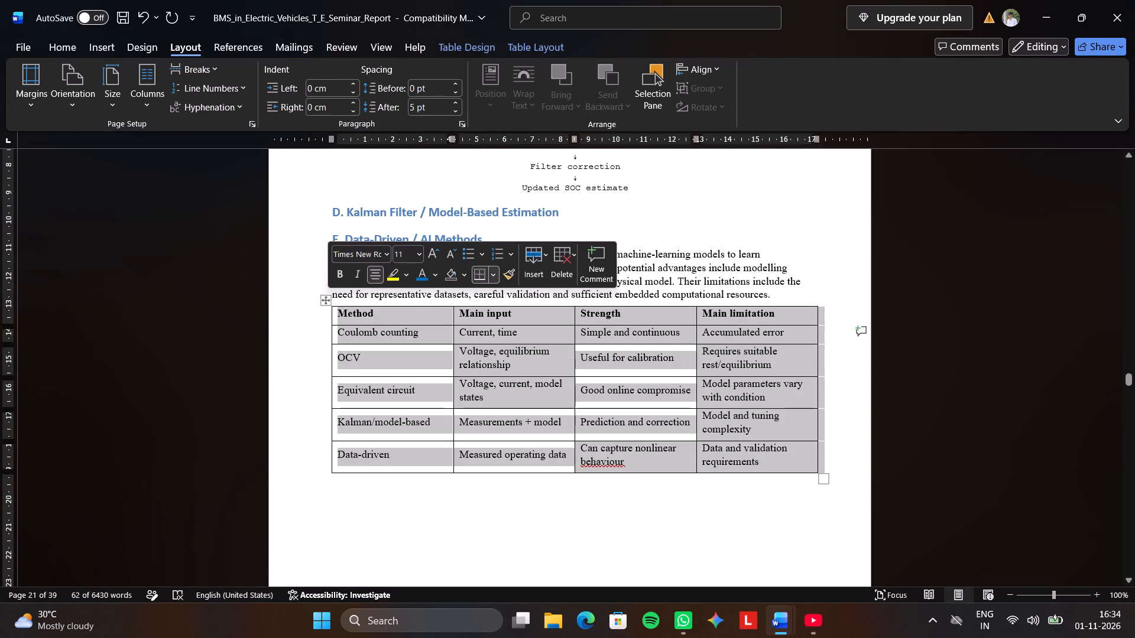
pyautogui.hotkey('ctrl', 'c')
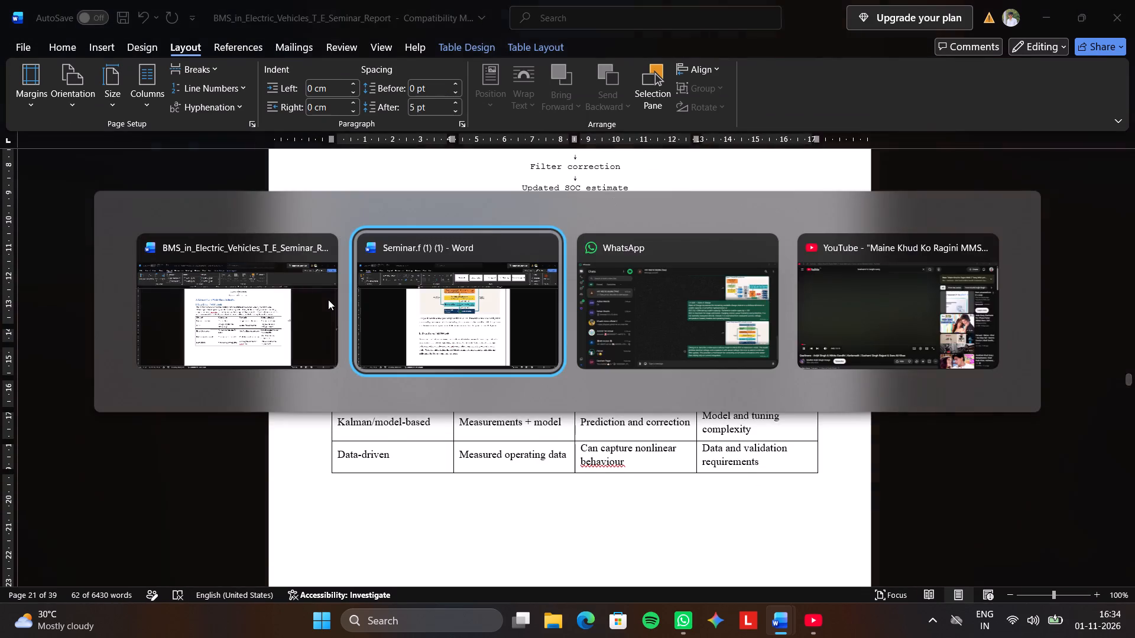
# Return to the Seminar document and paste the copied table on a new line below the "Data-driven methods" paragraph.
pyautogui.scroll(-5, 528, 544)
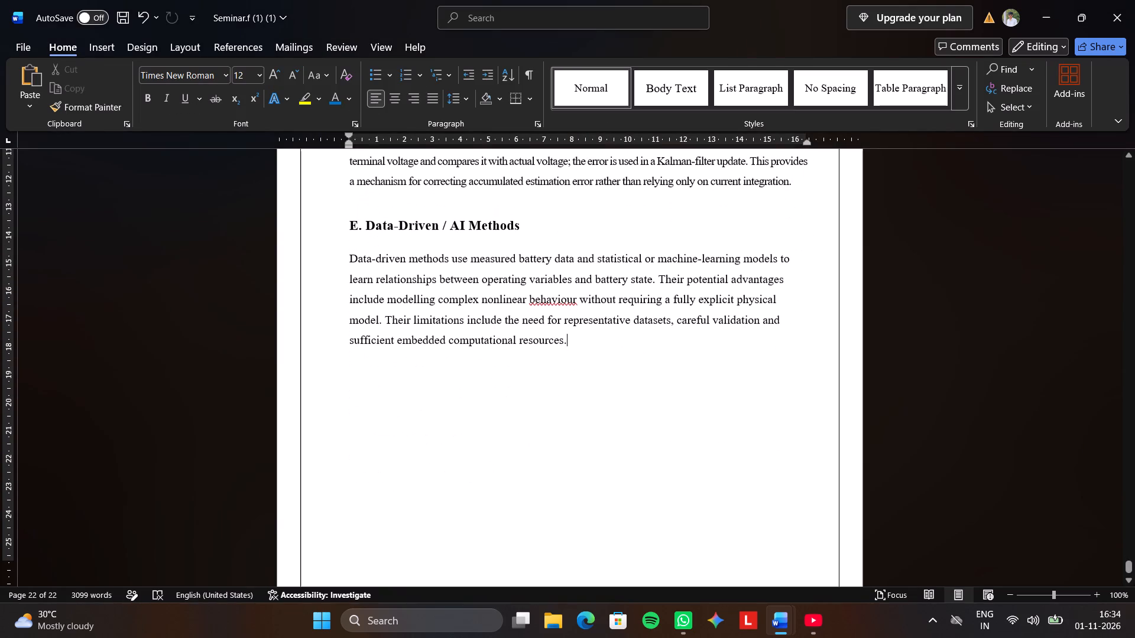
pyautogui.press('Return')
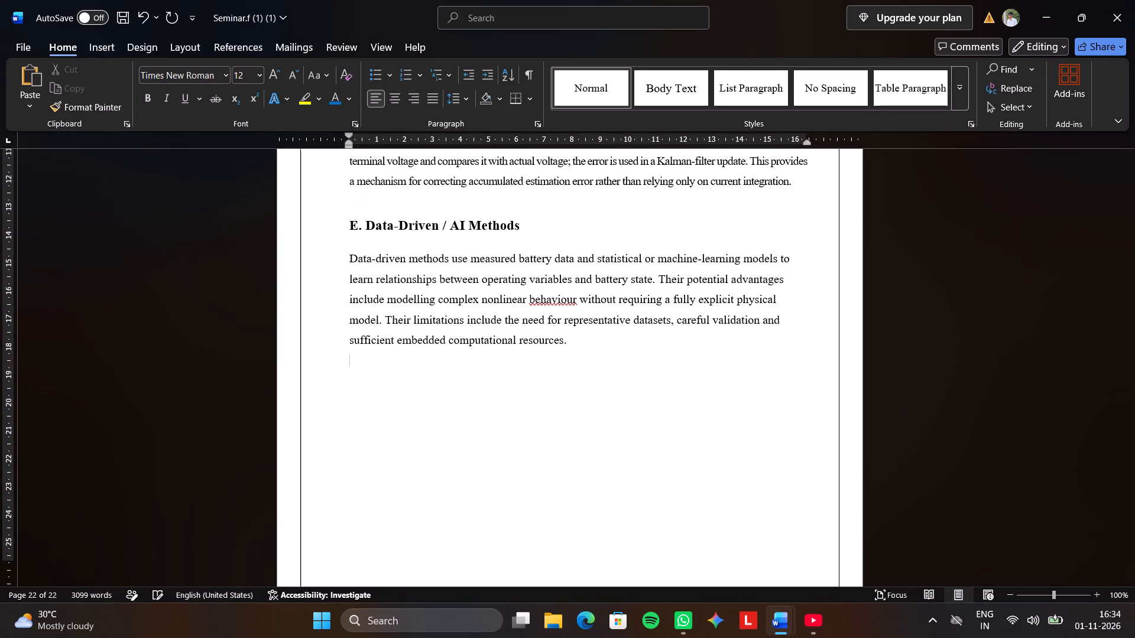
pyautogui.hotkey('ctrl', 'v')
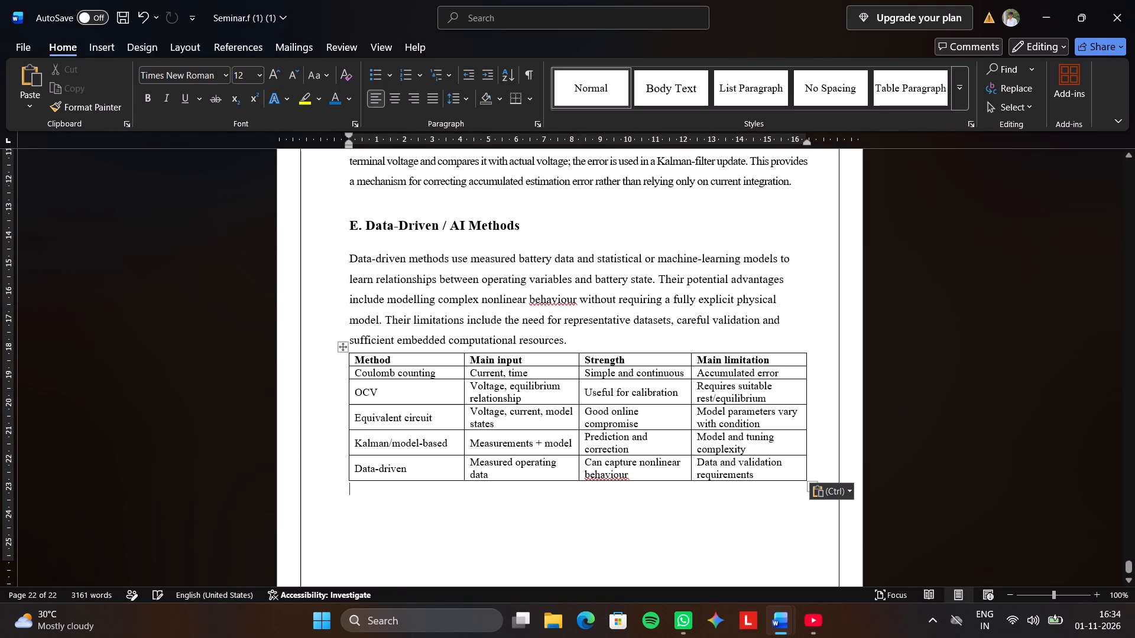
# Format the whole pasted table with font size 12 and 1.5 line spacing.
pyautogui.click(340, 344)
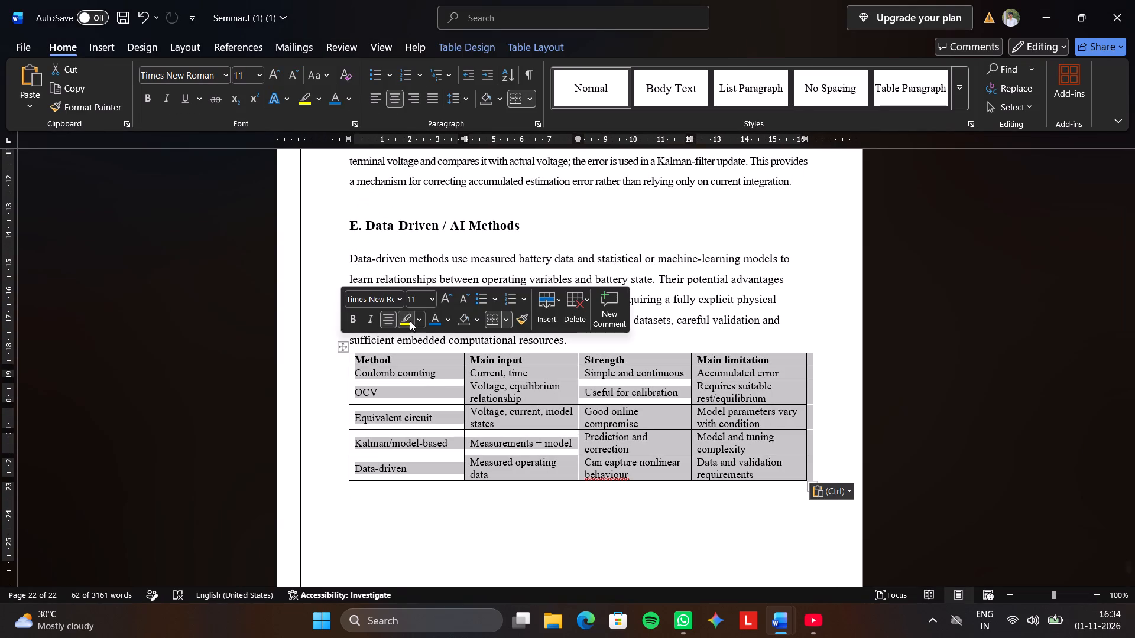
pyautogui.click(432, 295)
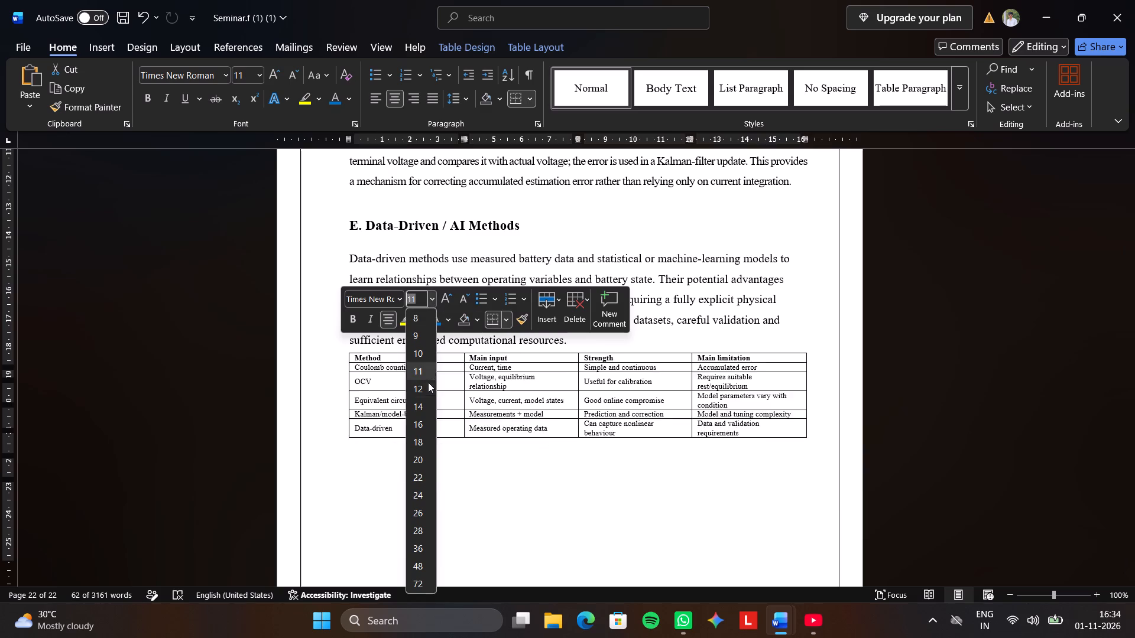
pyautogui.click(426, 387)
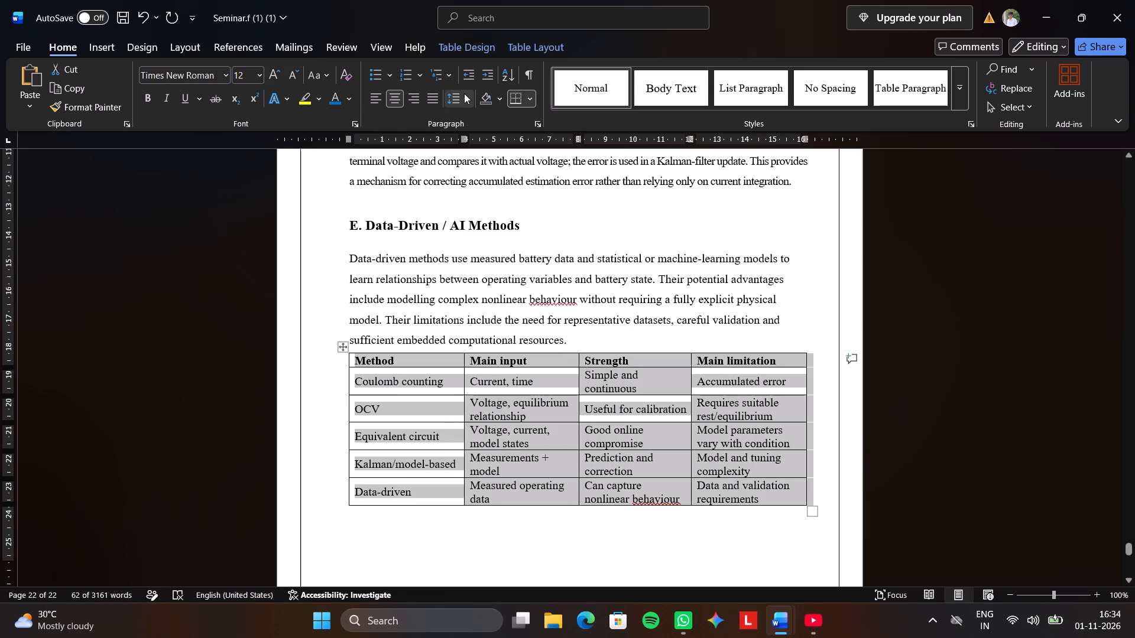
pyautogui.click(464, 93)
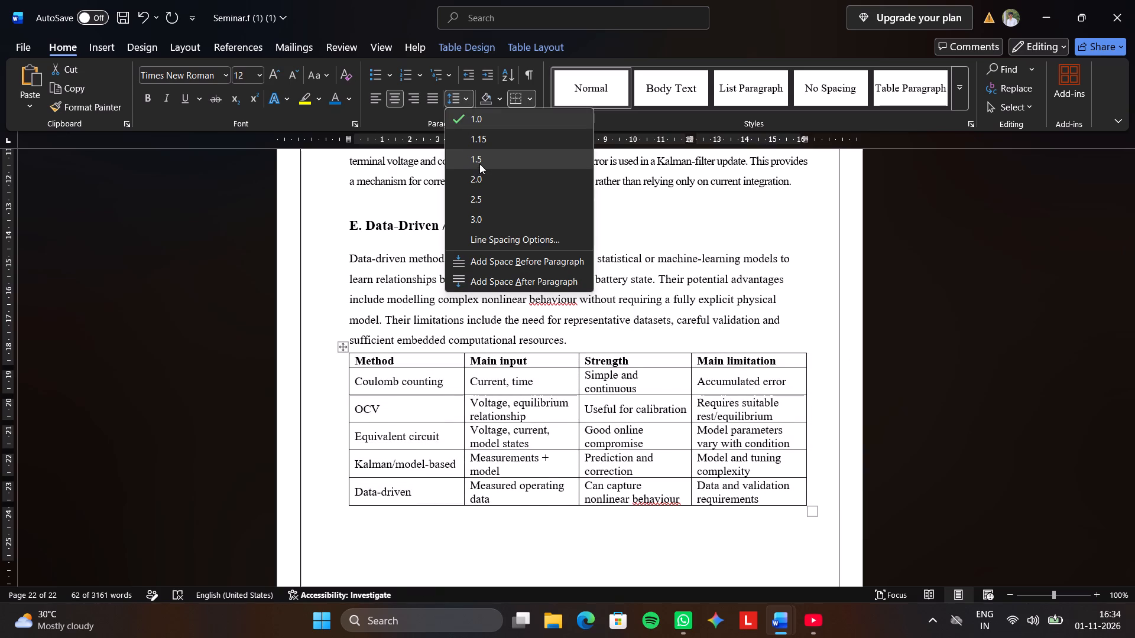
pyautogui.click(480, 161)
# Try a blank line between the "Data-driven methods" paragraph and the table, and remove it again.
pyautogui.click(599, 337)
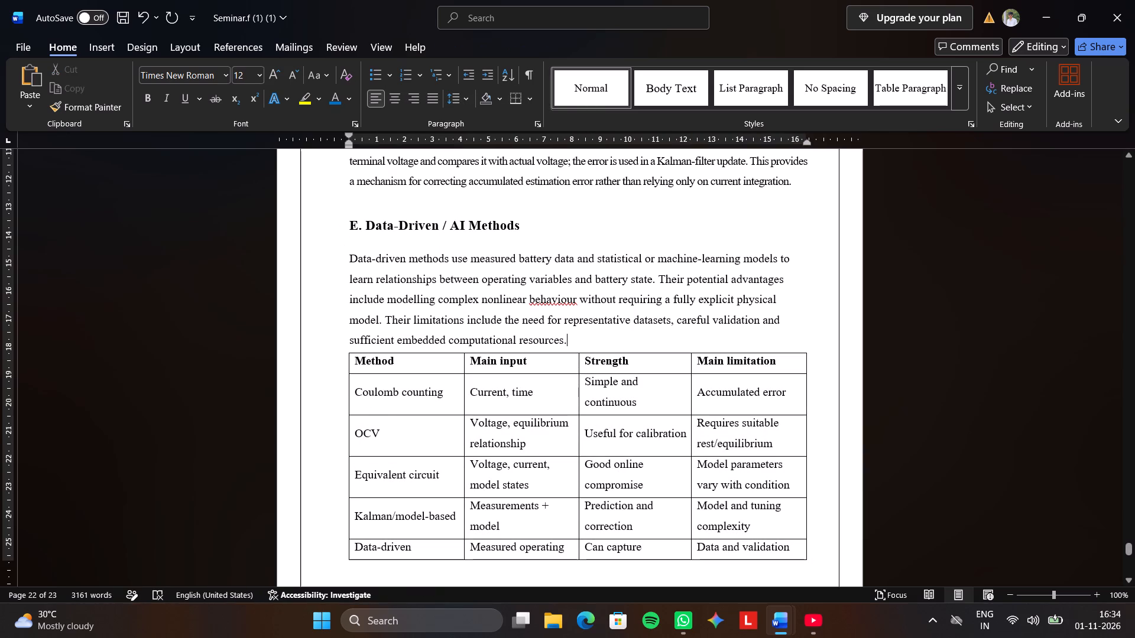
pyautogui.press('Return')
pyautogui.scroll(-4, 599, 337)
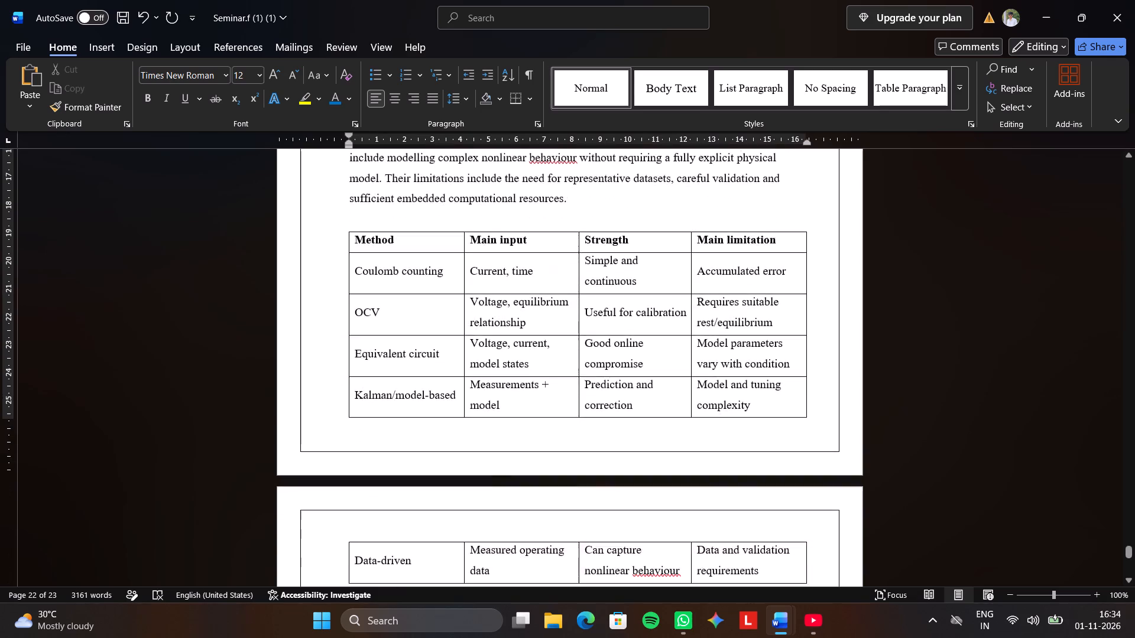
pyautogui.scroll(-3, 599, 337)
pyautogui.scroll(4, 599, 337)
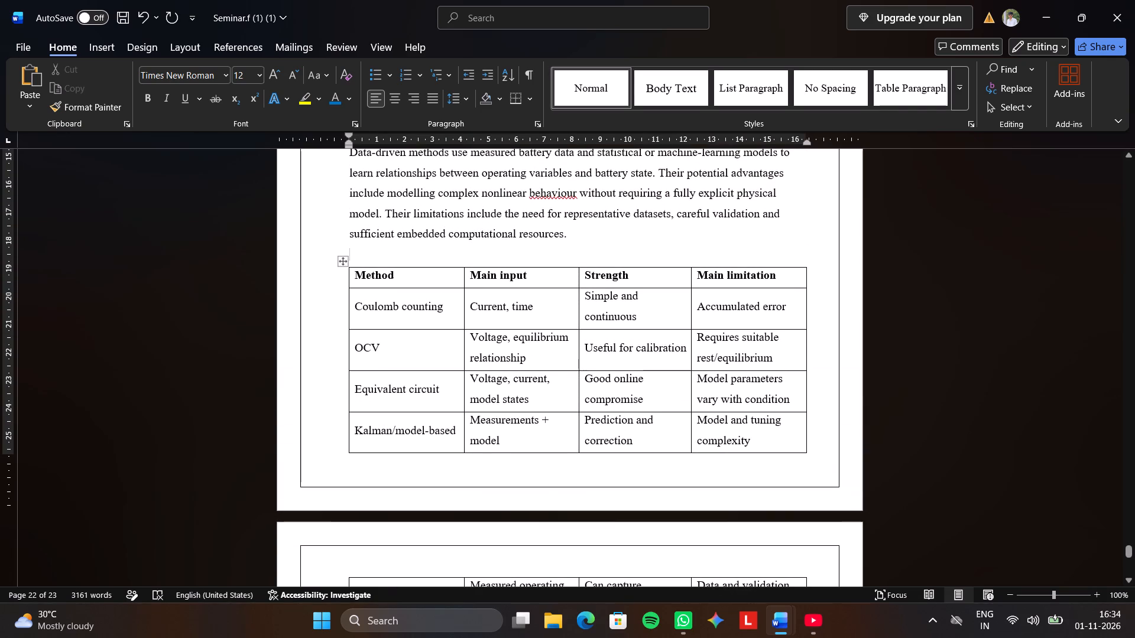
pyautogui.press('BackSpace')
# Remove the blank lines below and above the "E. Data-Driven / AI Methods" heading to pull the whole table onto one page.
pyautogui.scroll(-3, 599, 336)
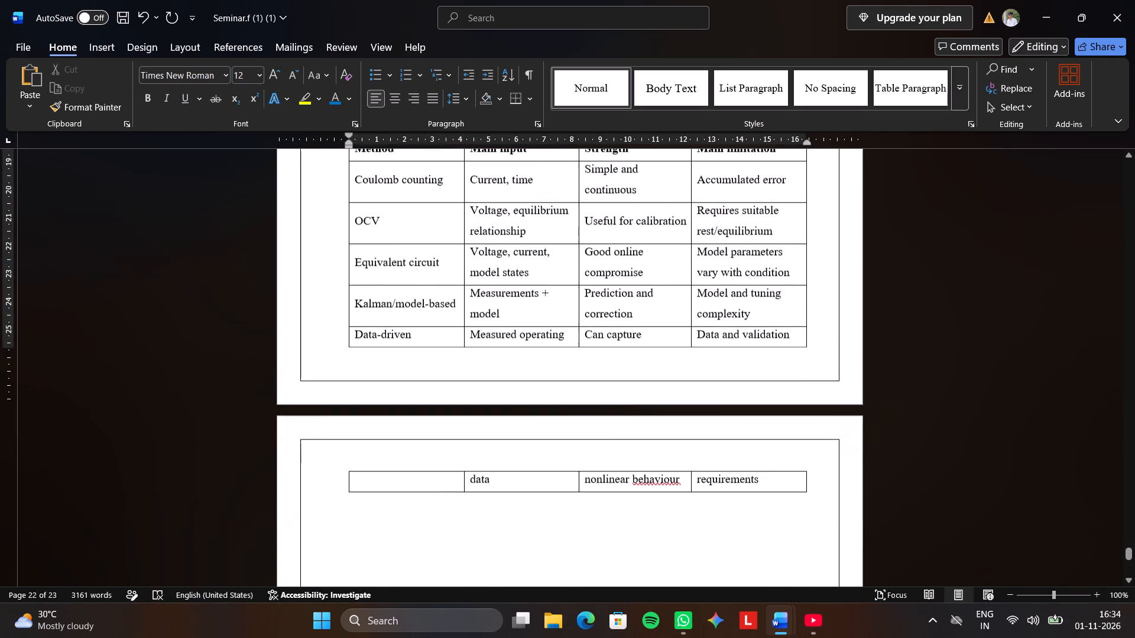
pyautogui.scroll(-2, 599, 336)
pyautogui.scroll(9, 599, 336)
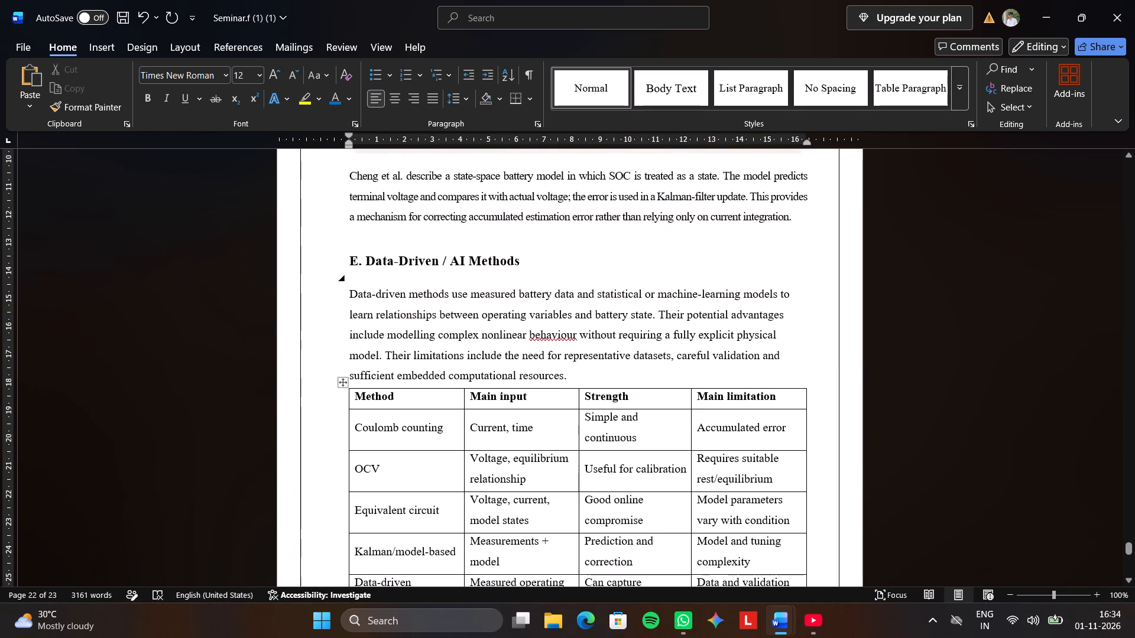
pyautogui.click(572, 277)
pyautogui.press('BackSpace')
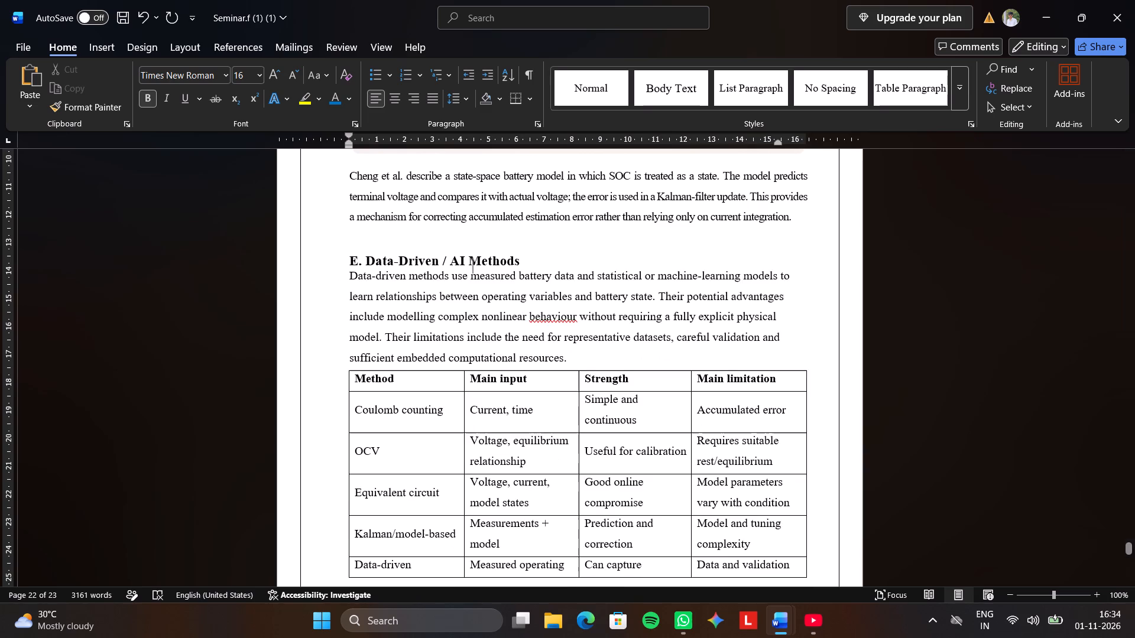
pyautogui.scroll(-16, 572, 277)
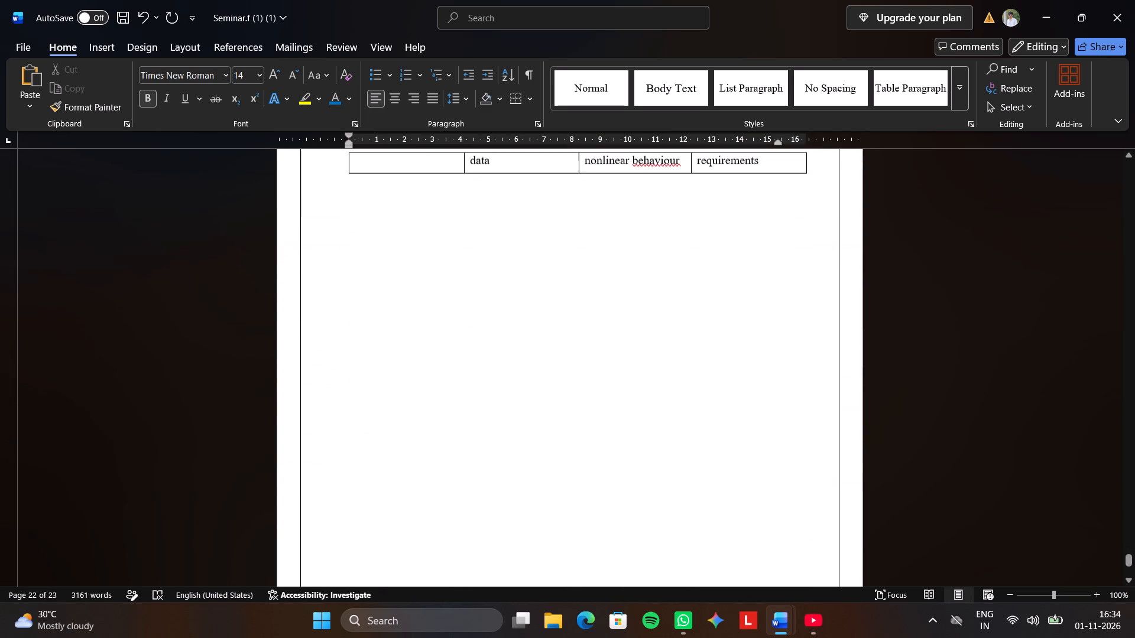
pyautogui.scroll(8, 576, 284)
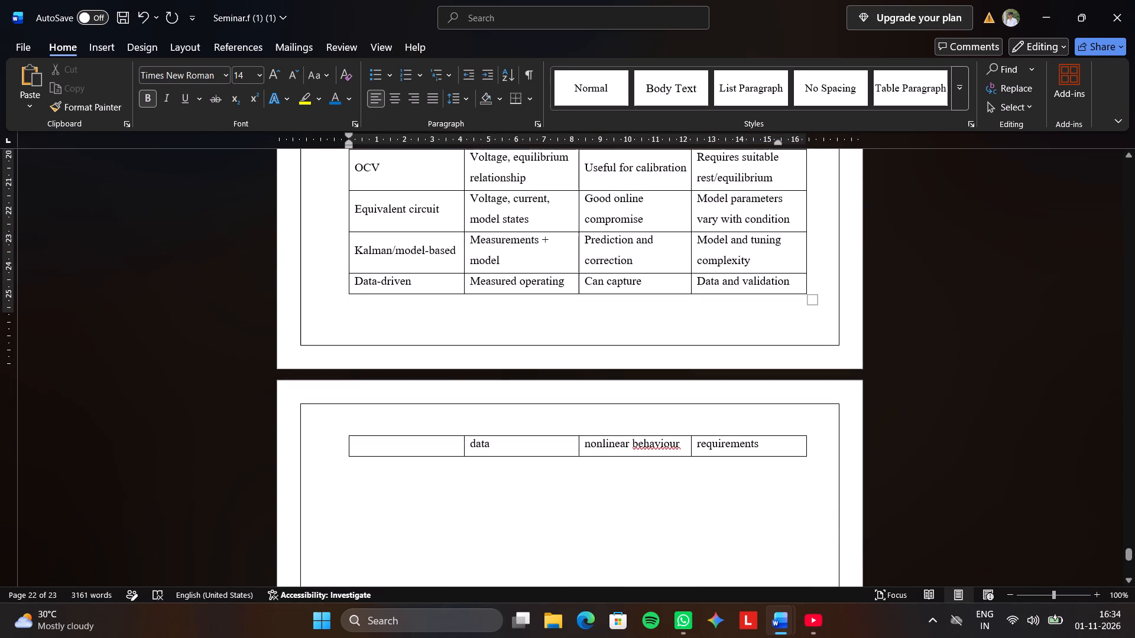
pyautogui.scroll(7, 621, 308)
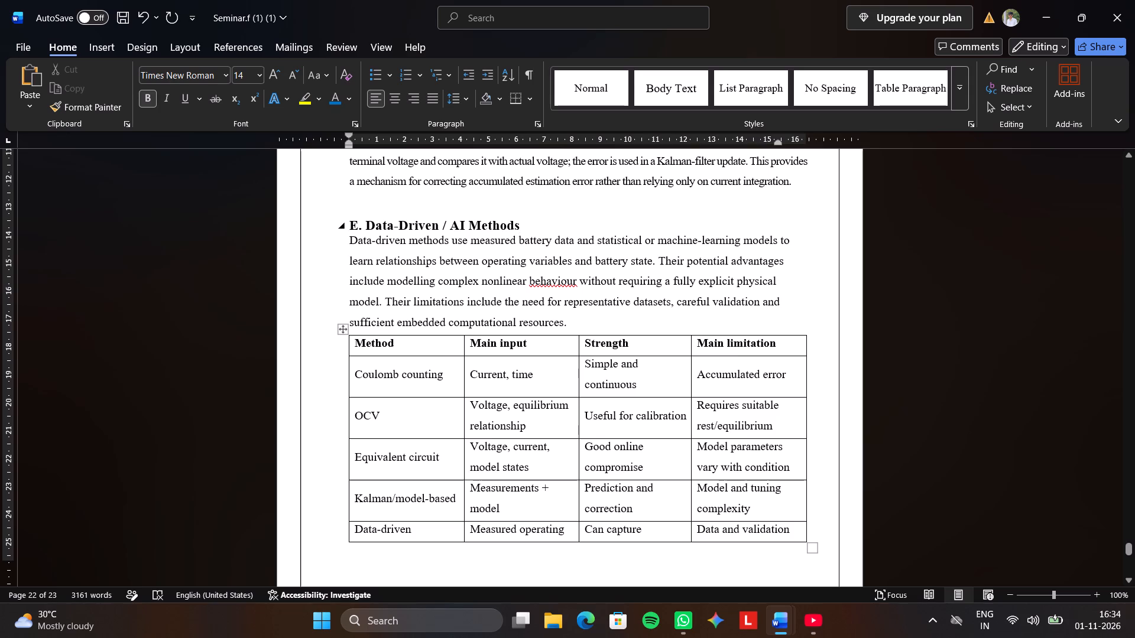
pyautogui.scroll(3, 515, 197)
pyautogui.click(513, 310)
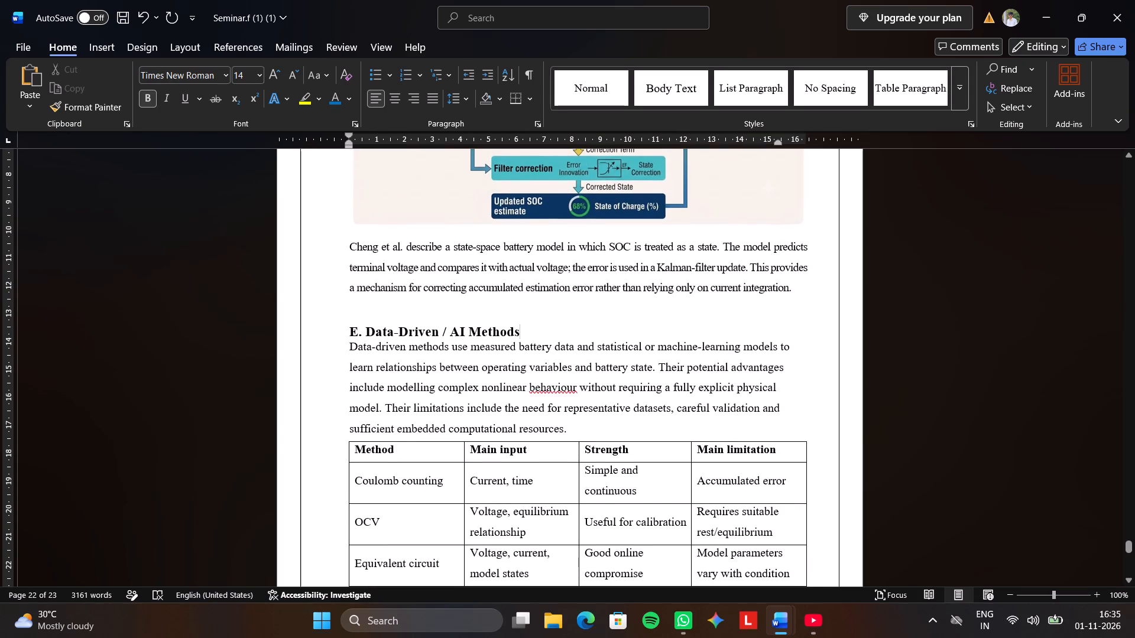
pyautogui.press('BackSpace')
# Check the page layout from the Kalman filter section and Figure 5 through the data-driven methods table to the following page.
pyautogui.scroll(-3, 513, 310)
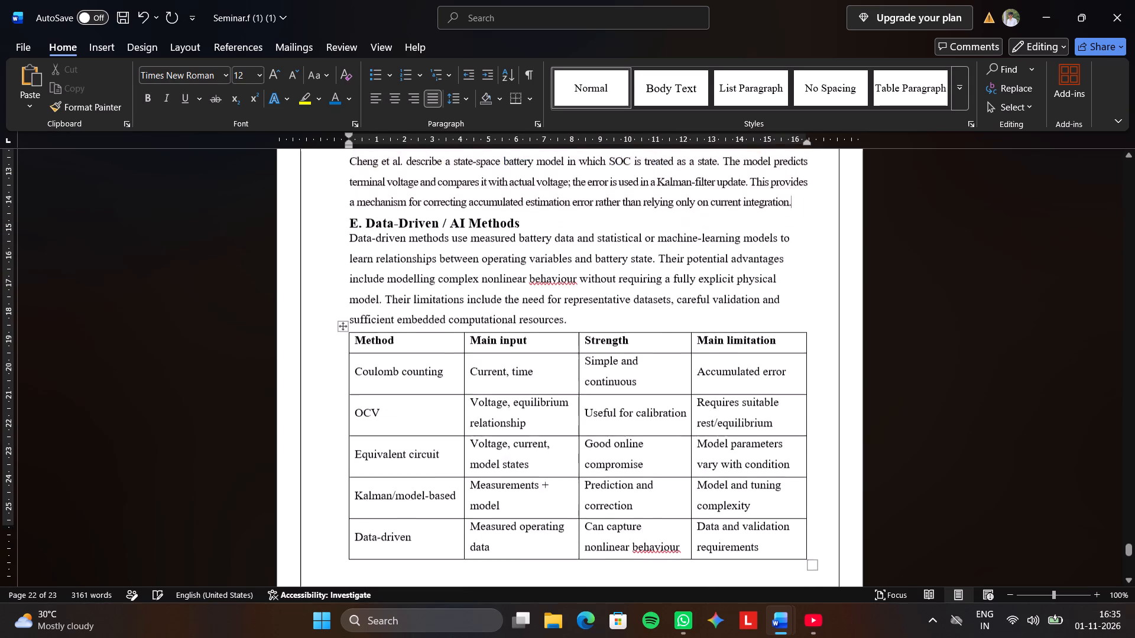
pyautogui.scroll(-8, 513, 309)
pyautogui.scroll(18, 513, 310)
pyautogui.scroll(5, 520, 283)
pyautogui.scroll(-4, 520, 279)
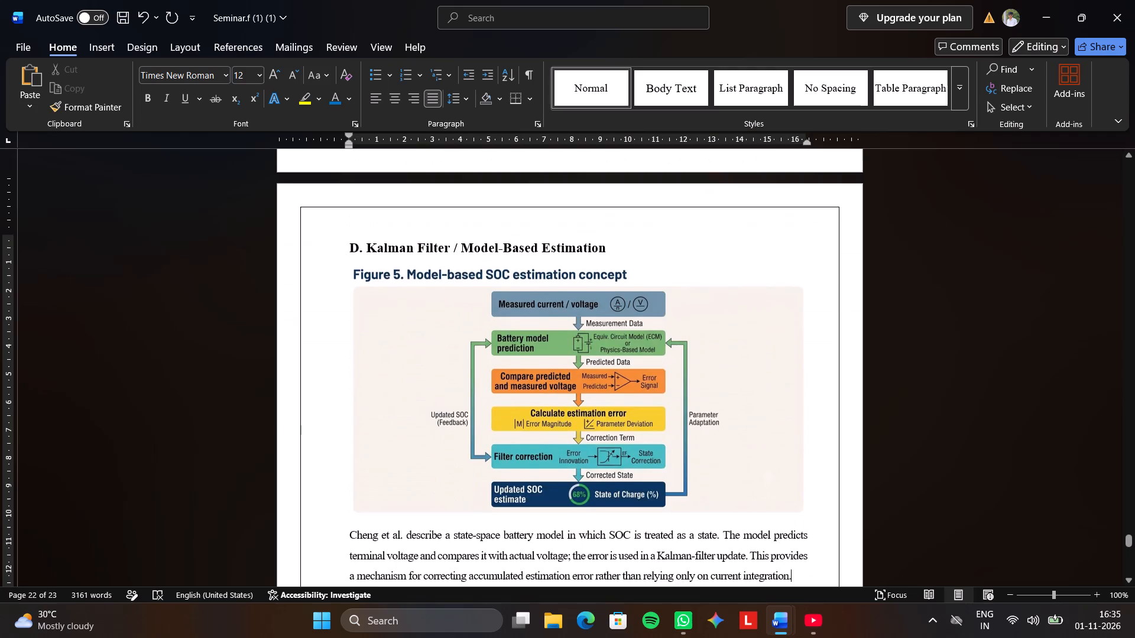
pyautogui.scroll(-12, 520, 279)
pyautogui.scroll(7, 520, 279)
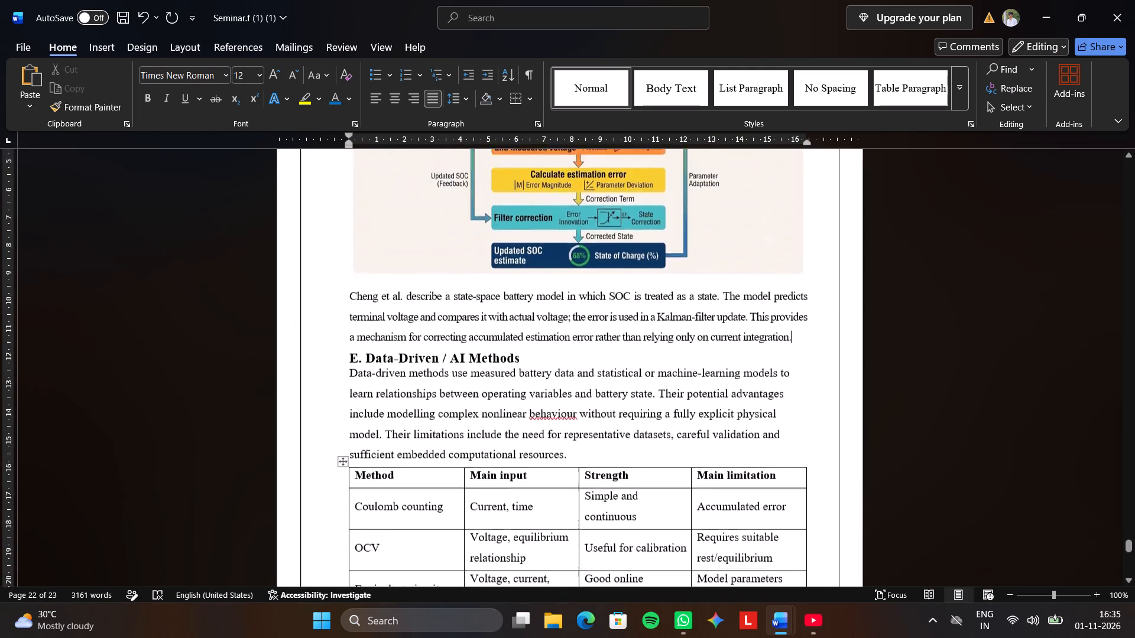
pyautogui.scroll(5, 520, 278)
pyautogui.scroll(-11, 521, 276)
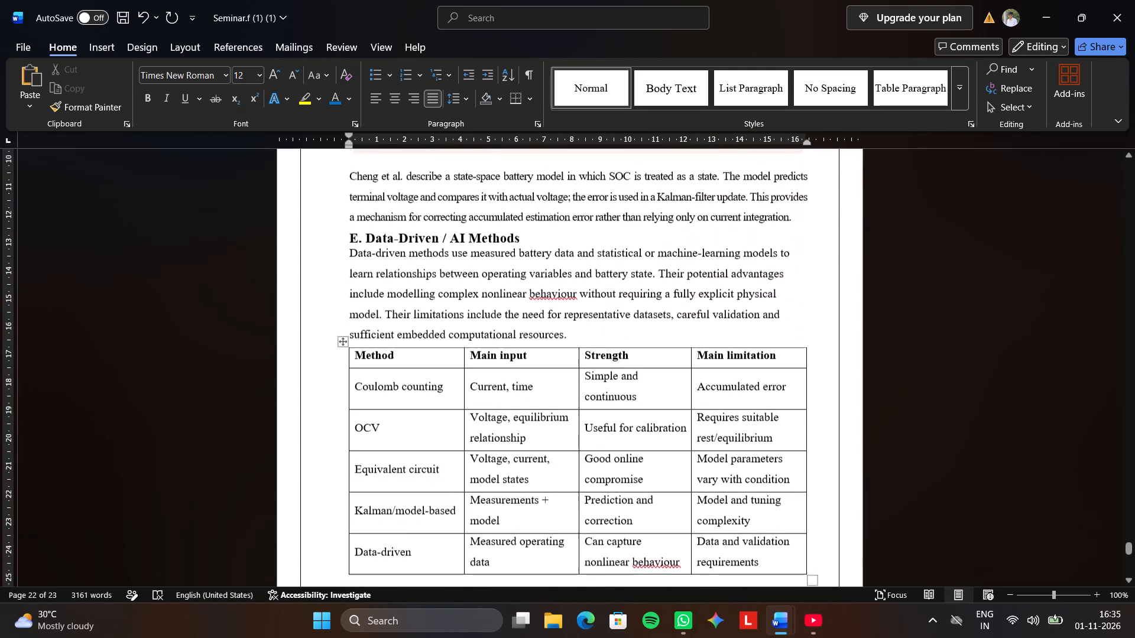
pyautogui.scroll(-14, 521, 276)
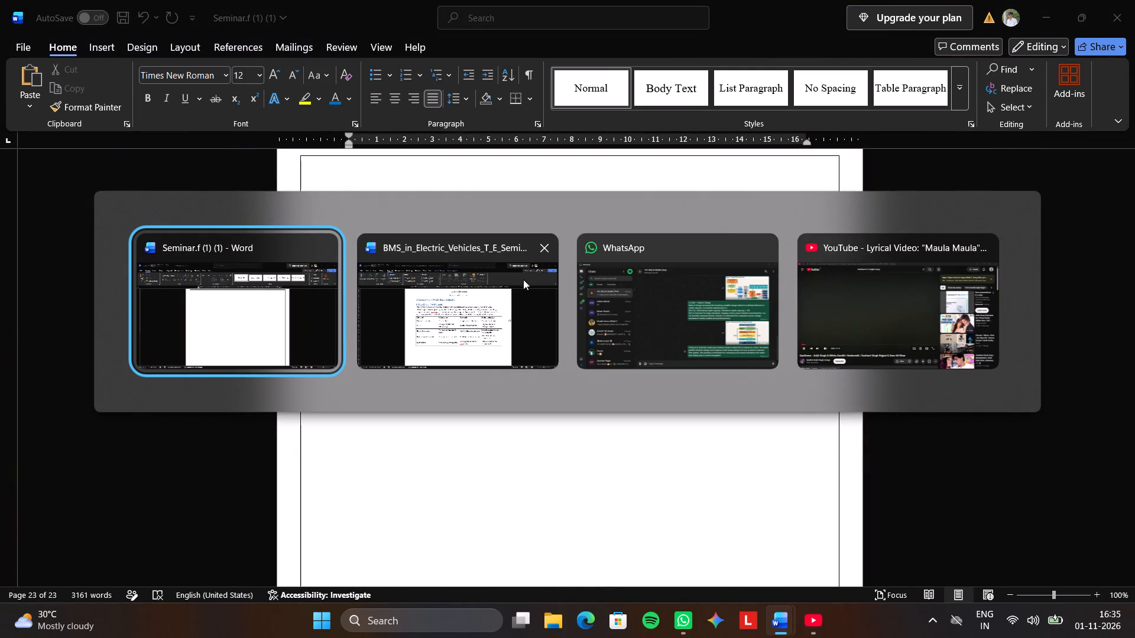
# Switch to the BMS in Electric Vehicles report and copy the "3.5 SOH — State of Health" heading with its paragraph.
pyautogui.scroll(-7, 517, 296)
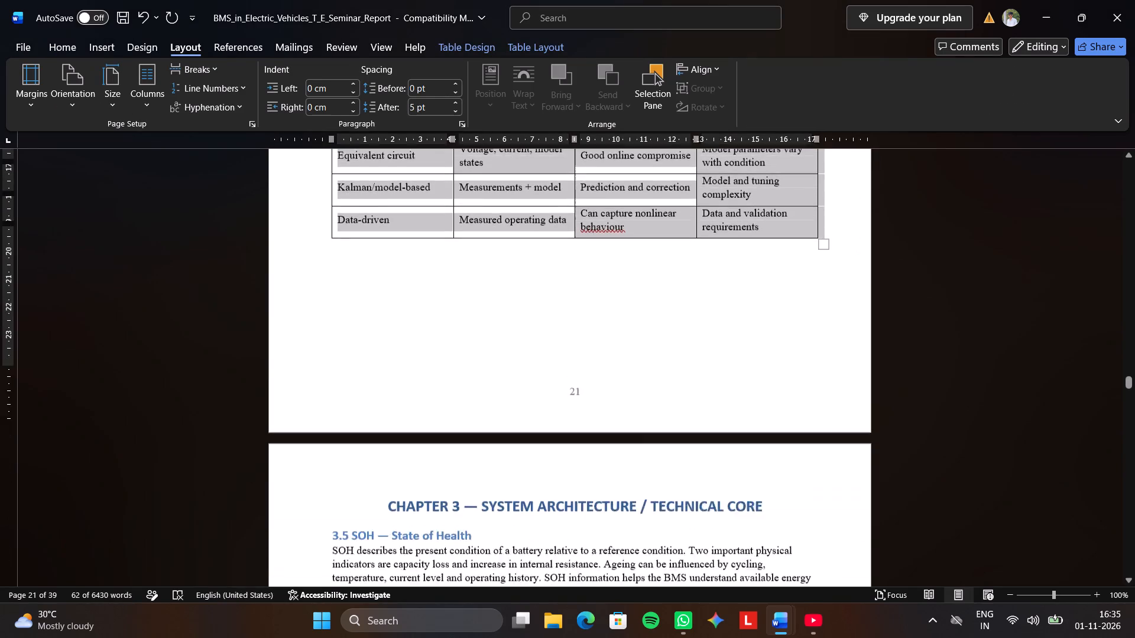
pyautogui.scroll(-8, 517, 296)
pyautogui.scroll(2, 517, 296)
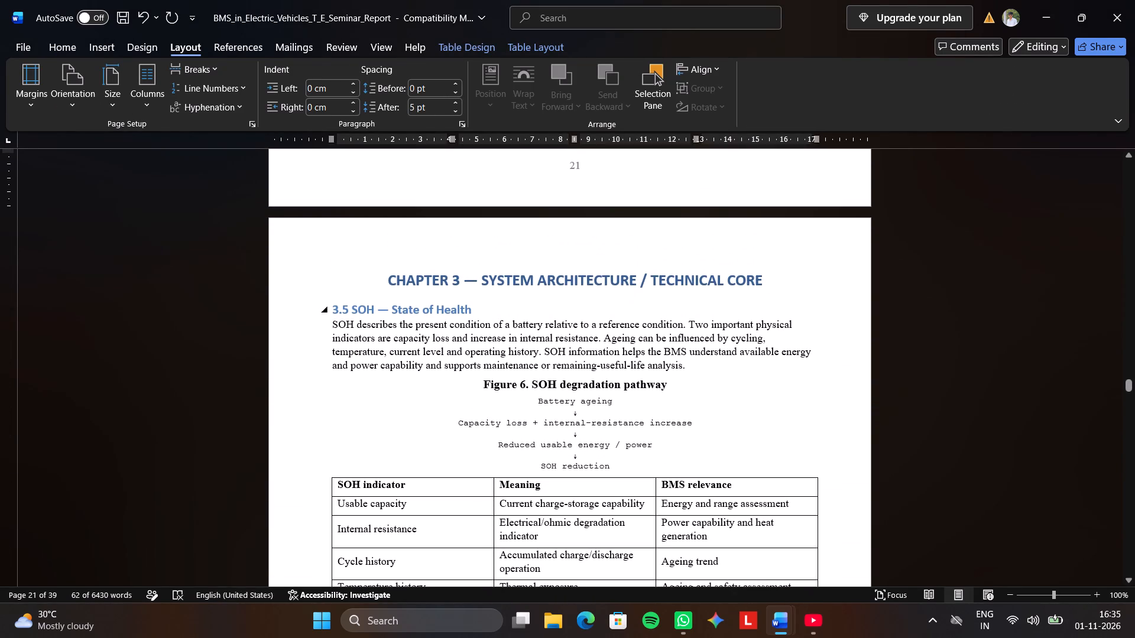
pyautogui.scroll(-4, 517, 295)
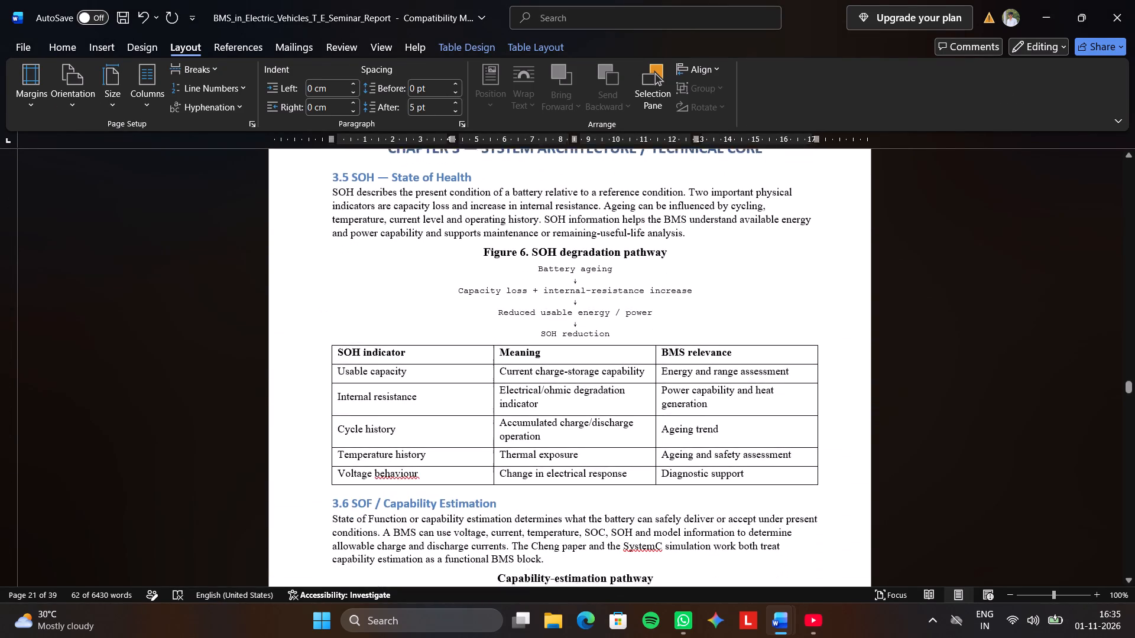
pyautogui.scroll(3, 517, 295)
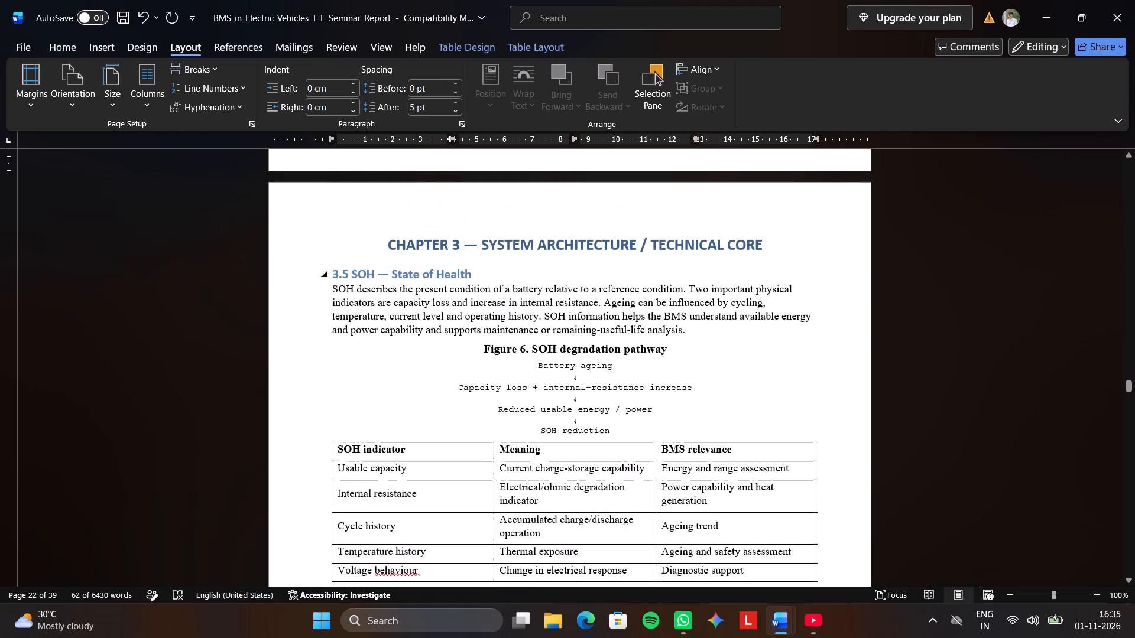
pyautogui.moveTo(334, 272); pyautogui.dragTo(712, 341)
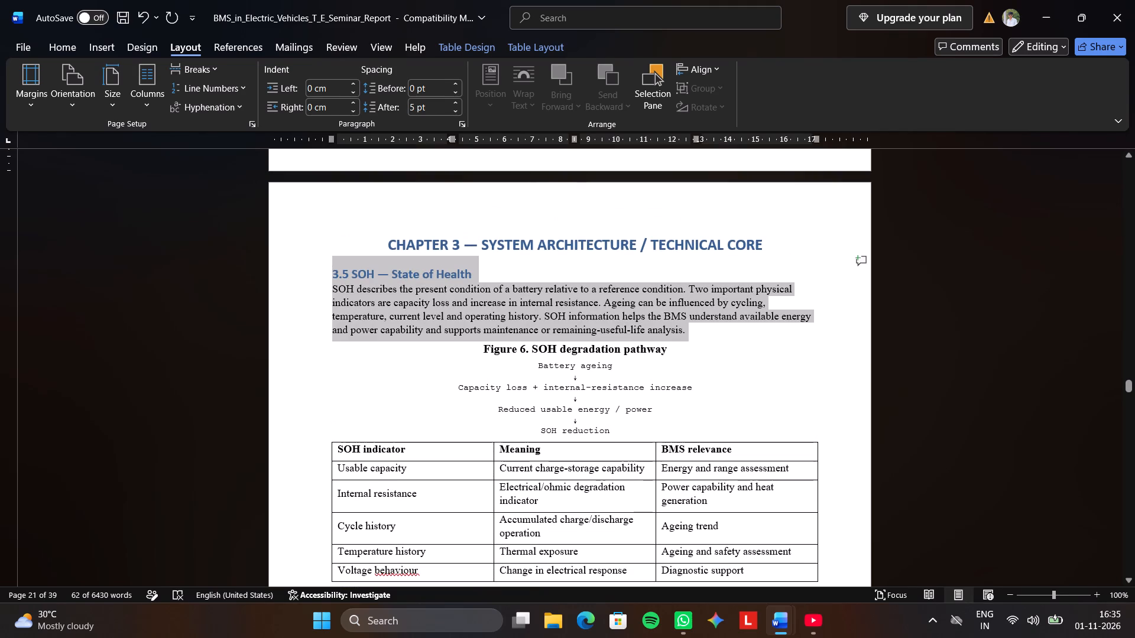
pyautogui.moveTo(712, 341); pyautogui.dragTo(723, 336)
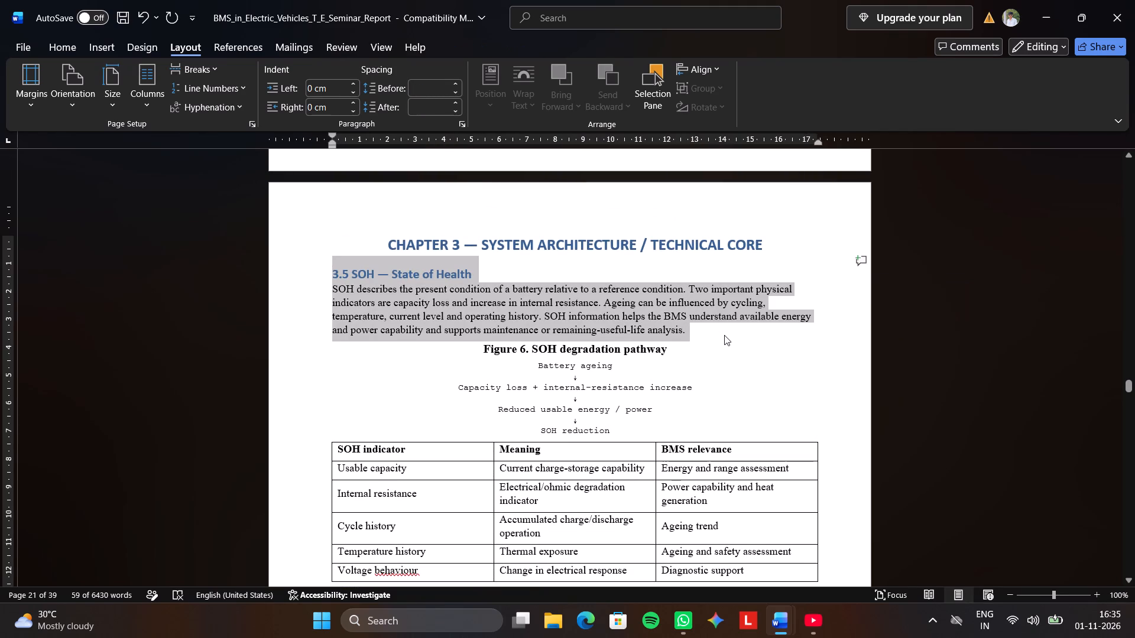
pyautogui.hotkey('ctrl', 'c')
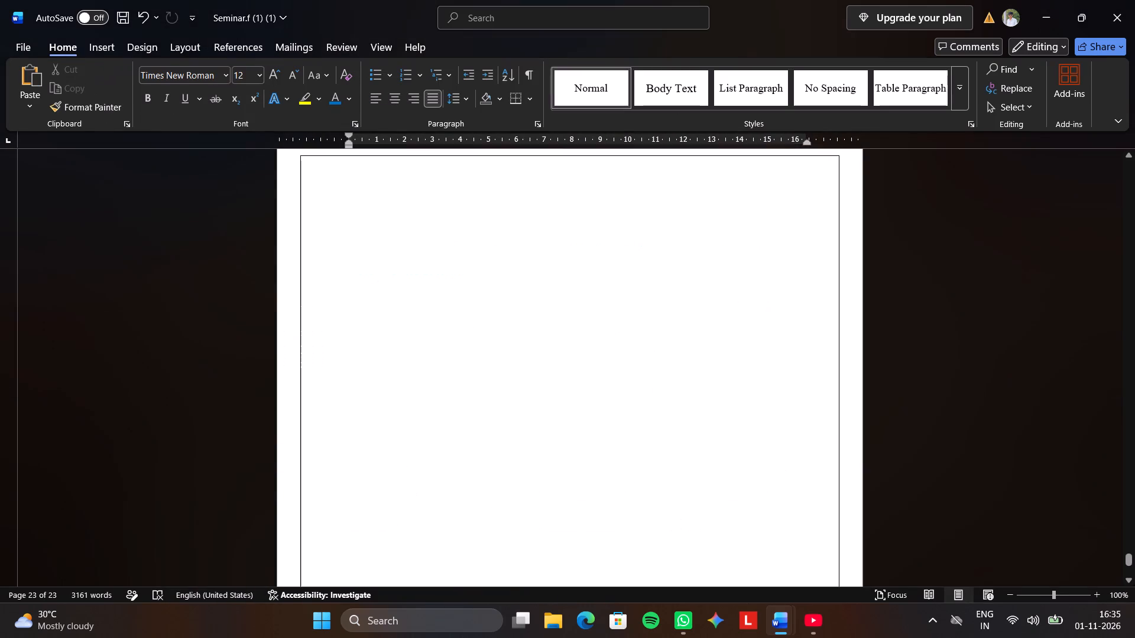
# Paste the copied "3.5 SOH — State of Health" heading and paragraph at the top of the blank last page of the Seminar document.
pyautogui.scroll(5, 724, 333)
pyautogui.moveTo(386, 334); pyautogui.dragTo(355, 343)
pyautogui.click(355, 343)
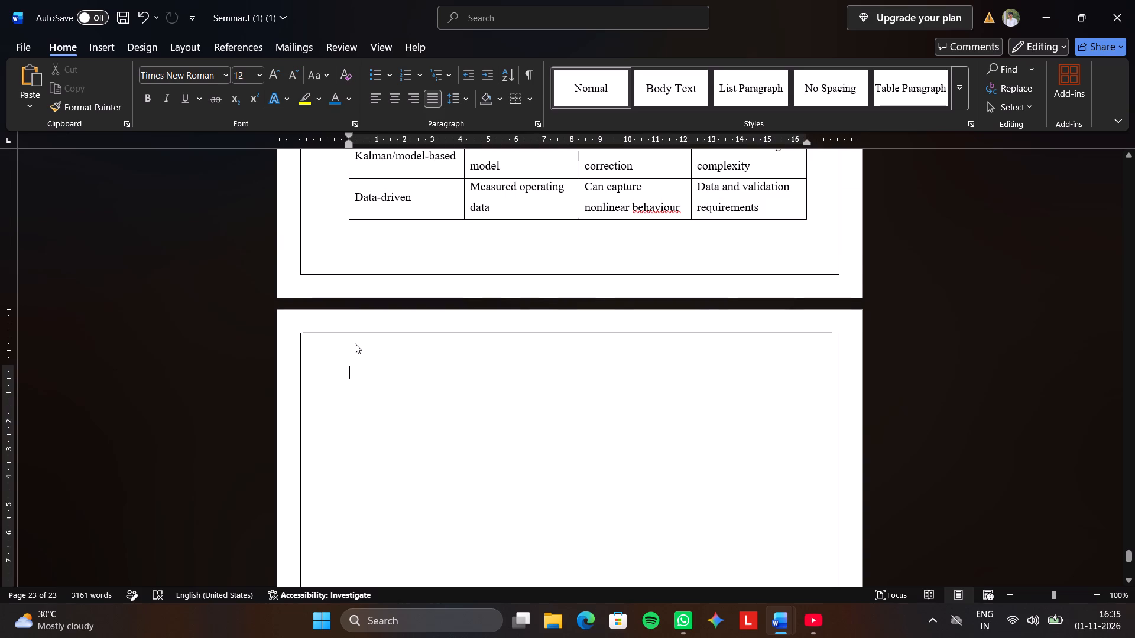
pyautogui.click(355, 343)
pyautogui.hotkey('ctrl', 'v')
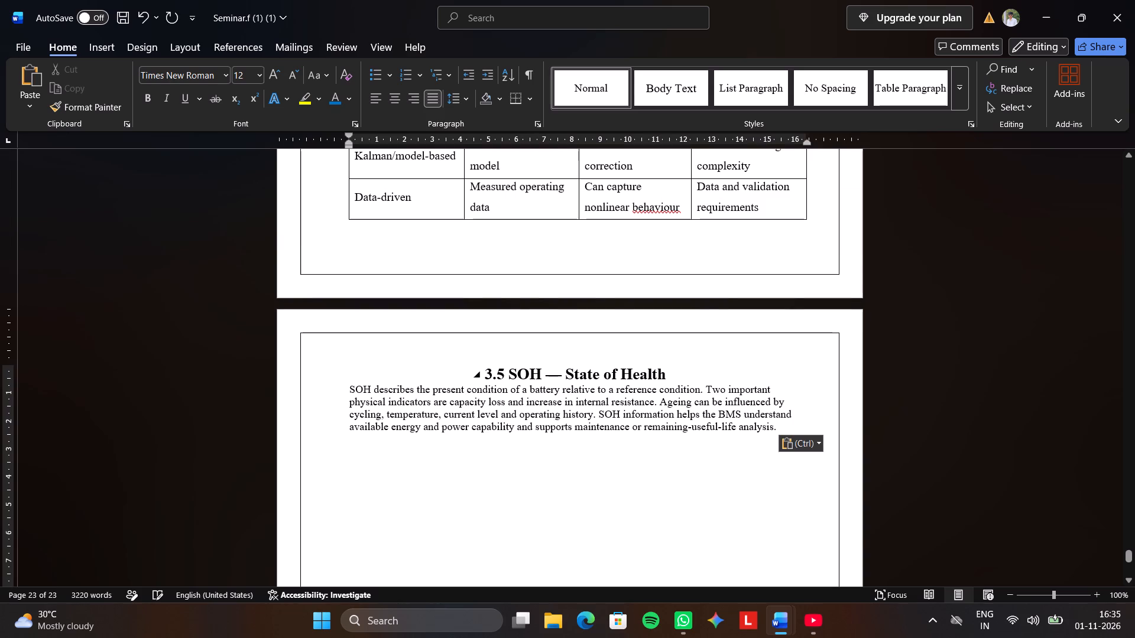
# Left-align the "3.5 SOH — State of Health" heading without indent and insert a blank line between it and the paragraph.
pyautogui.click(473, 383)
pyautogui.click(473, 371)
pyautogui.click(473, 371)
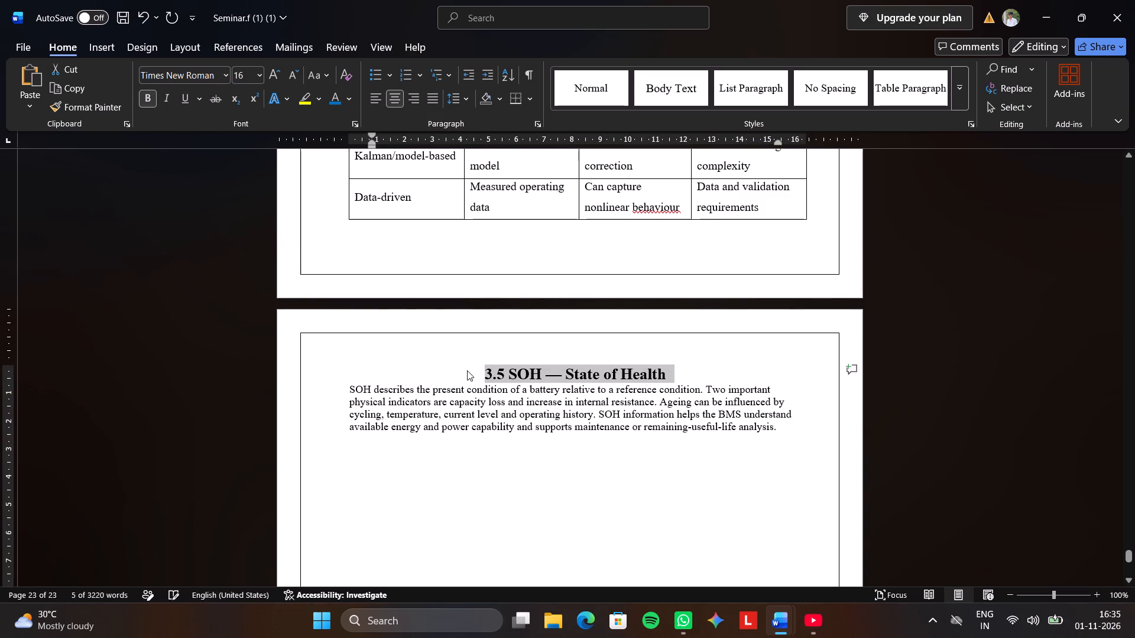
pyautogui.click(467, 370)
pyautogui.press('BackSpace')
pyautogui.press('BackSpace')
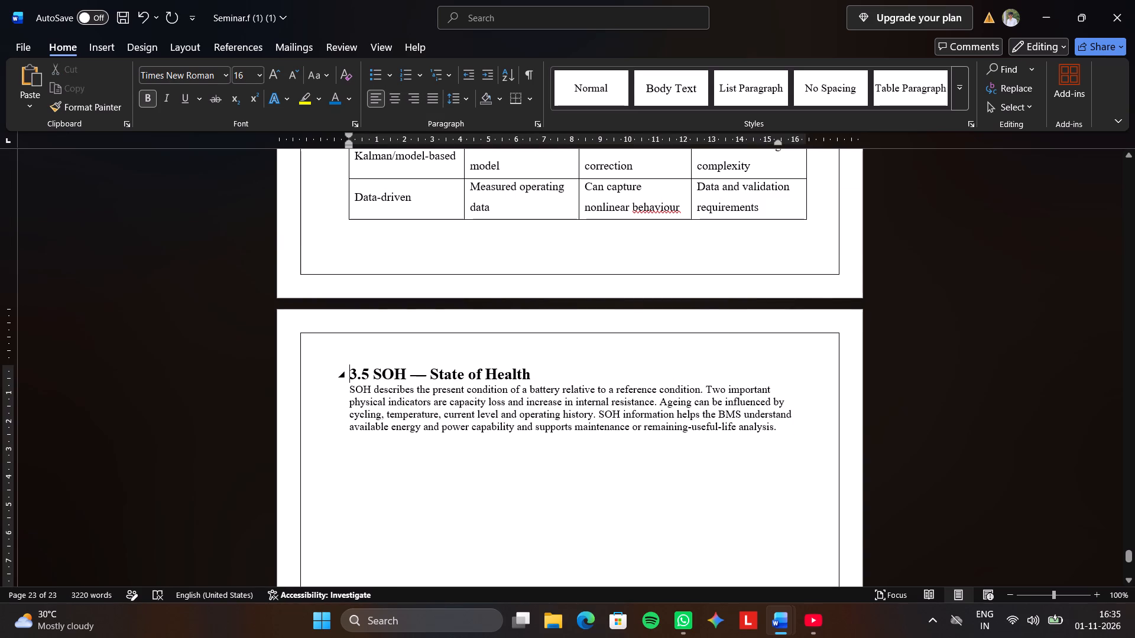
pyautogui.click(537, 371)
pyautogui.press('Return')
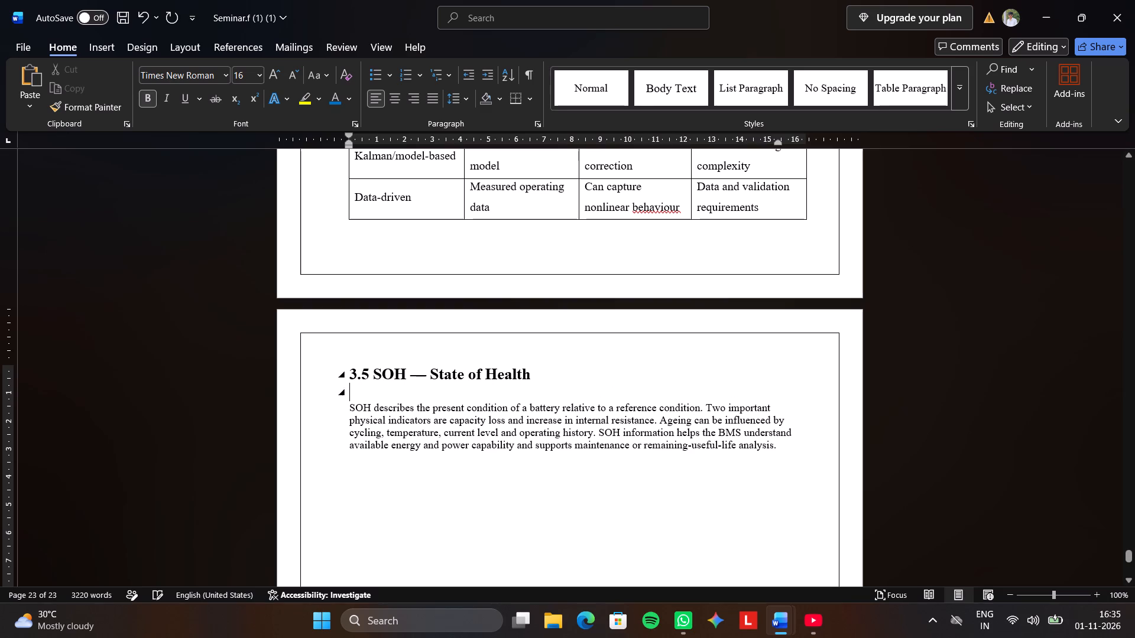
# Set the "3.5 SOH — State of Health" heading to font size 14.
pyautogui.tripleClick(476, 376)
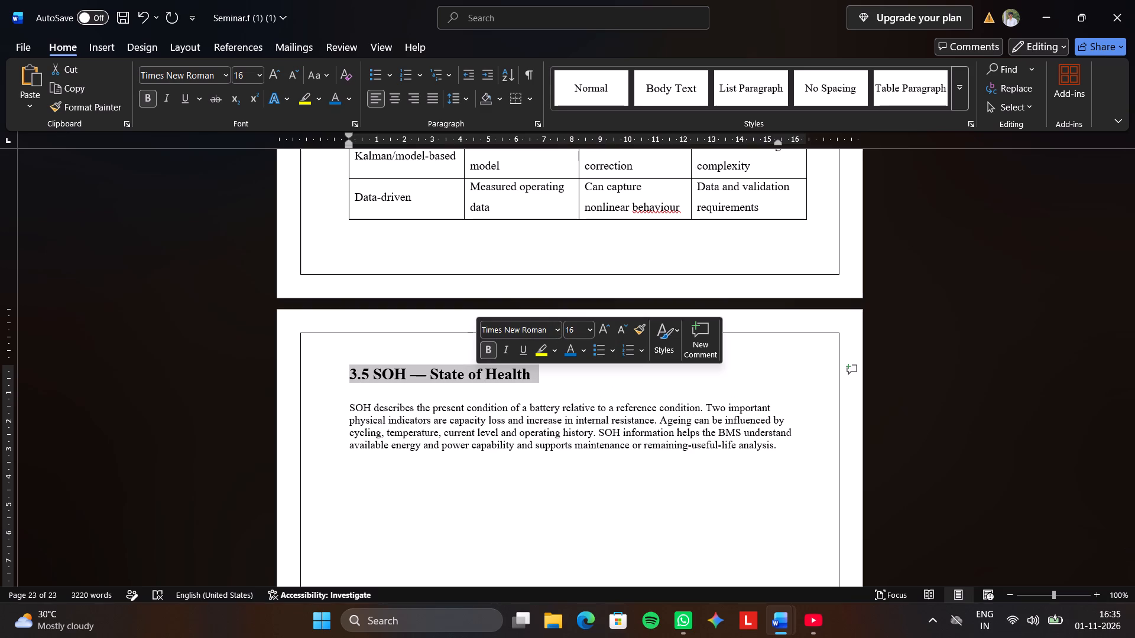
pyautogui.click(588, 332)
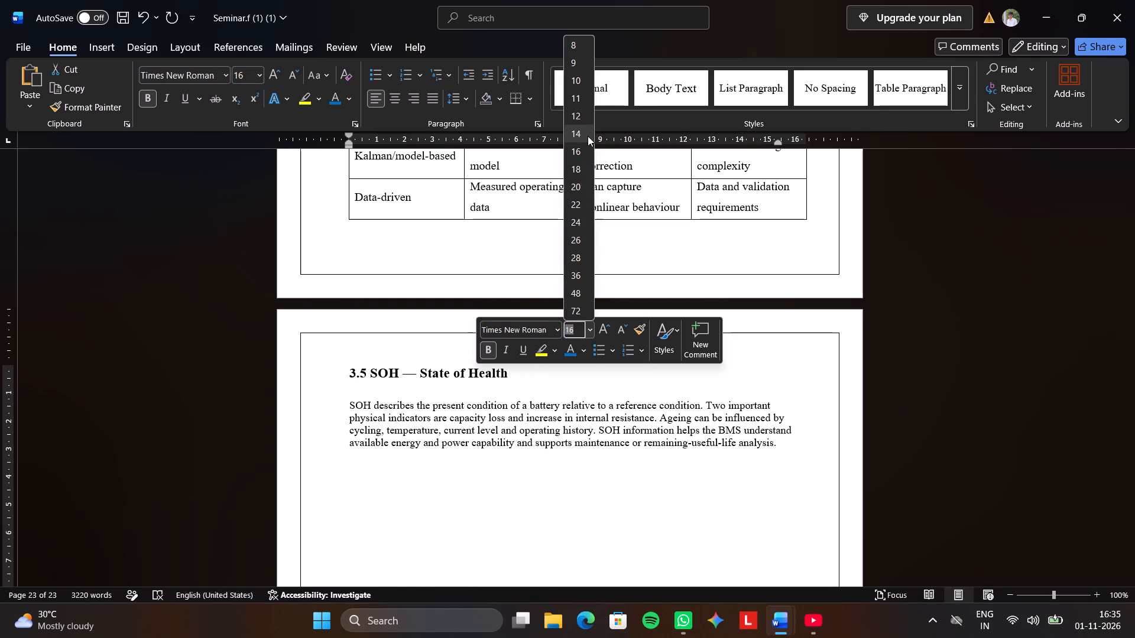
pyautogui.click(588, 136)
# Set the SOH body paragraph to font size 12 with 1.5 line spacing.
pyautogui.tripleClick(356, 405)
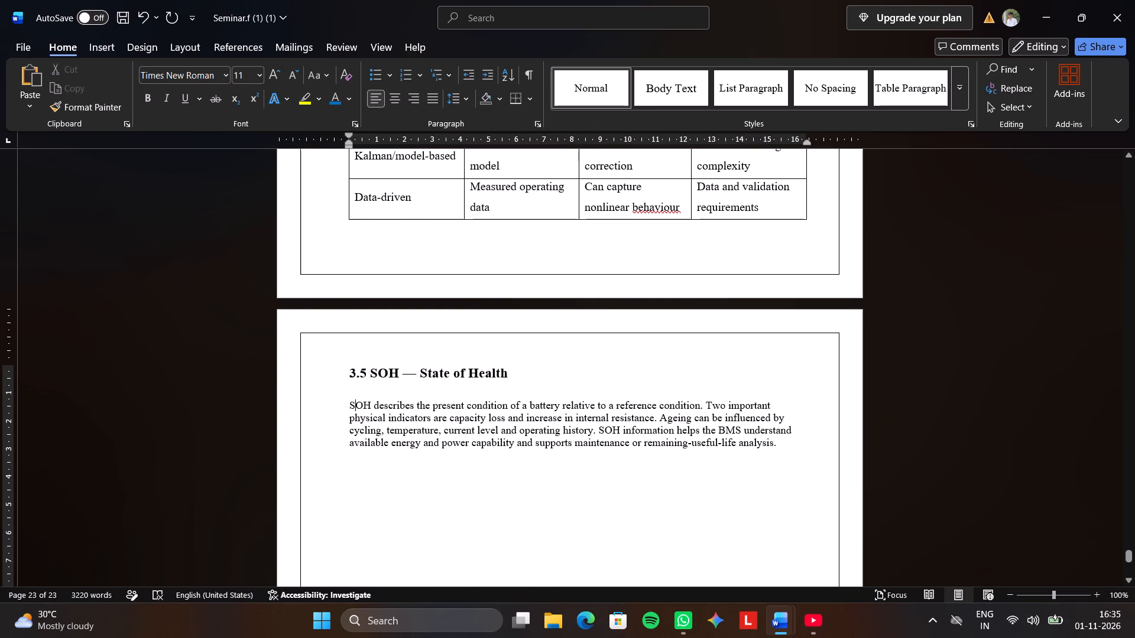
pyautogui.doubleClick(354, 403)
pyautogui.doubleClick(354, 403)
pyautogui.click(354, 403)
pyautogui.click(463, 357)
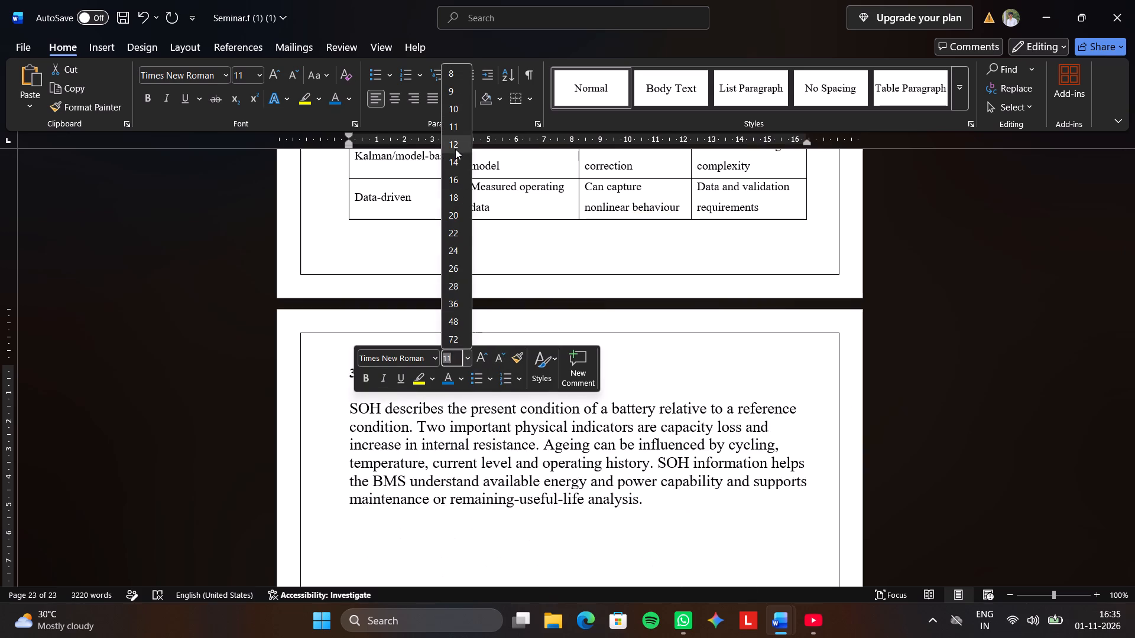
pyautogui.click(455, 149)
pyautogui.click(453, 102)
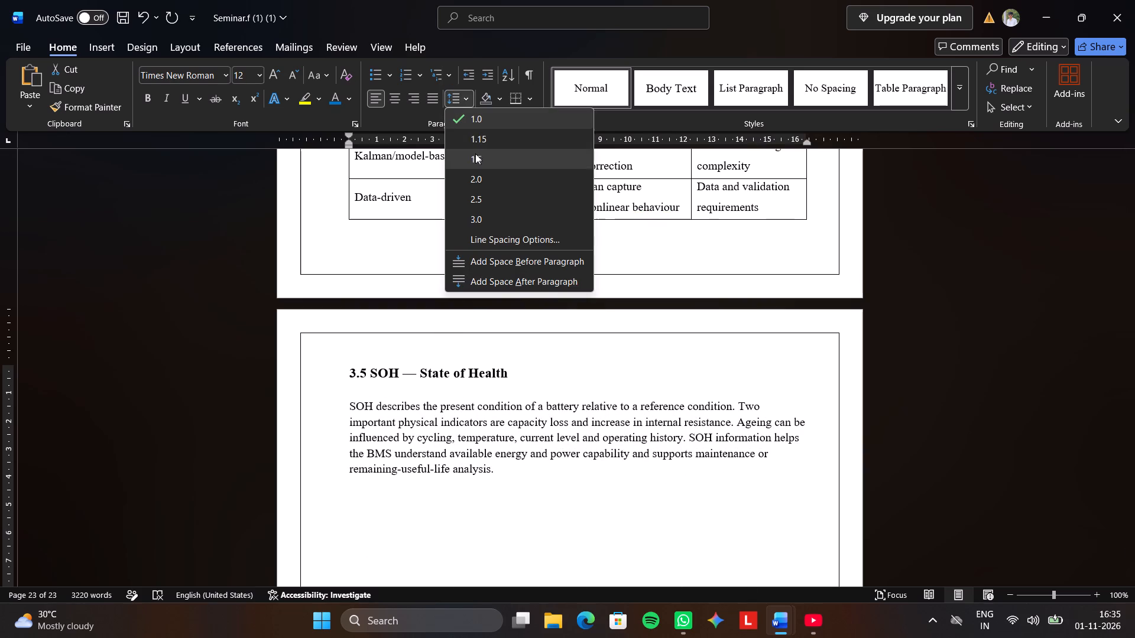
pyautogui.click(476, 158)
# Add two new lines after the end of the SOH paragraph.
pyautogui.click(537, 367)
pyautogui.click(552, 507)
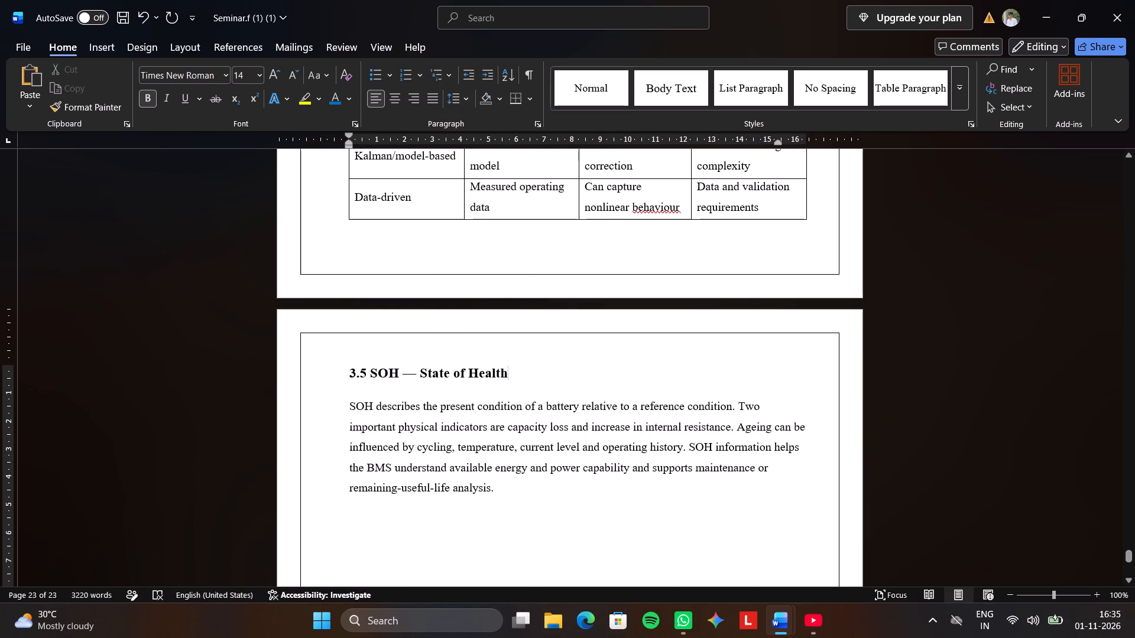
pyautogui.click(539, 494)
pyautogui.click(539, 494)
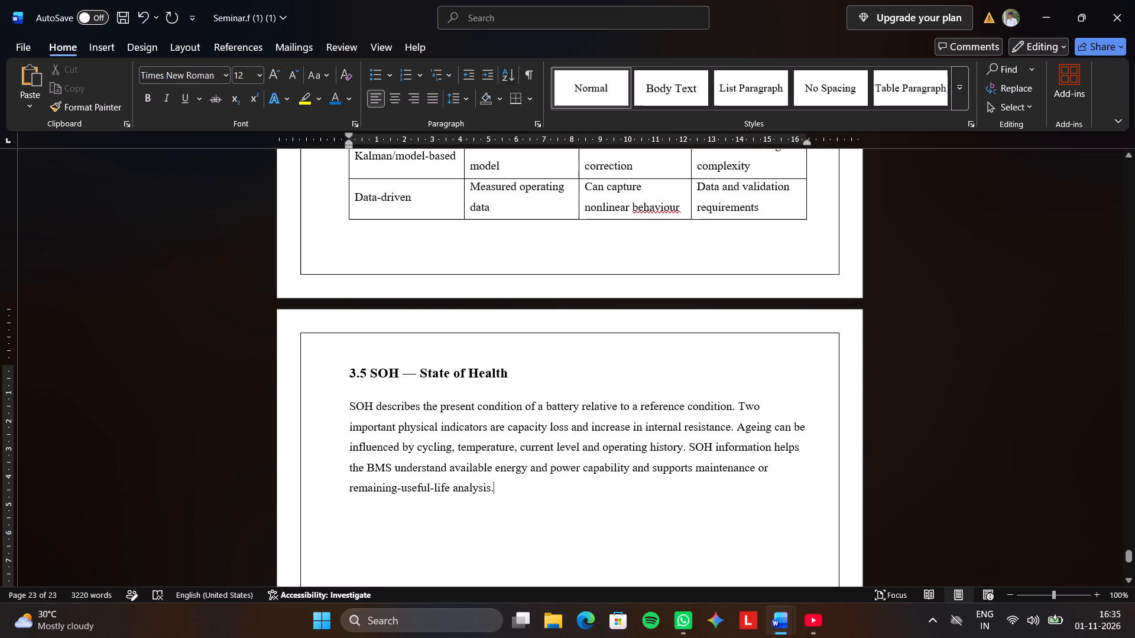
pyautogui.press('Return')
pyautogui.press('Return')
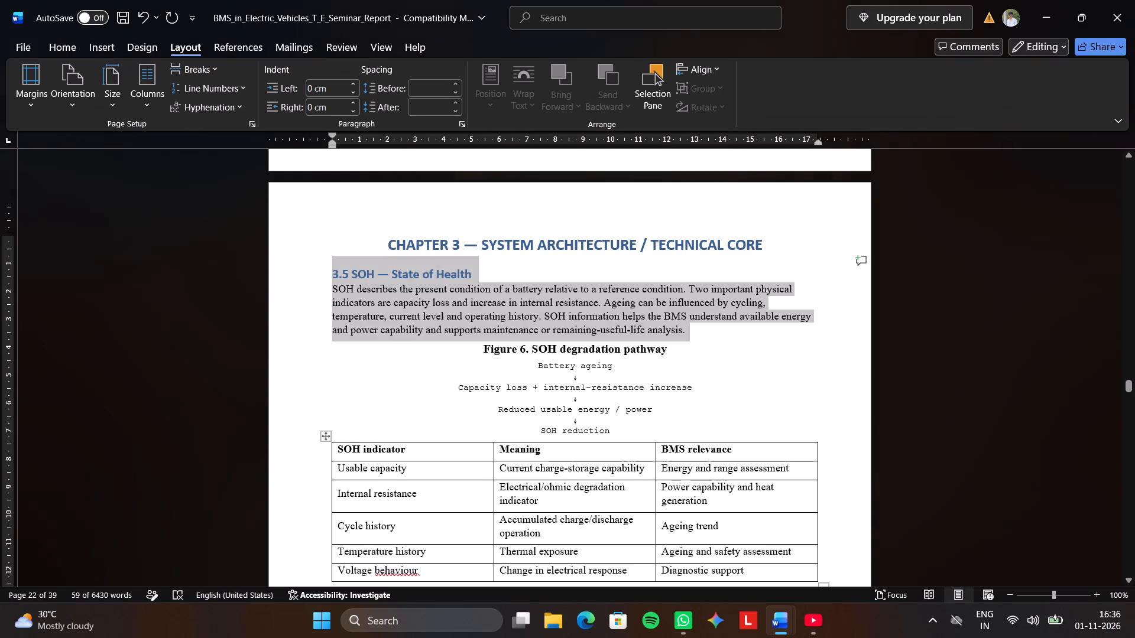
# Switch to the BMS in Electric Vehicles report and examine the content from section 3.5 through 3.6 to the start of 3.7.
pyautogui.scroll(-4, 524, 467)
pyautogui.scroll(1, 517, 434)
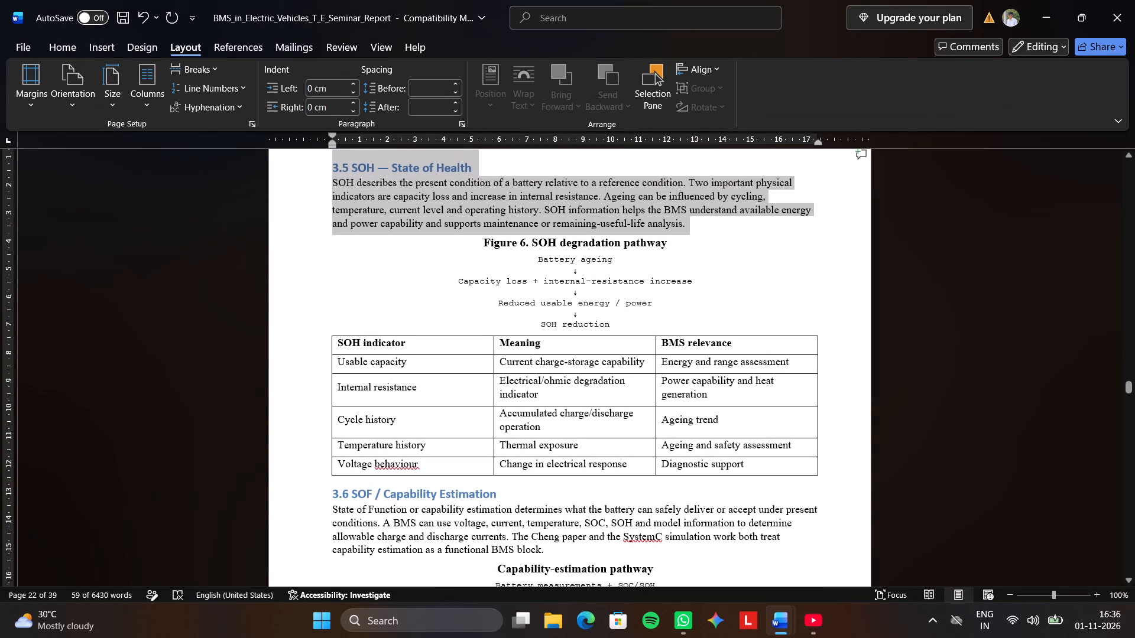
pyautogui.scroll(-7, 556, 305)
pyautogui.click(557, 308)
pyautogui.scroll(-4, 557, 308)
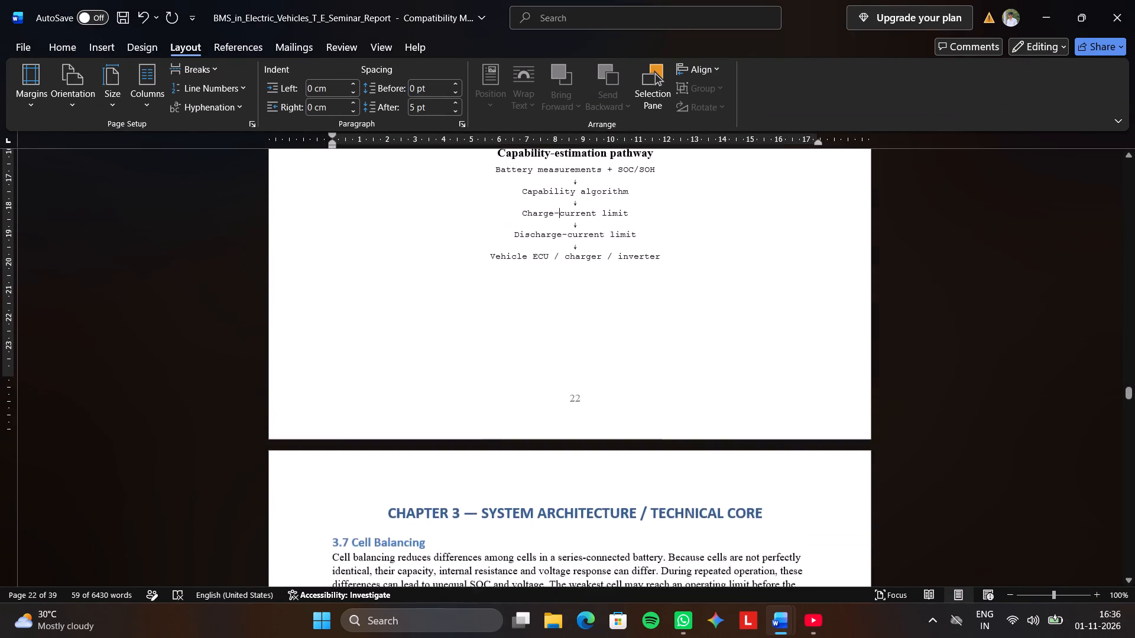
pyautogui.scroll(-4, 557, 310)
pyautogui.scroll(16, 557, 310)
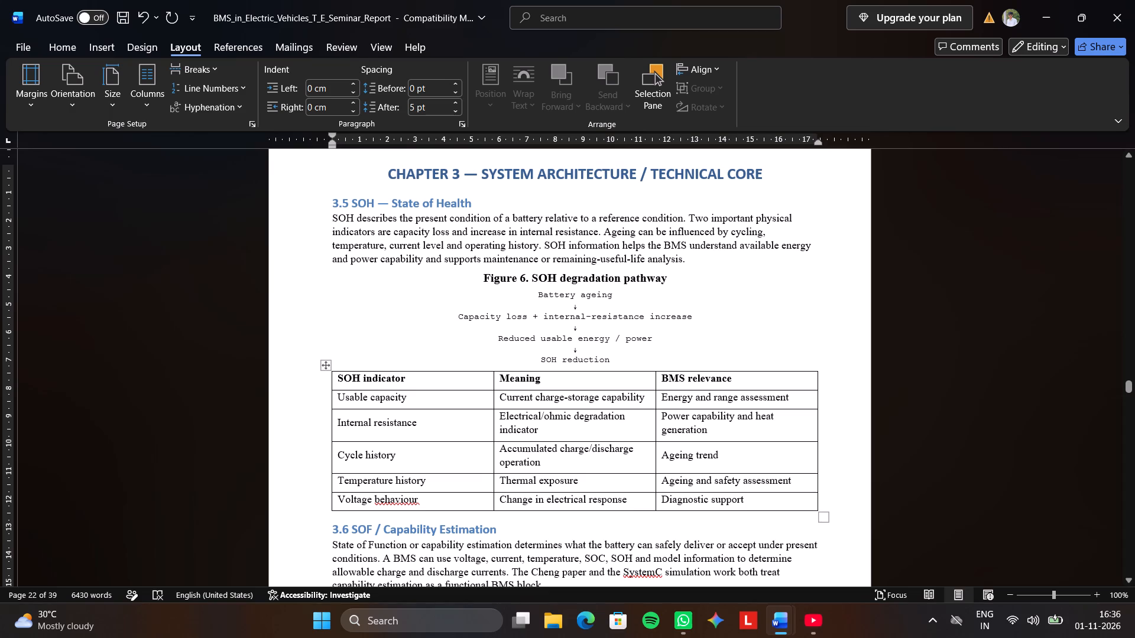
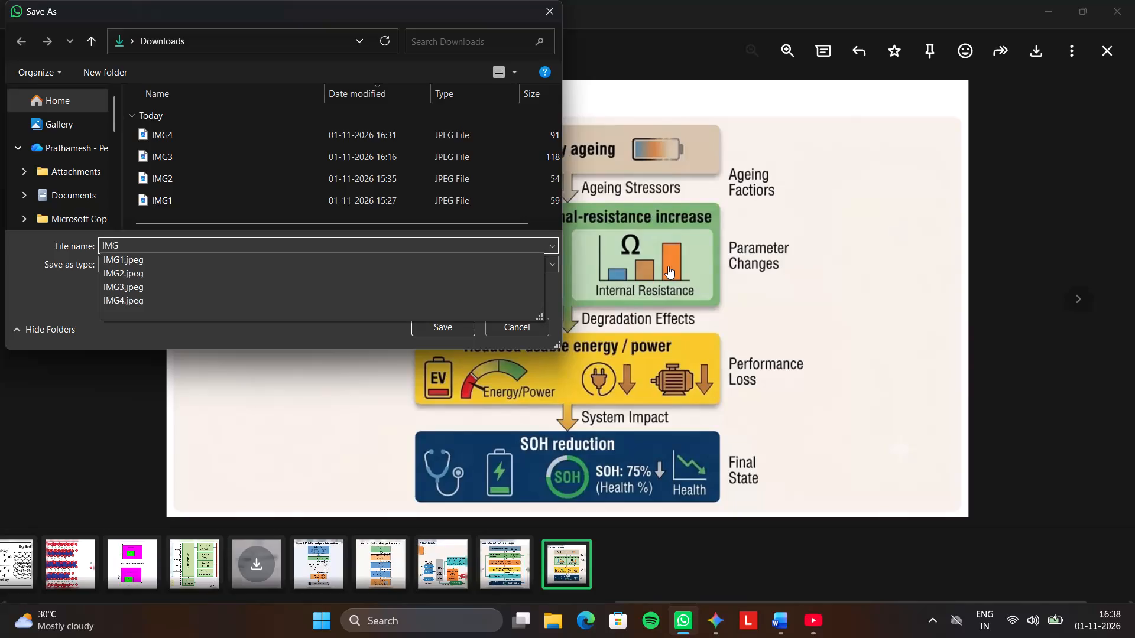
# Name the SOH degradation diagram IMG5 for saving as a JPEG file in the Downloads folder.
pyautogui.press('5')
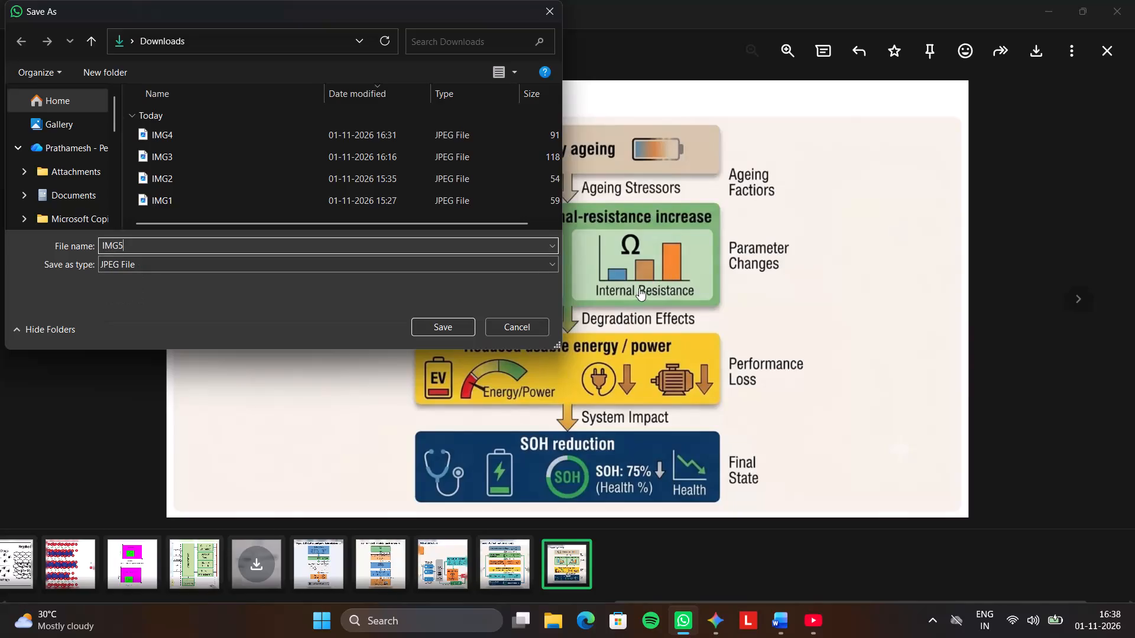
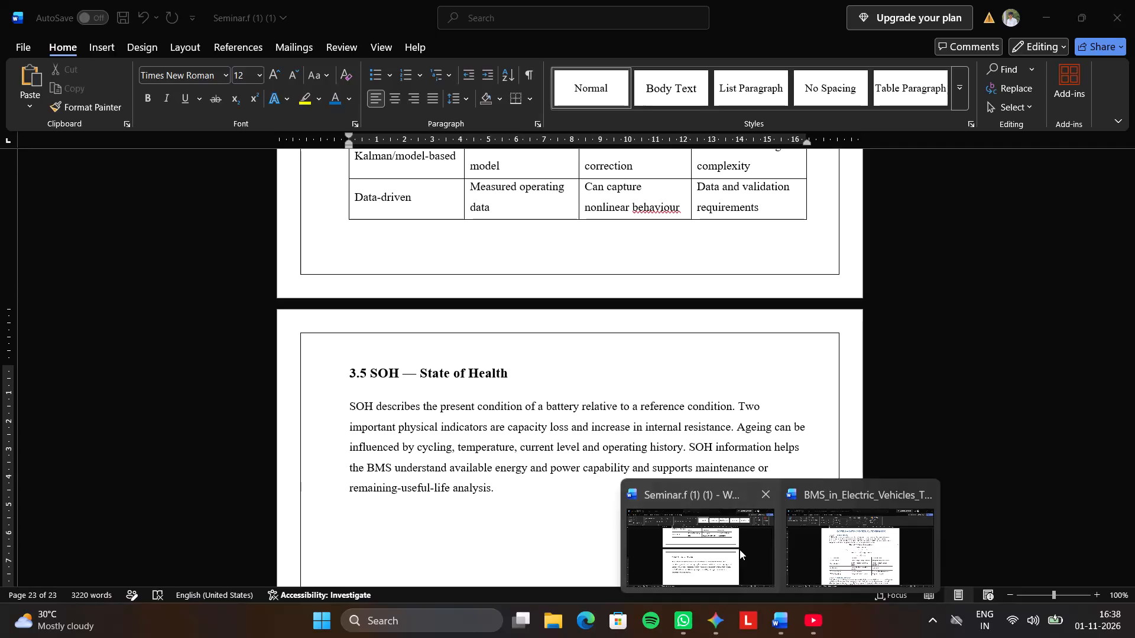
# Insert the IMG5 picture of the SOH degradation pathway below the section 3.5 paragraph in the Seminar document.
pyautogui.scroll(-3, 654, 545)
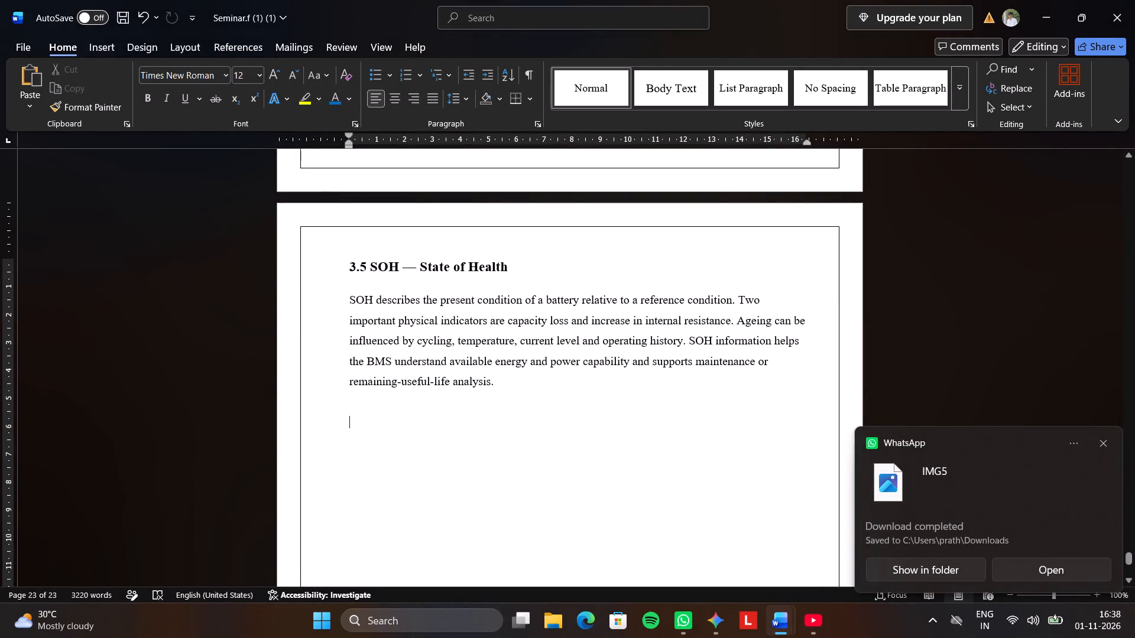
pyautogui.scroll(-3, 390, 337)
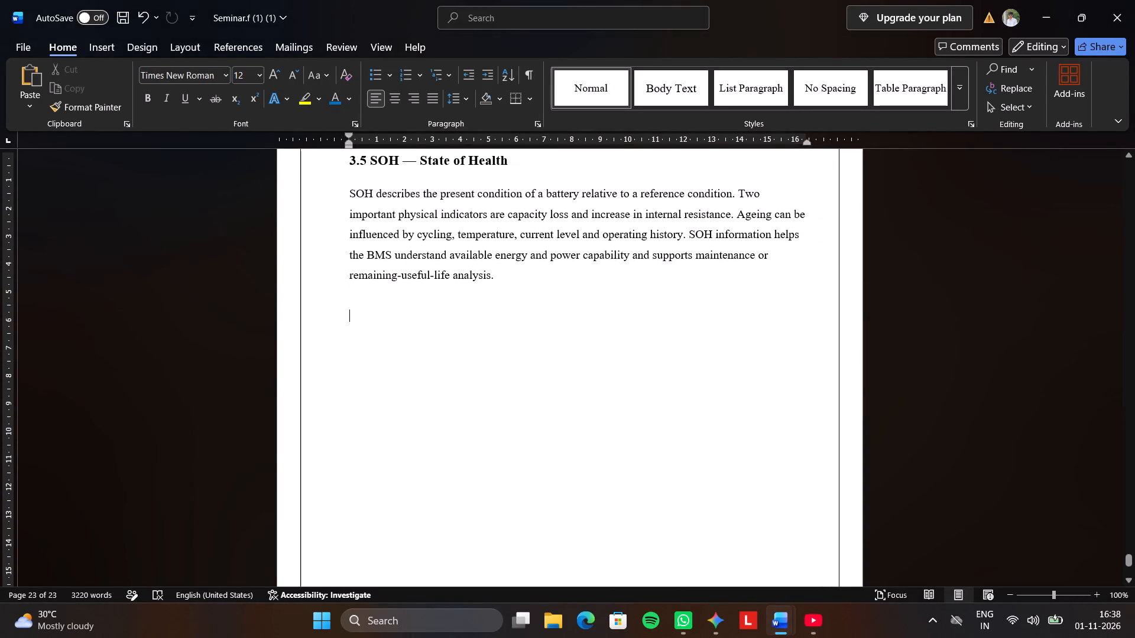
pyautogui.click(107, 48)
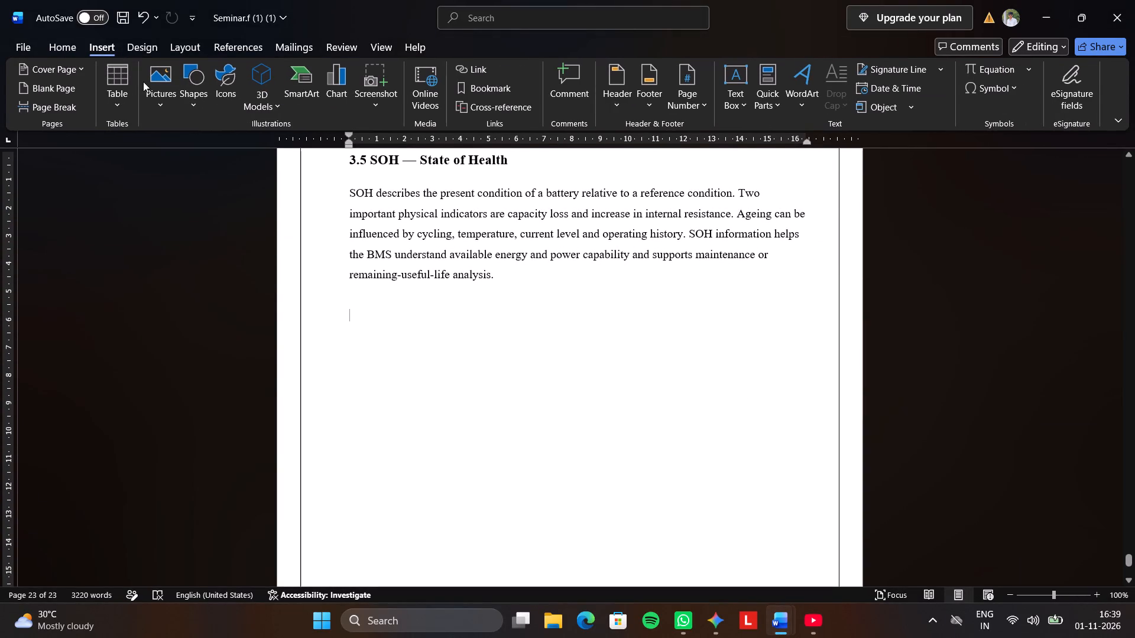
pyautogui.click(164, 79)
pyautogui.click(177, 151)
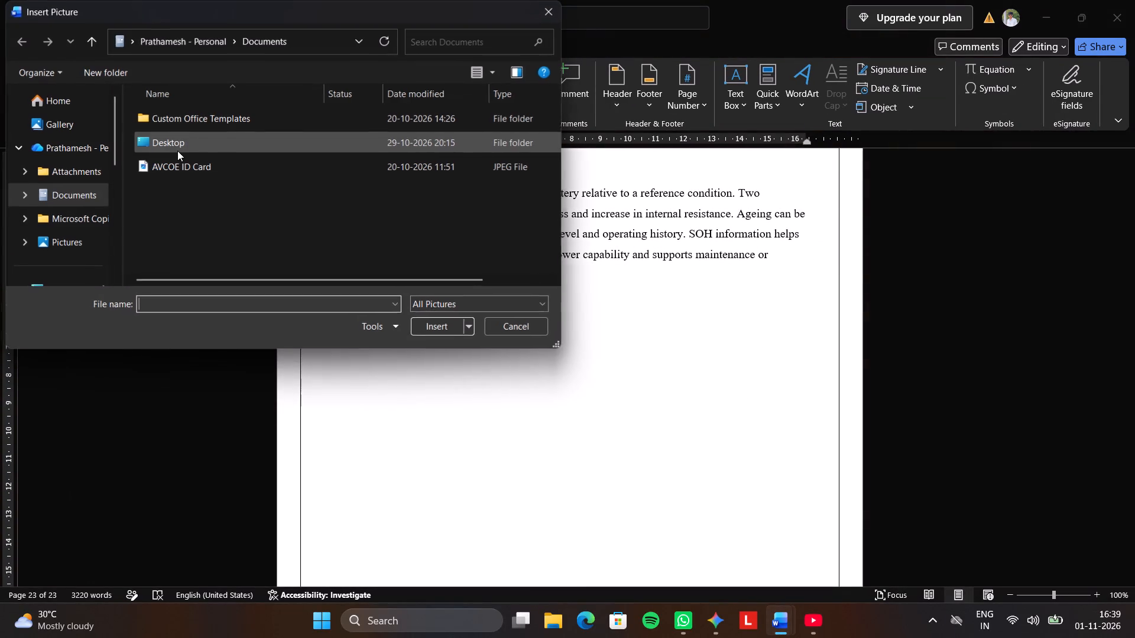
pyautogui.click(66, 100)
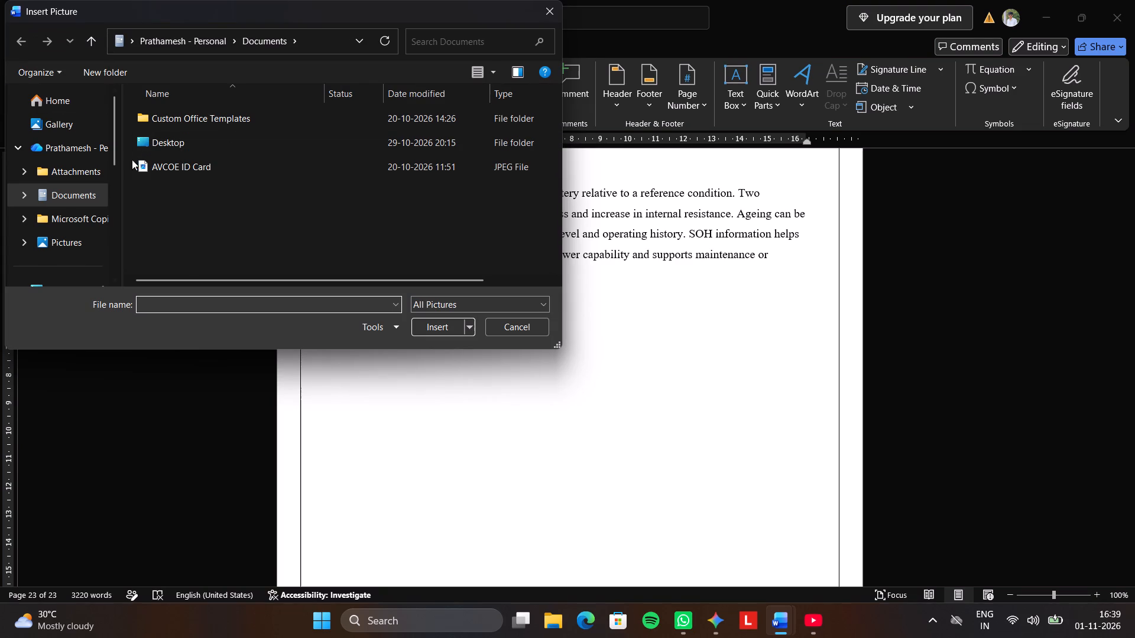
pyautogui.click(62, 103)
pyautogui.scroll(-3, 253, 217)
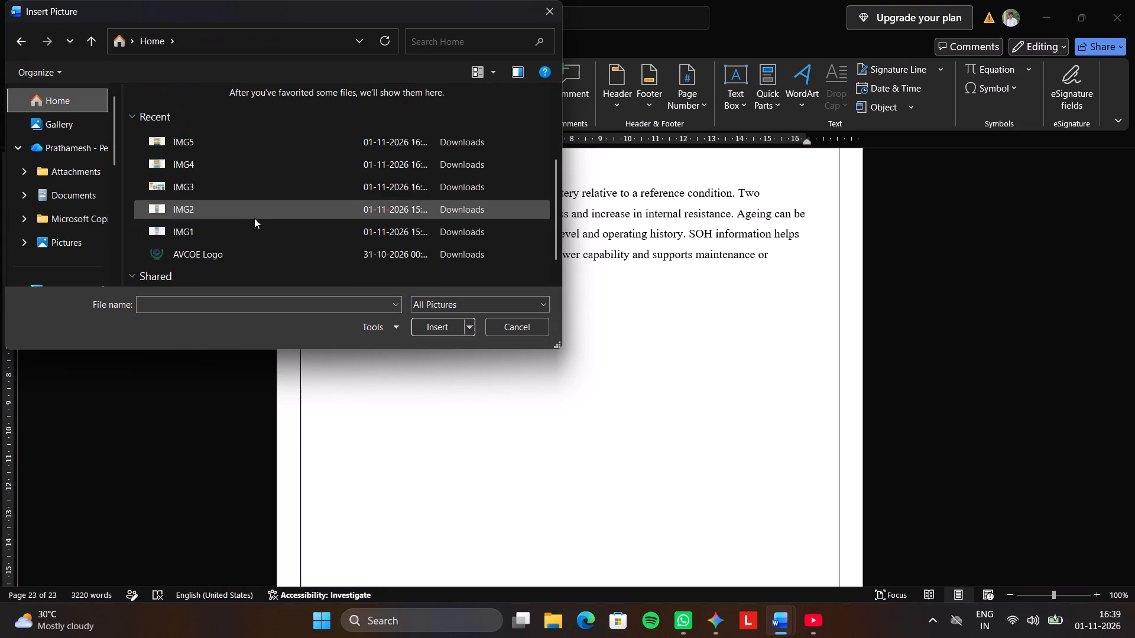
pyautogui.scroll(1, 253, 178)
pyautogui.click(248, 221)
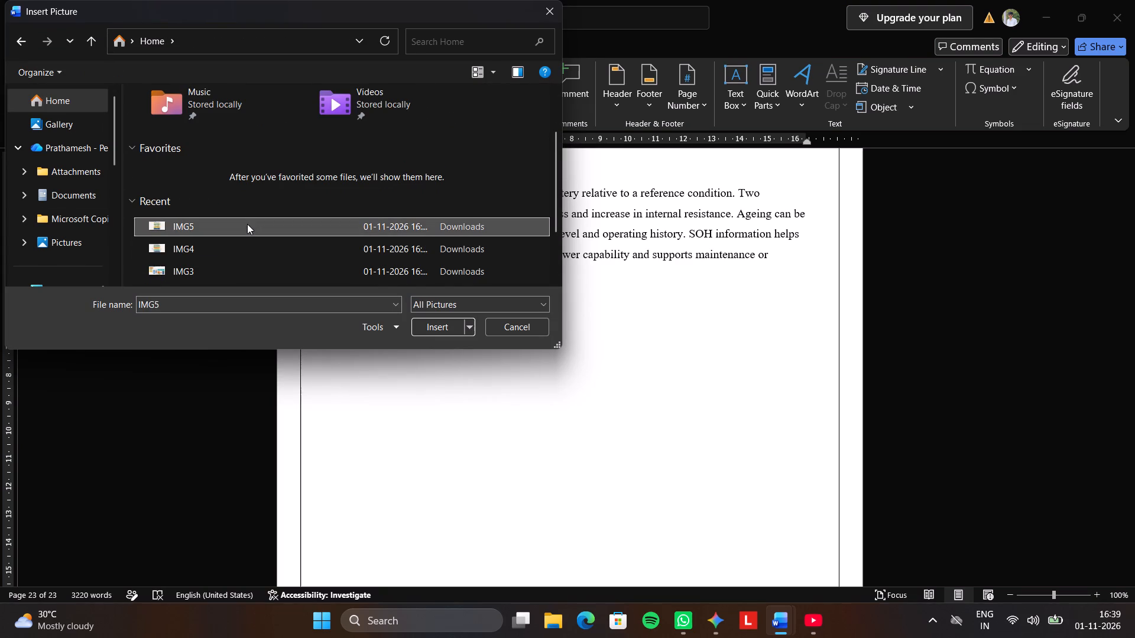
pyautogui.click(424, 327)
pyautogui.scroll(-2, 488, 372)
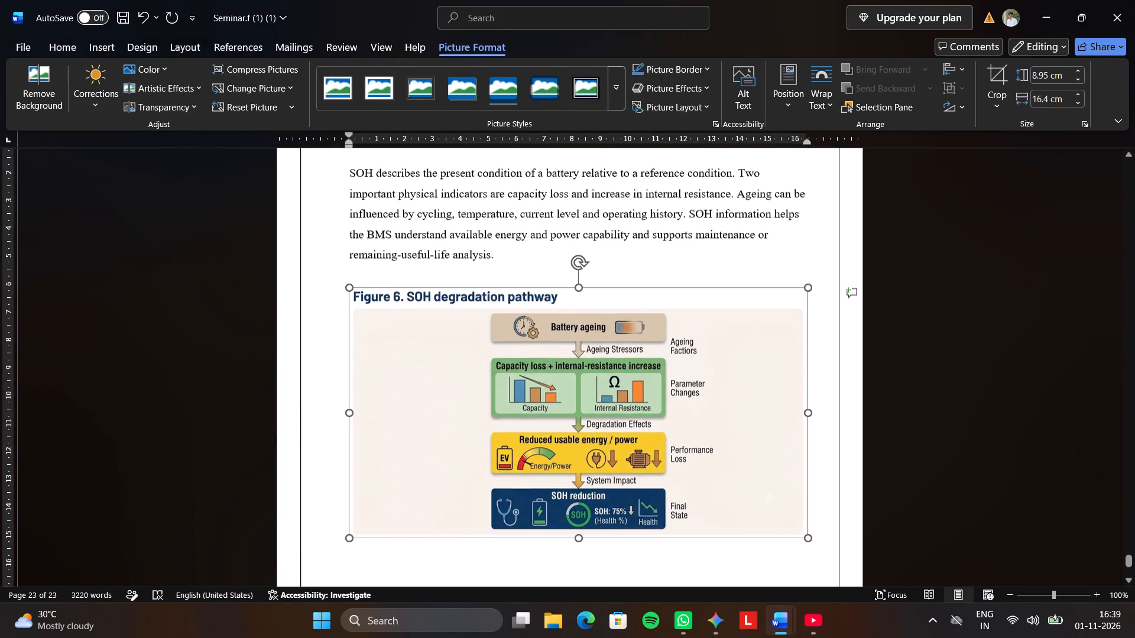
pyautogui.scroll(-5, 492, 382)
pyautogui.click(488, 375)
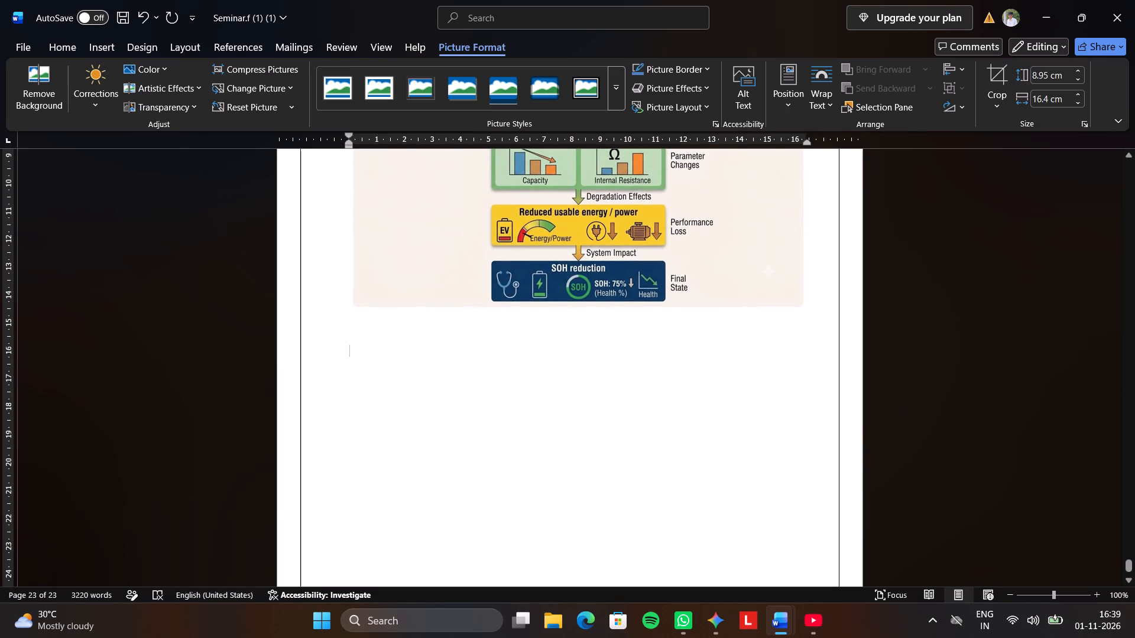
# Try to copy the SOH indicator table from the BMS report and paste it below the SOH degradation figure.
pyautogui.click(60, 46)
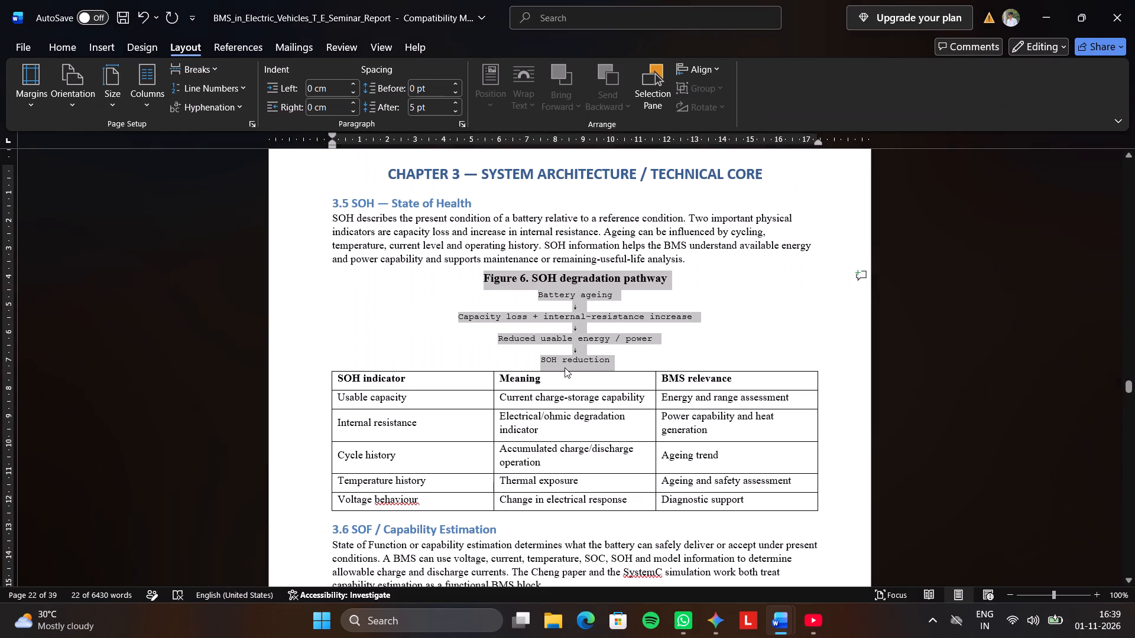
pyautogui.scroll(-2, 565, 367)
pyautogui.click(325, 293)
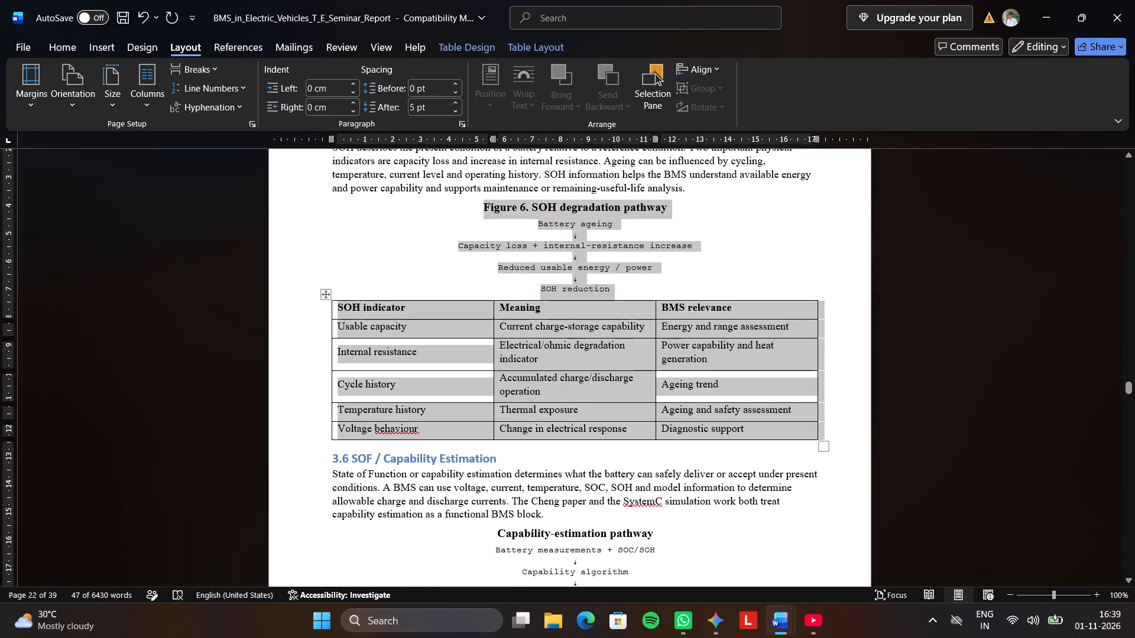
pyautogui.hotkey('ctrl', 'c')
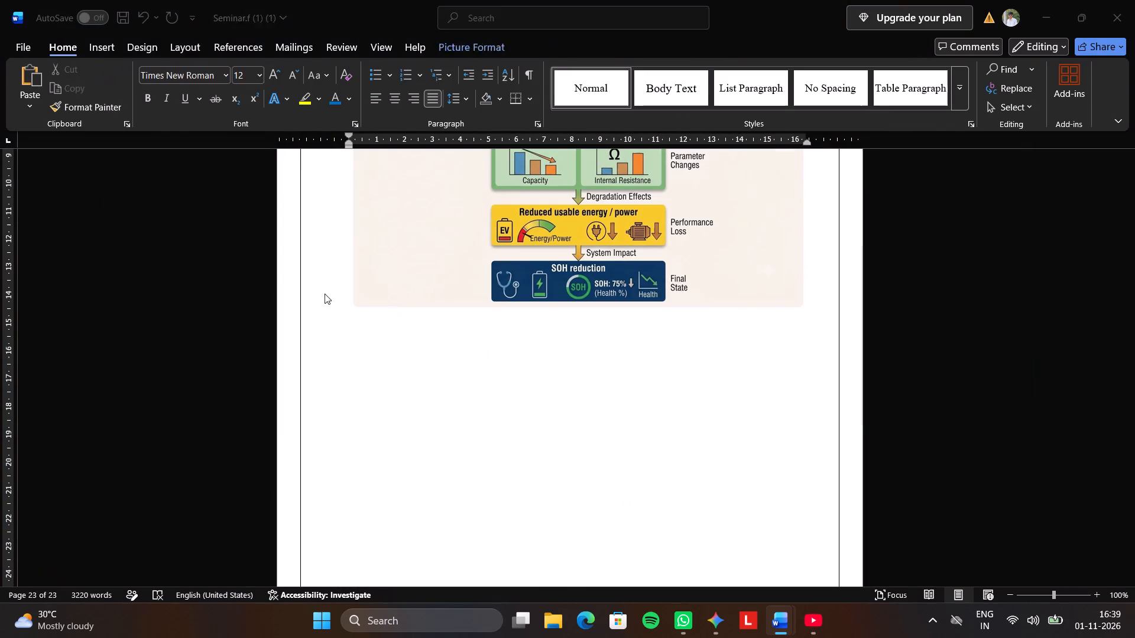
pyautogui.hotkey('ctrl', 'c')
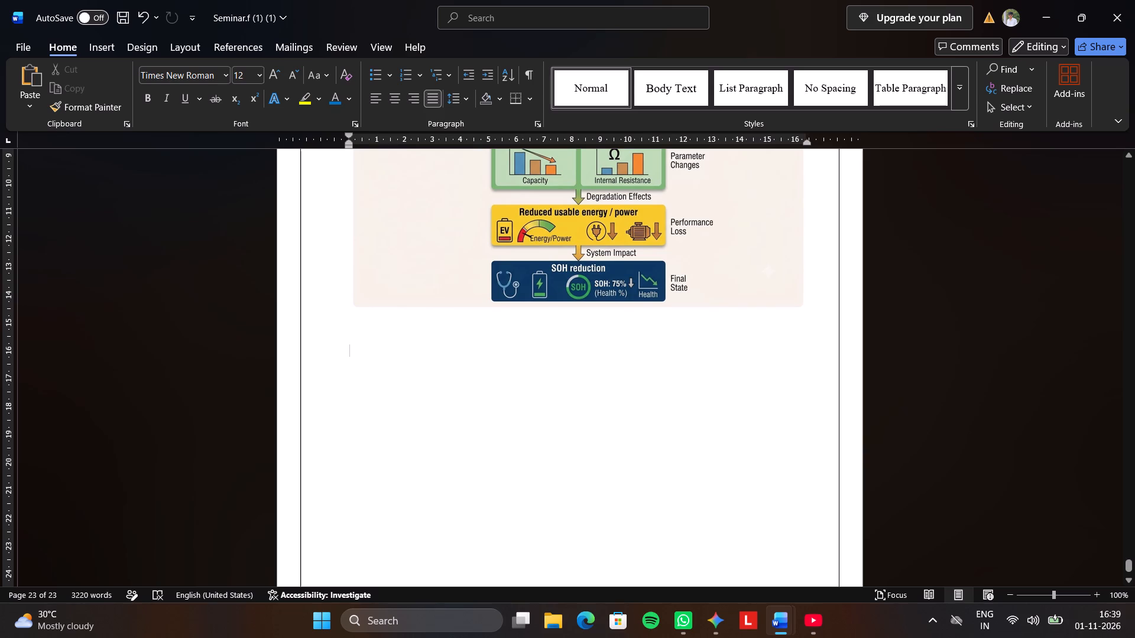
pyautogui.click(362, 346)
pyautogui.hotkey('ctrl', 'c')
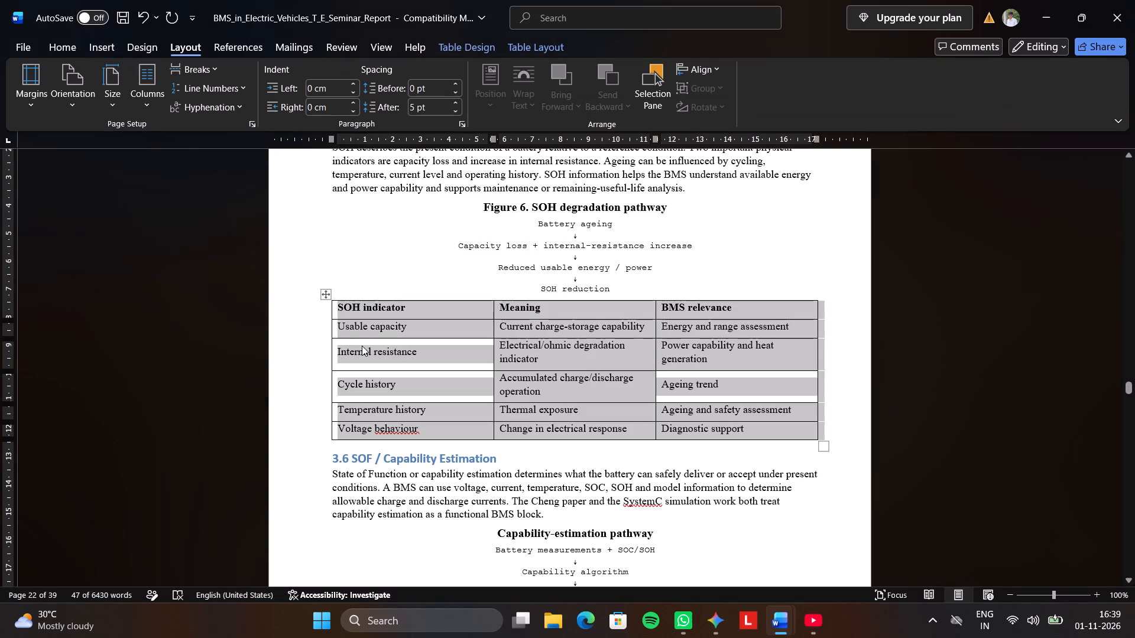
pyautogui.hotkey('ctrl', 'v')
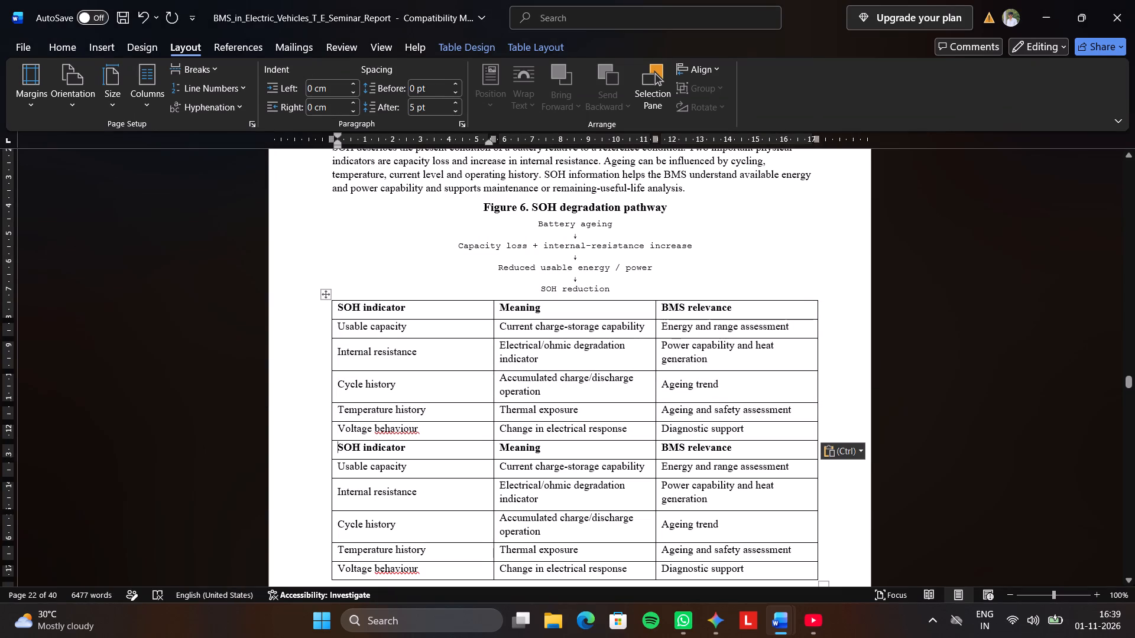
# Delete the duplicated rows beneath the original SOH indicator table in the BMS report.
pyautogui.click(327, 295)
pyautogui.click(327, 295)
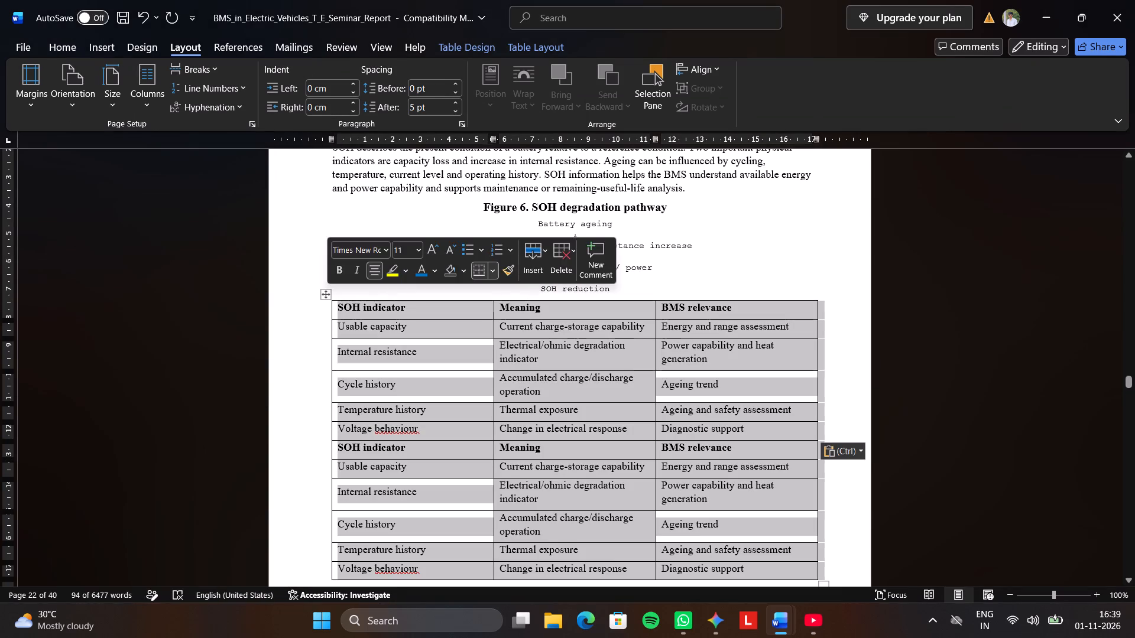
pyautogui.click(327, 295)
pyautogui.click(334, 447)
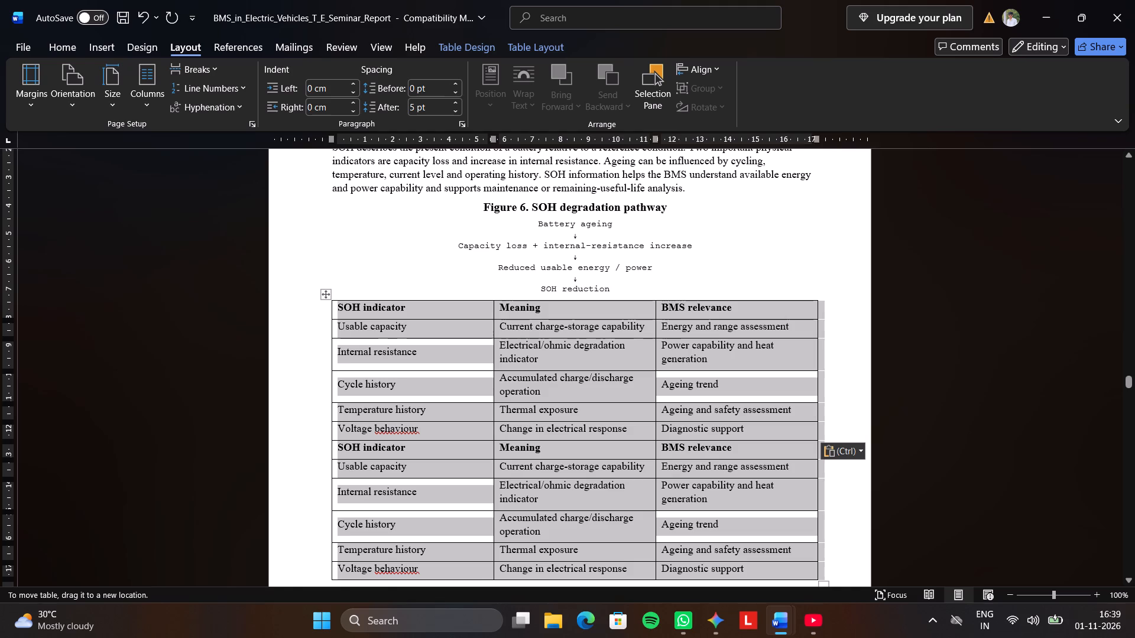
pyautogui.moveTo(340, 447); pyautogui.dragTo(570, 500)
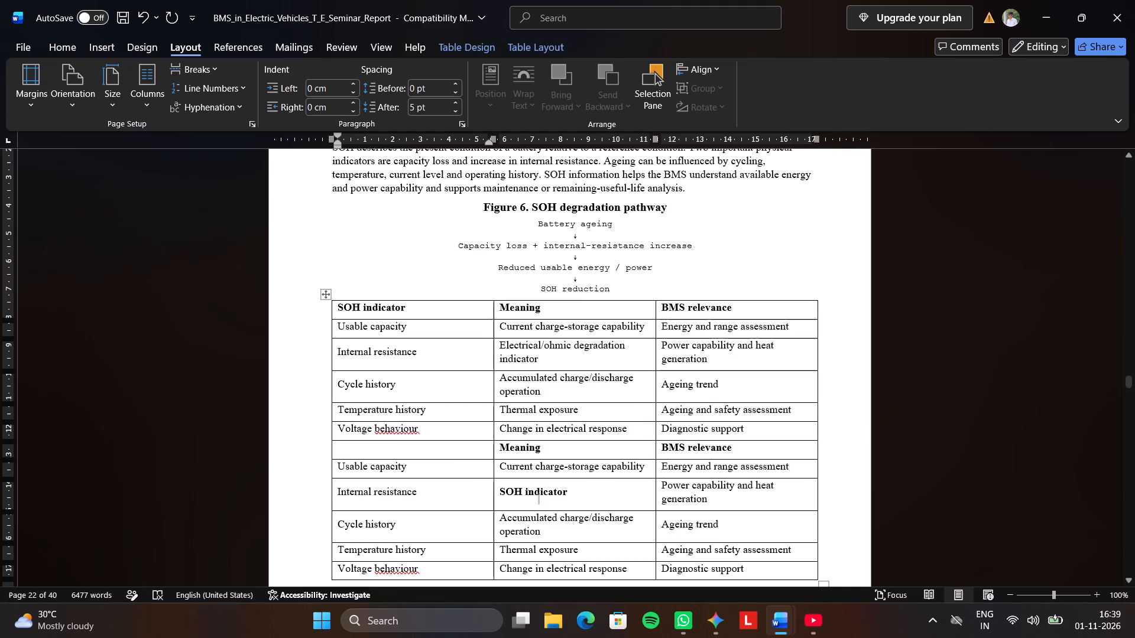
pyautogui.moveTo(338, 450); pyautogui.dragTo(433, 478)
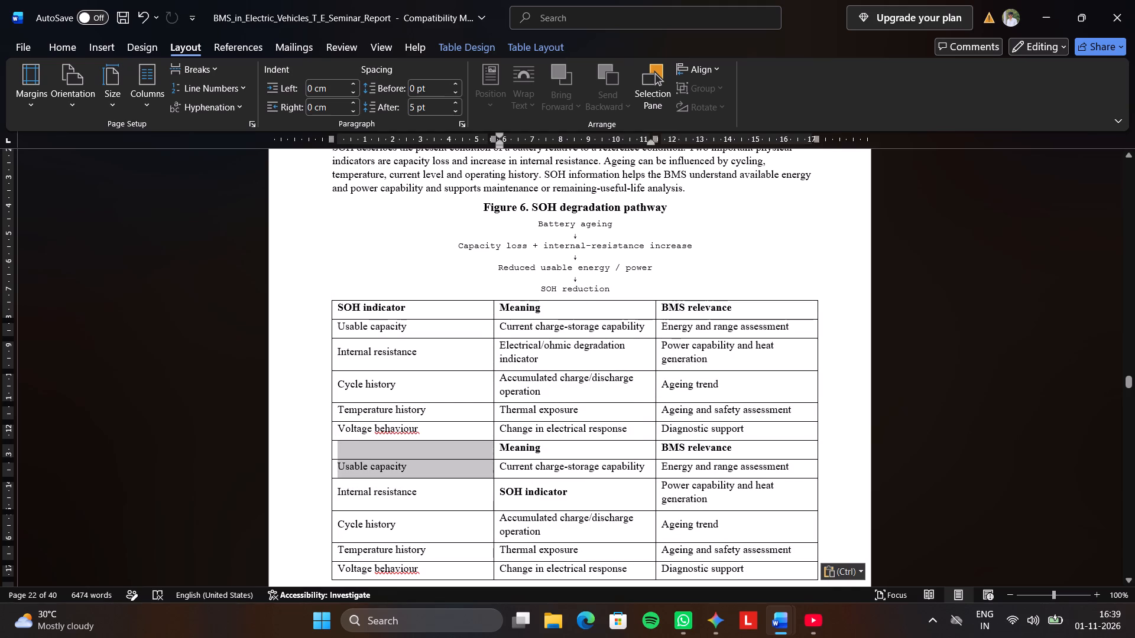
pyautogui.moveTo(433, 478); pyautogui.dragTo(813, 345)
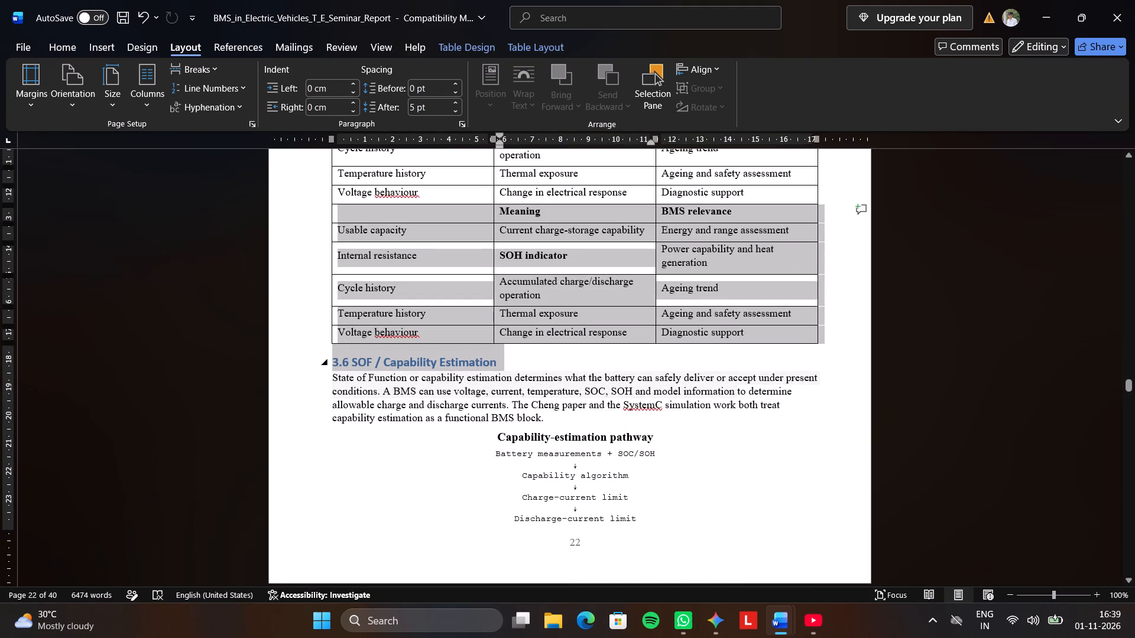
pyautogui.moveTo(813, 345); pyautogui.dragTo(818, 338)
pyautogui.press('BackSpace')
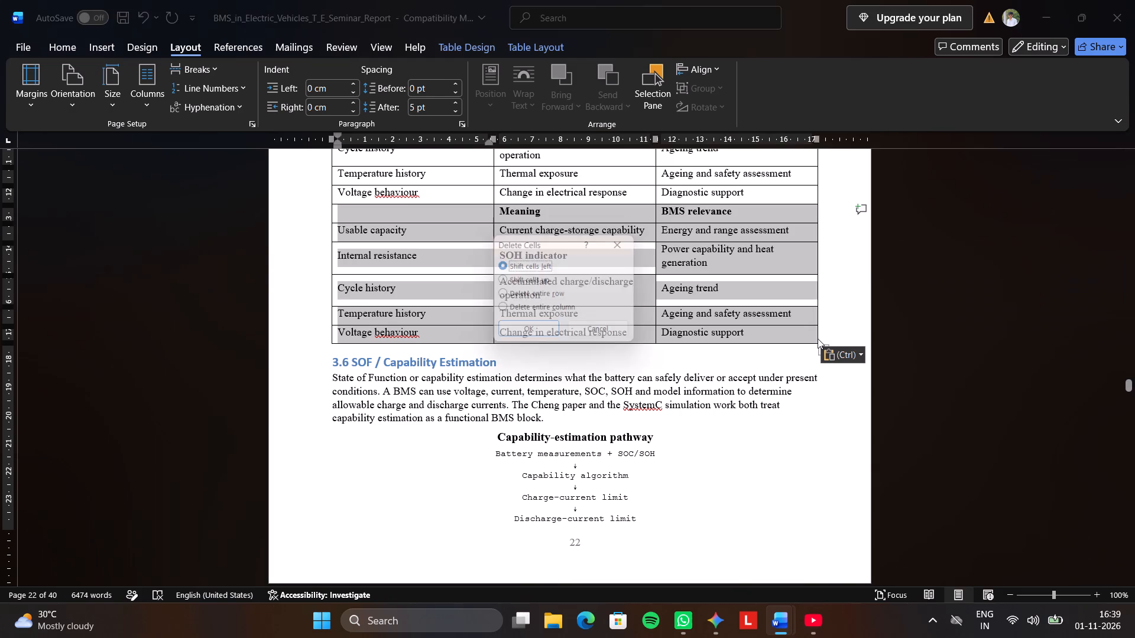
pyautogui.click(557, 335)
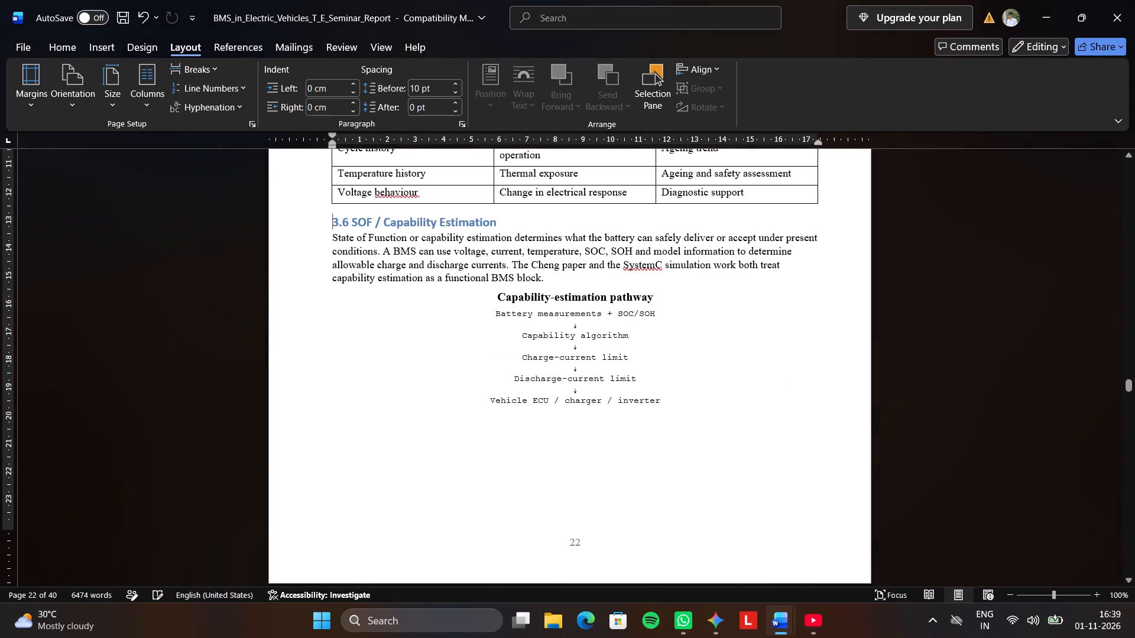
# Copy the SOH indicator table from the BMS report and paste it below the SOH degradation figure in the Seminar document.
pyautogui.scroll(4, 557, 334)
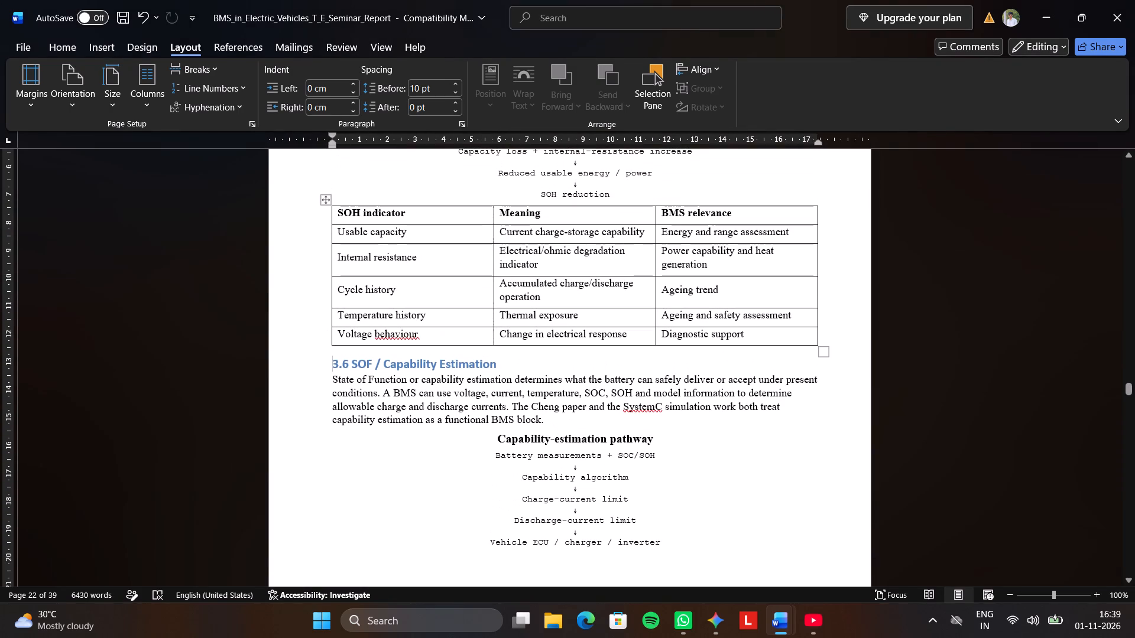
pyautogui.click(327, 200)
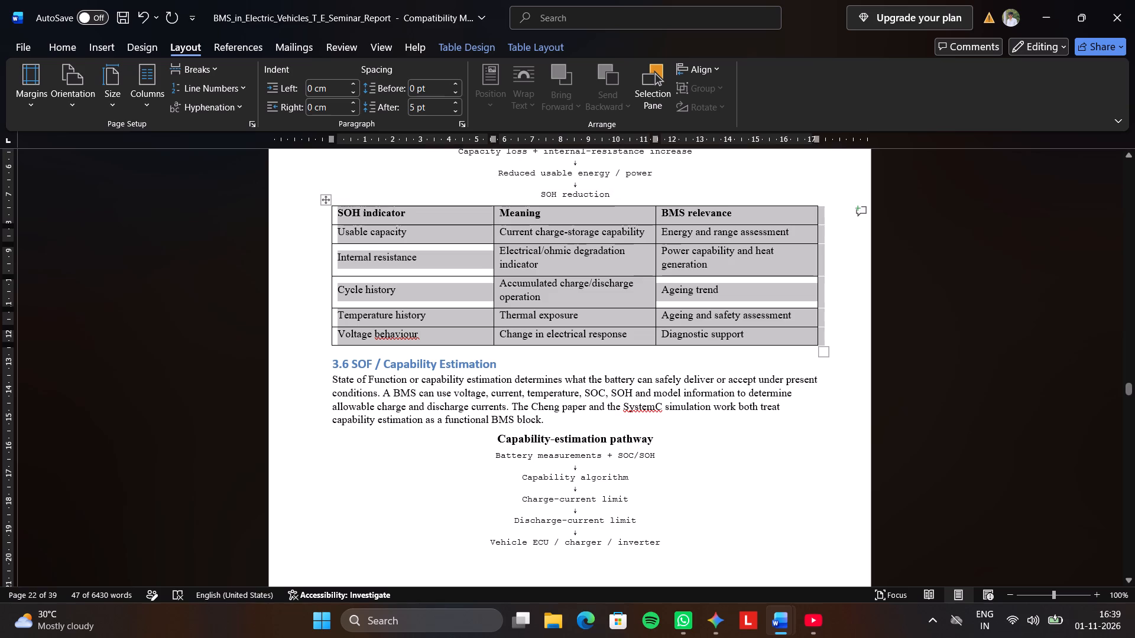
pyautogui.hotkey('ctrl', 'c')
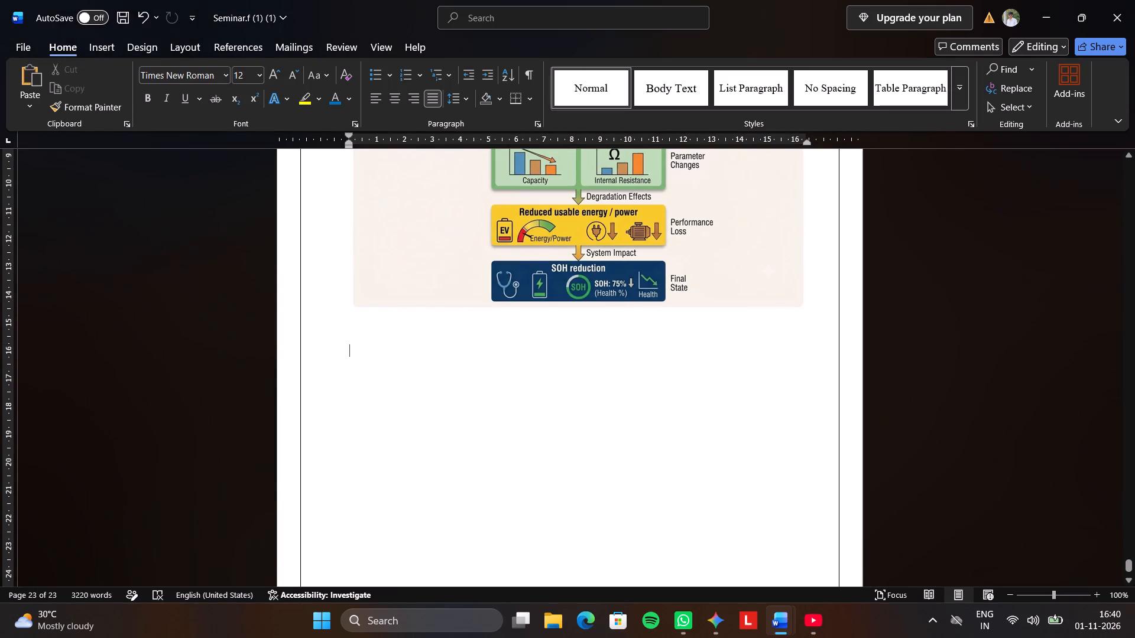
pyautogui.hotkey('ctrl', 'c')
pyautogui.hotkey('ctrl', 'v')
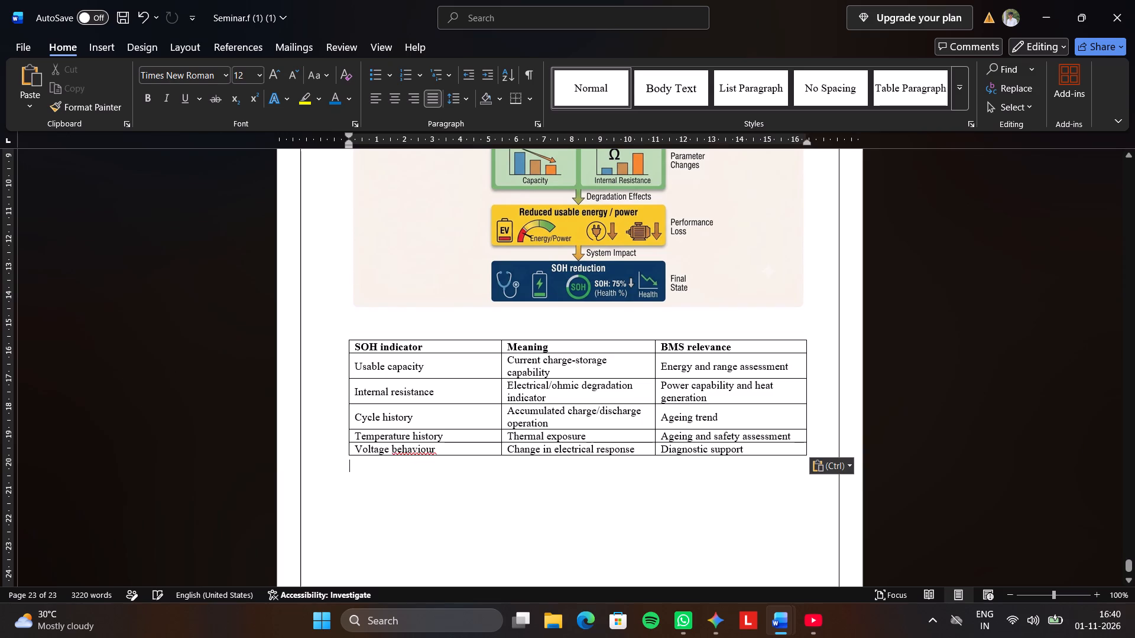
# Format the whole pasted SOH indicator table with 12 pt text and 1.5 line spacing.
pyautogui.click(346, 339)
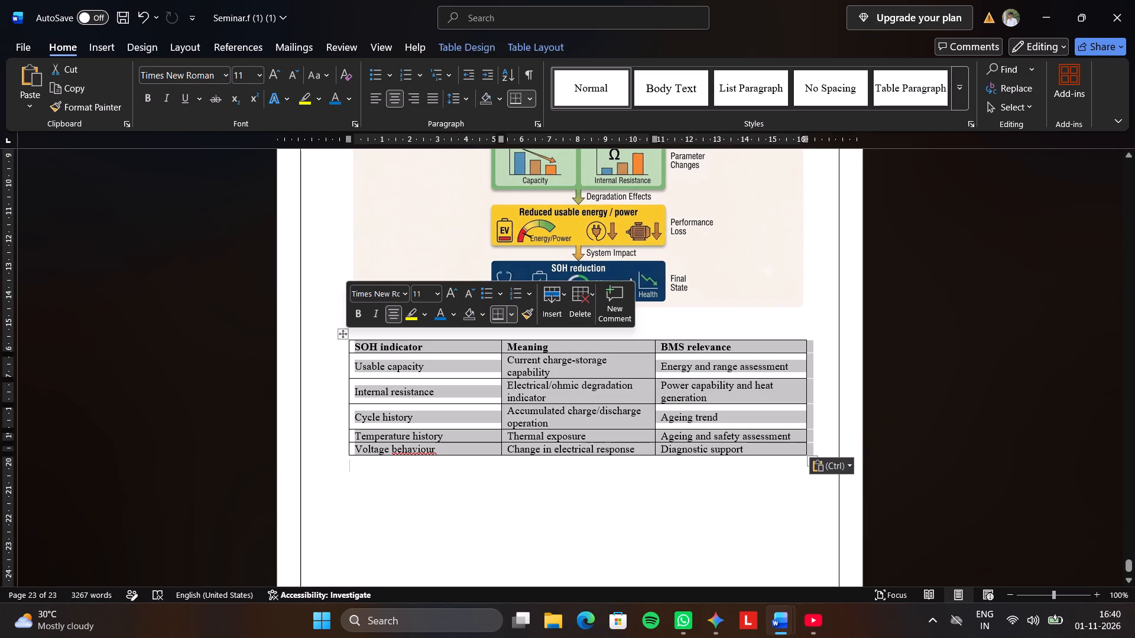
pyautogui.click(439, 294)
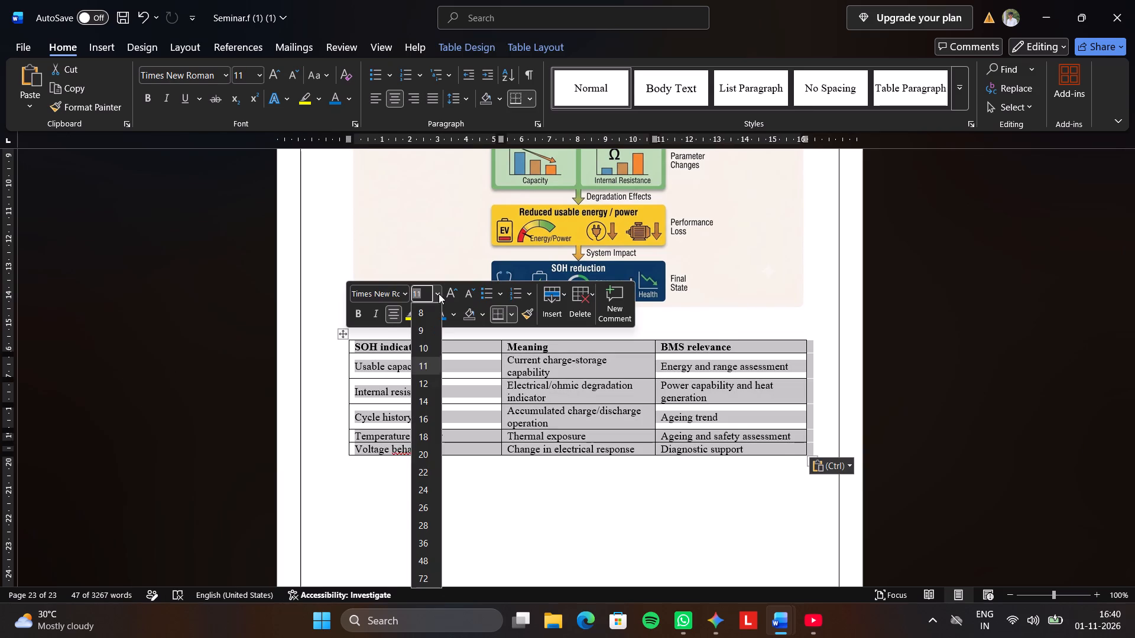
pyautogui.click(433, 375)
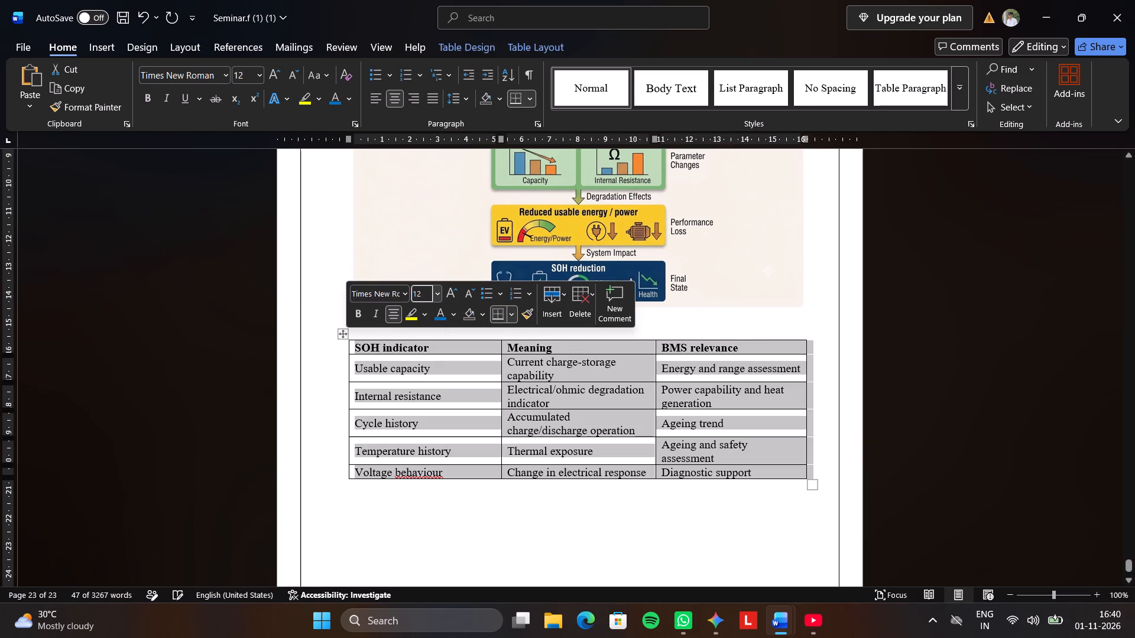
pyautogui.click(461, 99)
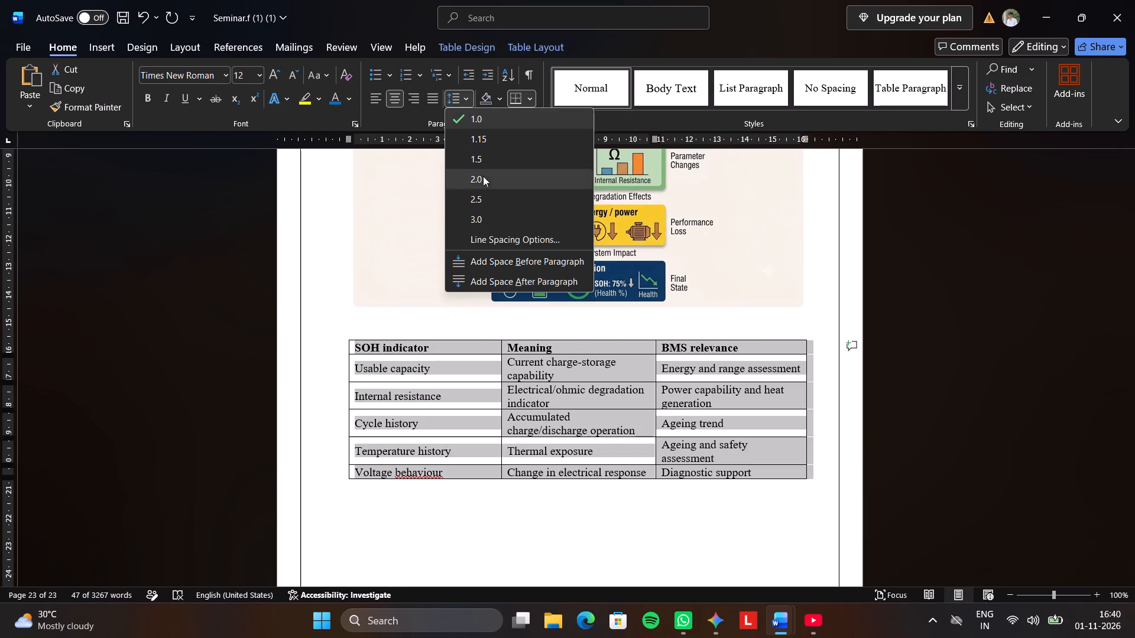
pyautogui.click(492, 158)
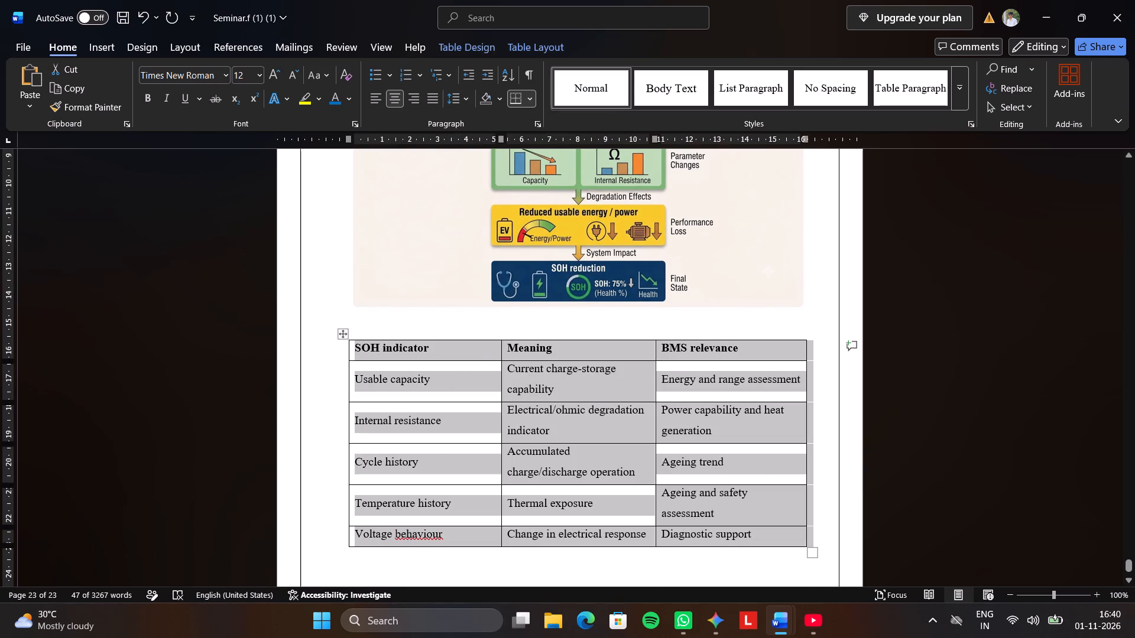
pyautogui.click(450, 314)
# Check the page layout of the SOH degradation figure and indicator table, ending with the cursor below the table.
pyautogui.scroll(-6, 450, 314)
pyautogui.scroll(9, 450, 314)
pyautogui.scroll(-1, 450, 314)
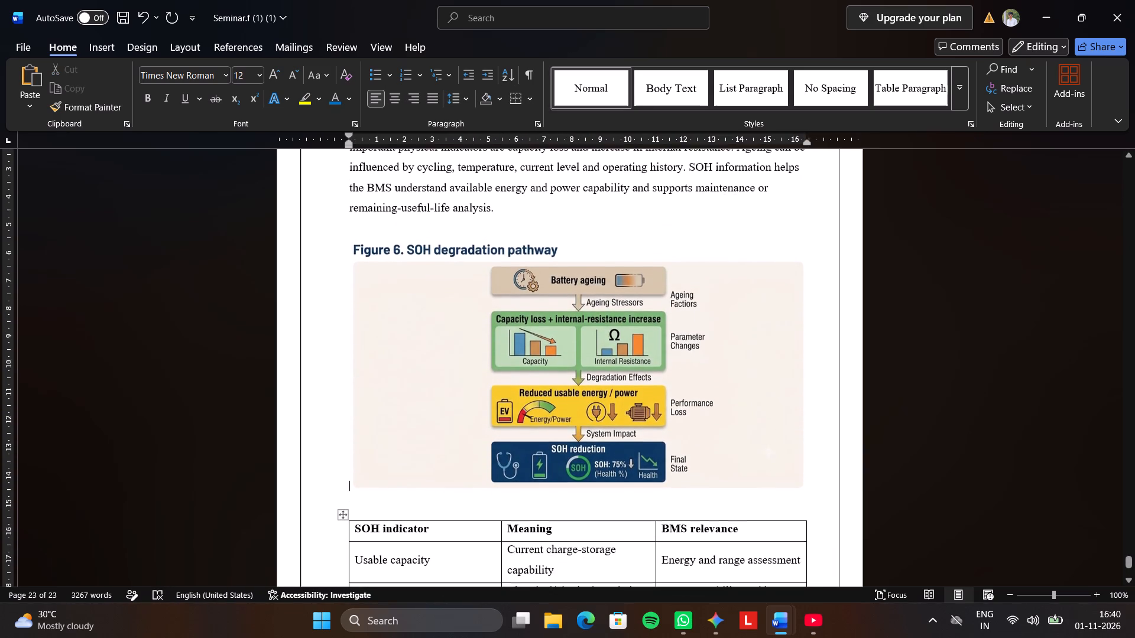
pyautogui.scroll(-15, 450, 314)
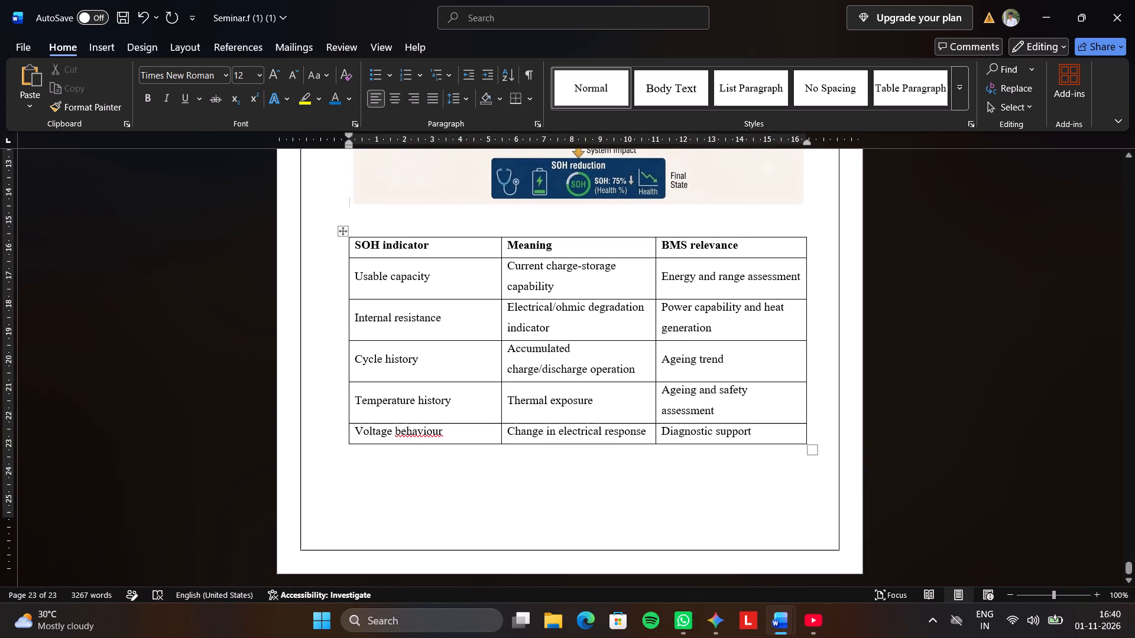
pyautogui.scroll(-1, 459, 312)
pyautogui.click(753, 480)
pyautogui.scroll(-3, 830, 477)
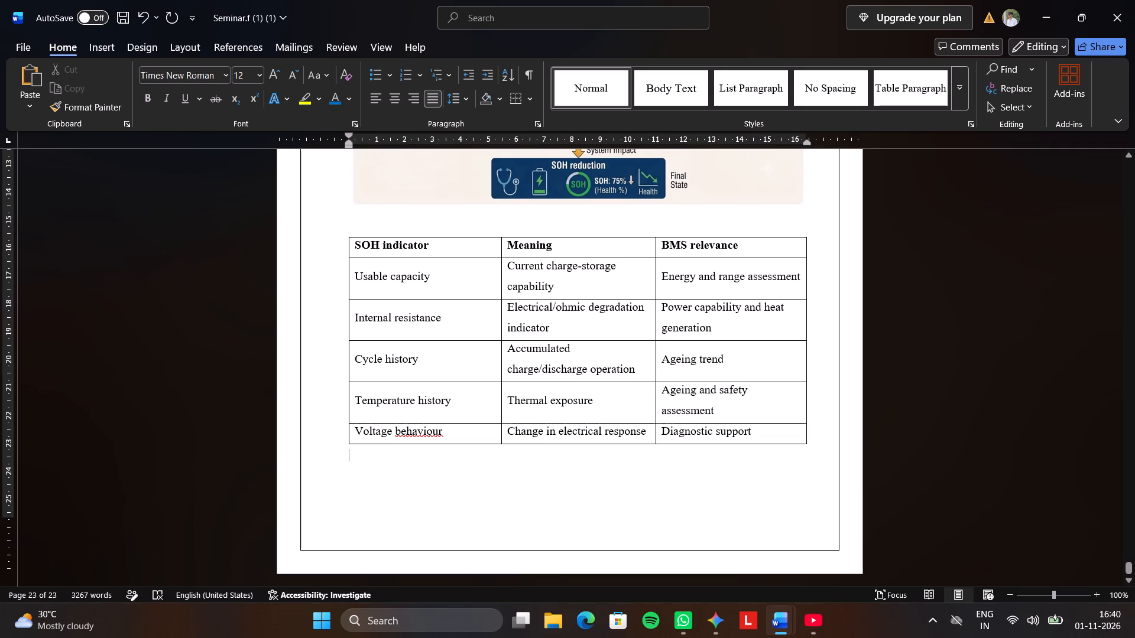
# Insert a blank page after the SOH indicator table in the Seminar document.
pyautogui.scroll(-1, 833, 479)
pyautogui.click(830, 446)
pyautogui.click(831, 458)
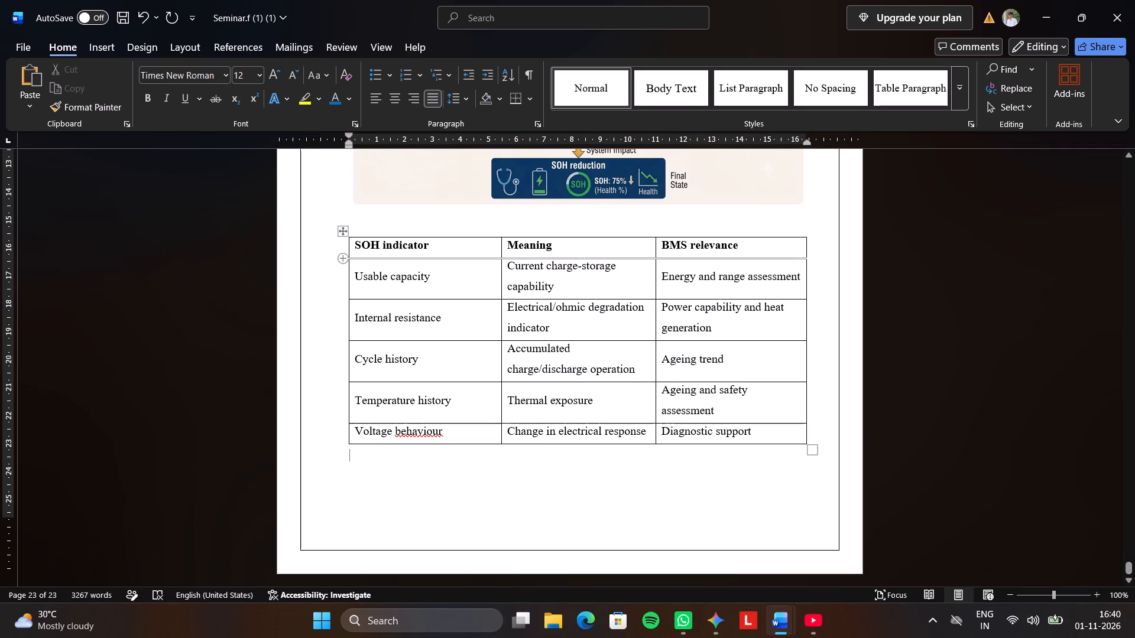
pyautogui.click(90, 46)
pyautogui.click(69, 84)
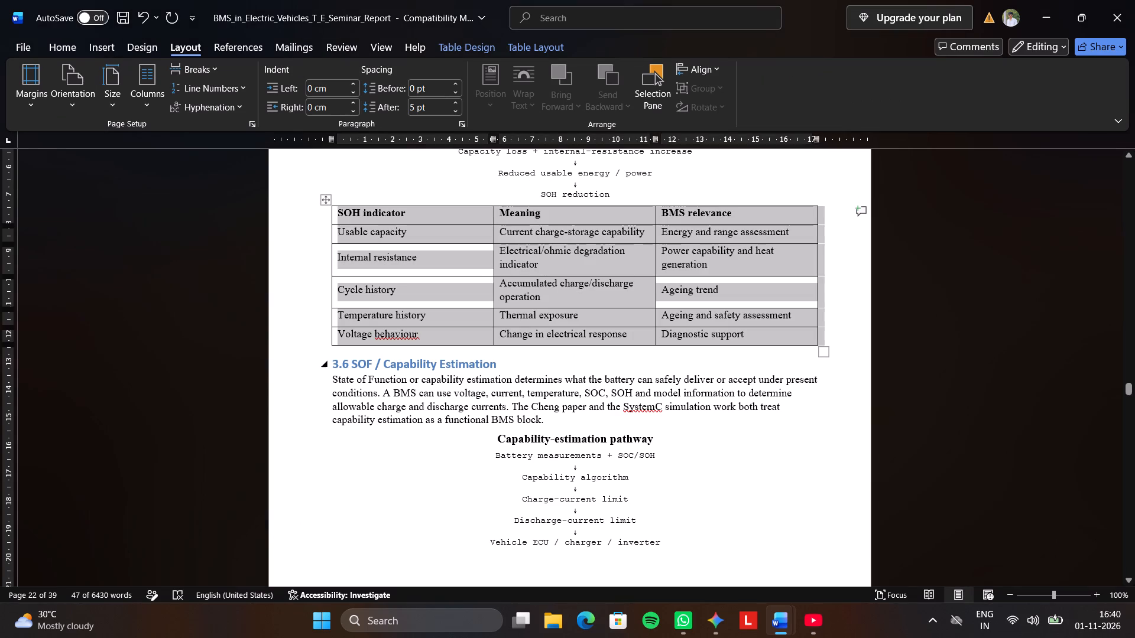
# Copy the "3.6 SOF / Capability Estimation" heading and its paragraph from the BMS report and paste them on the Seminar document's new blank page.
pyautogui.click(333, 363)
pyautogui.click(541, 416)
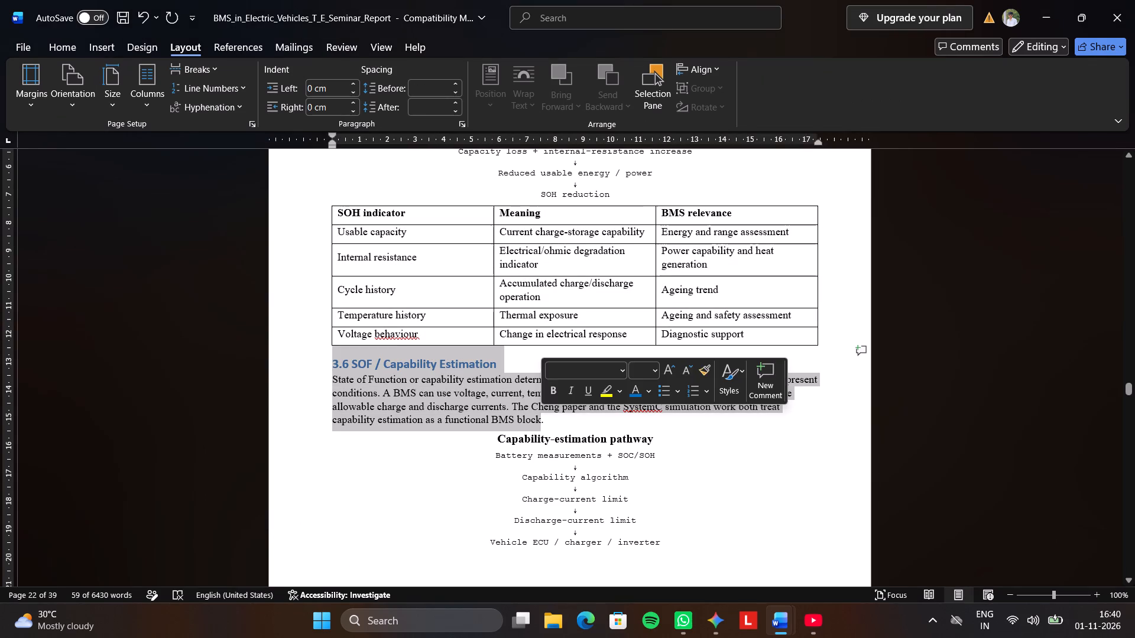
pyautogui.moveTo(537, 415); pyautogui.dragTo(419, 382)
pyautogui.click(322, 359)
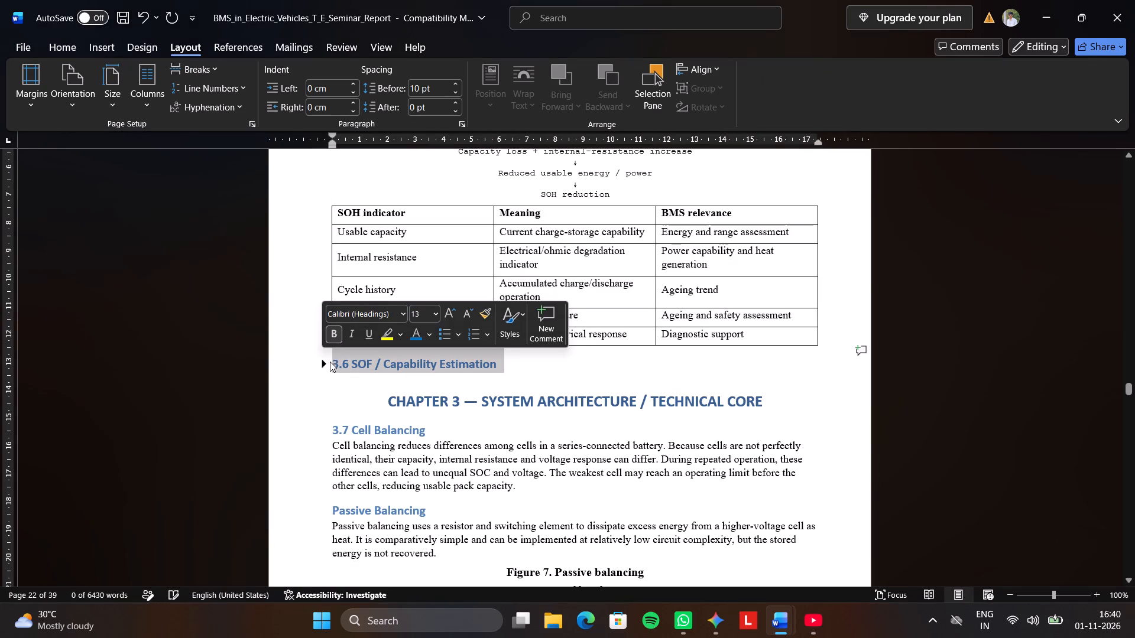
pyautogui.click(320, 363)
pyautogui.moveTo(339, 359); pyautogui.dragTo(421, 364)
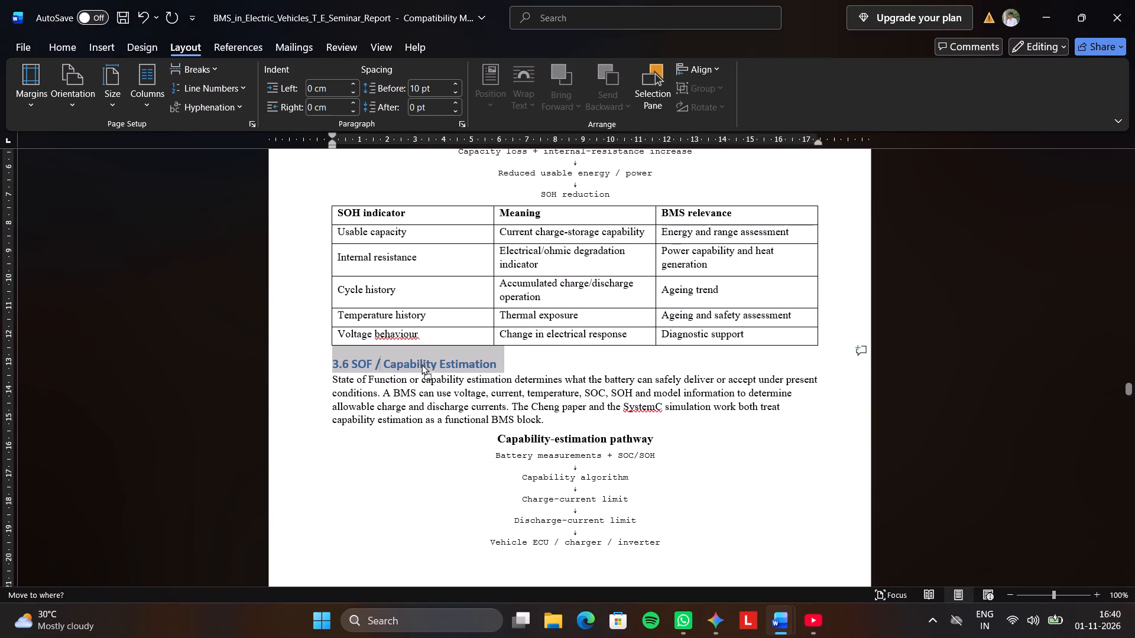
pyautogui.moveTo(421, 364); pyautogui.dragTo(480, 357)
pyautogui.moveTo(356, 357); pyautogui.dragTo(345, 359)
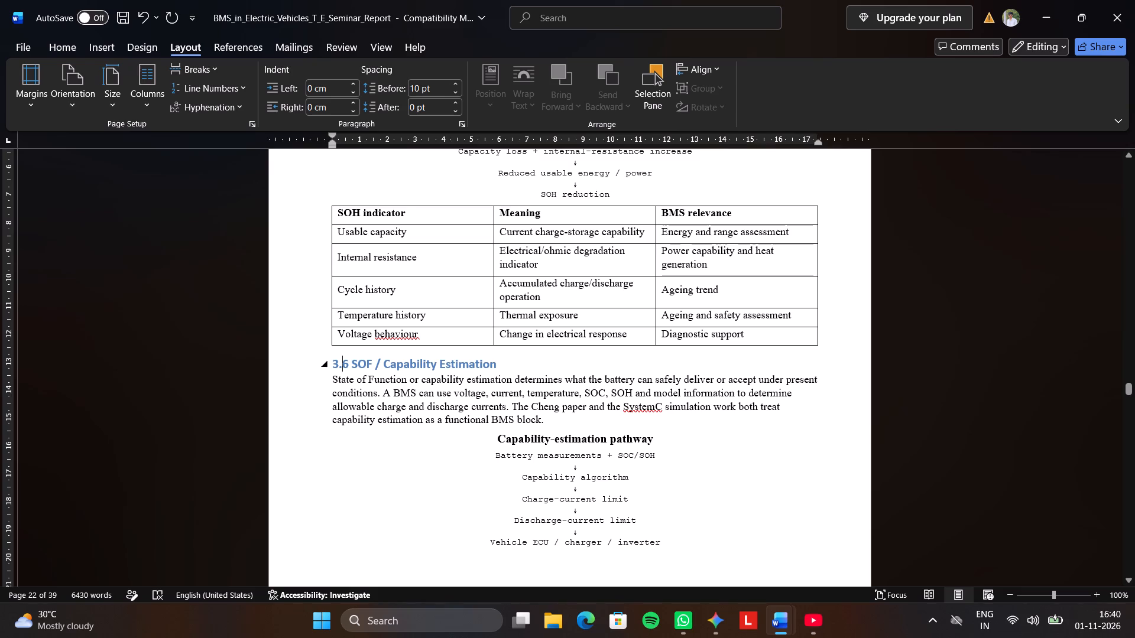
pyautogui.moveTo(335, 361); pyautogui.dragTo(570, 419)
pyautogui.click(566, 416)
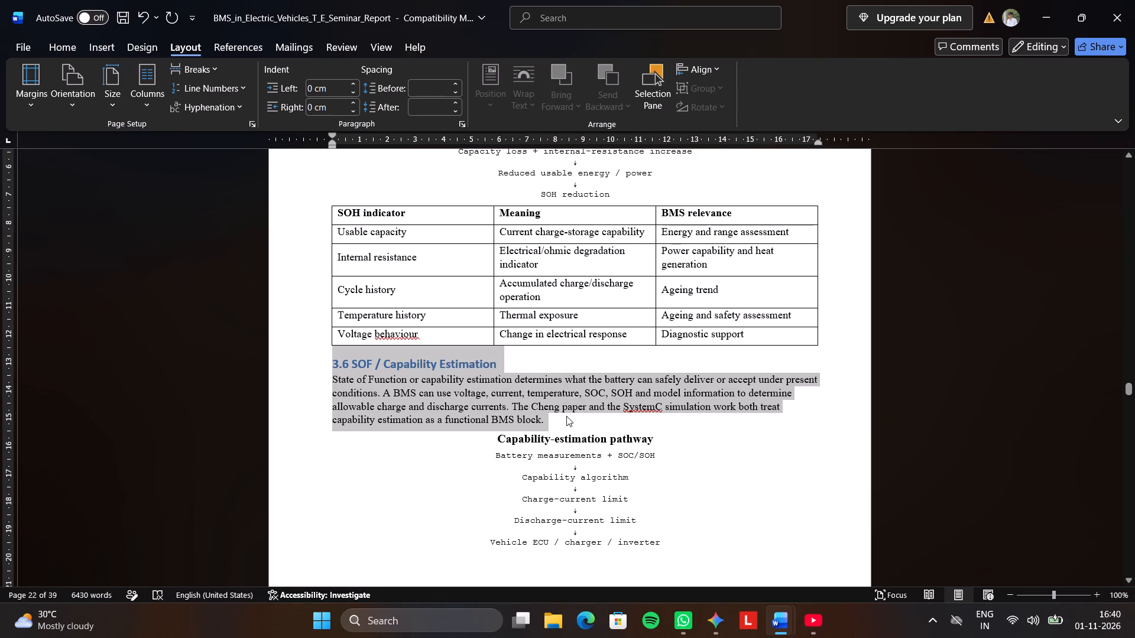
pyautogui.hotkey('ctrl', 'c')
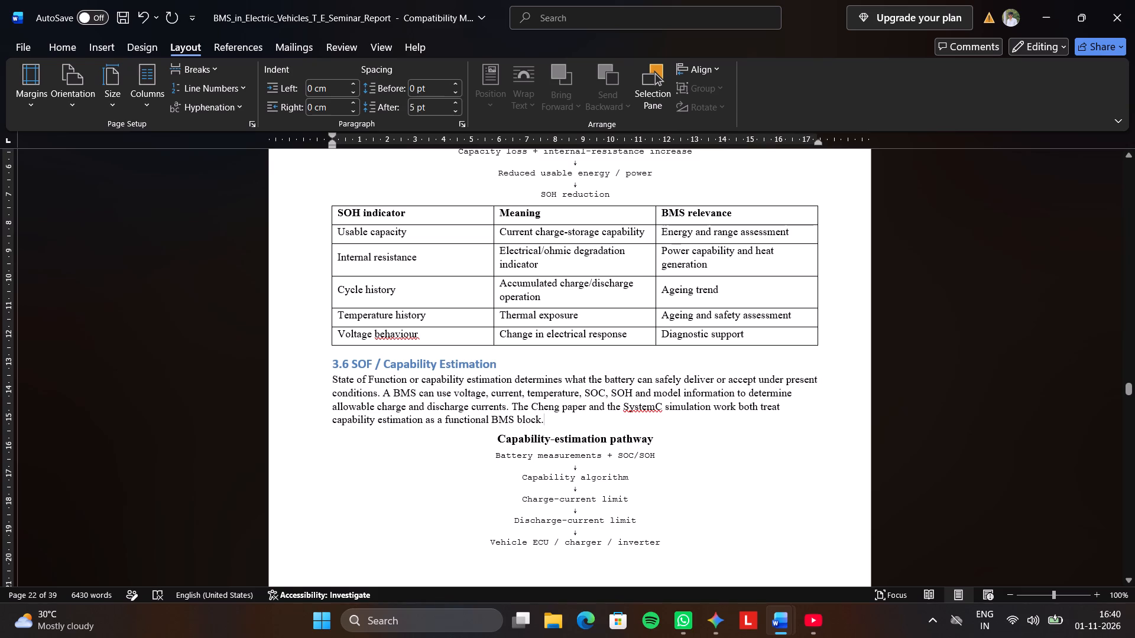
pyautogui.click(326, 363)
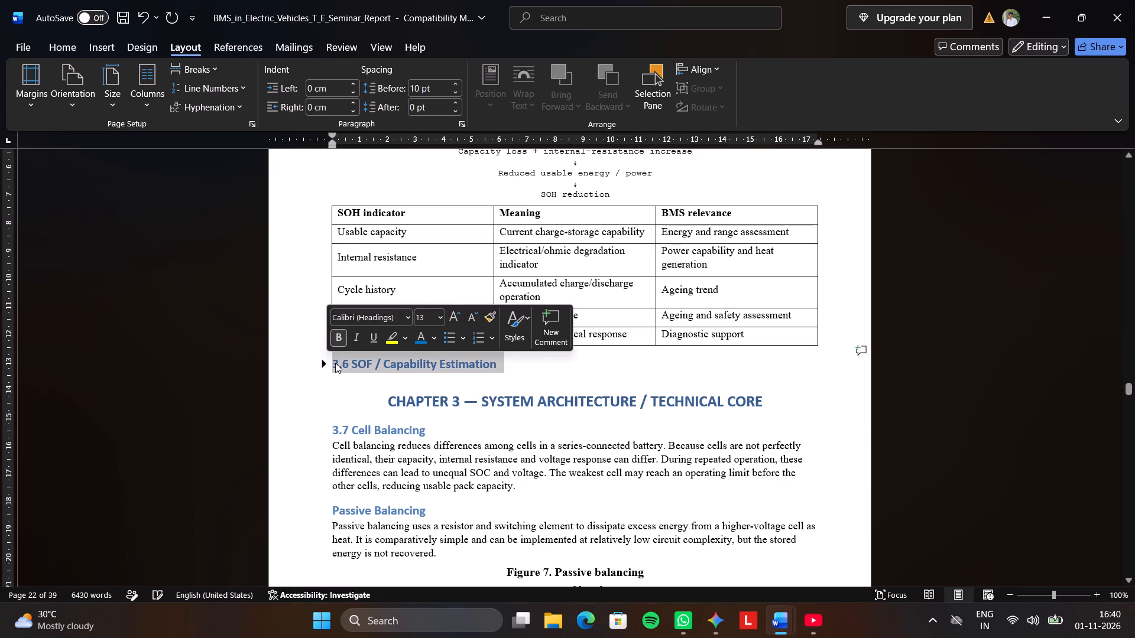
pyautogui.click(335, 363)
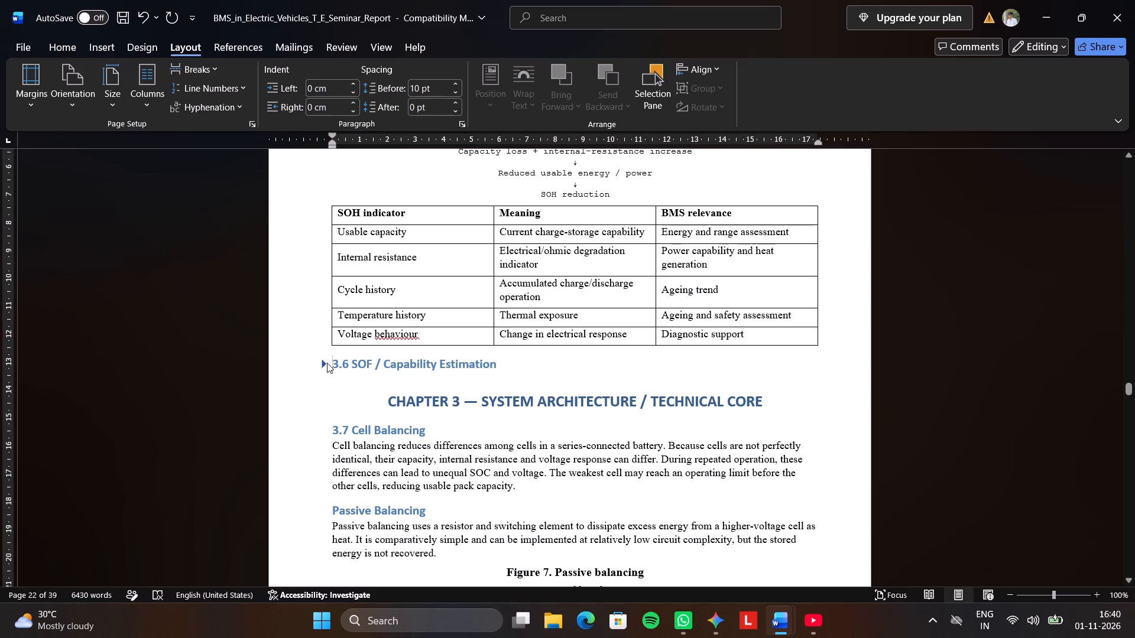
pyautogui.click(327, 363)
pyautogui.moveTo(332, 359); pyautogui.dragTo(460, 386)
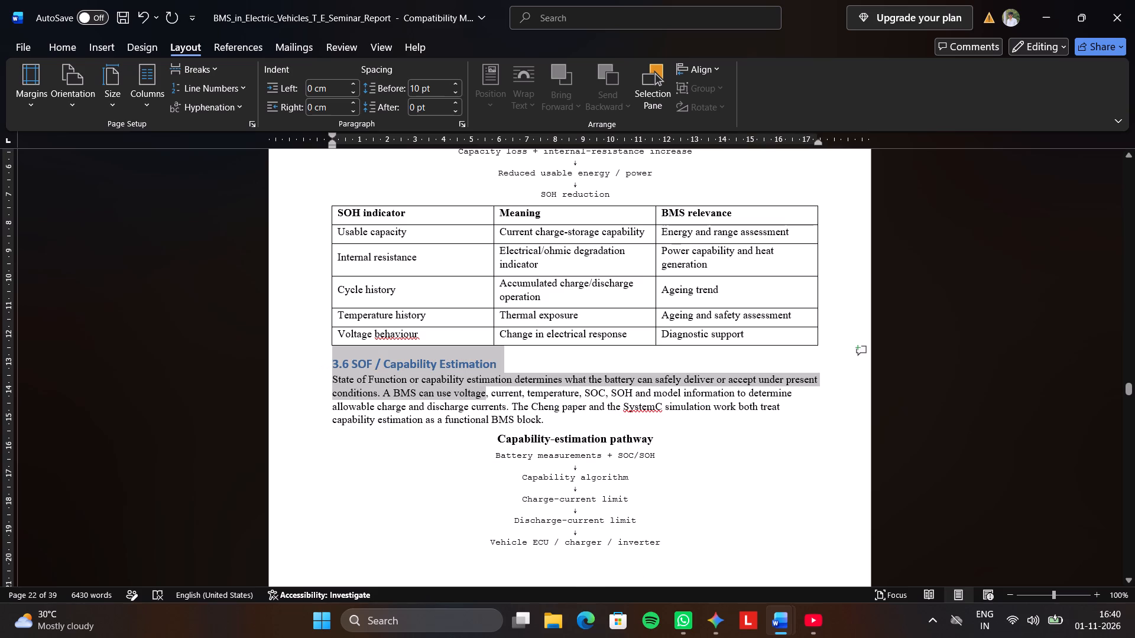
pyautogui.moveTo(460, 386); pyautogui.dragTo(584, 428)
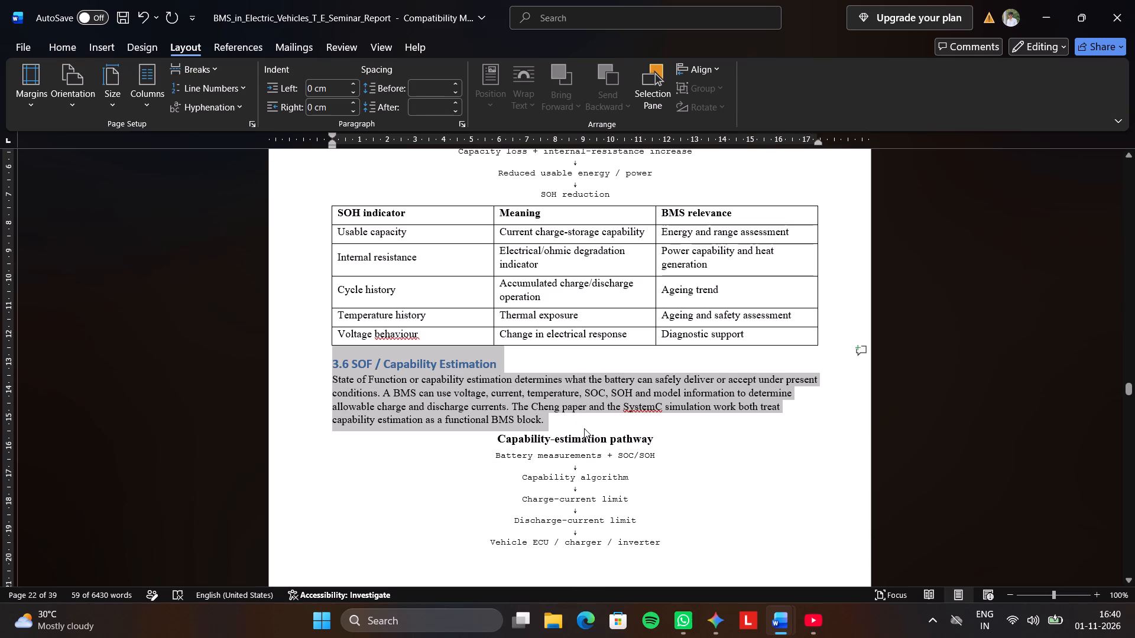
pyautogui.hotkey('ctrl', 'c')
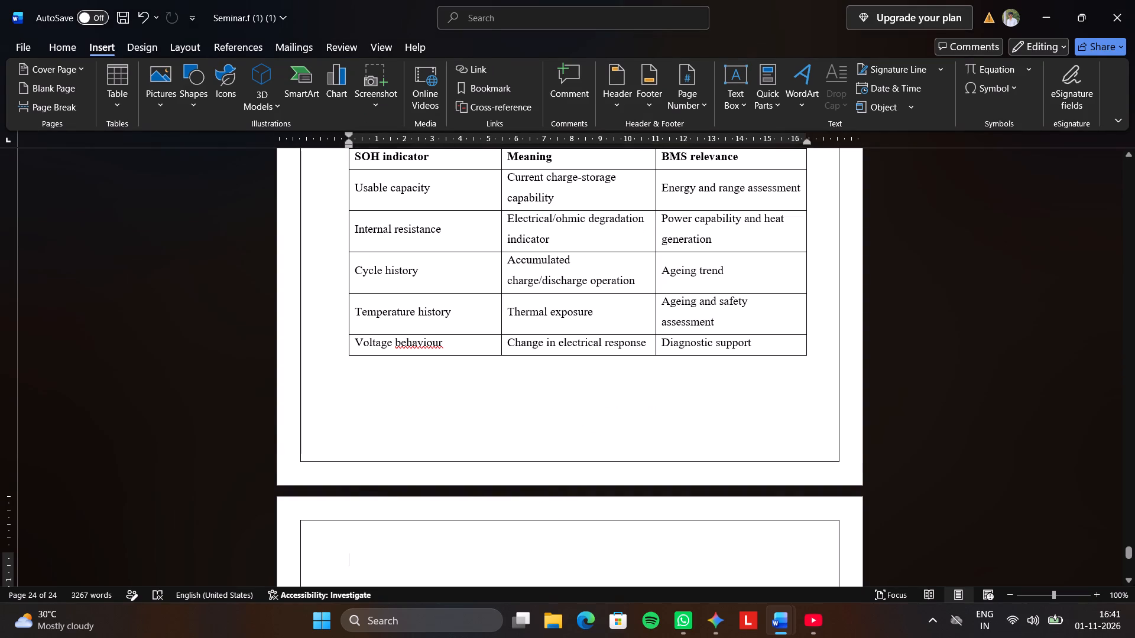
pyautogui.hotkey('ctrl', 'v')
# Shift the centred "3.6 SOF / Capability Estimation" heading to the left margin and add an empty line below it.
pyautogui.click(456, 482)
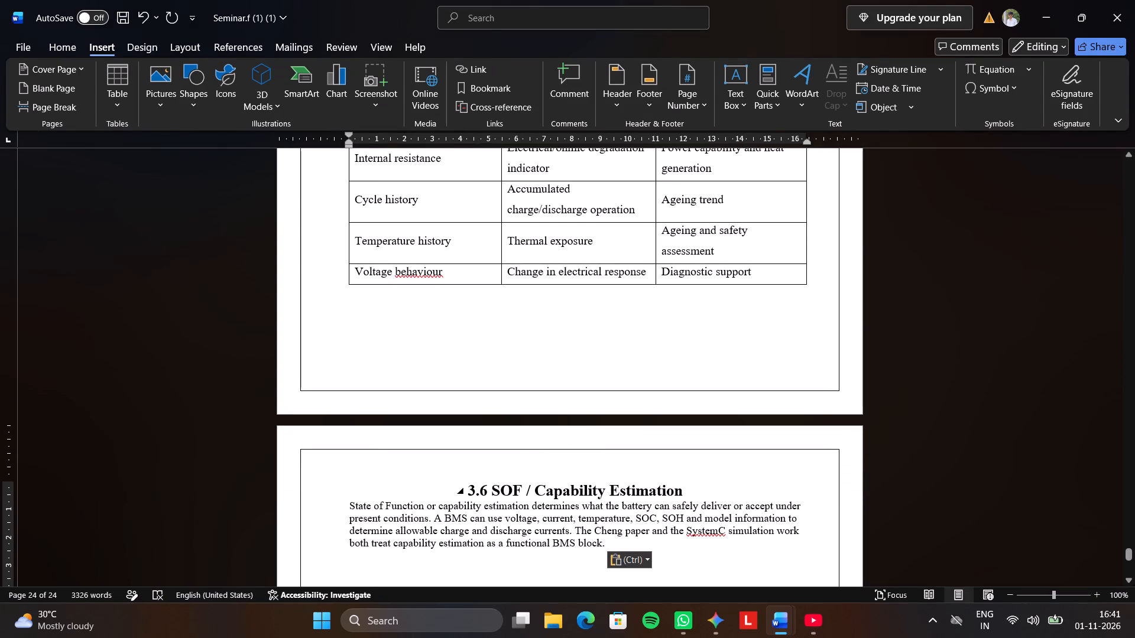
pyautogui.press('BackSpace')
pyautogui.press('BackSpace')
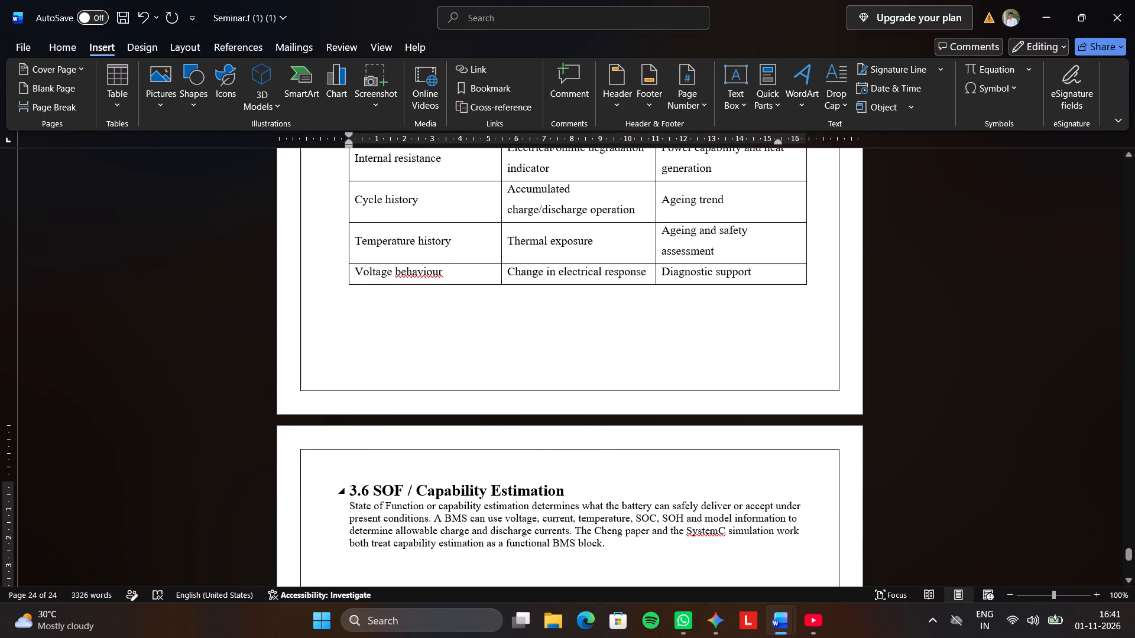
pyautogui.click(566, 491)
pyautogui.press('Return')
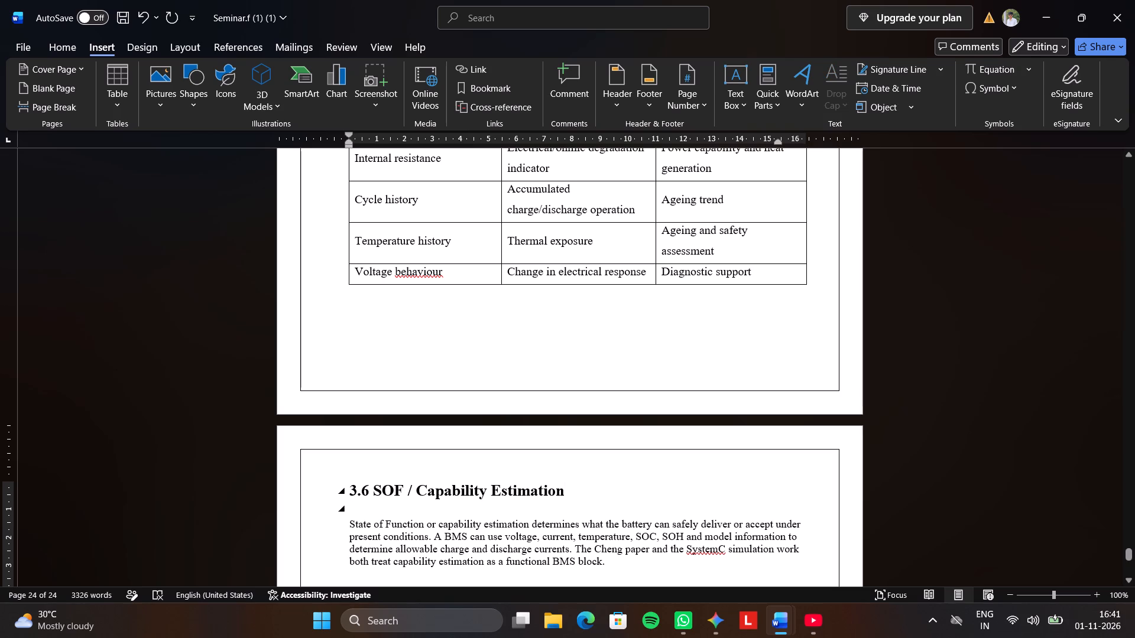
# Set the "3.6 SOF / Capability Estimation" heading to 14 pt.
pyautogui.tripleClick(469, 491)
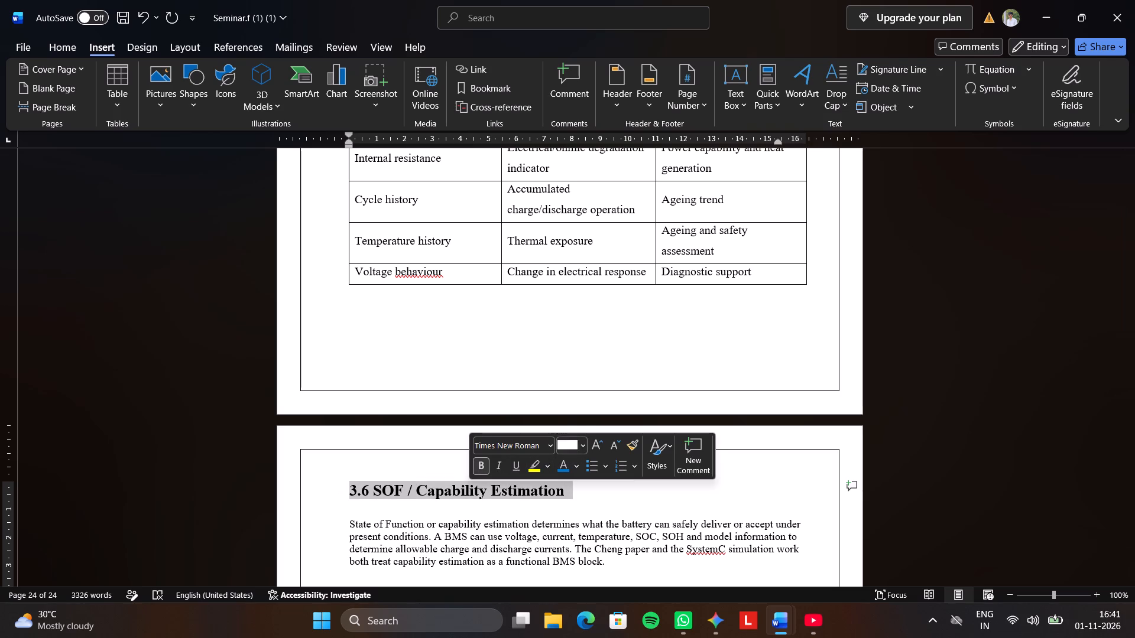
pyautogui.click(578, 444)
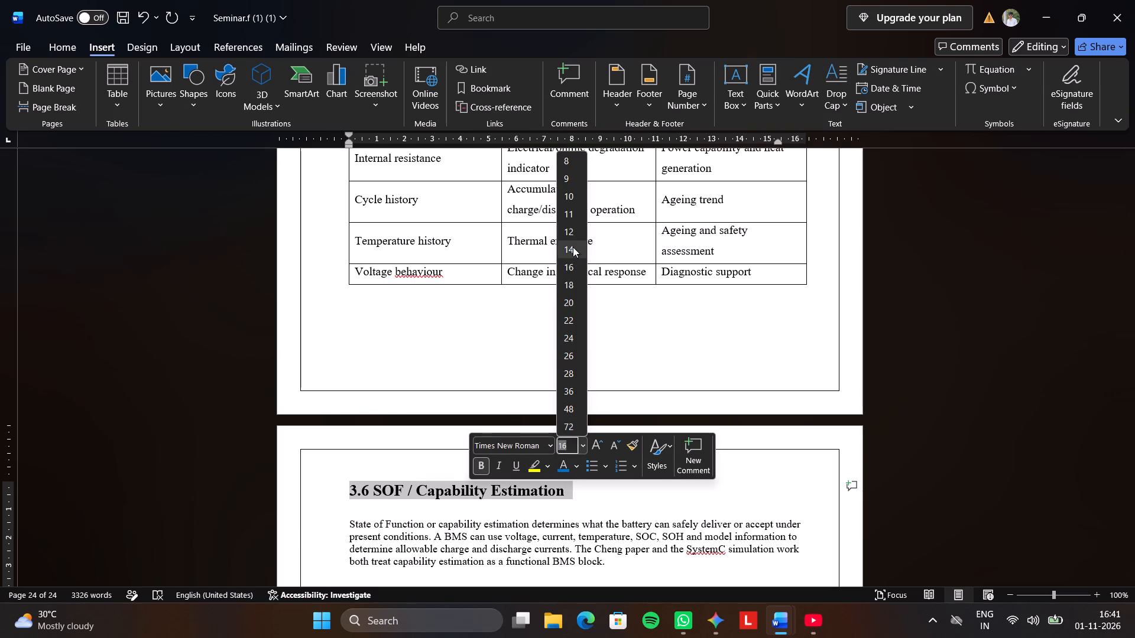
pyautogui.click(572, 252)
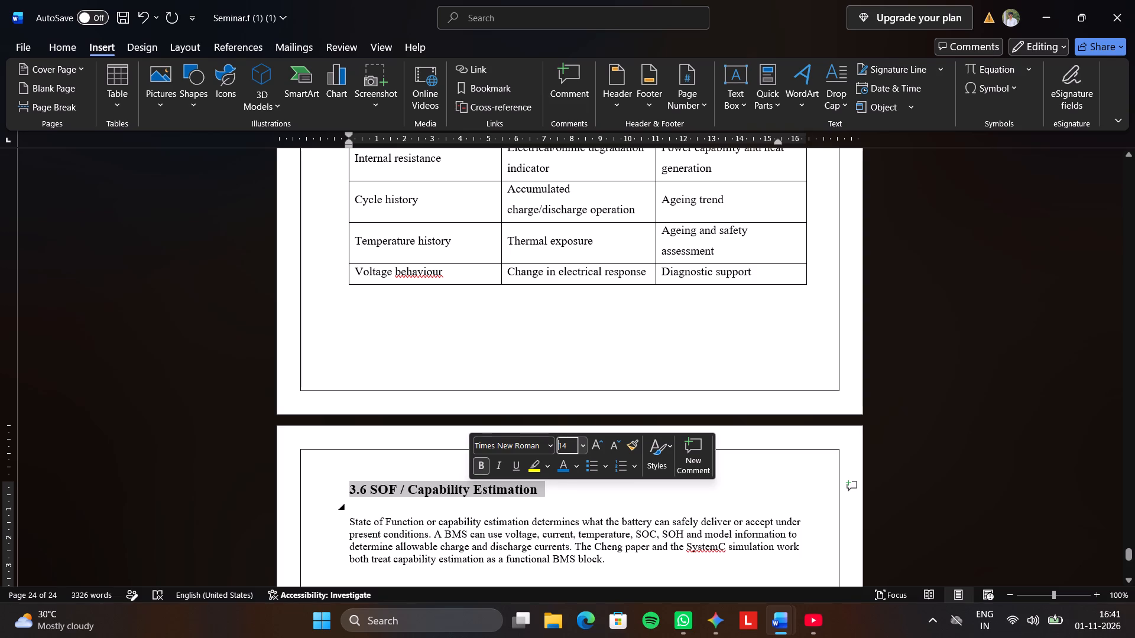
# Format the State of Function paragraph under heading 3.6 with 12 pt text and 1.5 line spacing.
pyautogui.tripleClick(373, 522)
pyautogui.doubleClick(370, 521)
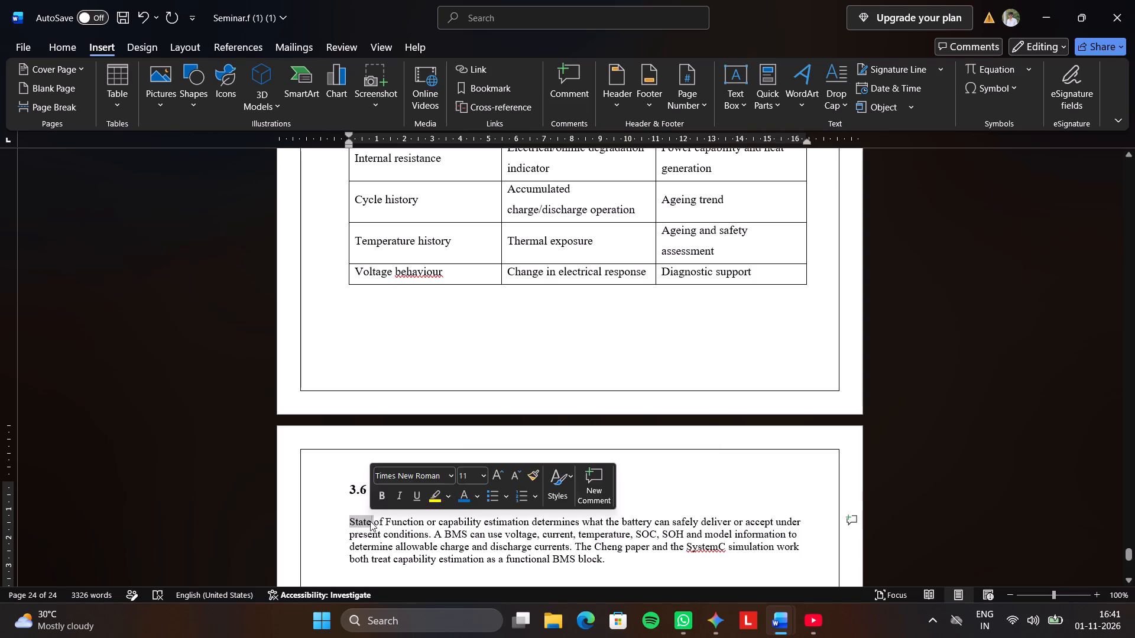
pyautogui.doubleClick(370, 521)
pyautogui.click(370, 521)
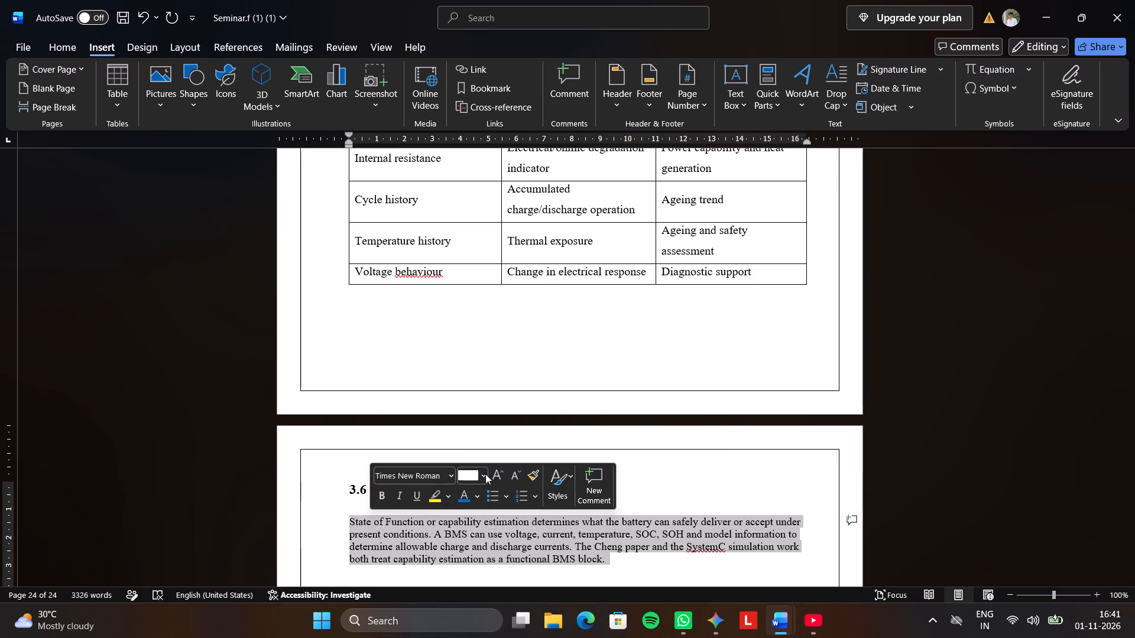
pyautogui.click(485, 474)
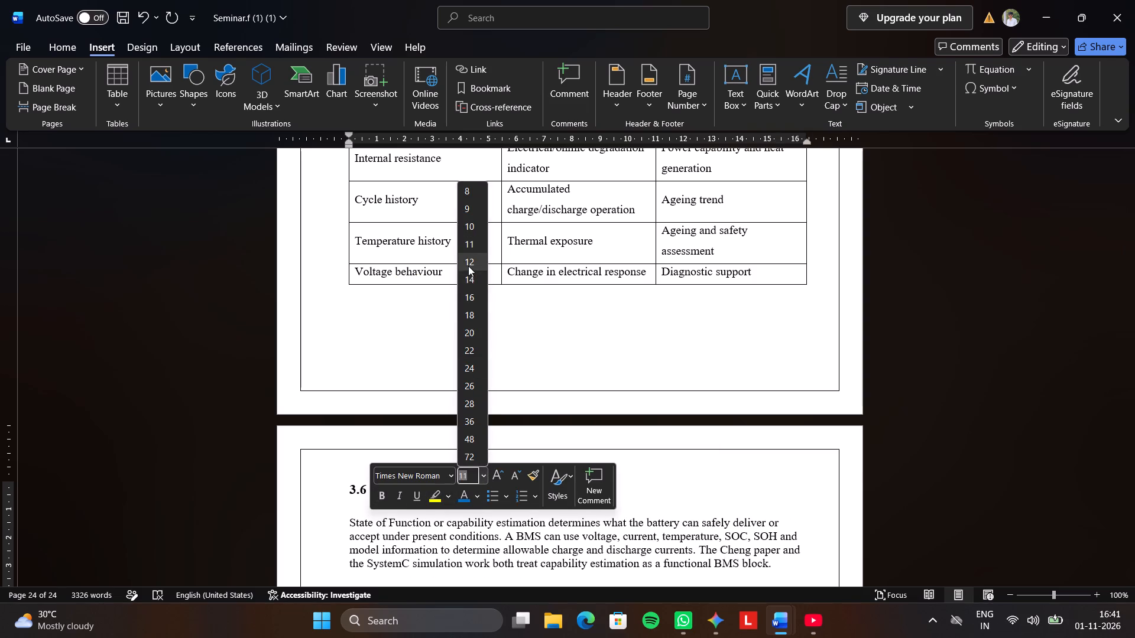
pyautogui.click(471, 265)
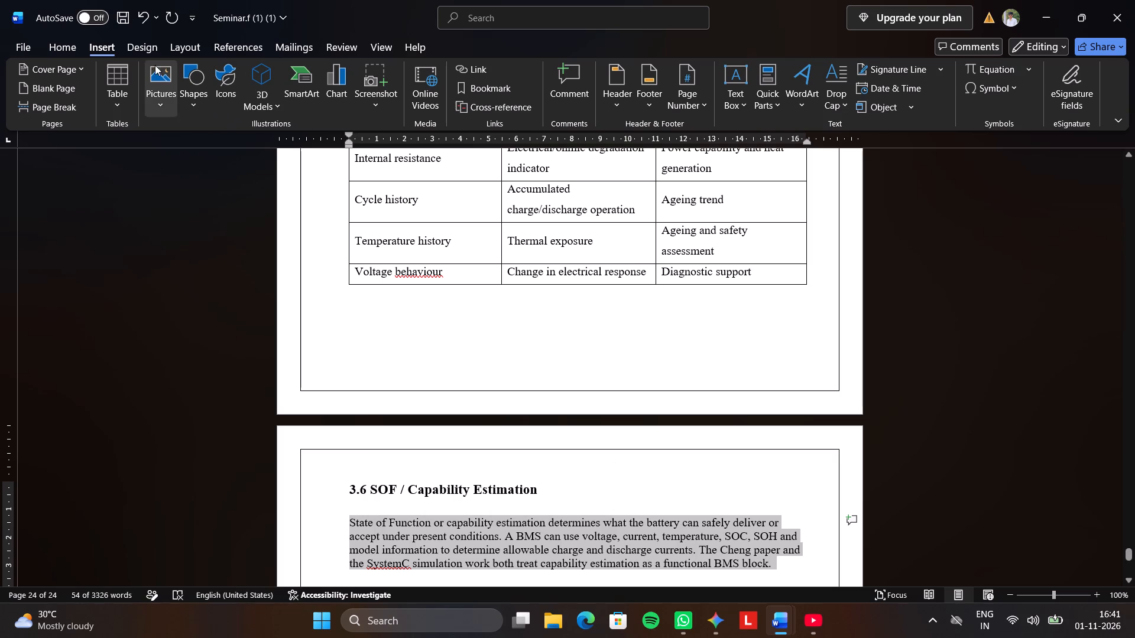
pyautogui.click(72, 40)
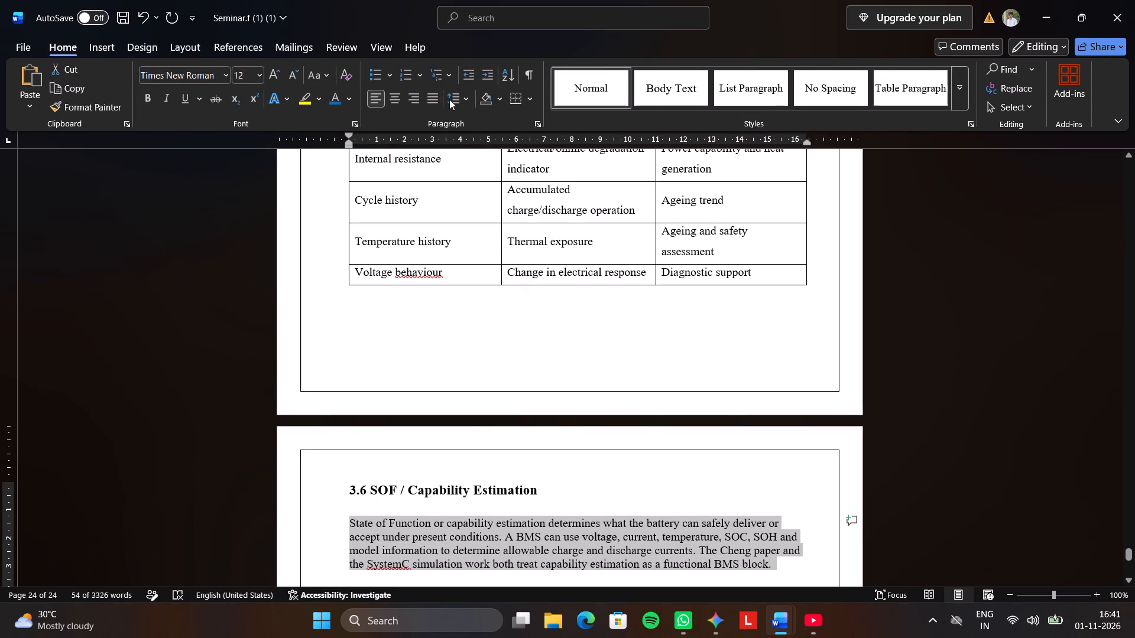
pyautogui.click(461, 99)
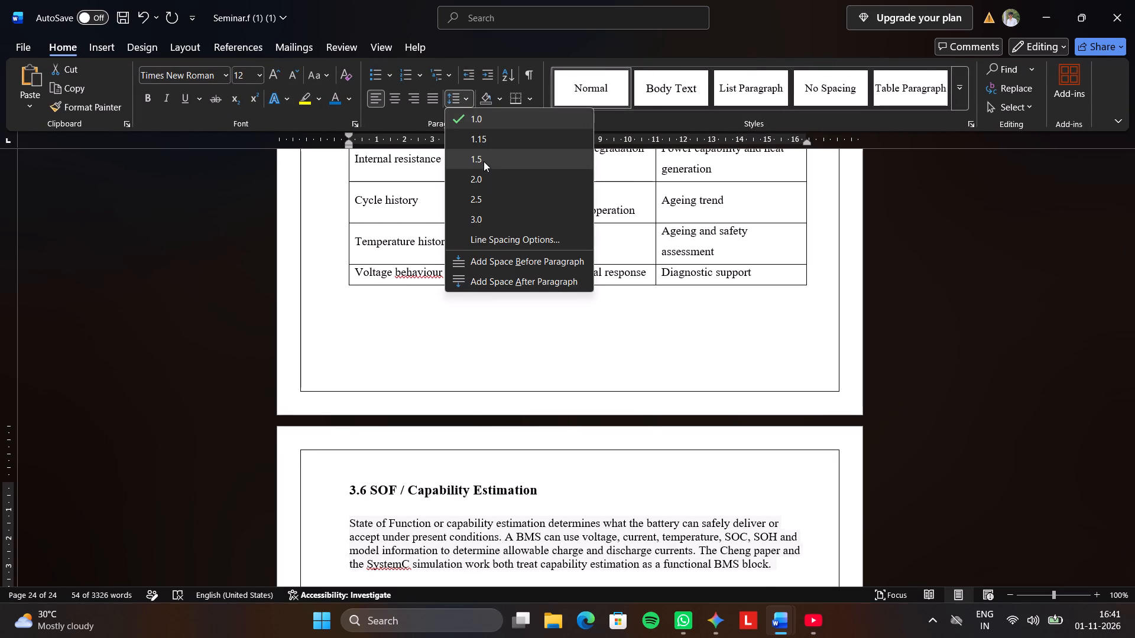
pyautogui.click(484, 161)
pyautogui.click(585, 480)
# Add two new lines after the State of Function paragraph.
pyautogui.scroll(-4, 595, 485)
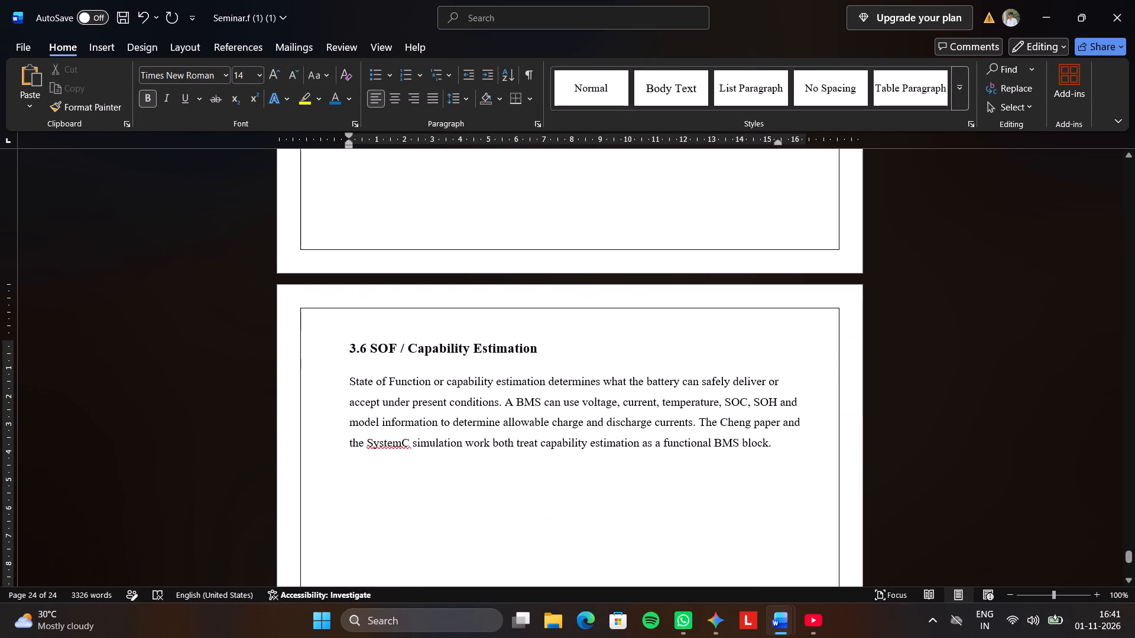
pyautogui.click(793, 449)
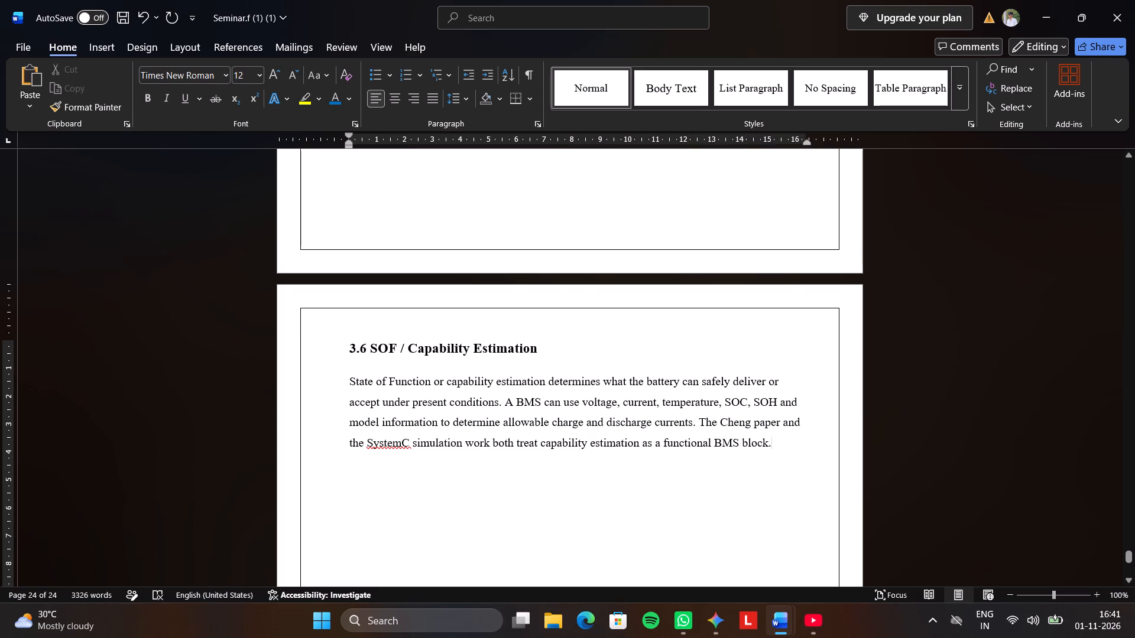
pyautogui.press('Return')
pyautogui.press('Return')
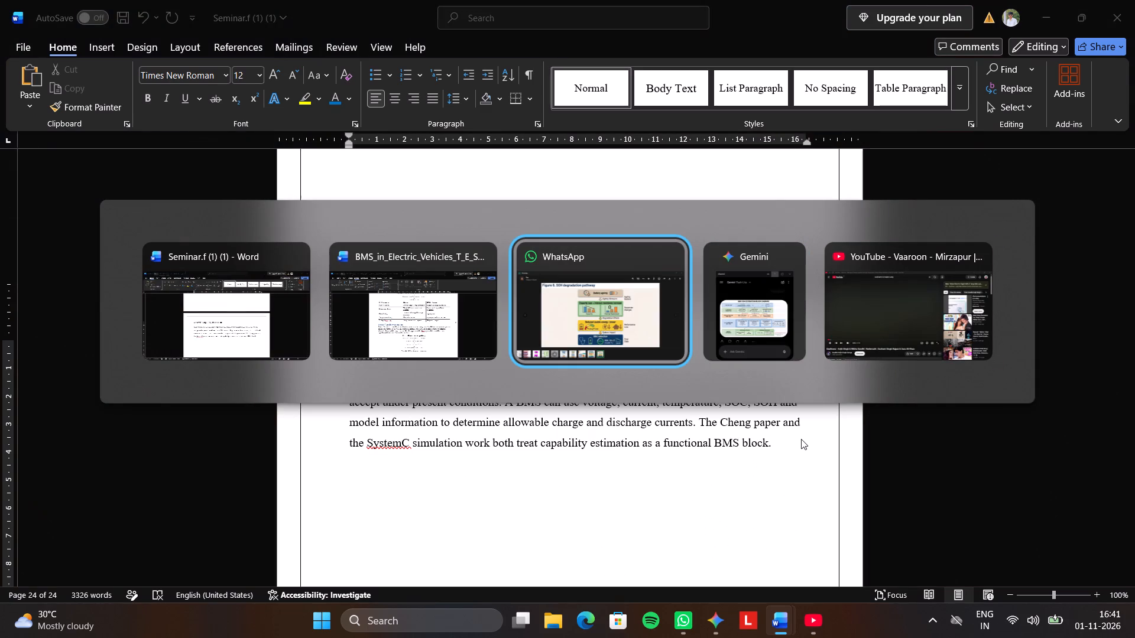
# Switch to the BMS report and examine section 3.7 Cell Balancing, its passive and active balancing figures, and the comparison table.
pyautogui.scroll(-4, 800, 435)
pyautogui.scroll(-6, 724, 407)
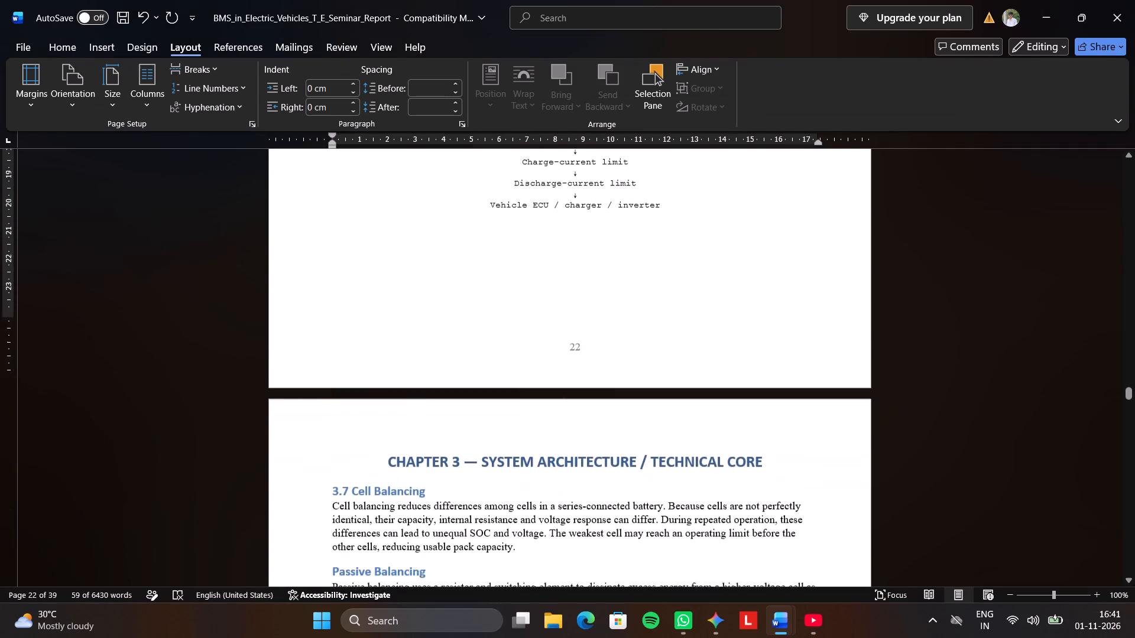
pyautogui.scroll(-12, 724, 407)
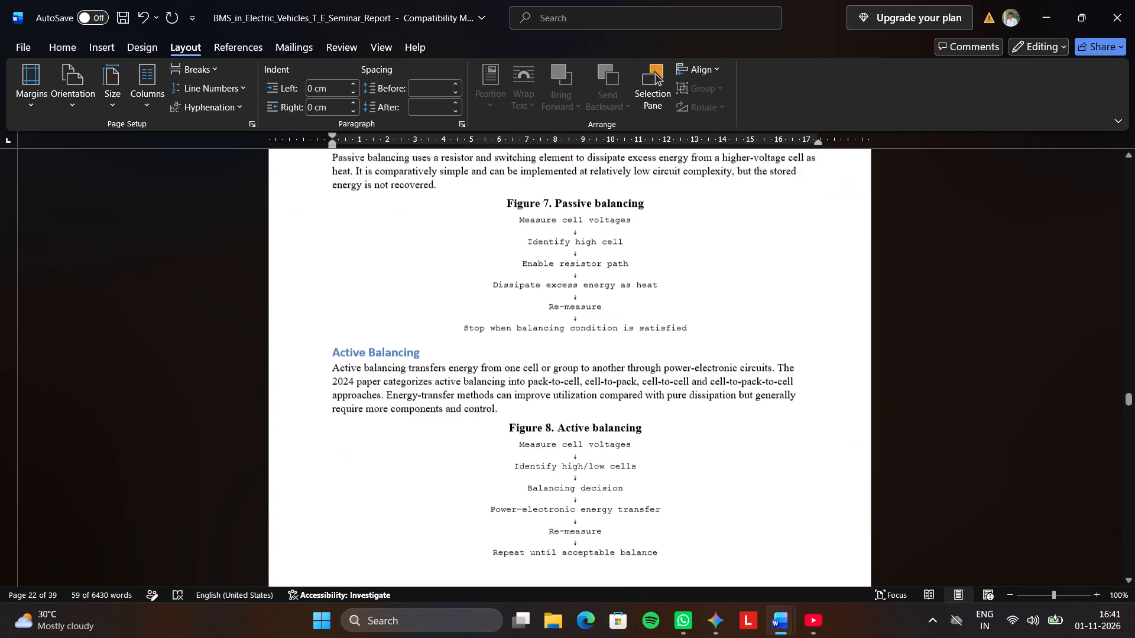
pyautogui.scroll(-7, 725, 408)
pyautogui.scroll(5, 729, 405)
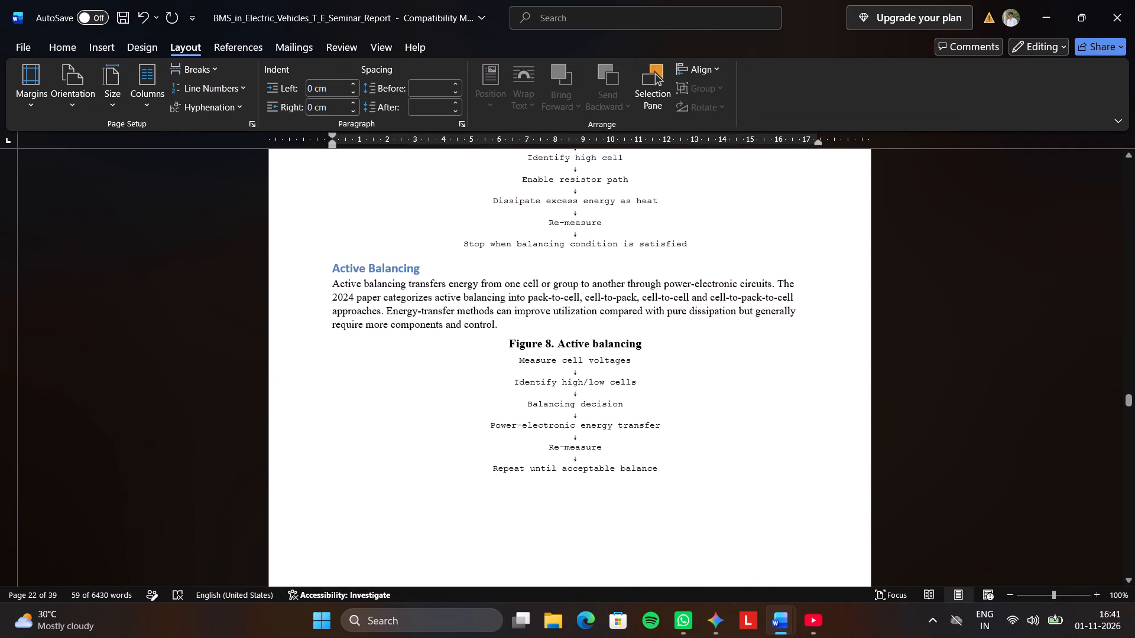
pyautogui.scroll(4, 731, 404)
pyautogui.scroll(-2, 731, 403)
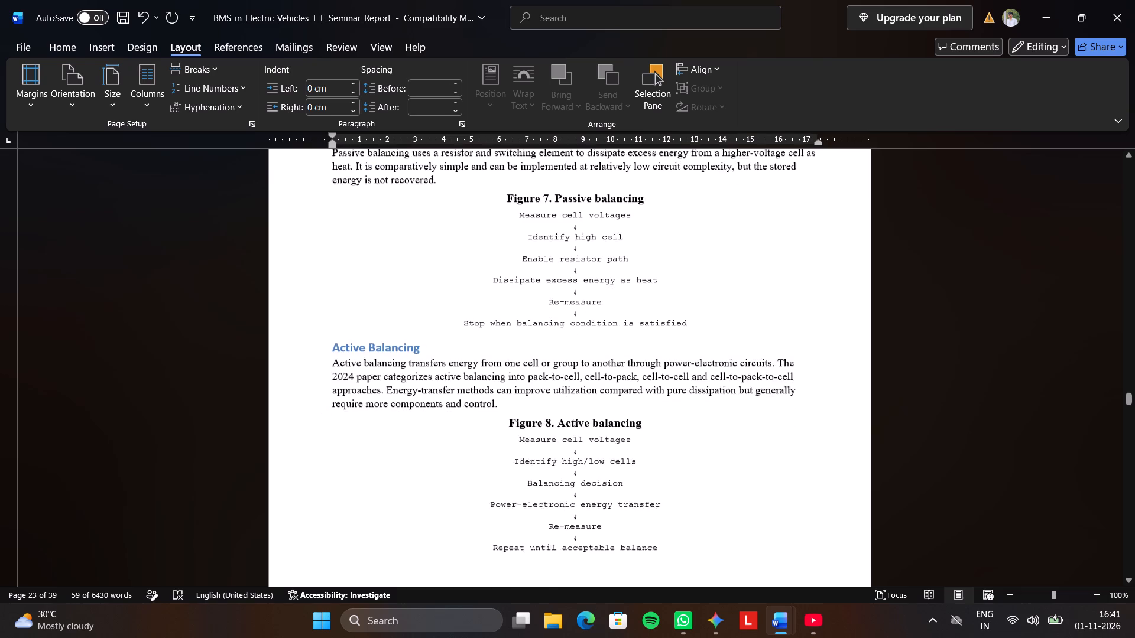
pyautogui.scroll(10, 731, 403)
pyautogui.scroll(-5, 746, 404)
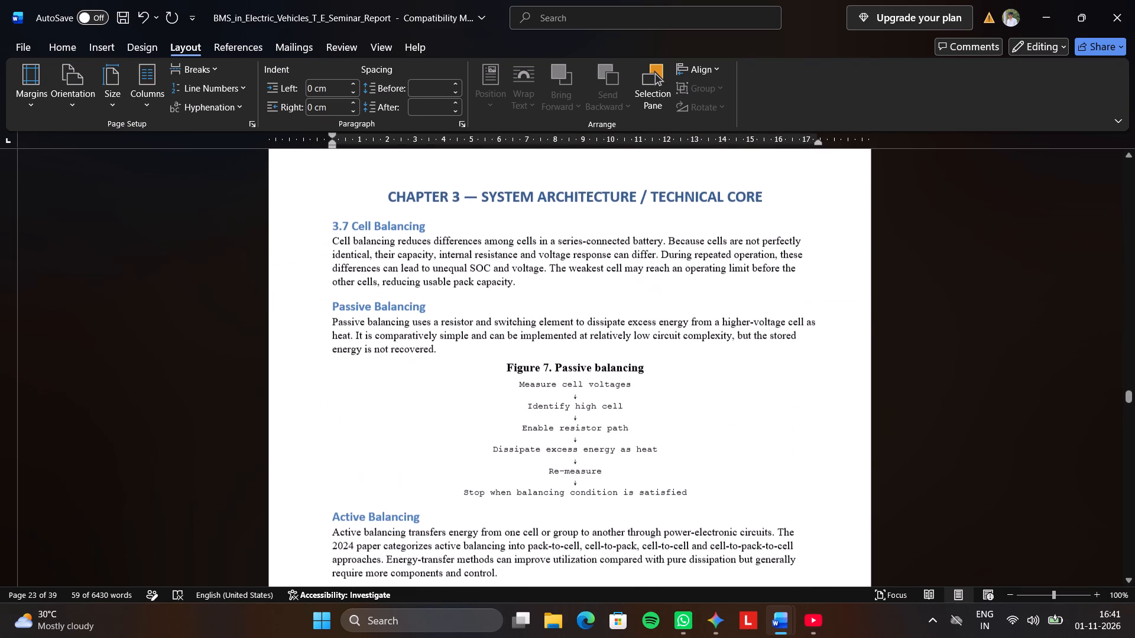
pyautogui.scroll(-19, 748, 406)
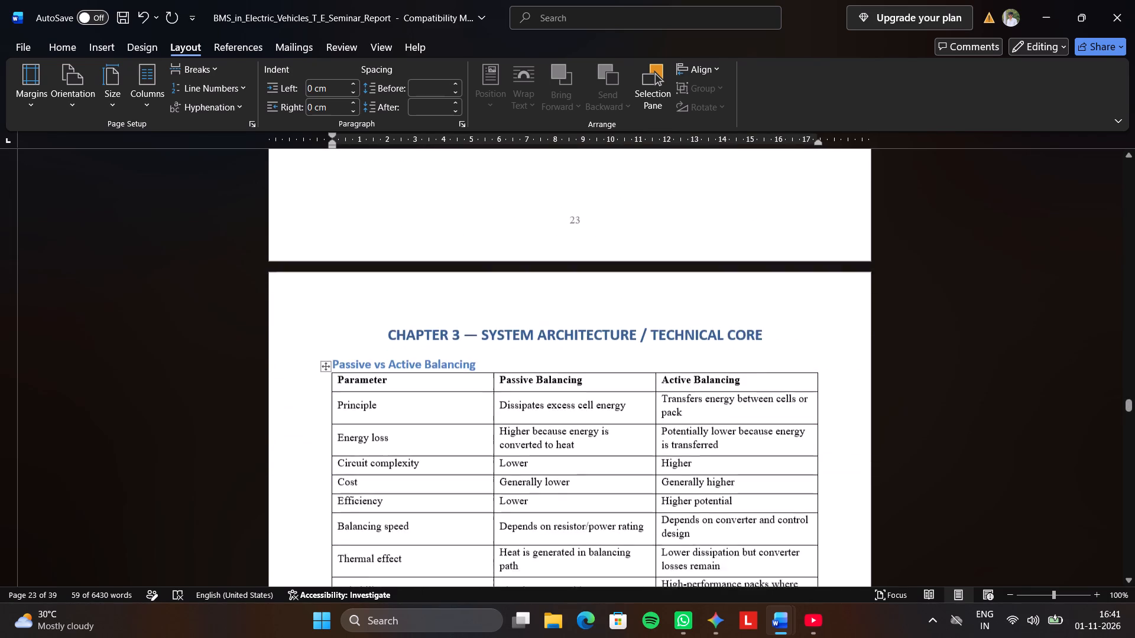
# Examine the BMS report from the Passive vs Active Balancing table through section 3.10 Contacts and High-Voltage Safety.
pyautogui.scroll(-6, 748, 406)
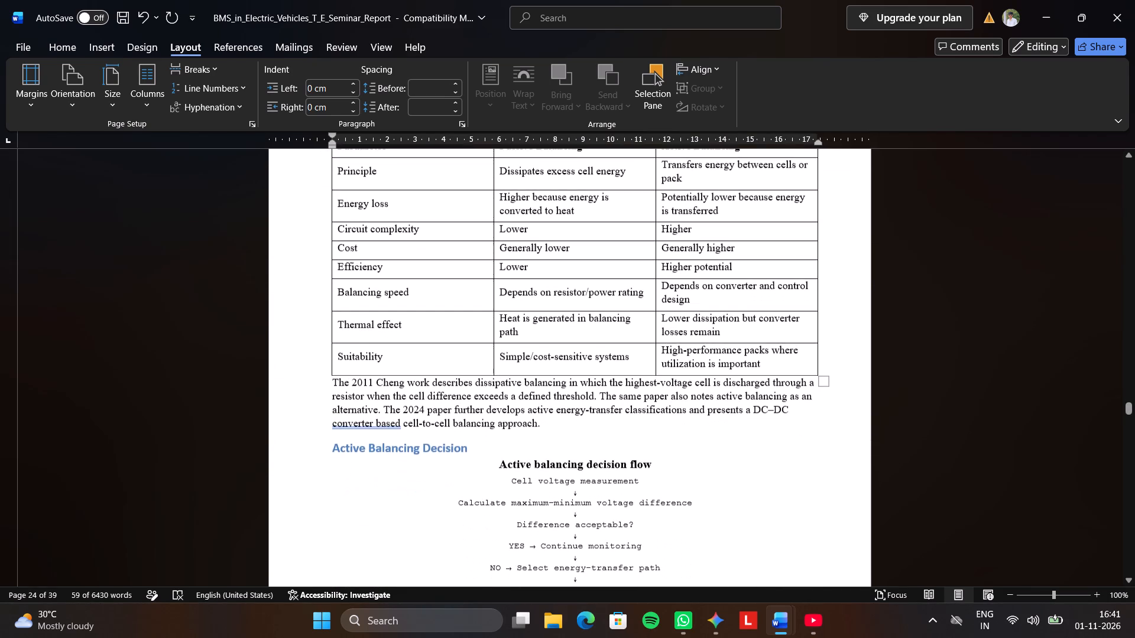
pyautogui.scroll(-16, 748, 406)
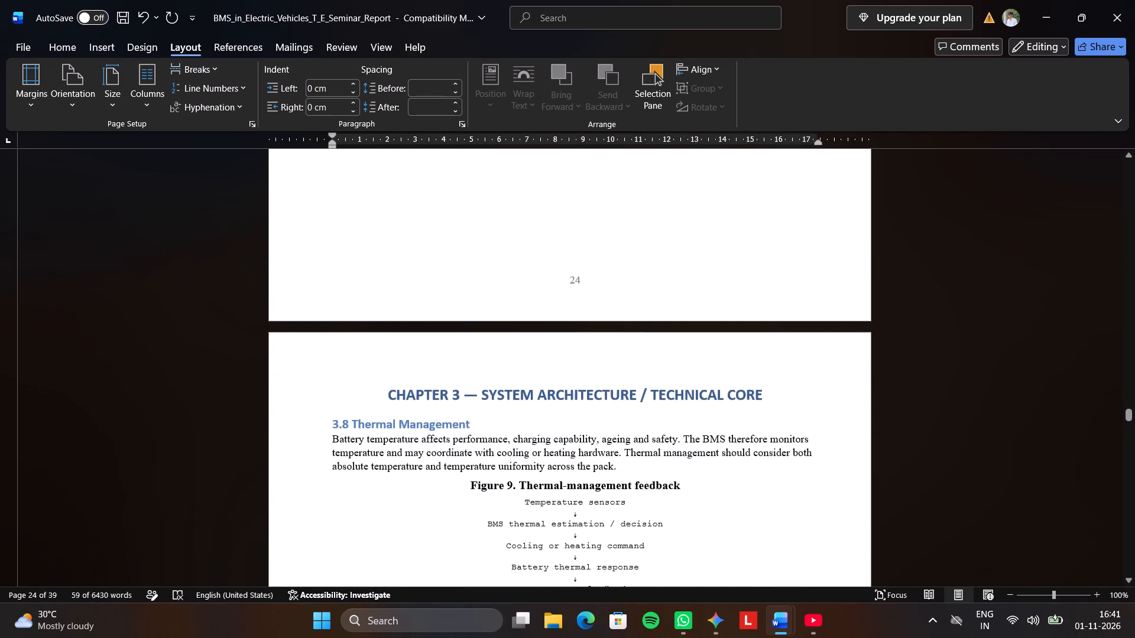
pyautogui.scroll(-19, 748, 406)
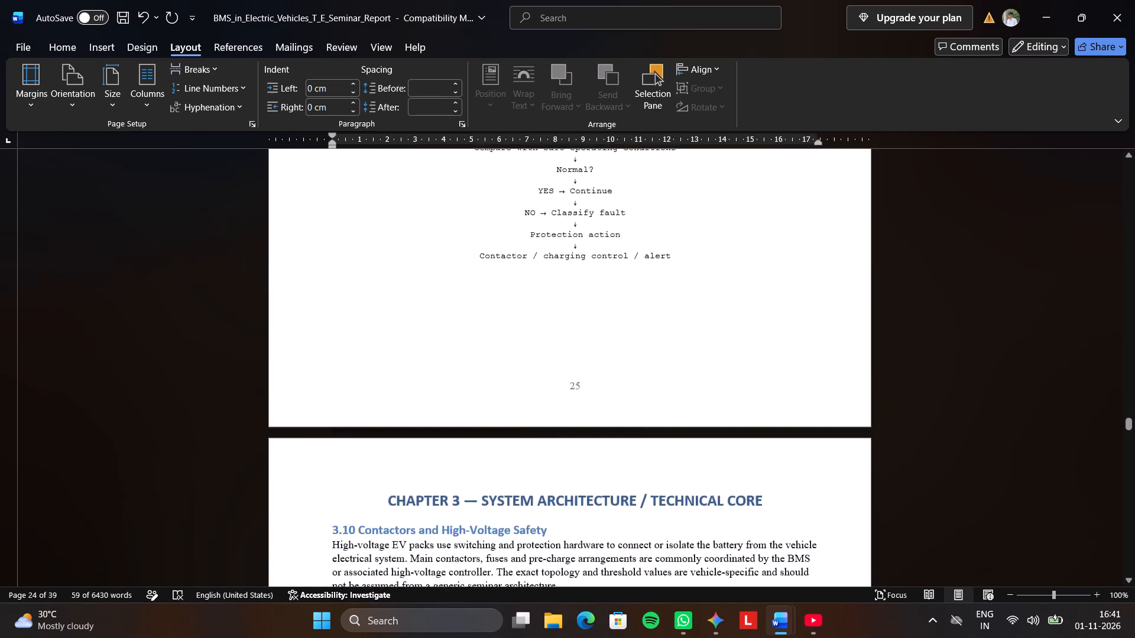
pyautogui.scroll(-6, 748, 406)
# Review the BMS report backwards from section 3.10 to section 3.6 SOF / Capability Estimation and its capability-estimation pathway.
pyautogui.scroll(9, 748, 406)
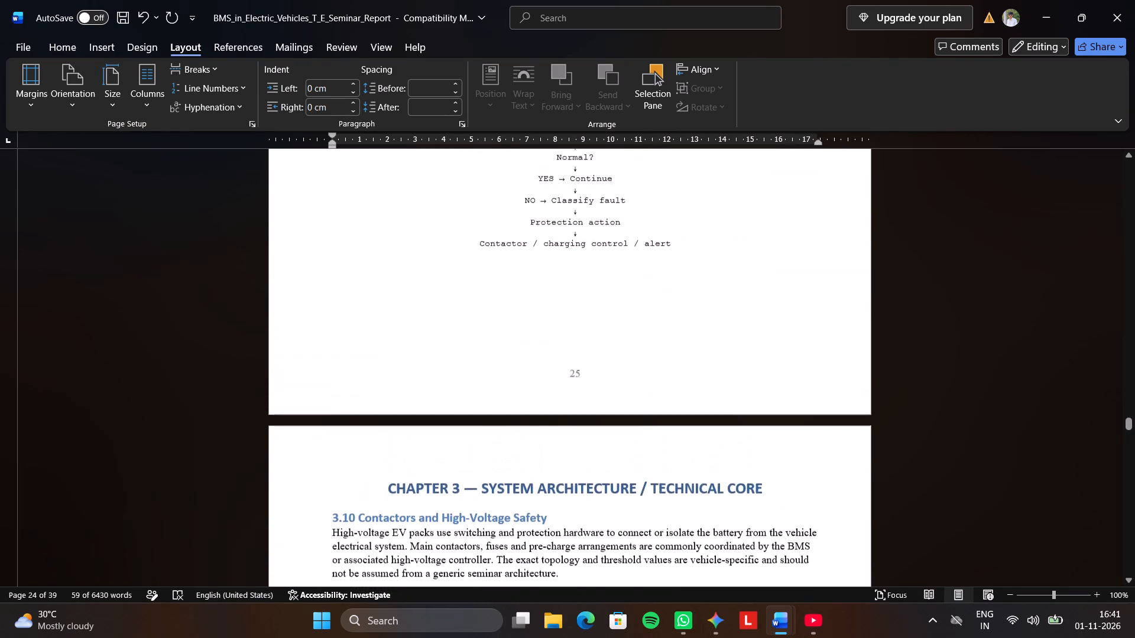
pyautogui.scroll(14, 748, 406)
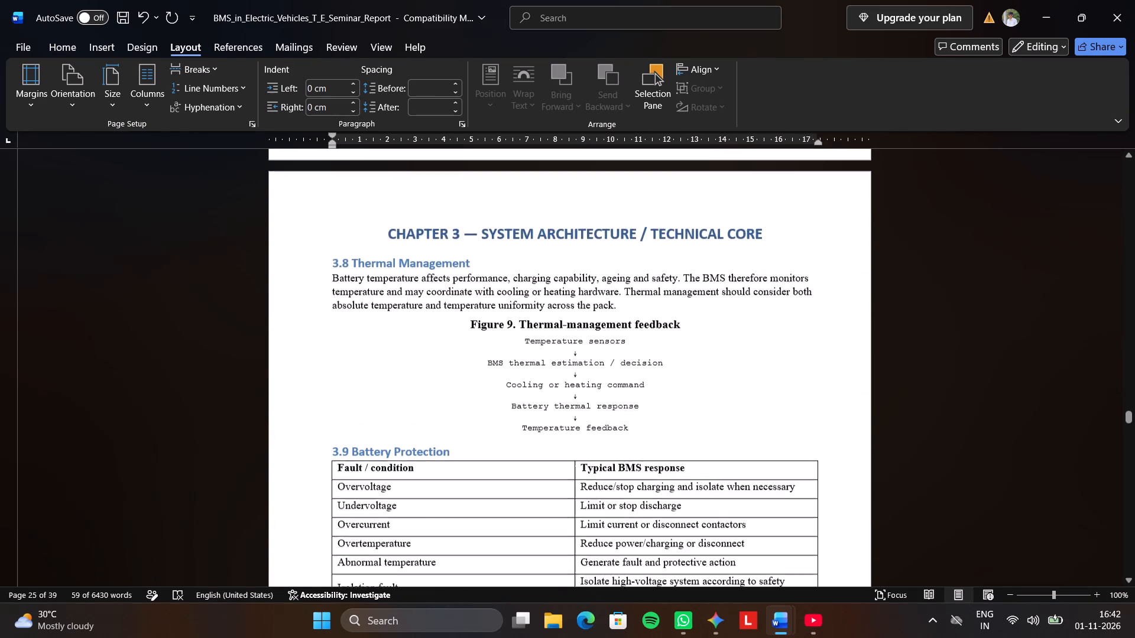
pyautogui.scroll(5, 748, 405)
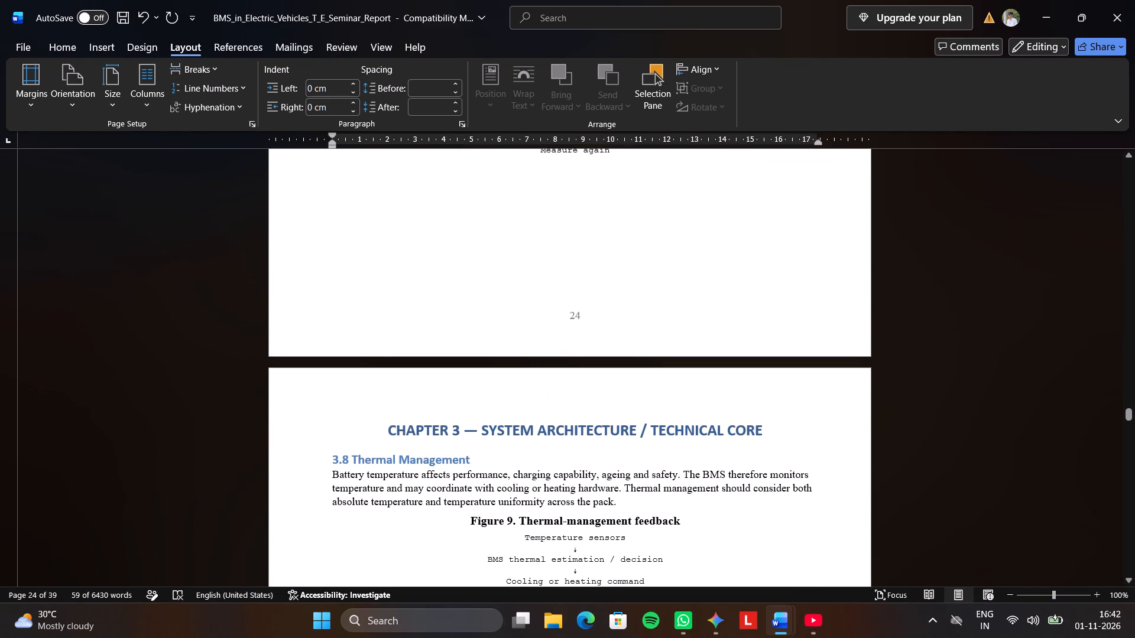
pyautogui.scroll(2, 748, 405)
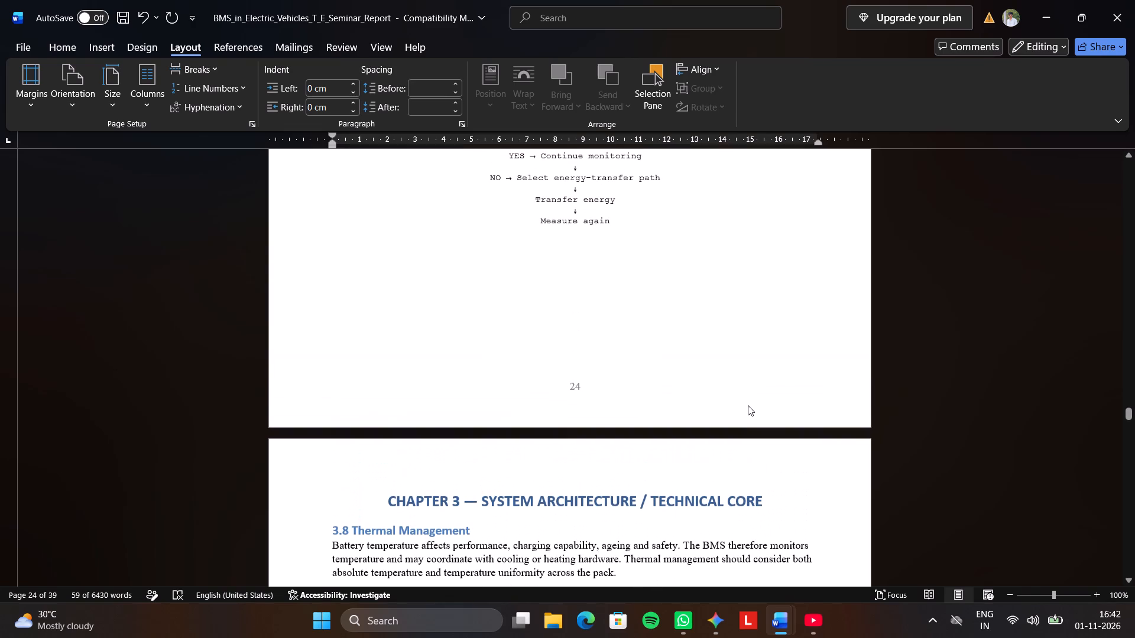
pyautogui.scroll(17, 748, 405)
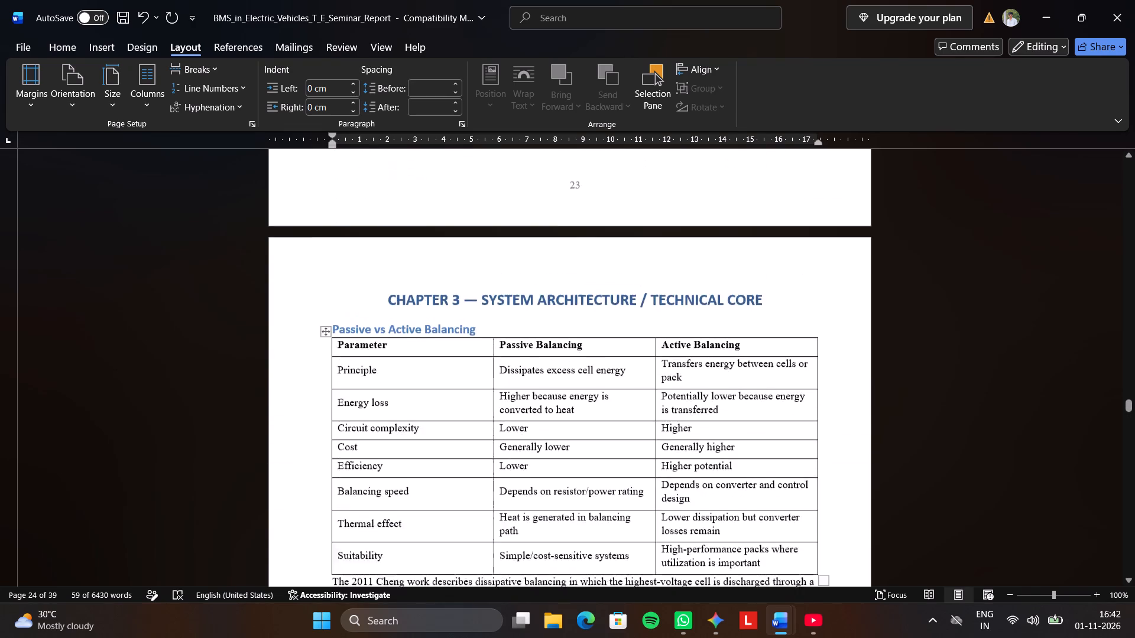
pyautogui.scroll(17, 748, 405)
pyautogui.scroll(4, 749, 401)
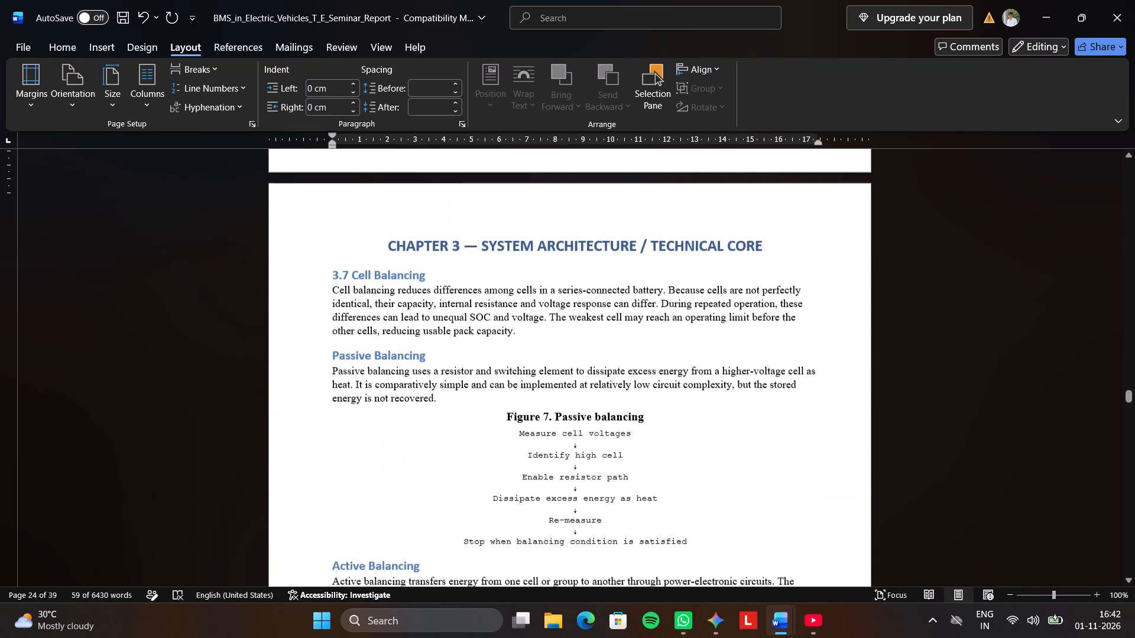
pyautogui.scroll(12, 749, 401)
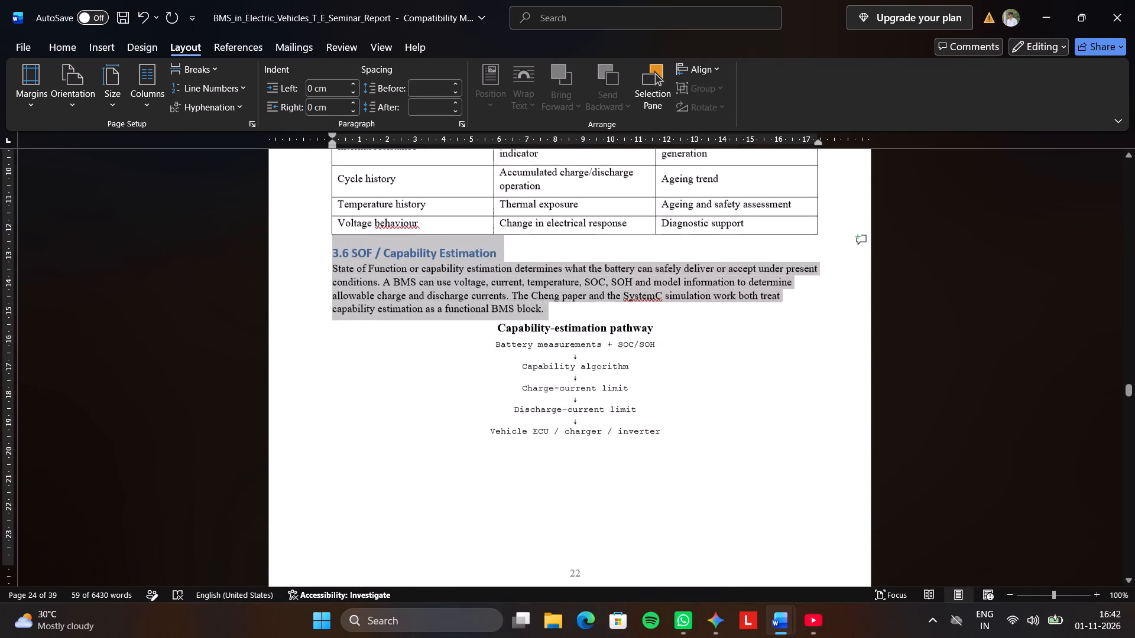
pyautogui.scroll(6, 749, 401)
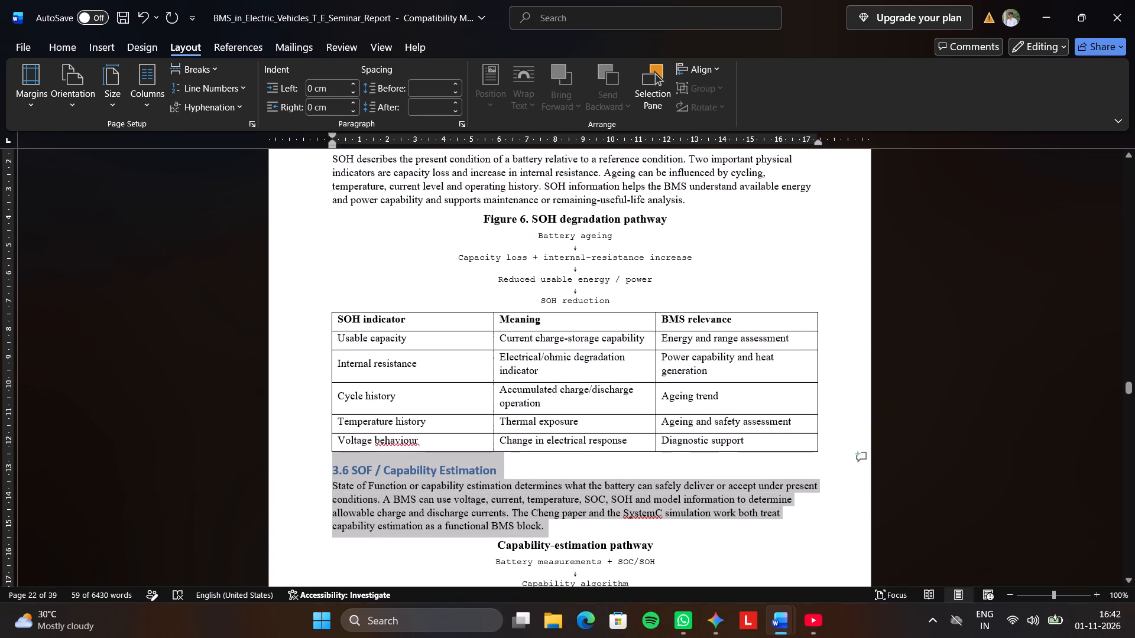
pyautogui.scroll(-4, 749, 401)
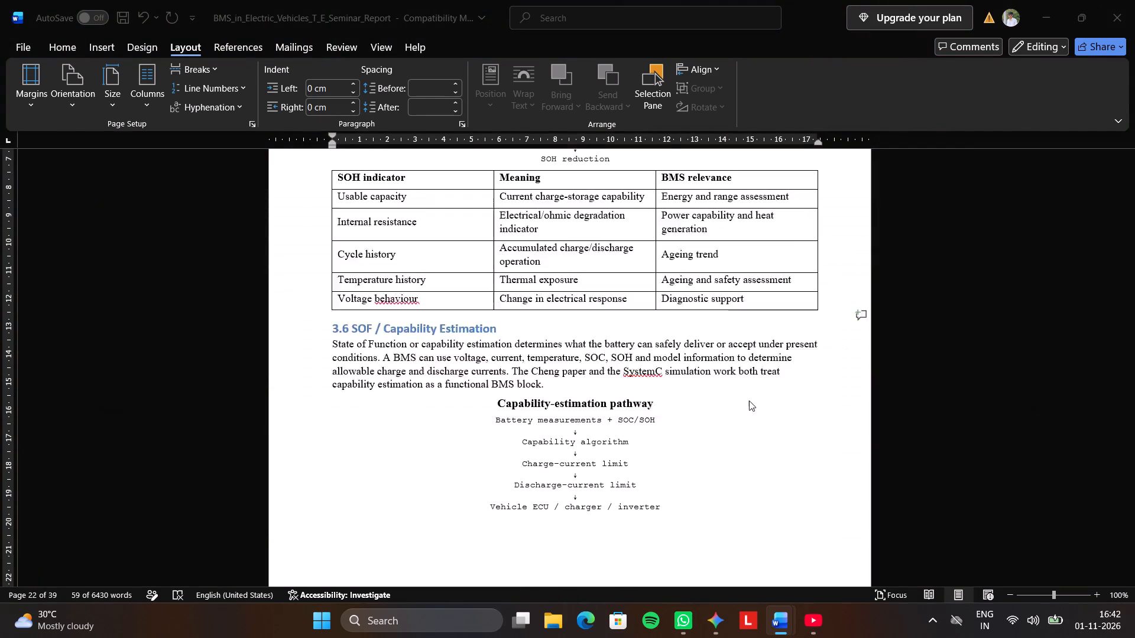
# Switch to the Seminar document and delete the "3.6 SOF / Capability Estimation" heading with its State of Function paragraph.
pyautogui.moveTo(323, 359); pyautogui.dragTo(318, 356)
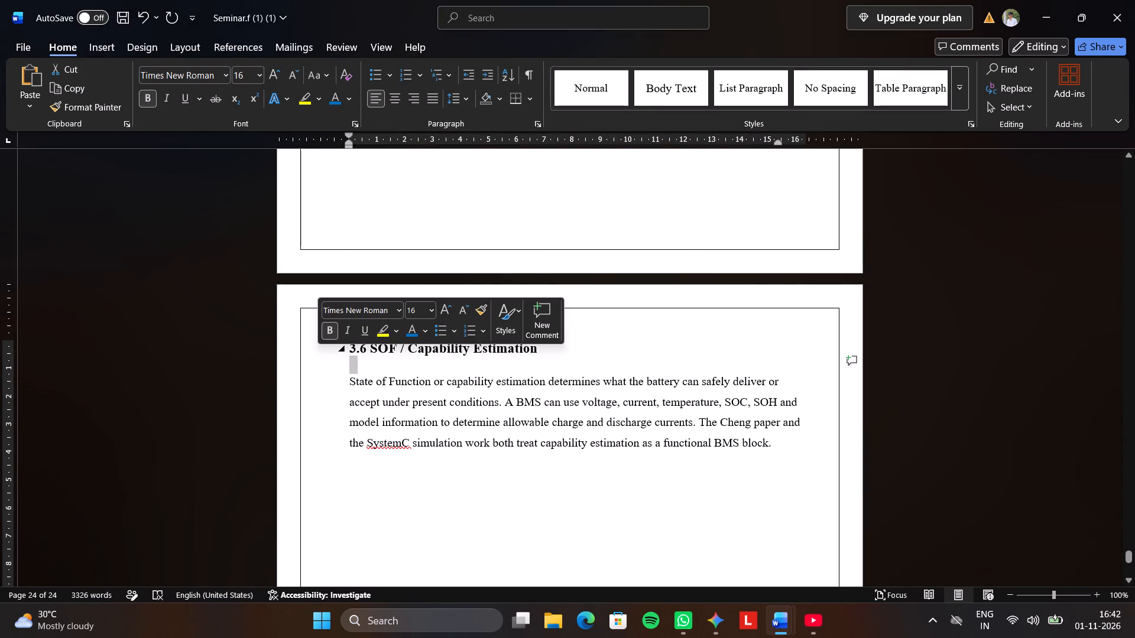
pyautogui.moveTo(349, 349); pyautogui.dragTo(781, 442)
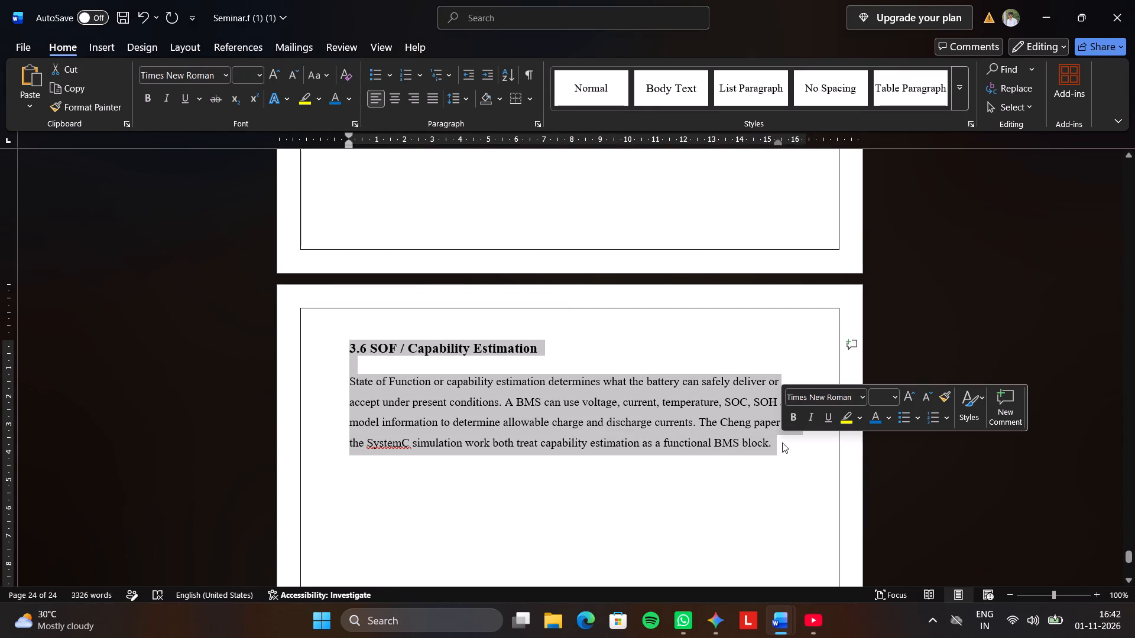
pyautogui.press('BackSpace')
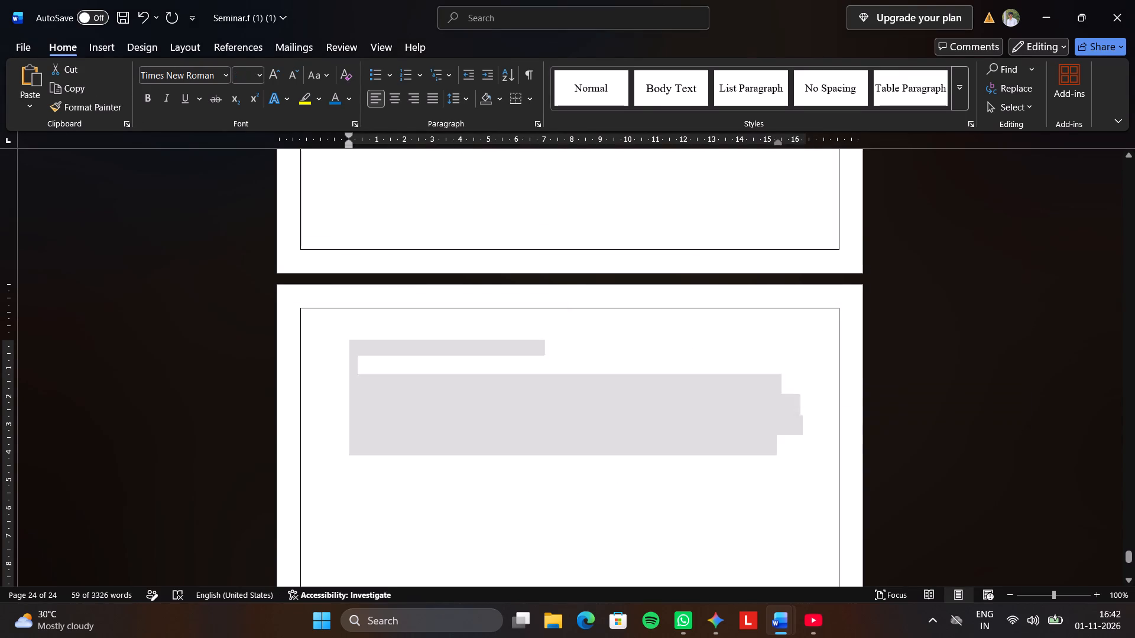
# Review the Seminar document's contents backwards from the SOH indicator table through Chapter 3 to the Chapter 2 literature survey table.
pyautogui.scroll(6, 782, 442)
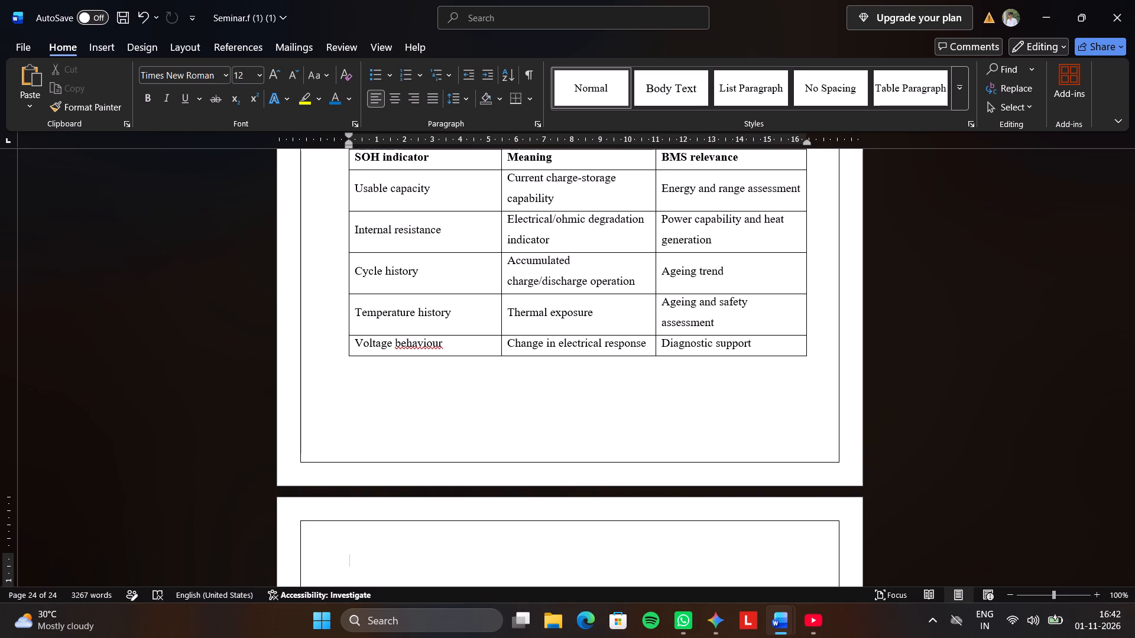
pyautogui.scroll(9, 782, 442)
pyautogui.scroll(4, 808, 493)
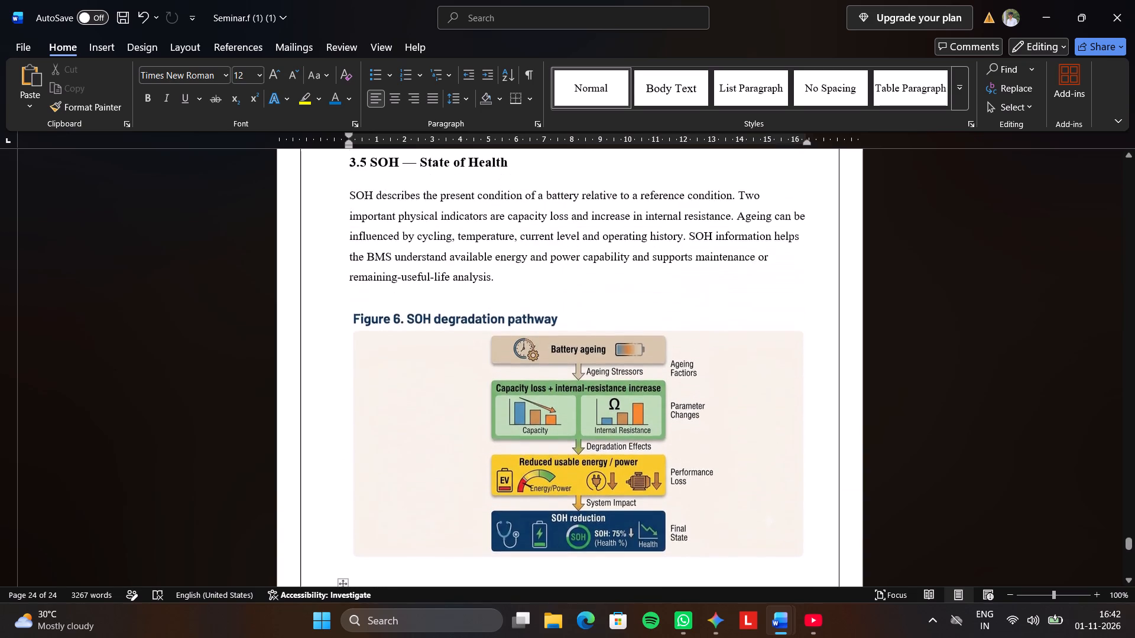
pyautogui.scroll(10, 811, 494)
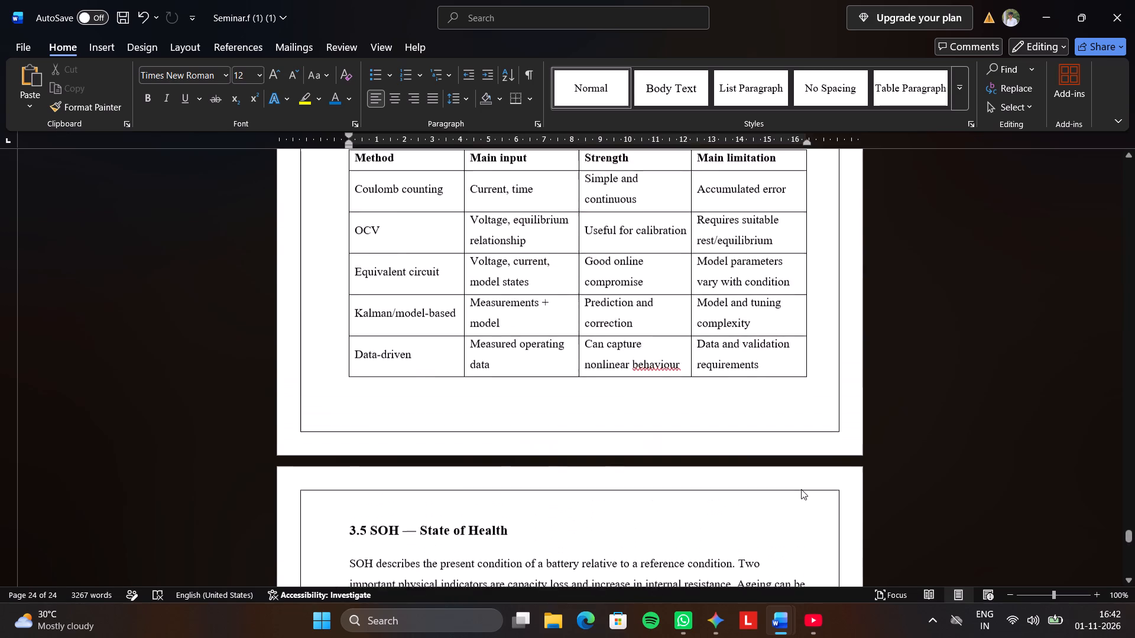
pyautogui.scroll(17, 800, 489)
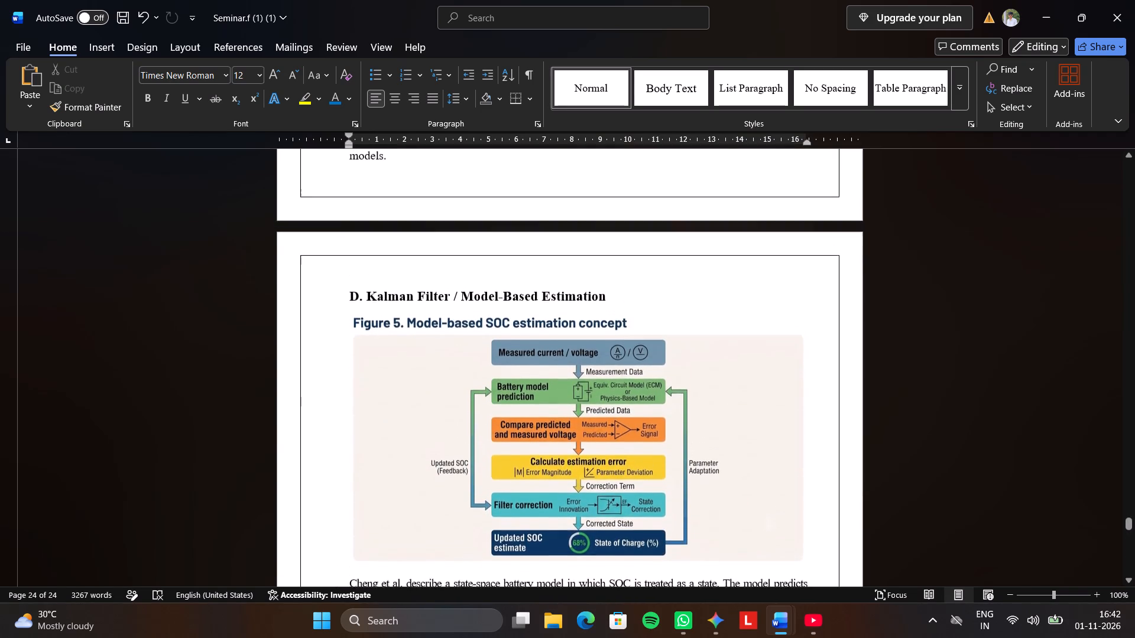
pyautogui.scroll(1, 796, 497)
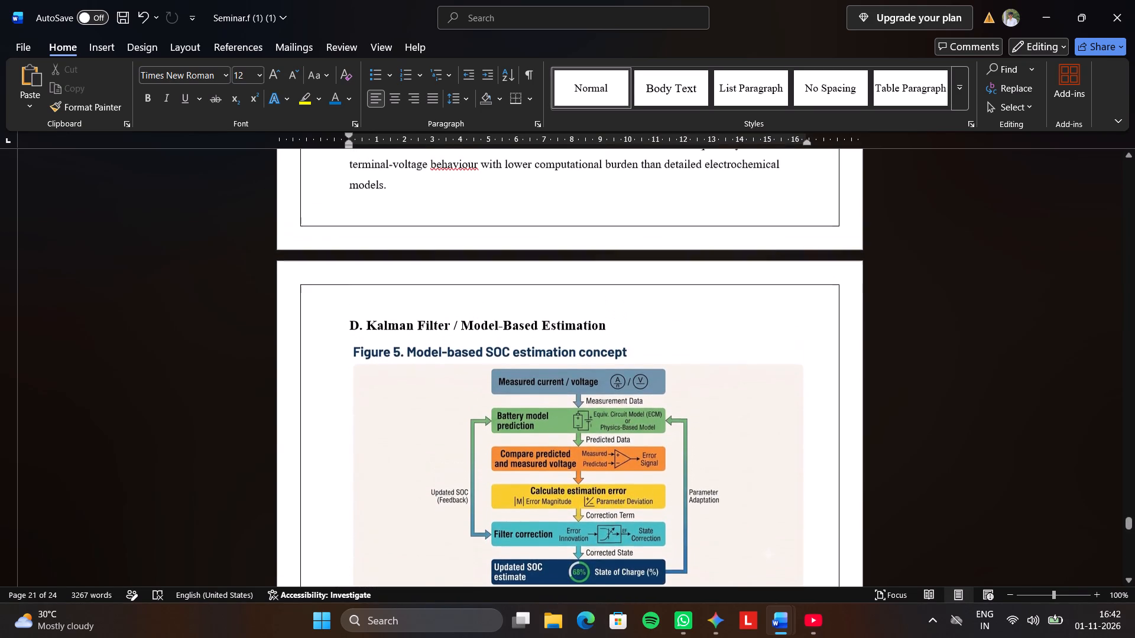
pyautogui.scroll(5, 796, 497)
pyautogui.scroll(-2, 796, 497)
pyautogui.scroll(2, 796, 497)
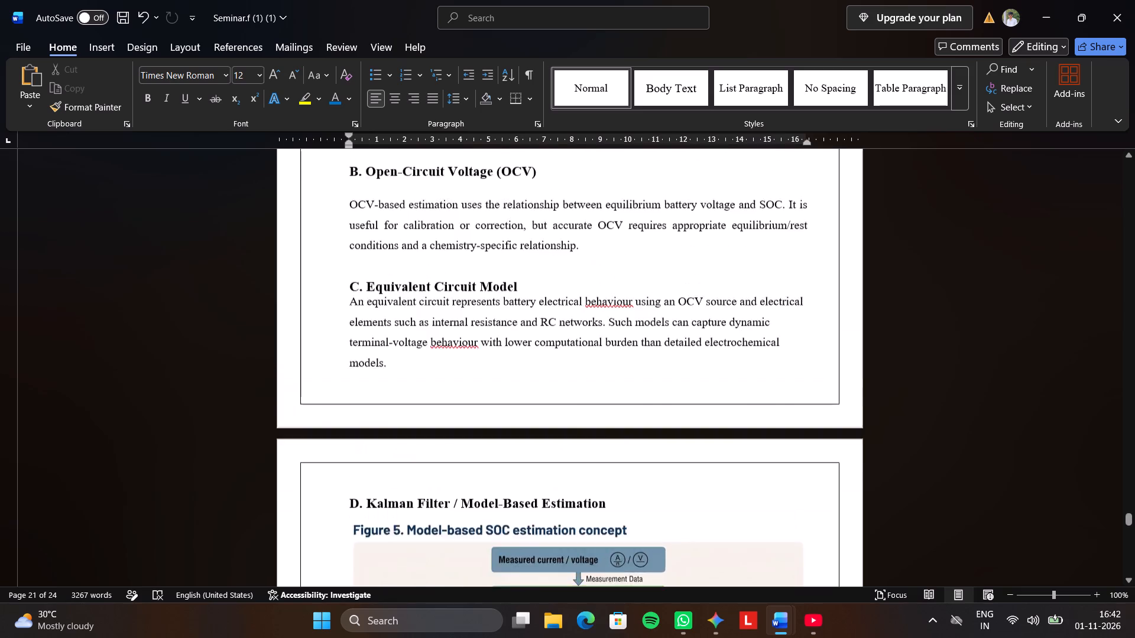
pyautogui.scroll(19, 796, 497)
pyautogui.scroll(19, 793, 496)
pyautogui.scroll(2, 753, 450)
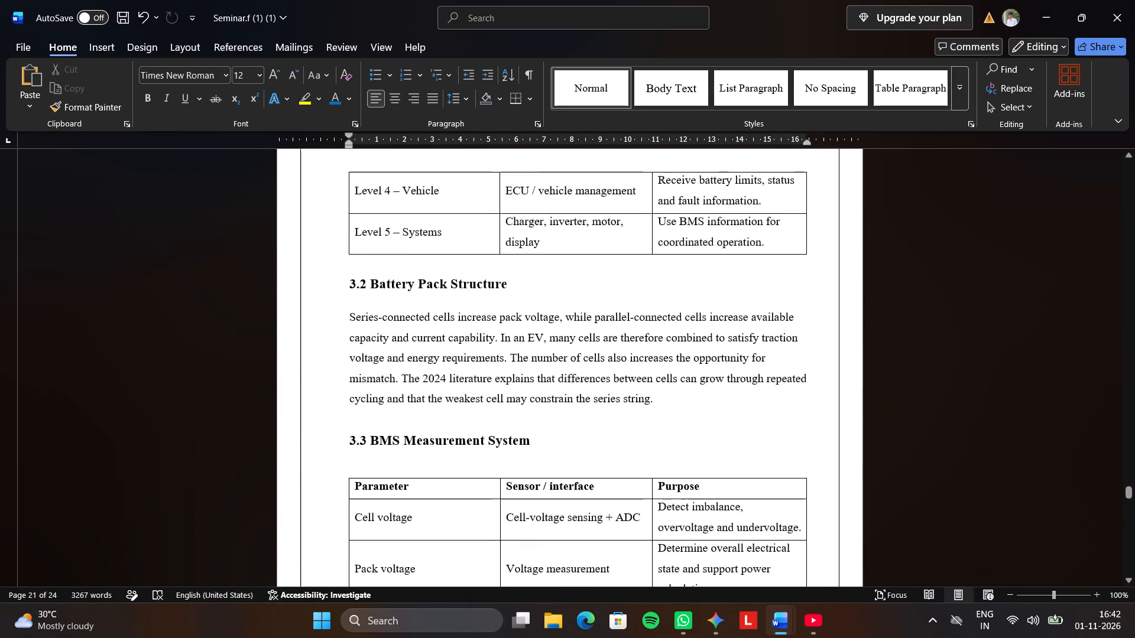
pyautogui.scroll(7, 753, 450)
pyautogui.scroll(20, 735, 429)
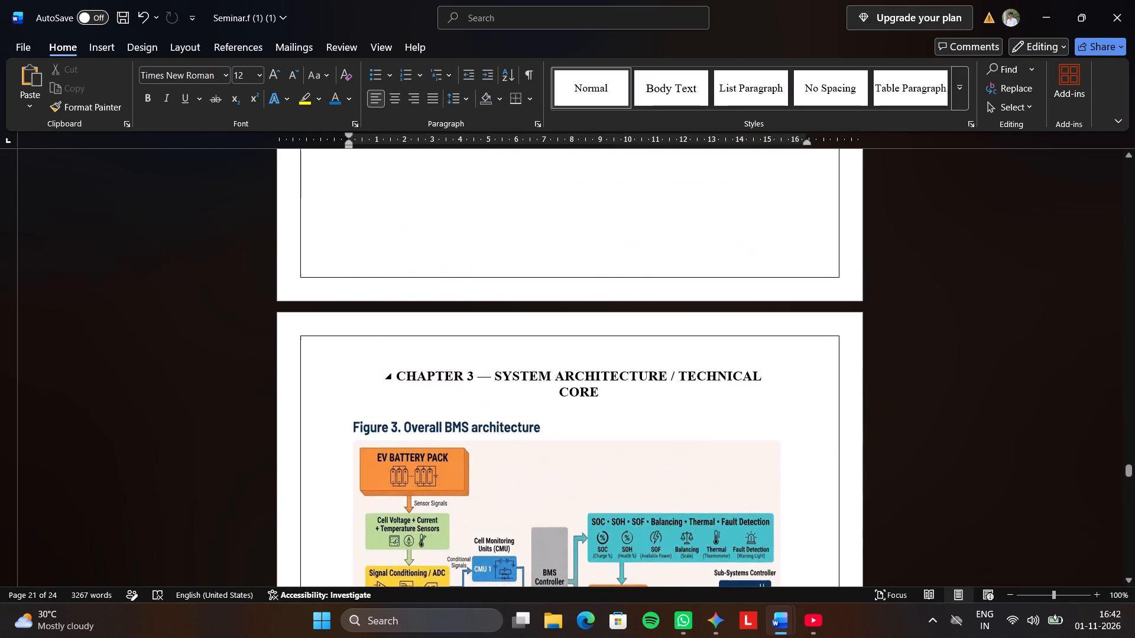
pyautogui.scroll(20, 733, 427)
pyautogui.scroll(12, 733, 427)
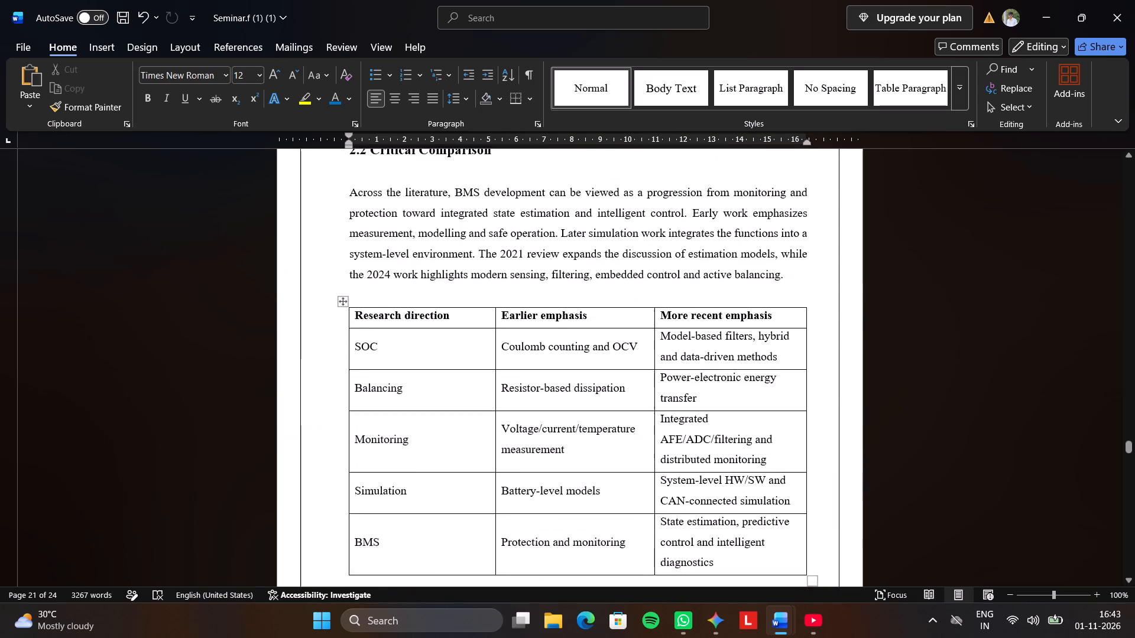
pyautogui.scroll(20, 731, 427)
pyautogui.scroll(12, 731, 427)
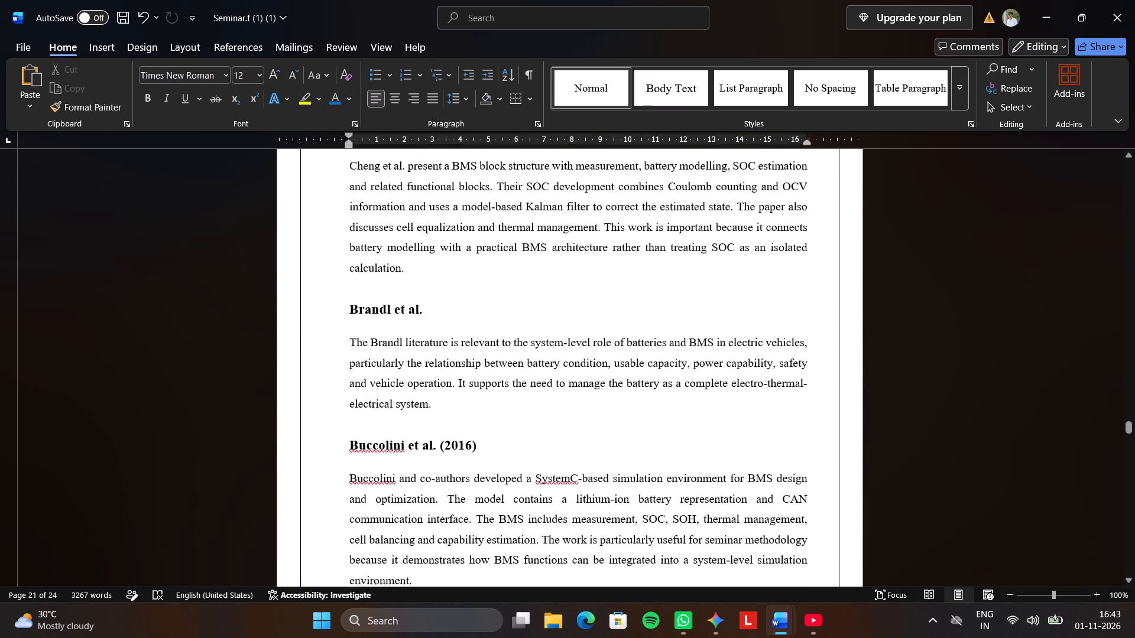
pyautogui.scroll(18, 728, 425)
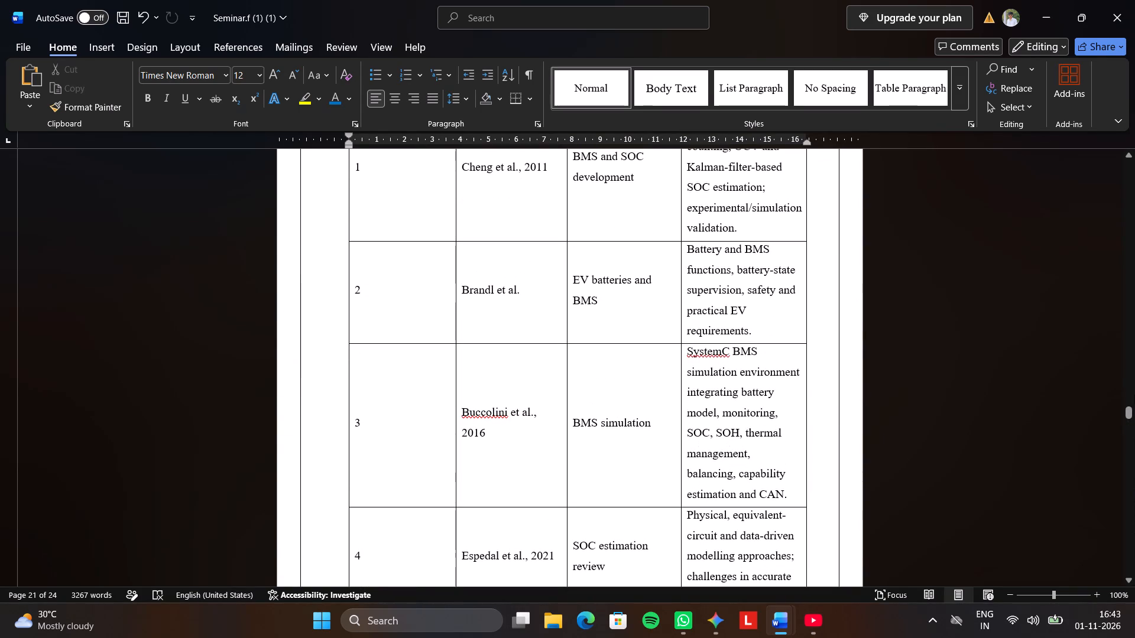
# Examine the table of contents and the list of figures near the start of the Seminar document.
pyautogui.moveTo(1128, 409); pyautogui.dragTo(1134, 334)
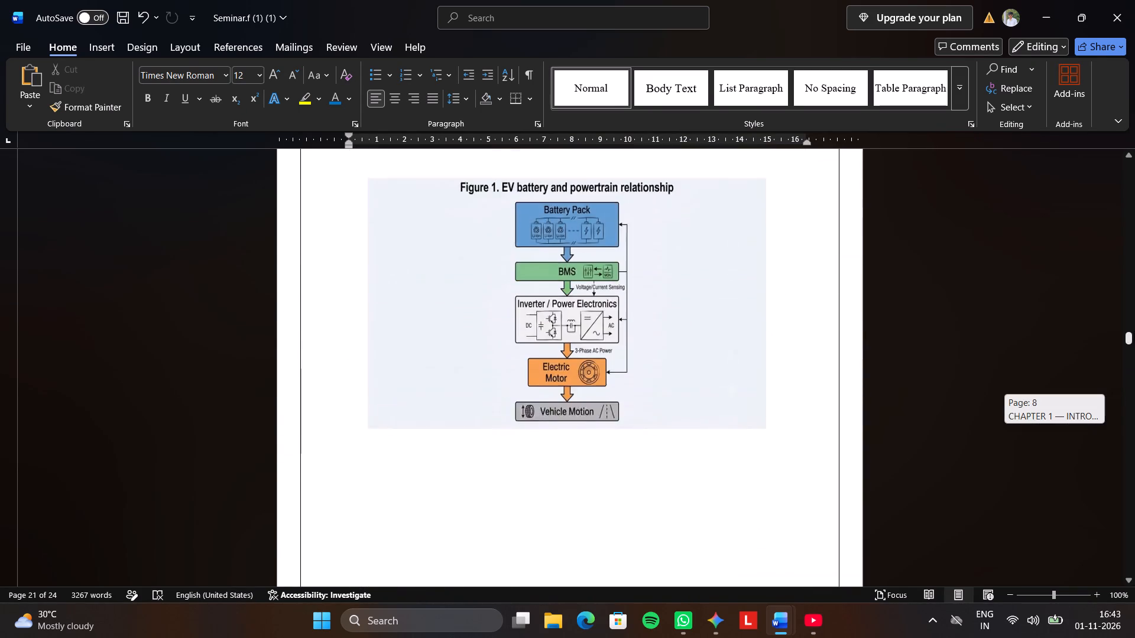
pyautogui.moveTo(1134, 334); pyautogui.dragTo(1134, 265)
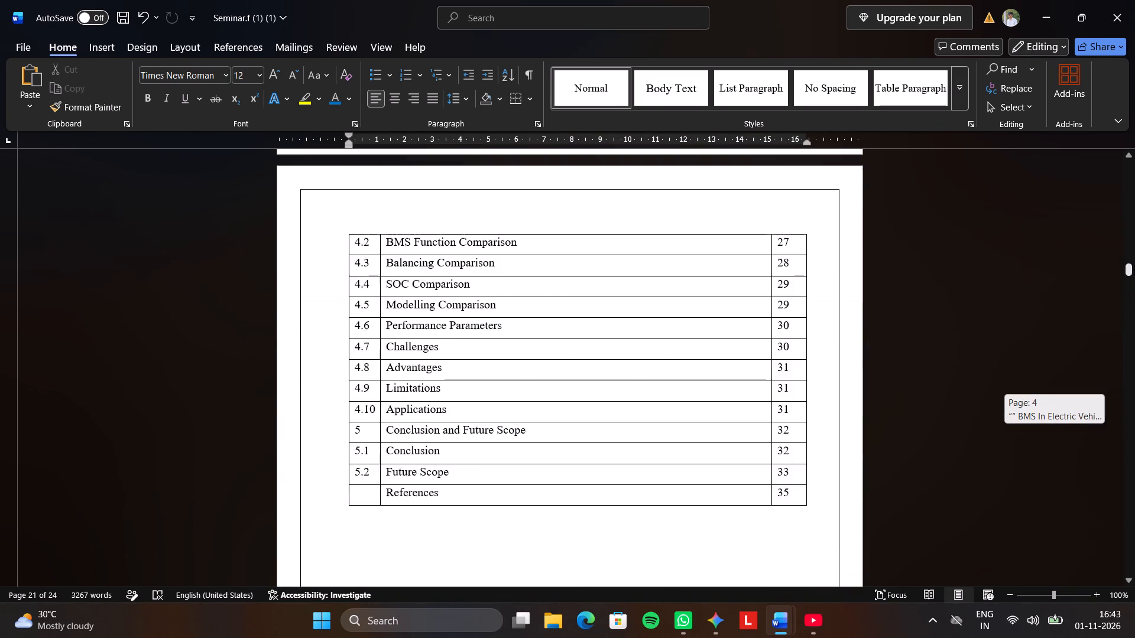
pyautogui.moveTo(1134, 265); pyautogui.dragTo(1134, 246)
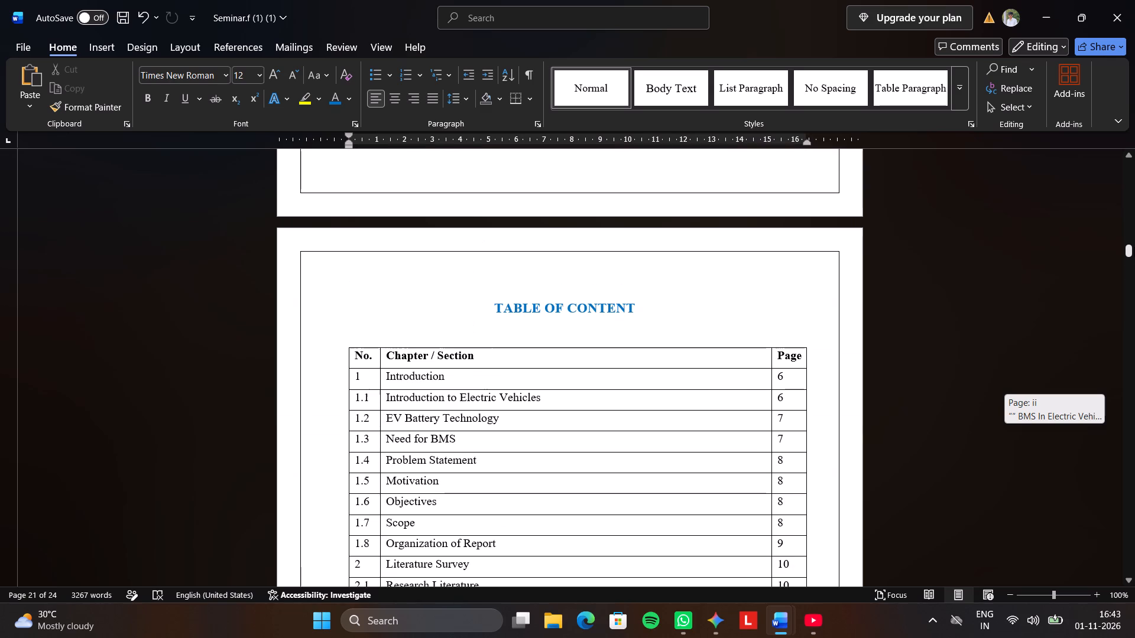
pyautogui.moveTo(1134, 246); pyautogui.dragTo(1134, 253)
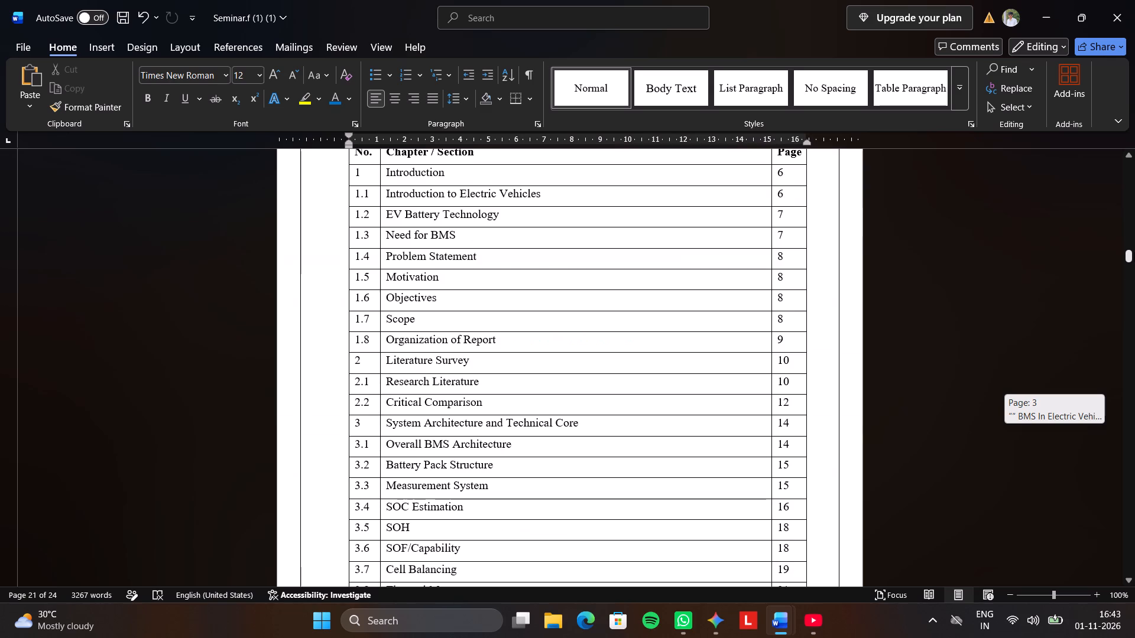
pyautogui.moveTo(1134, 253); pyautogui.dragTo(1134, 258)
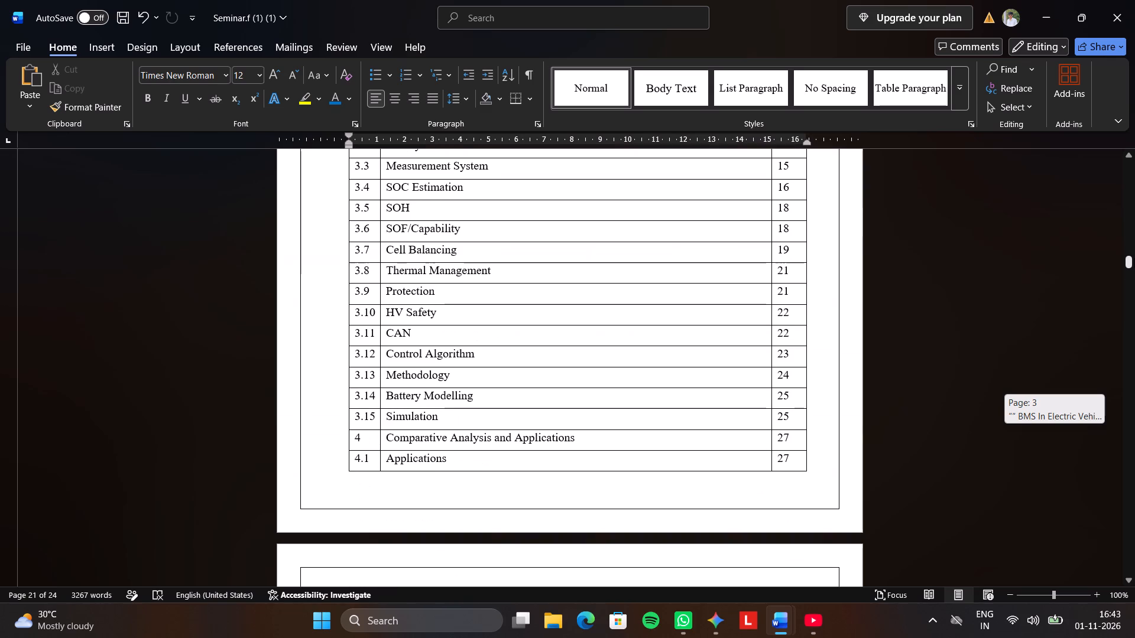
pyautogui.moveTo(1134, 258); pyautogui.dragTo(1134, 263)
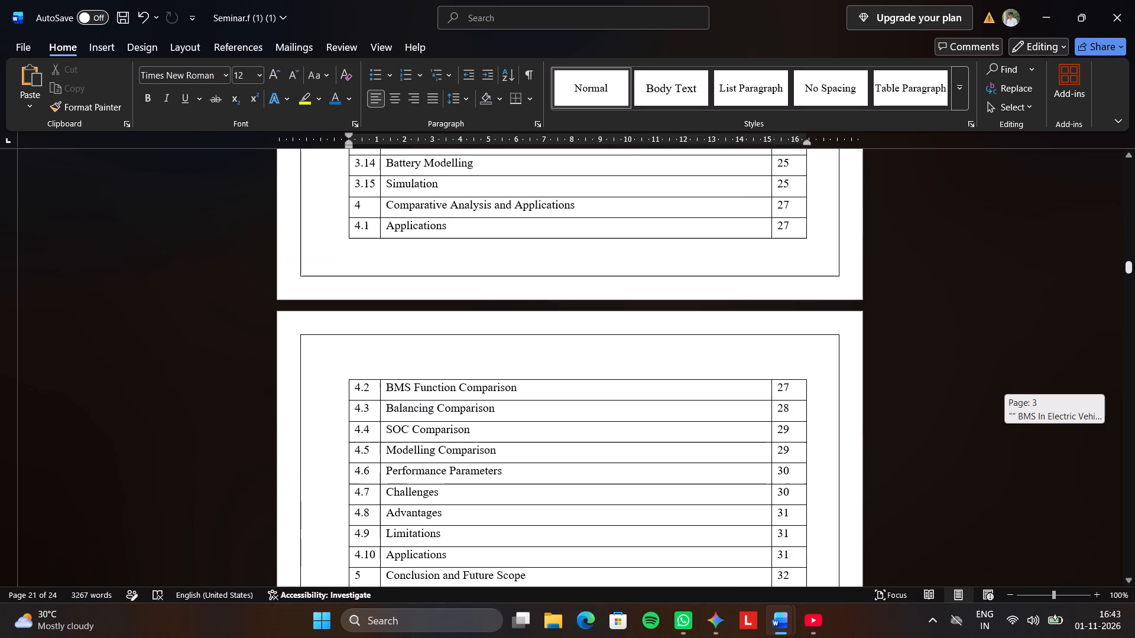
pyautogui.moveTo(1134, 263); pyautogui.dragTo(1134, 270)
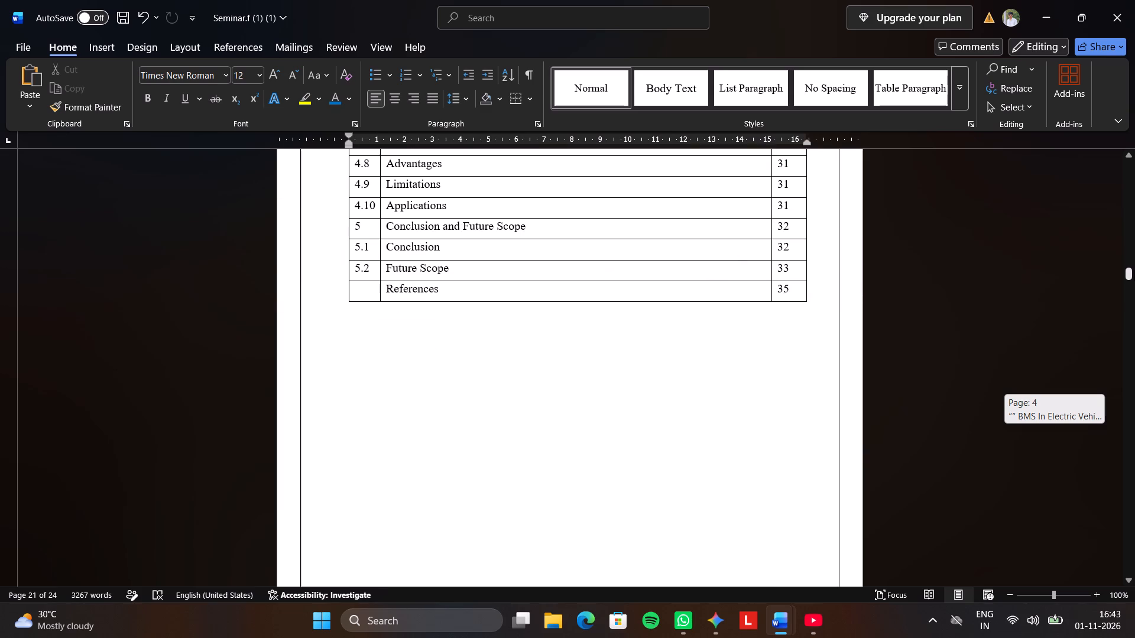
pyautogui.moveTo(1134, 270); pyautogui.dragTo(1134, 274)
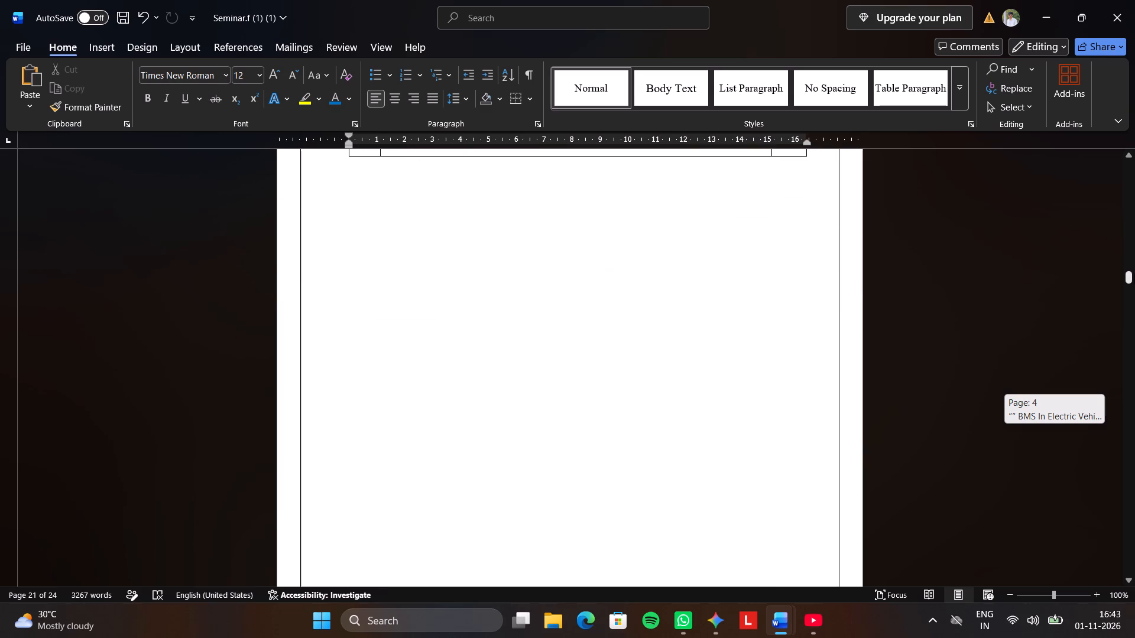
pyautogui.moveTo(1134, 274); pyautogui.dragTo(1134, 284)
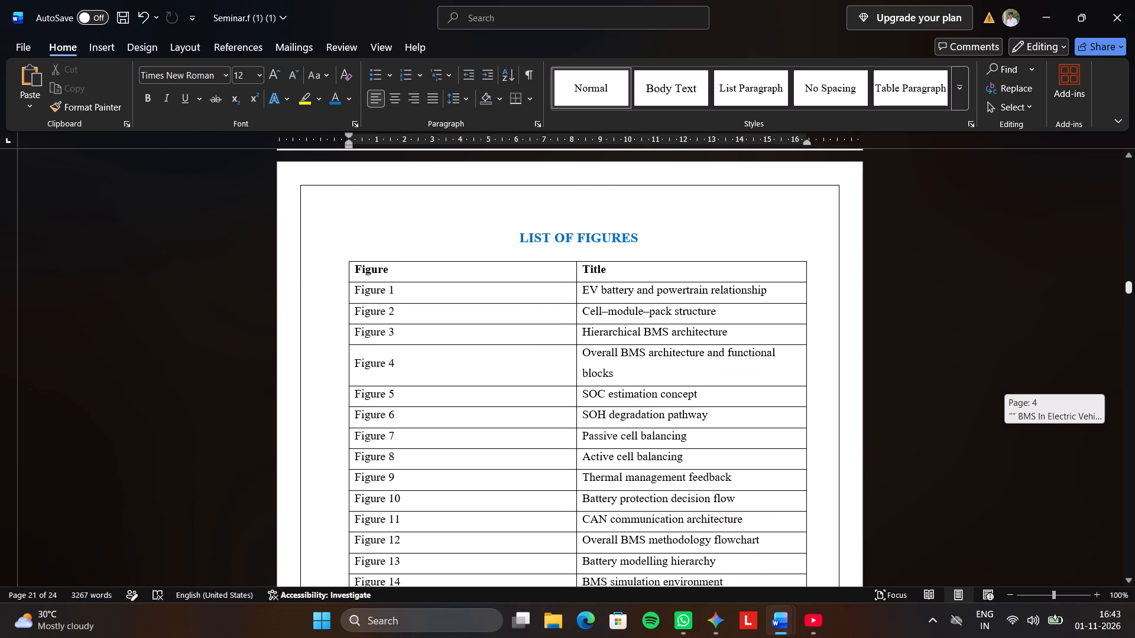
# Examine the list of figures, list of tables and list of abbreviations in the Seminar document.
pyautogui.moveTo(1134, 284); pyautogui.dragTo(1134, 284)
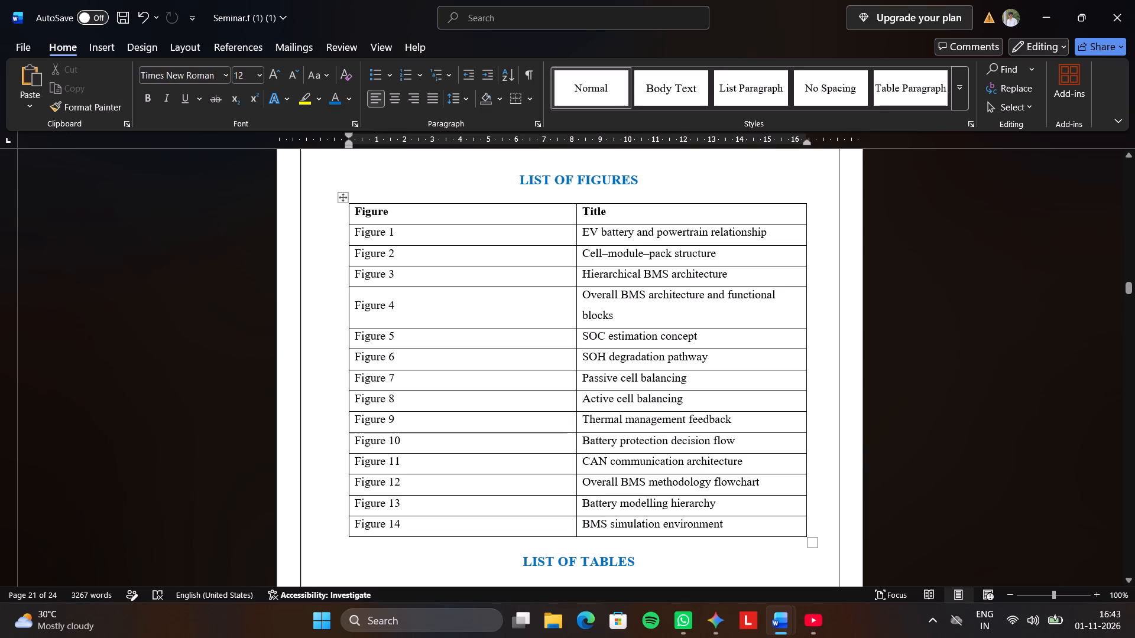
pyautogui.scroll(-3, 946, 369)
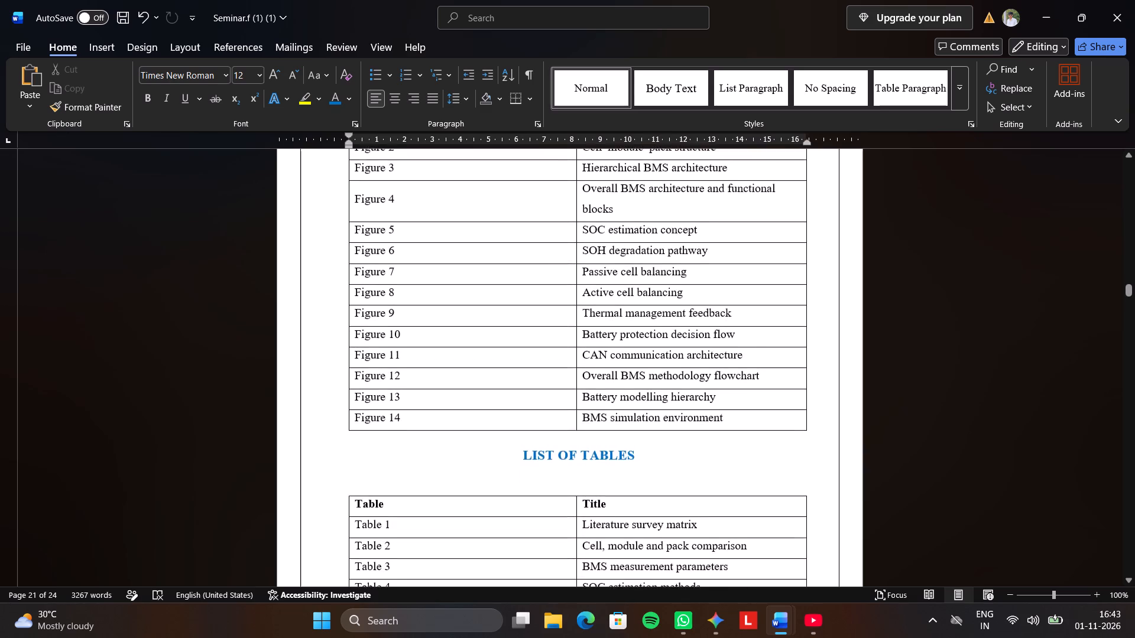
pyautogui.scroll(-7, 946, 369)
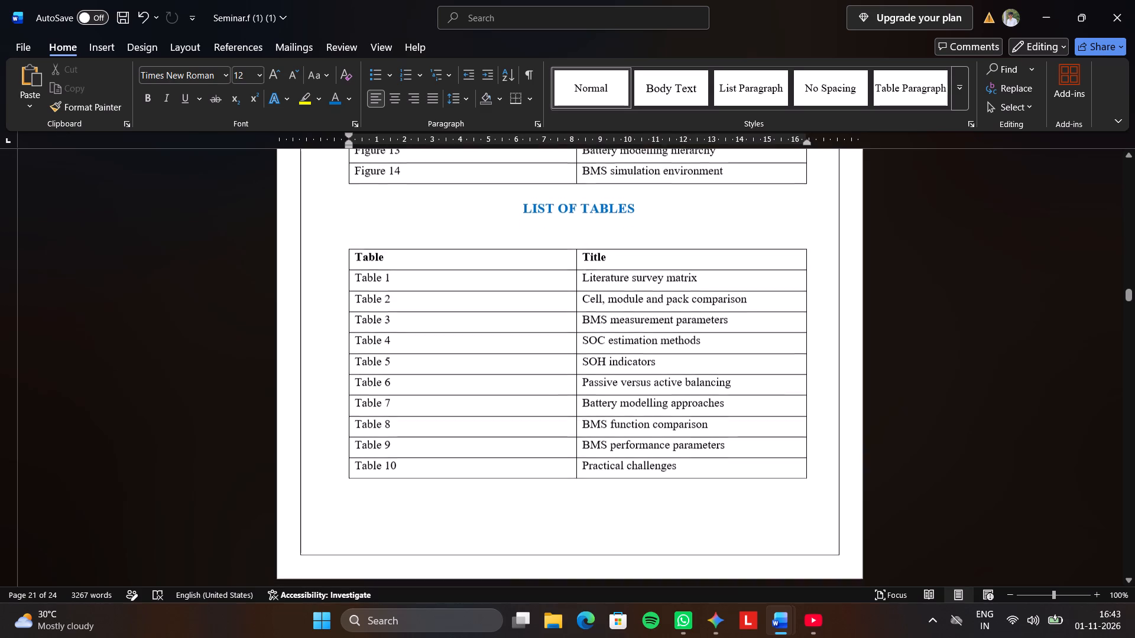
pyautogui.scroll(-2, 946, 369)
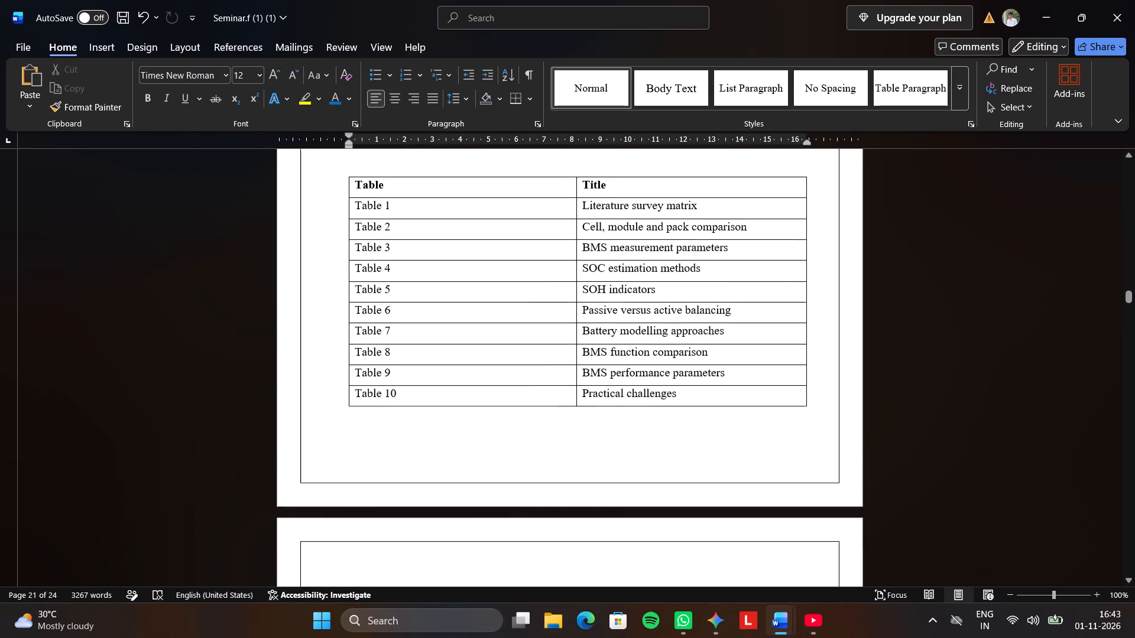
pyautogui.scroll(-14, 946, 369)
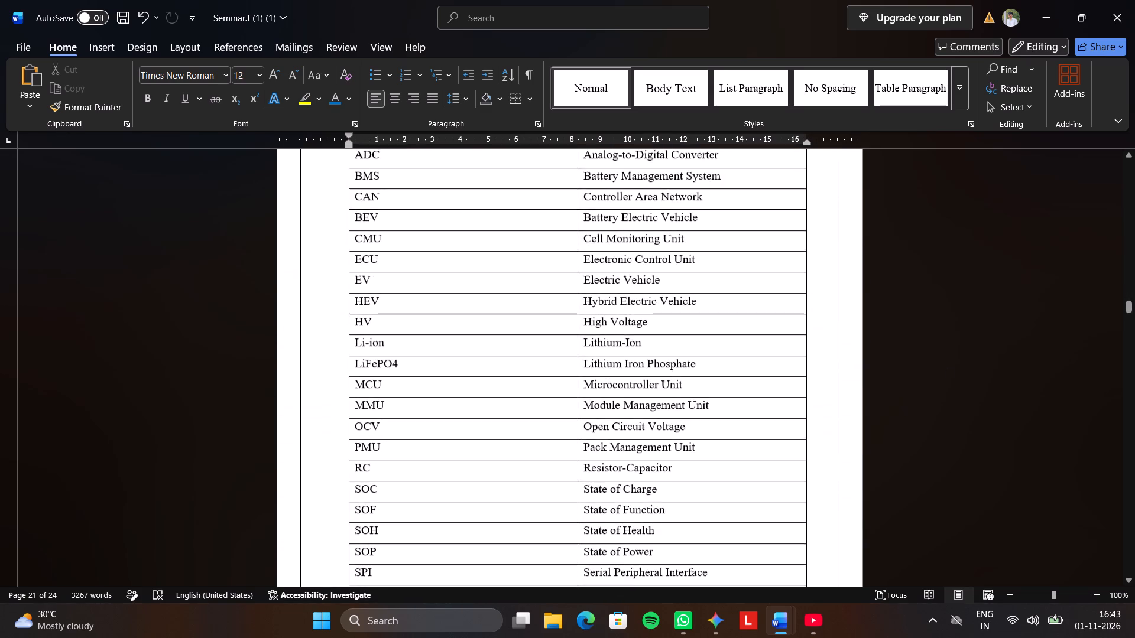
pyautogui.scroll(4, 946, 369)
pyautogui.scroll(-2, 946, 369)
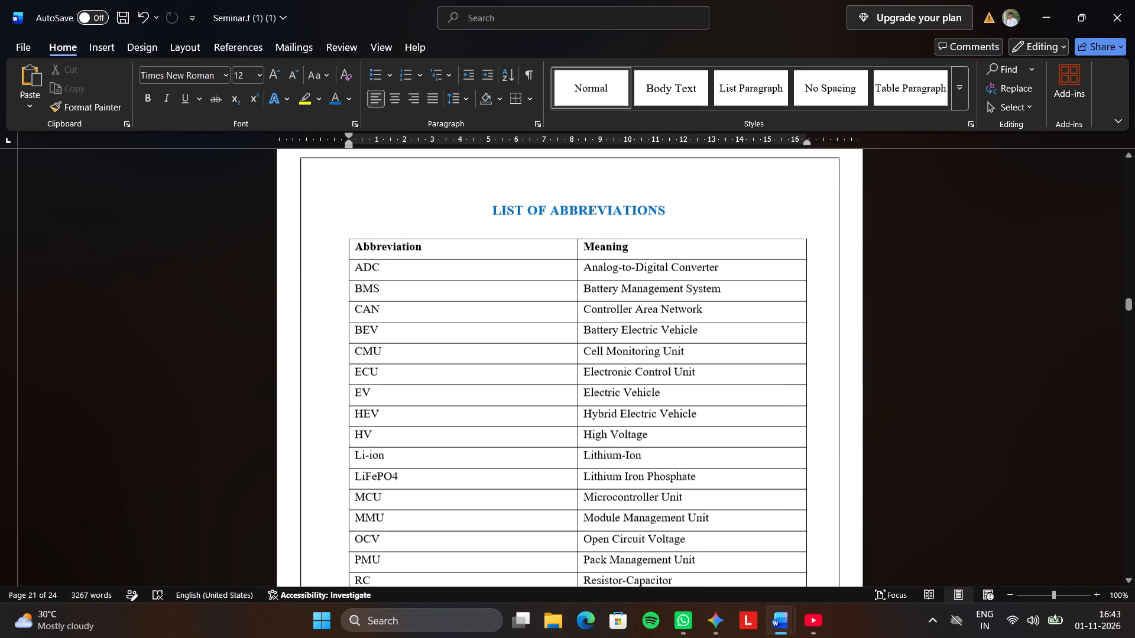
pyautogui.scroll(-7, 946, 369)
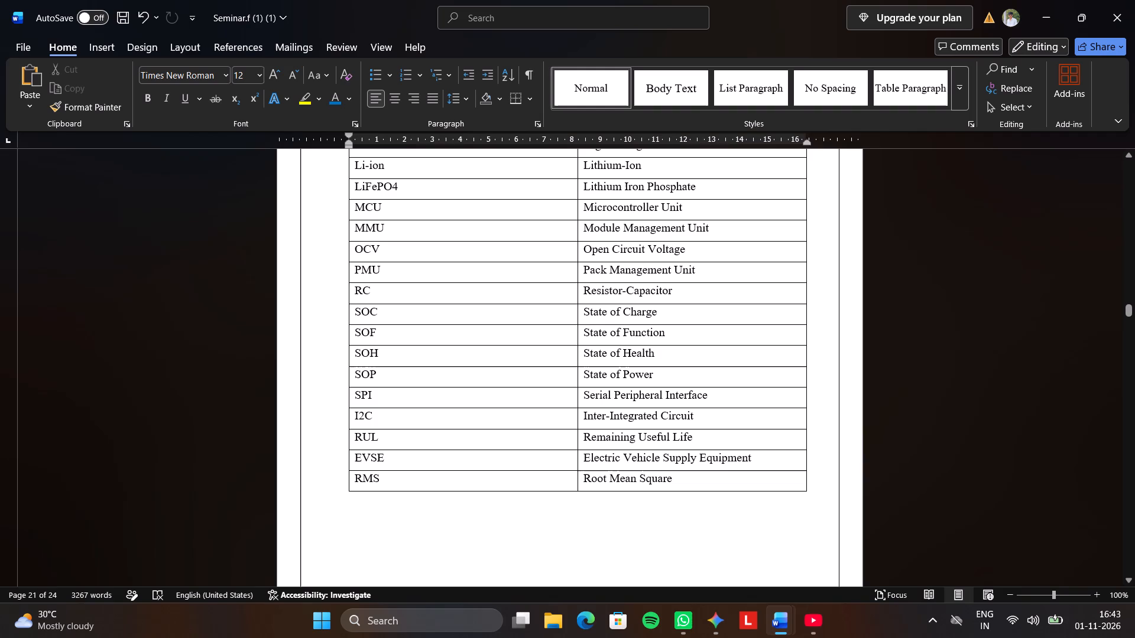
# Set the three body paragraphs of section 1.1 Introduction to Electric Vehicles to font size 12 and 1.5 line spacing.
pyautogui.scroll(-18, 946, 369)
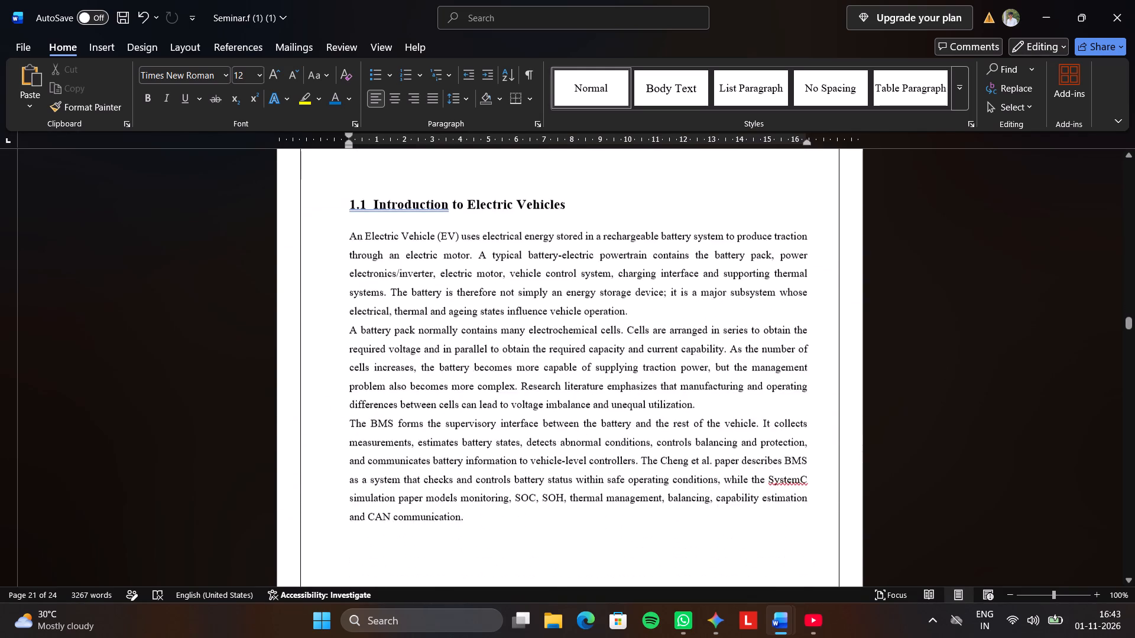
pyautogui.scroll(-7, 947, 369)
pyautogui.scroll(8, 947, 369)
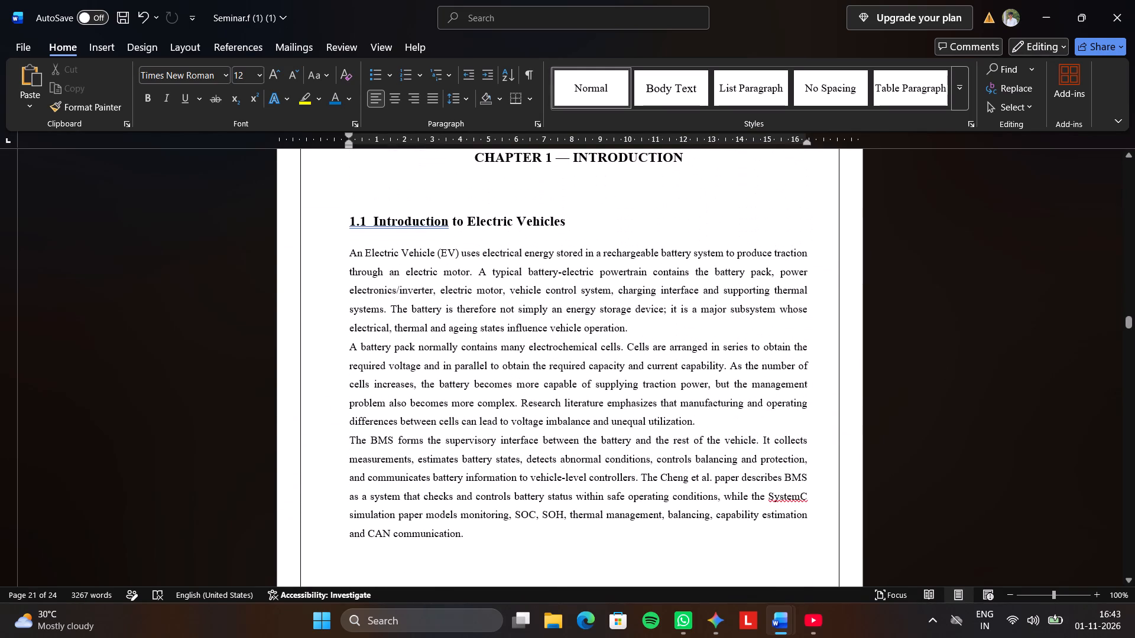
pyautogui.tripleClick(356, 249)
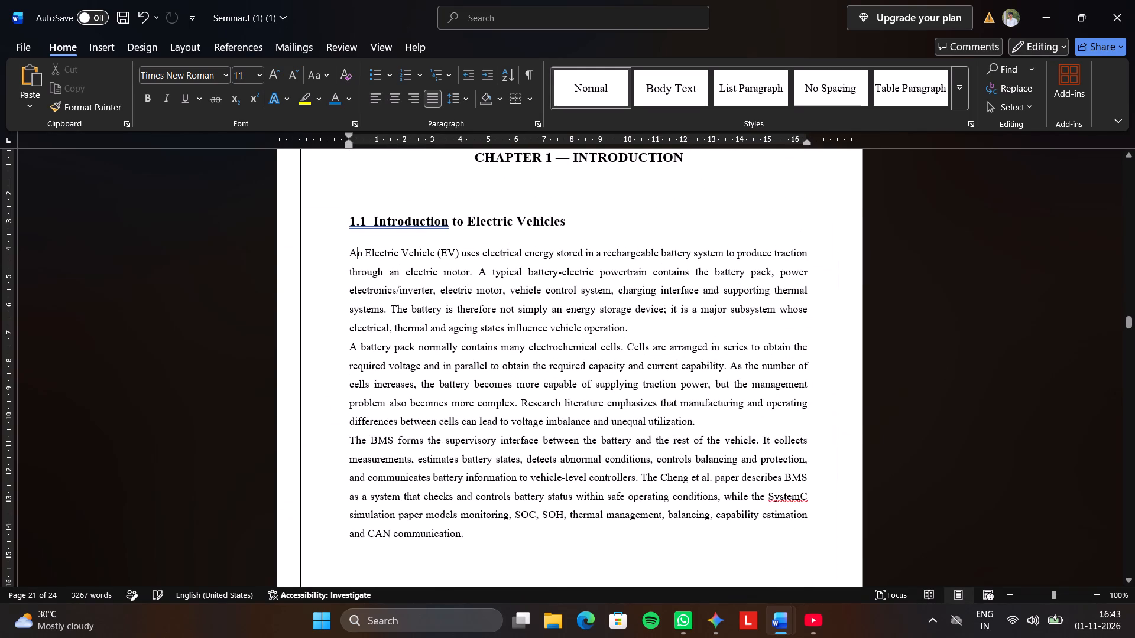
pyautogui.tripleClick(356, 249)
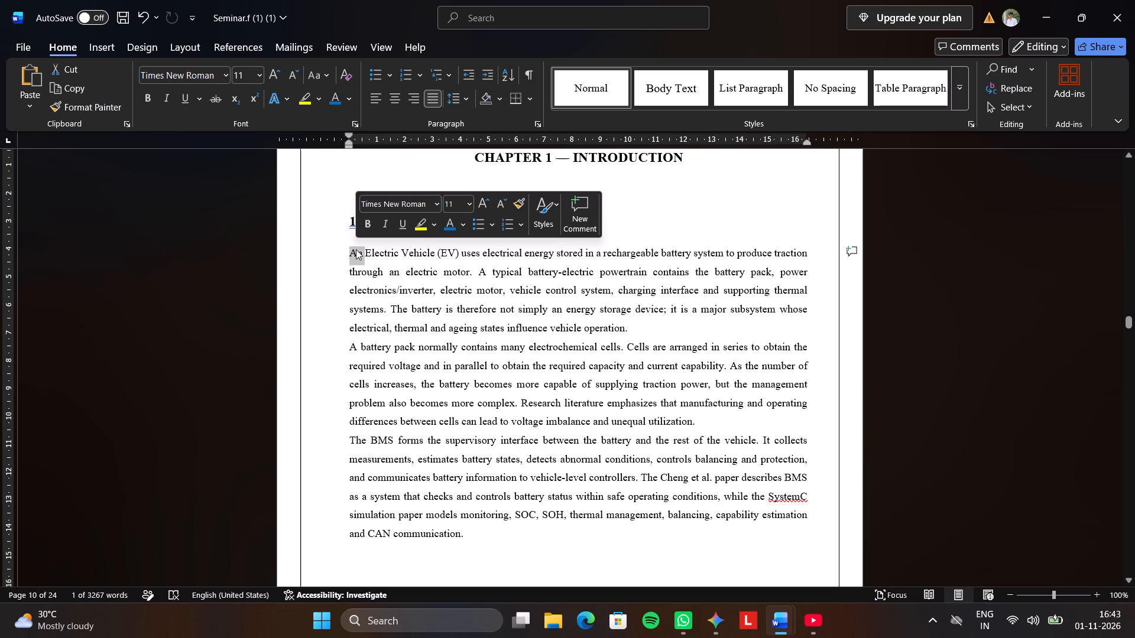
pyautogui.click(338, 249)
pyautogui.moveTo(354, 249); pyautogui.dragTo(389, 257)
pyautogui.moveTo(349, 254); pyautogui.dragTo(513, 492)
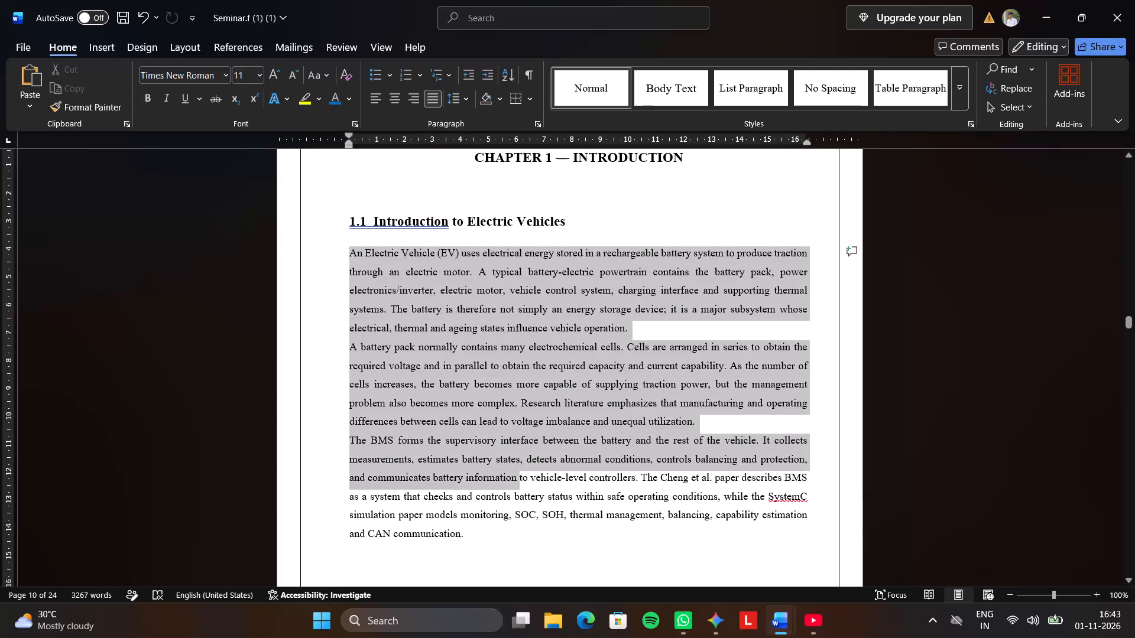
pyautogui.moveTo(513, 492); pyautogui.dragTo(543, 533)
pyautogui.click(656, 491)
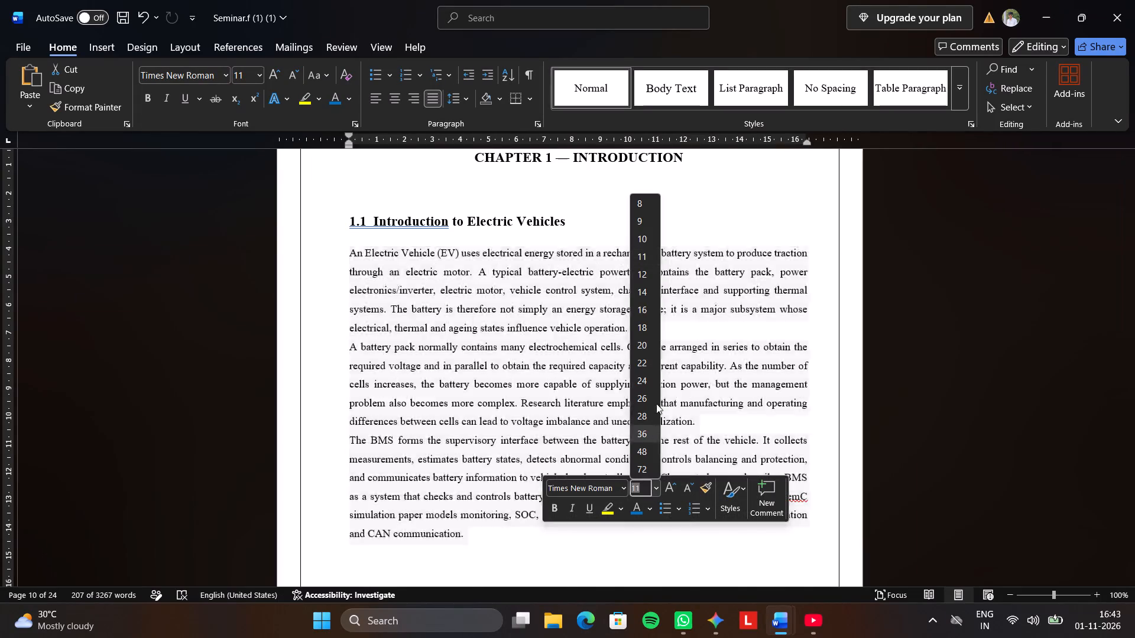
pyautogui.click(646, 268)
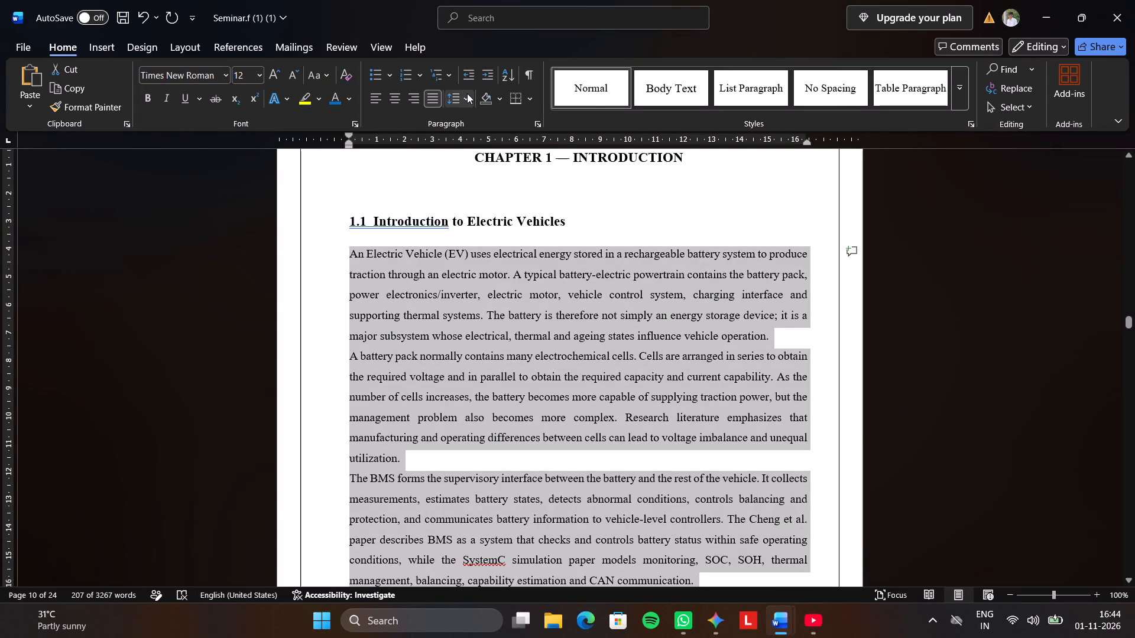
pyautogui.click(467, 93)
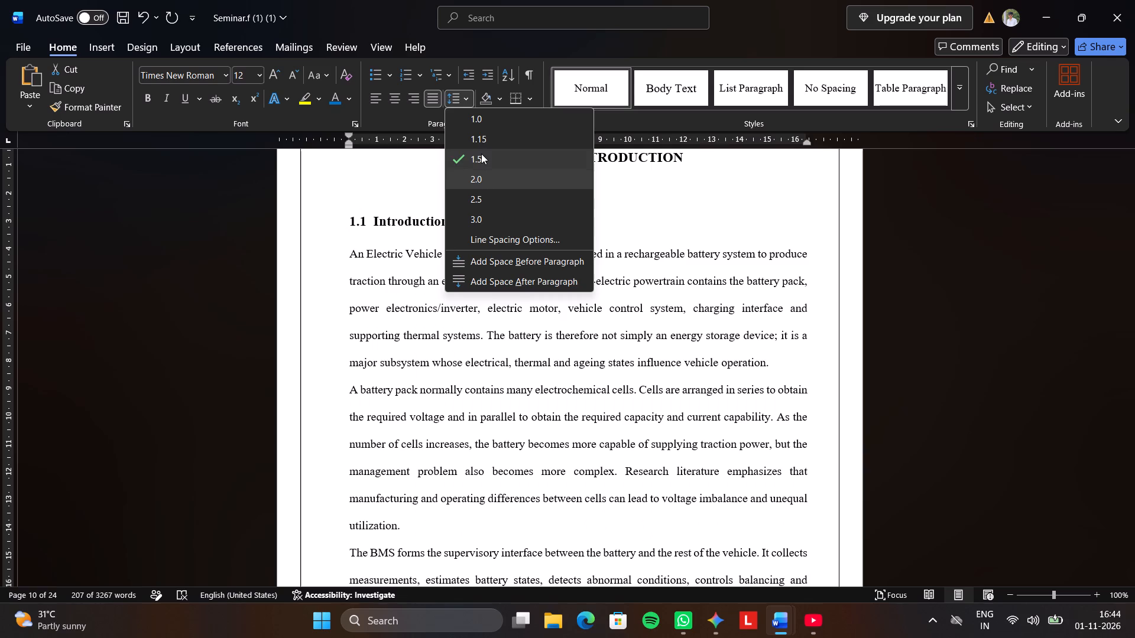
pyautogui.click(481, 154)
pyautogui.click(598, 233)
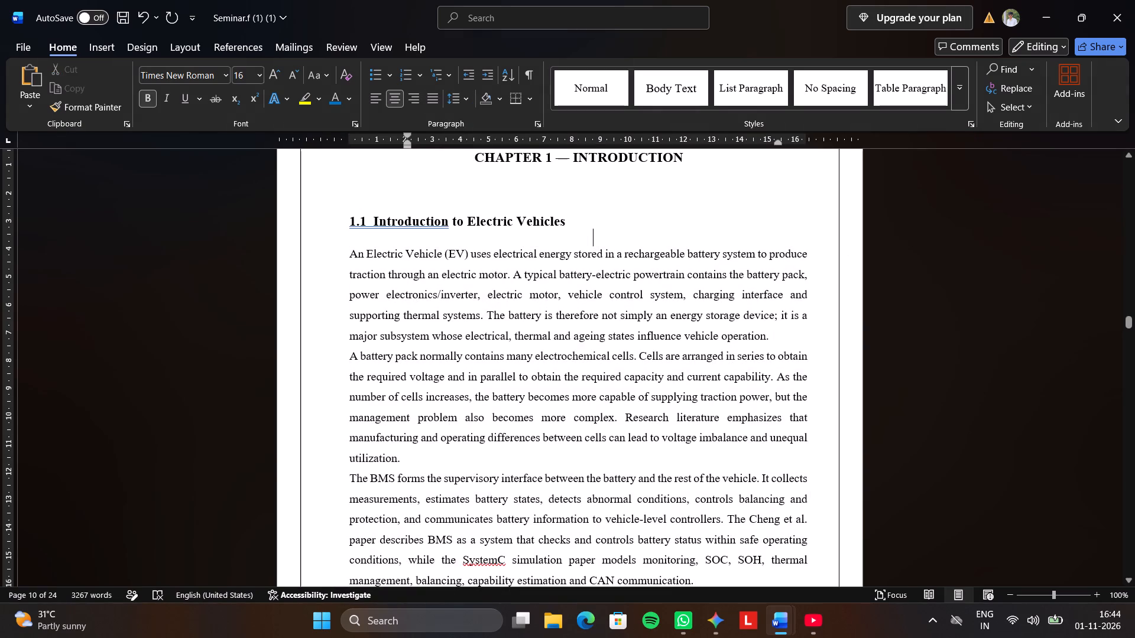
# Examine the page layout from the end of section 1.1 through Figure 1 to section 1.2 EV Battery Technology and Figure 2.
pyautogui.scroll(-20, 633, 236)
pyautogui.scroll(-8, 633, 236)
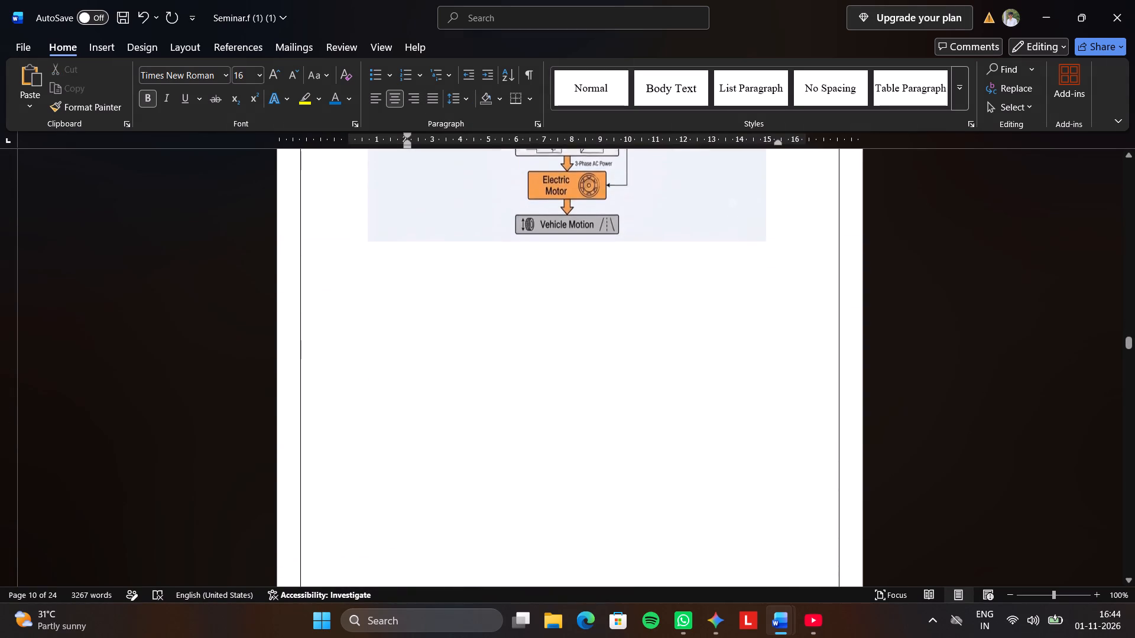
pyautogui.scroll(-3, 654, 271)
pyautogui.scroll(3, 654, 268)
pyautogui.scroll(-10, 655, 266)
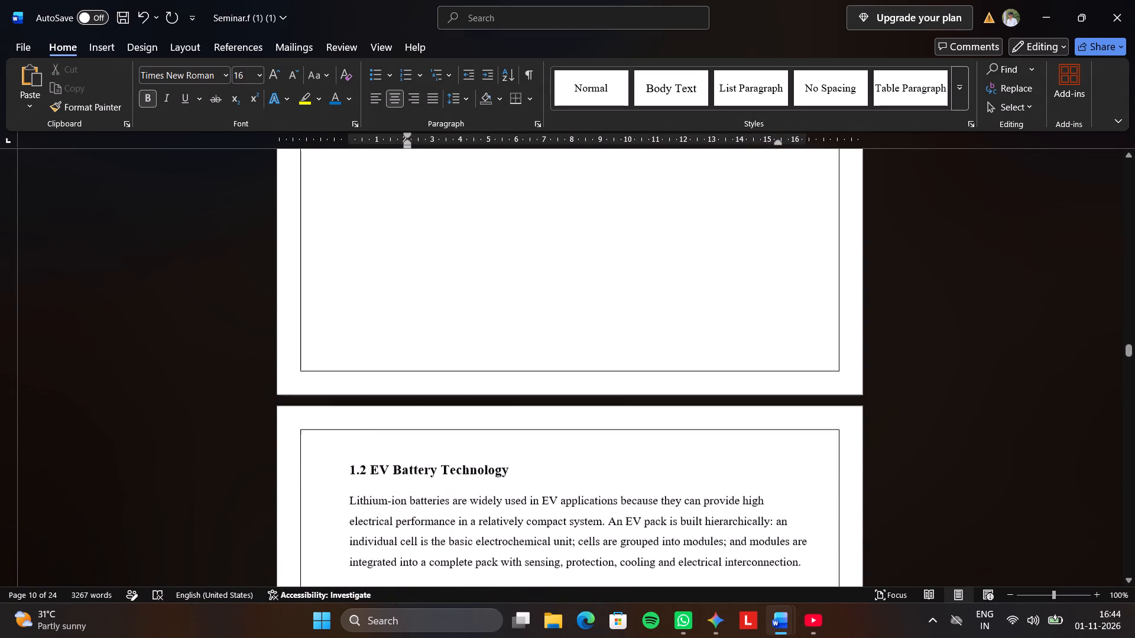
pyautogui.scroll(-15, 658, 268)
pyautogui.scroll(6, 659, 269)
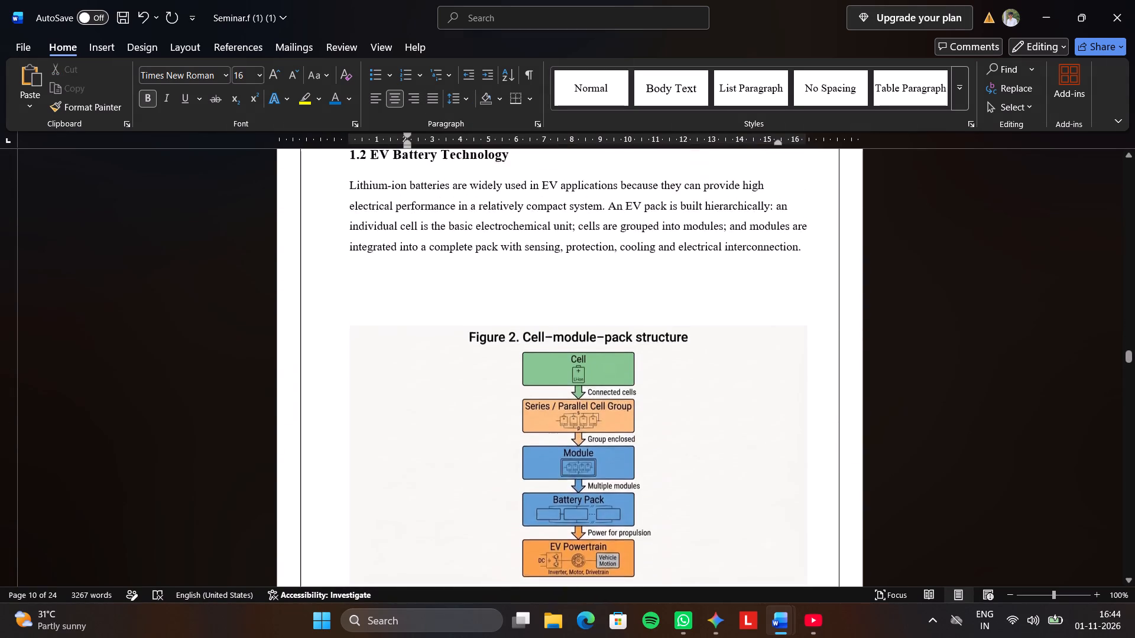
pyautogui.scroll(17, 660, 256)
pyautogui.scroll(4, 667, 249)
pyautogui.scroll(-3, 667, 249)
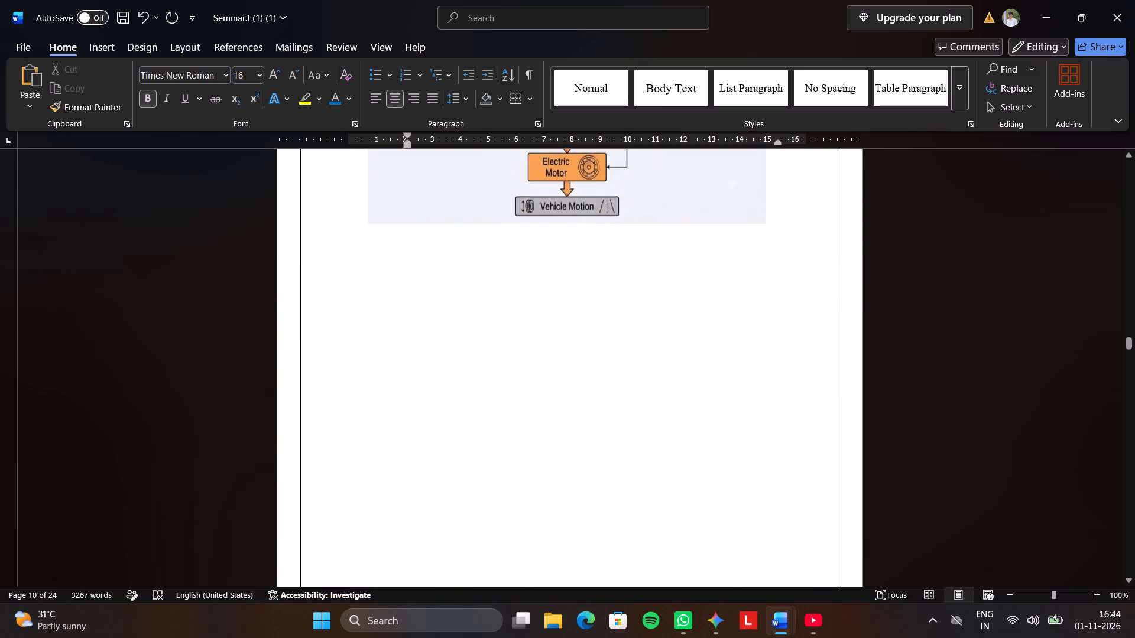
pyautogui.scroll(-1, 667, 249)
pyautogui.scroll(8, 667, 249)
pyautogui.scroll(-11, 667, 249)
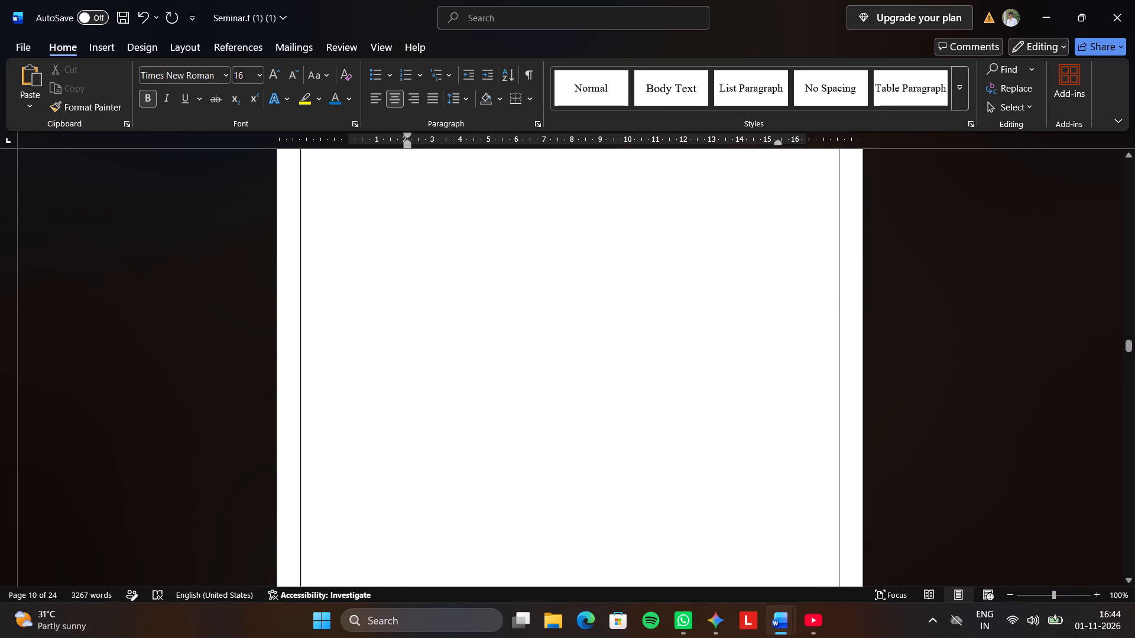
pyautogui.scroll(1, 669, 256)
pyautogui.scroll(-13, 669, 256)
pyautogui.scroll(12, 669, 256)
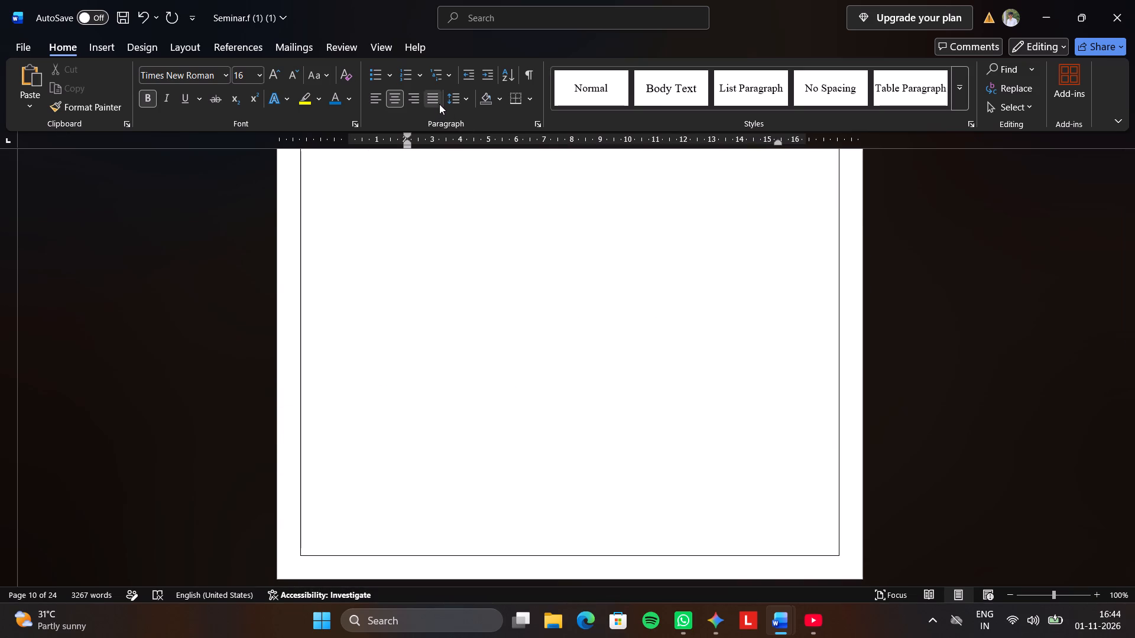
# Justify the empty line beneath the 1.1 Introduction to Electric Vehicles heading.
pyautogui.click(436, 99)
# Examine the blank gap between the section 1.1 text and Figure 1, and select the figure's line.
pyautogui.scroll(-7, 510, 249)
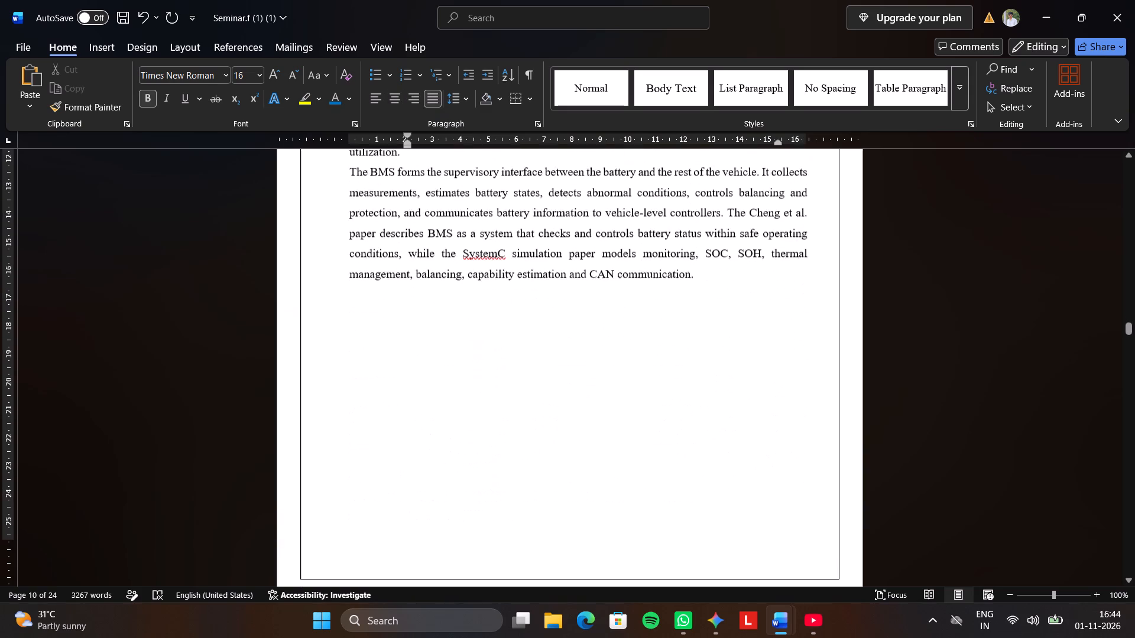
pyautogui.scroll(-4, 510, 249)
pyautogui.scroll(-8, 763, 249)
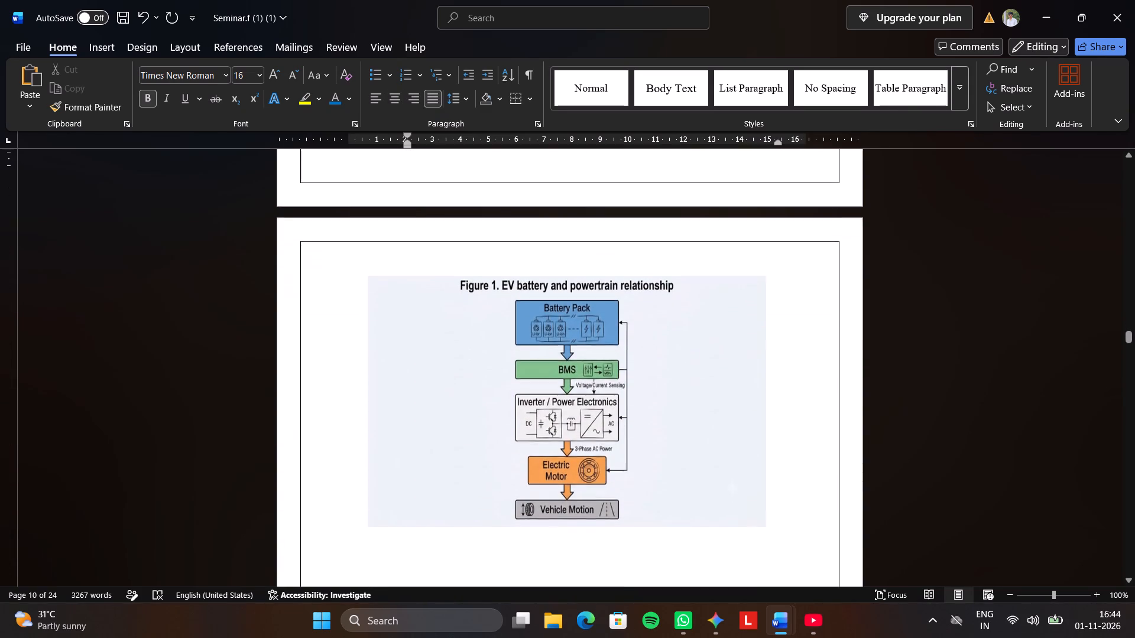
pyautogui.scroll(11, 768, 252)
pyautogui.click(771, 242)
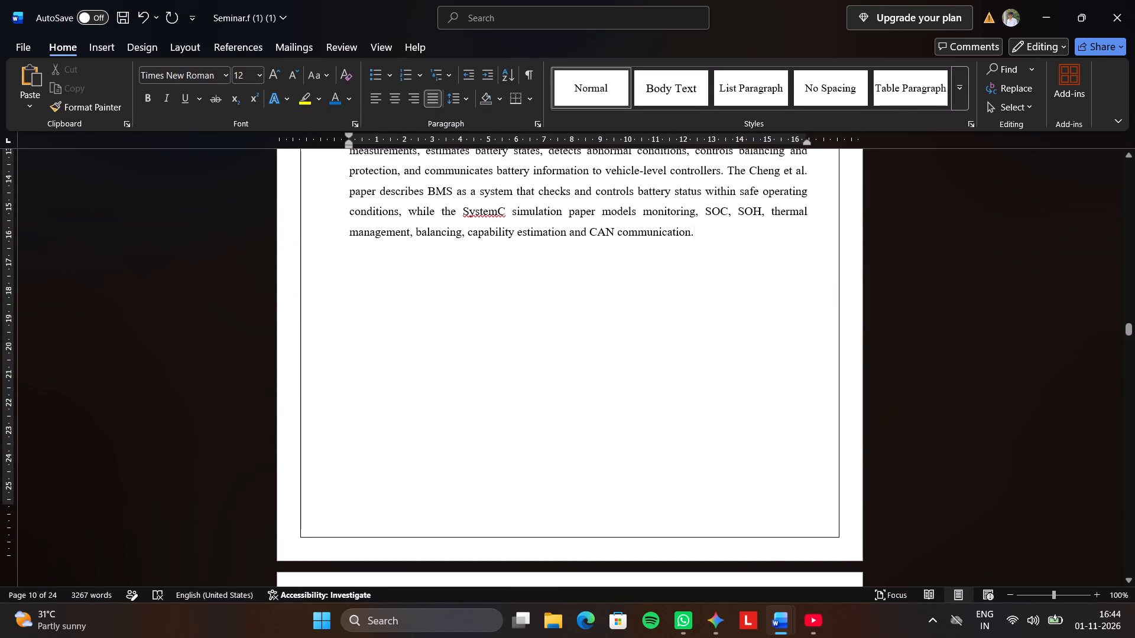
pyautogui.scroll(6, 632, 361)
pyautogui.scroll(-14, 632, 361)
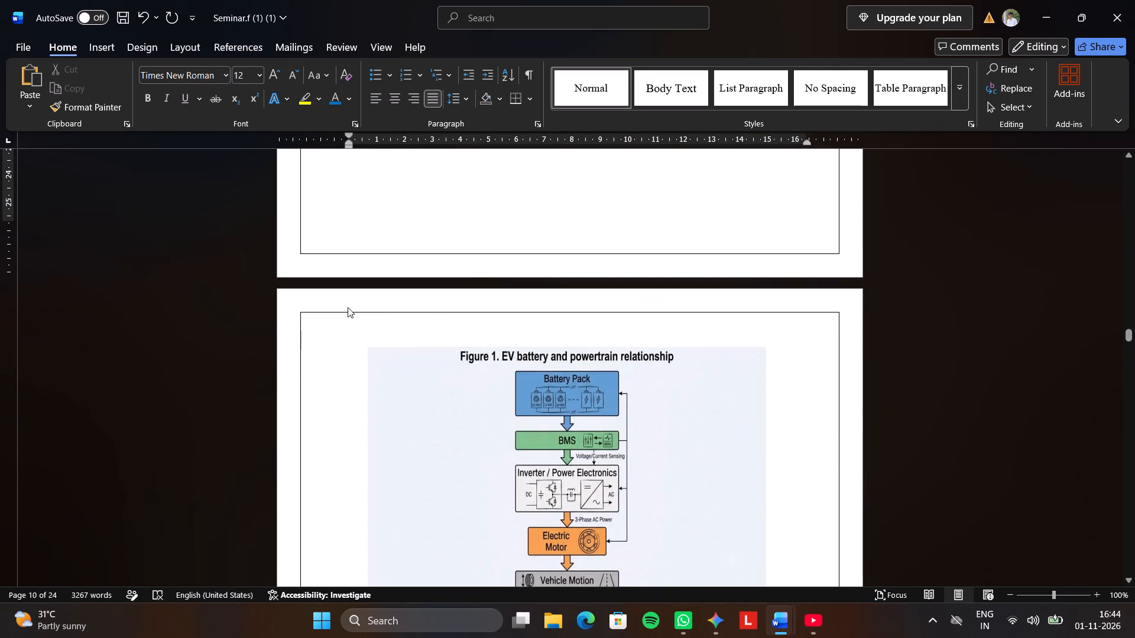
pyautogui.click(332, 331)
pyautogui.click(334, 342)
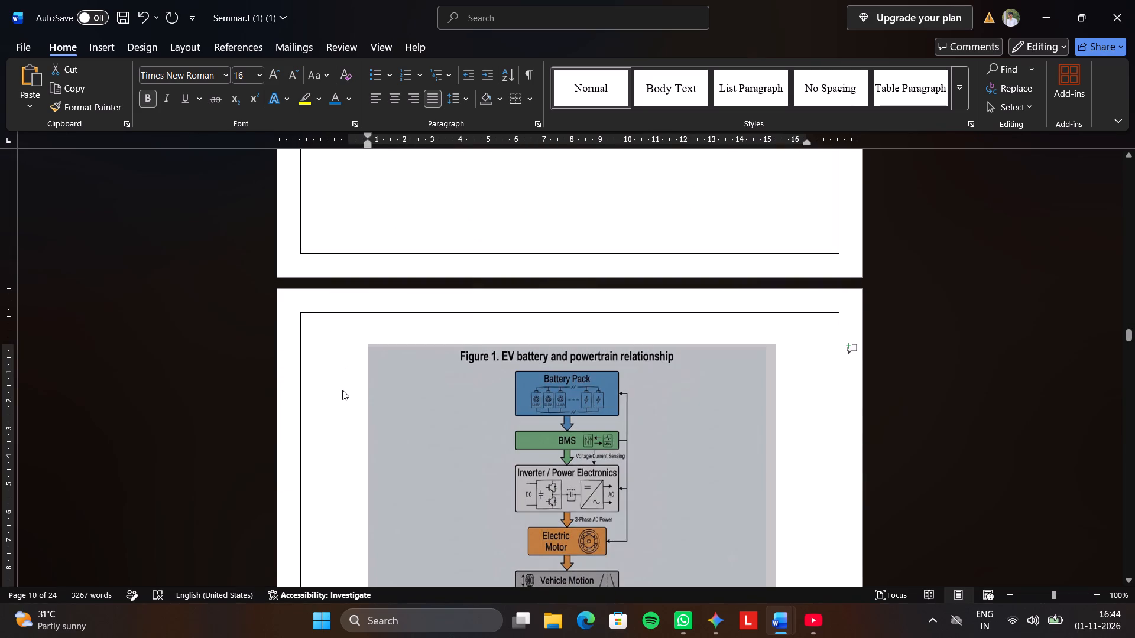
pyautogui.click(342, 390)
pyautogui.click(340, 356)
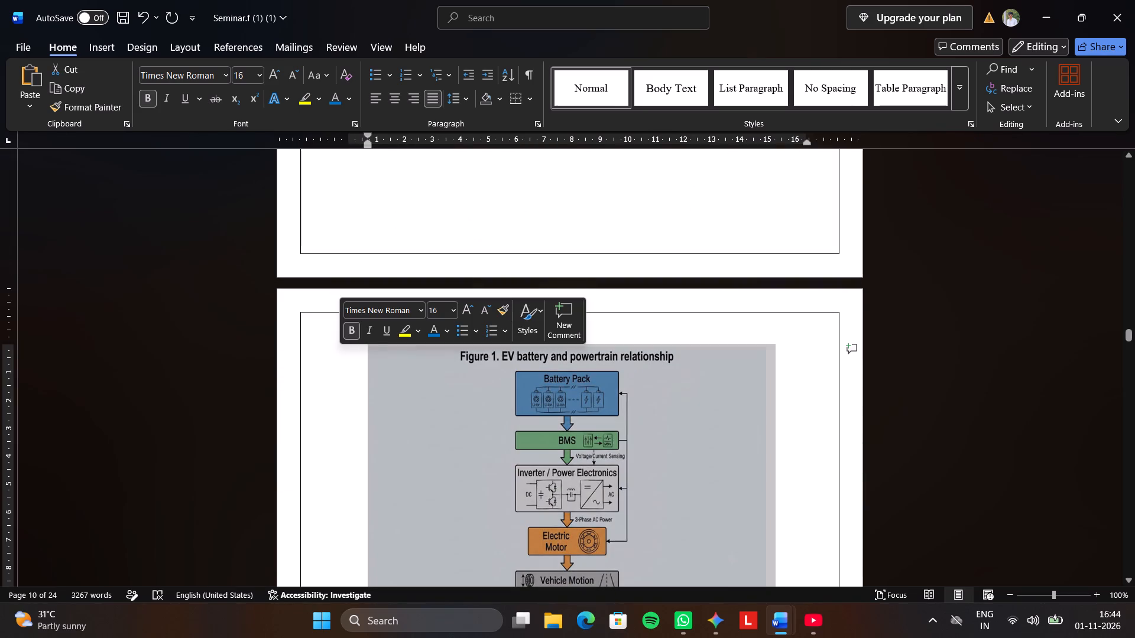
# Justify the empty line in the blank space between the section 1.1 text and Figure 1.
pyautogui.click(711, 222)
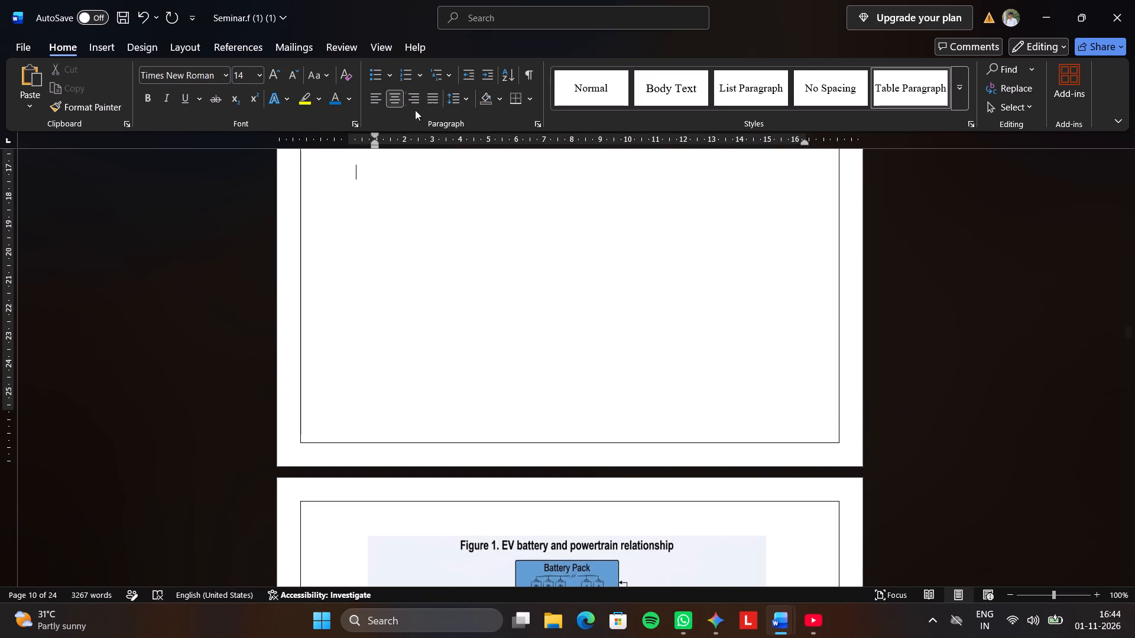
pyautogui.click(439, 101)
pyautogui.press('Down')
pyautogui.press('Up')
pyautogui.press('Up')
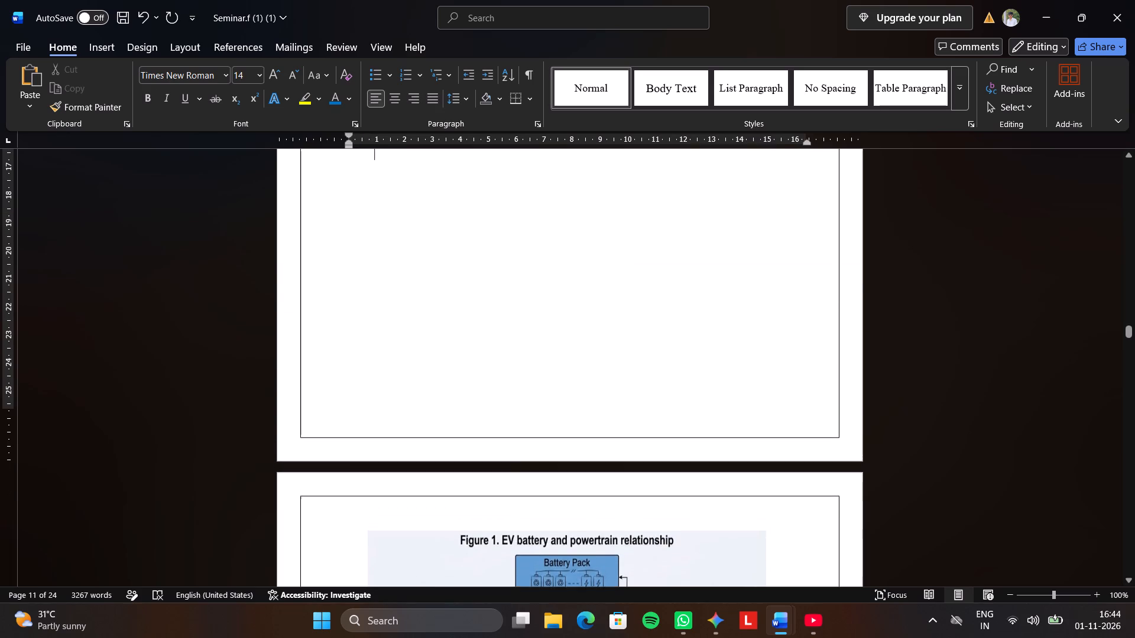
pyautogui.press('Up')
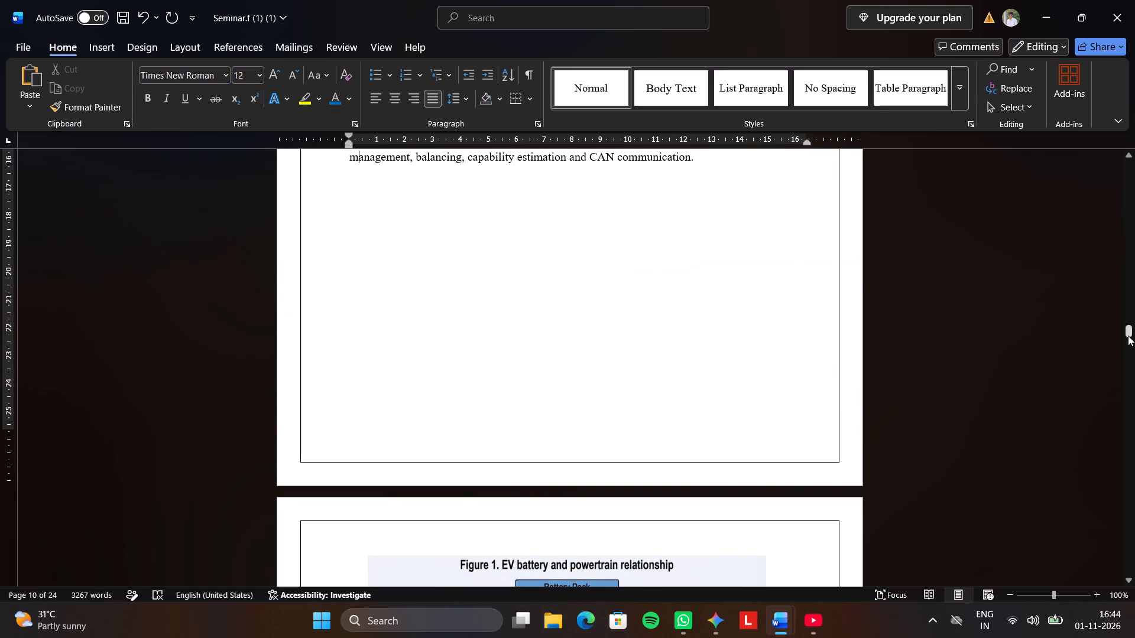
# Examine the end of the document, from Figure 6 and the SOH indicator table to the blank page after them.
pyautogui.moveTo(1128, 336); pyautogui.dragTo(1129, 592)
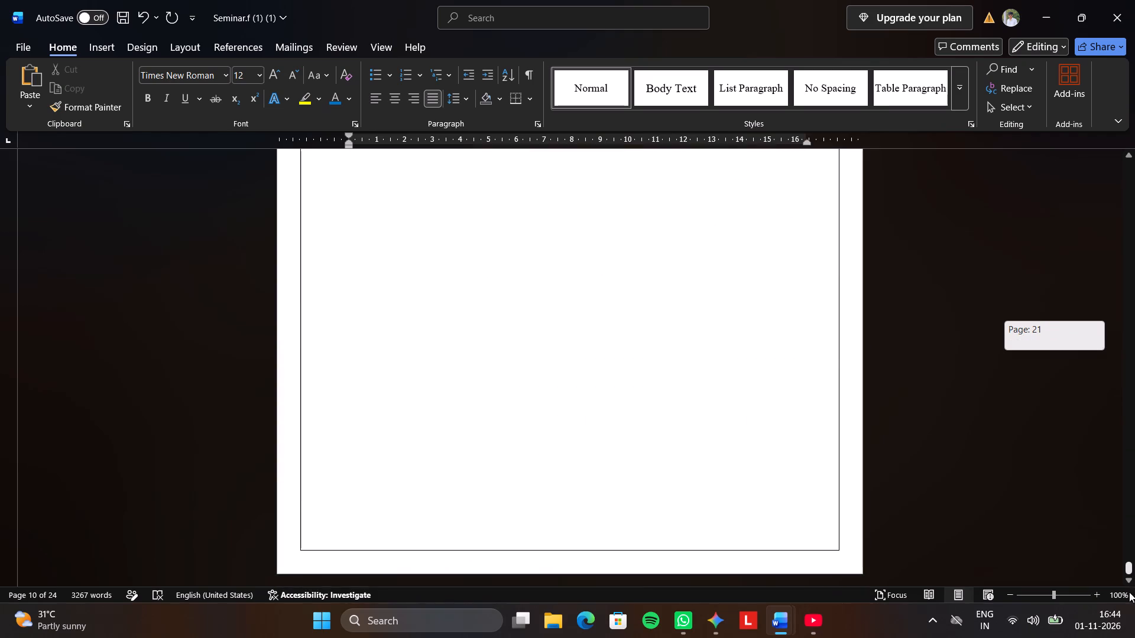
pyautogui.moveTo(1129, 592); pyautogui.dragTo(1134, 552)
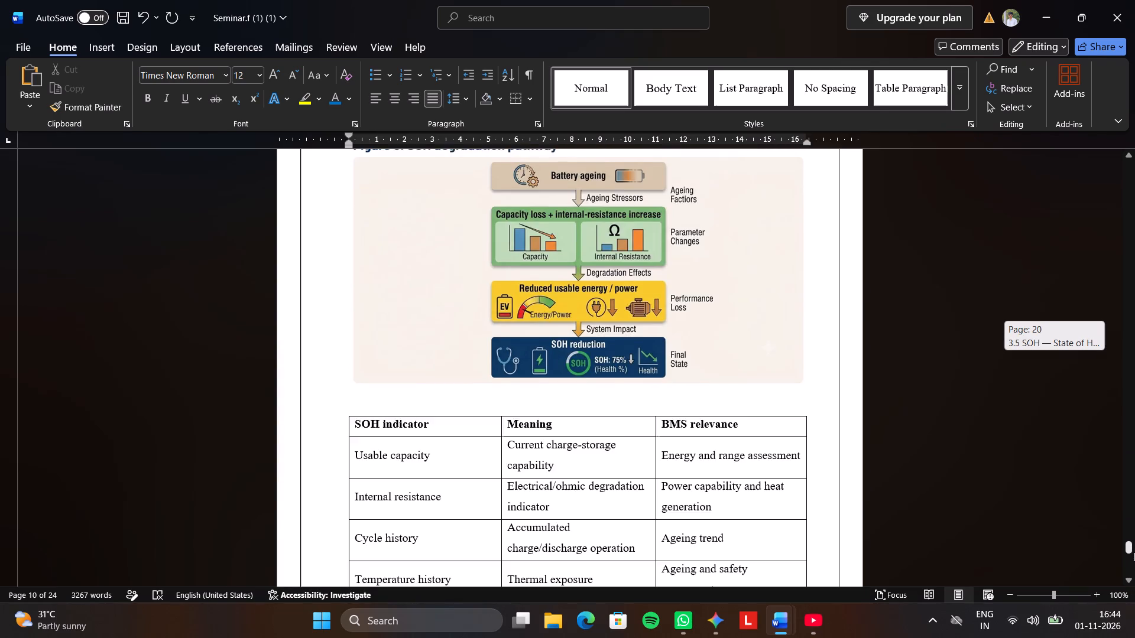
pyautogui.moveTo(1134, 552); pyautogui.dragTo(1134, 548)
pyautogui.scroll(-6, 1095, 428)
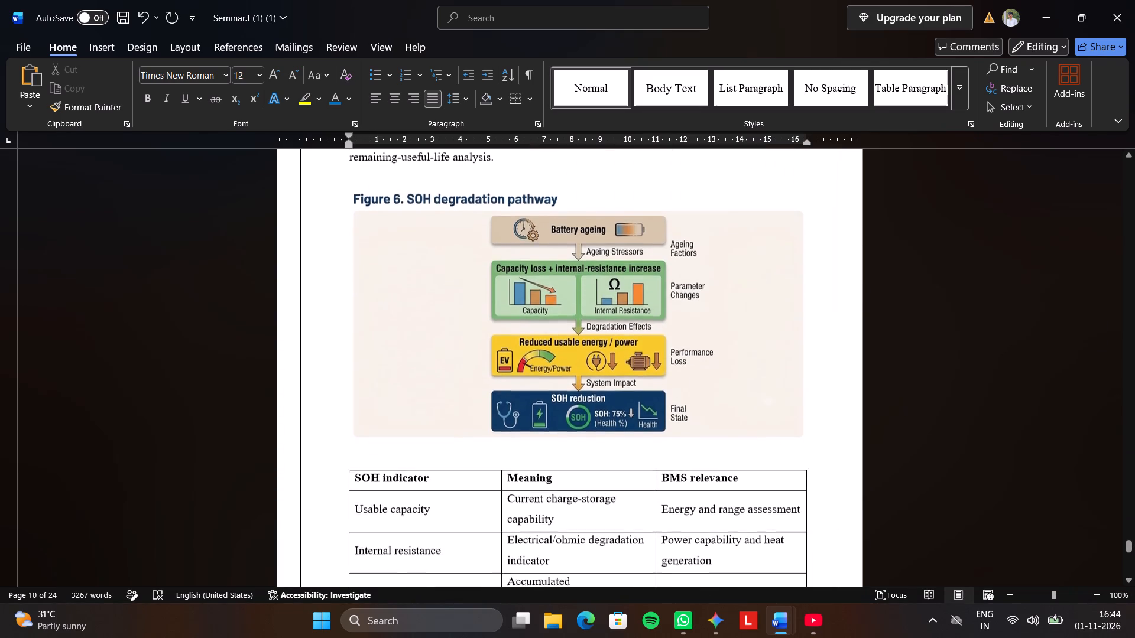
pyautogui.scroll(-20, 1085, 432)
pyautogui.scroll(-2, 1085, 432)
pyautogui.scroll(5, 1079, 442)
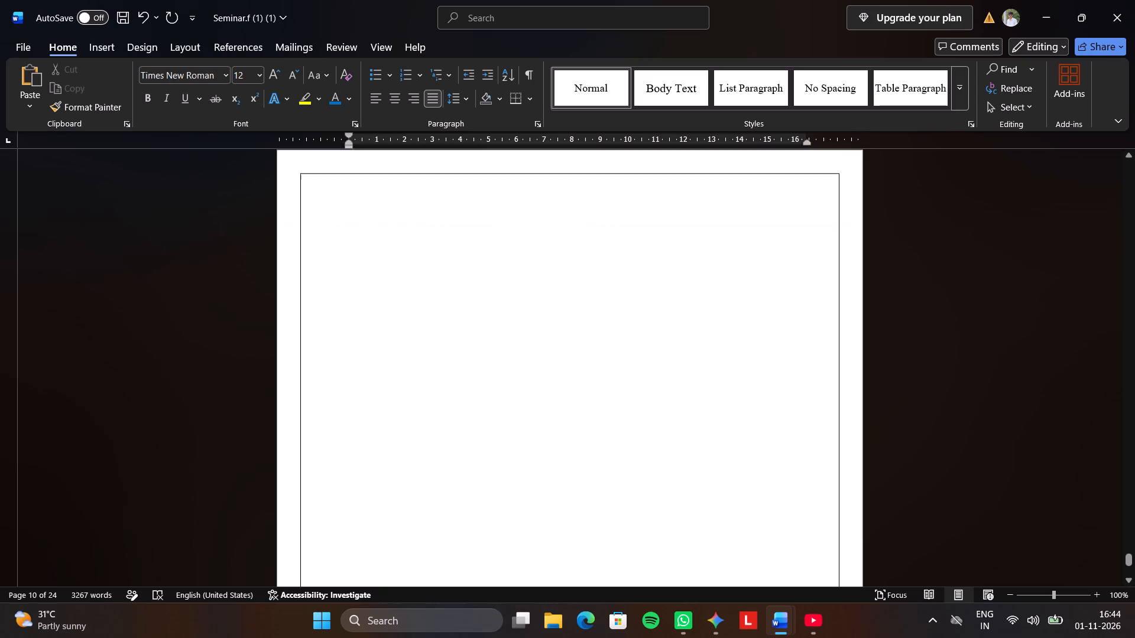
pyautogui.scroll(4, 1079, 442)
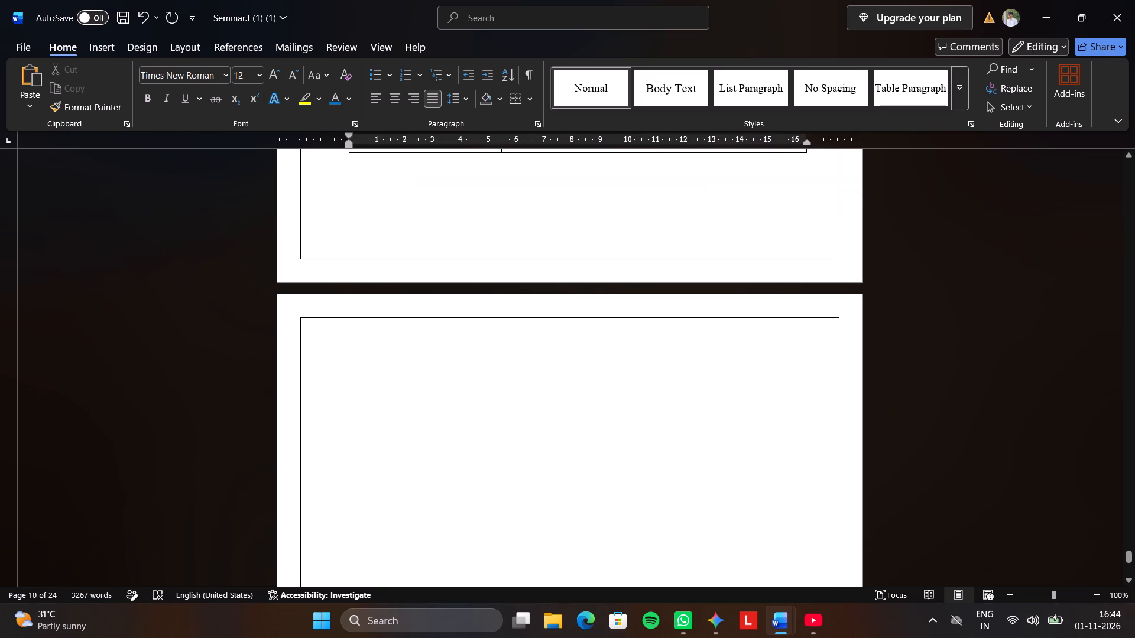
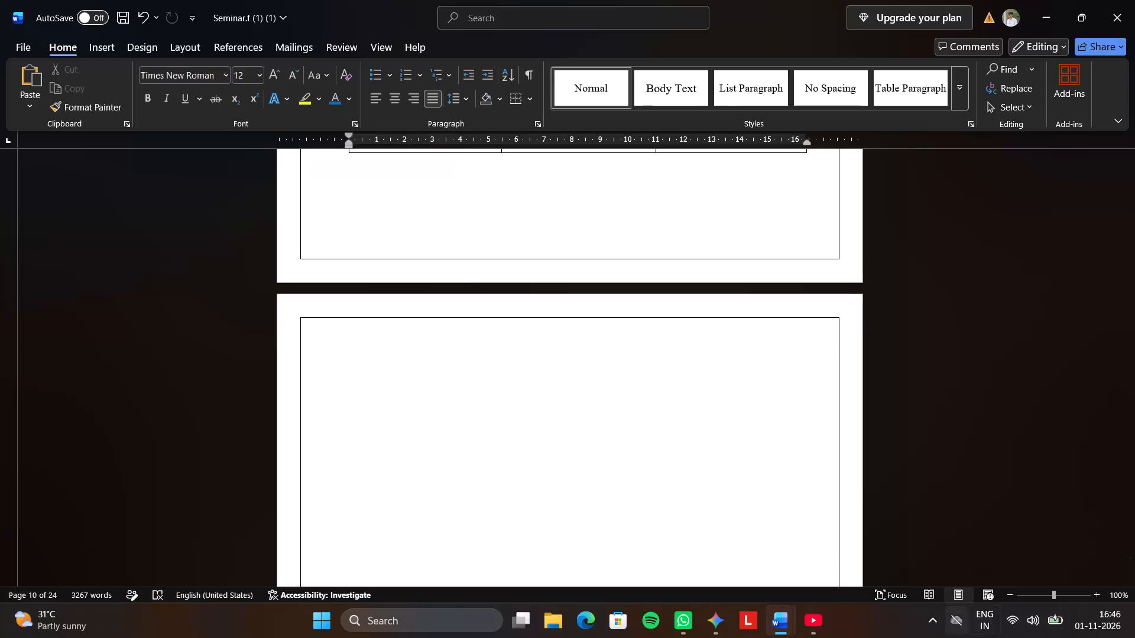
# Examine the SOH indicator table beneath Figure 6 and the space left under it.
pyautogui.scroll(9, 1043, 444)
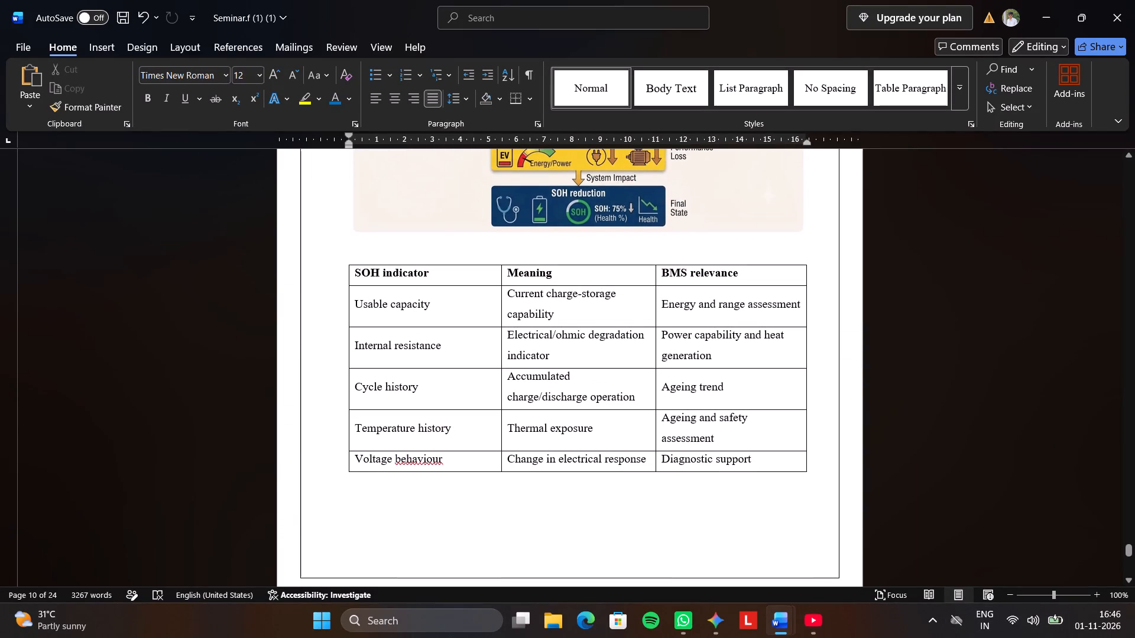
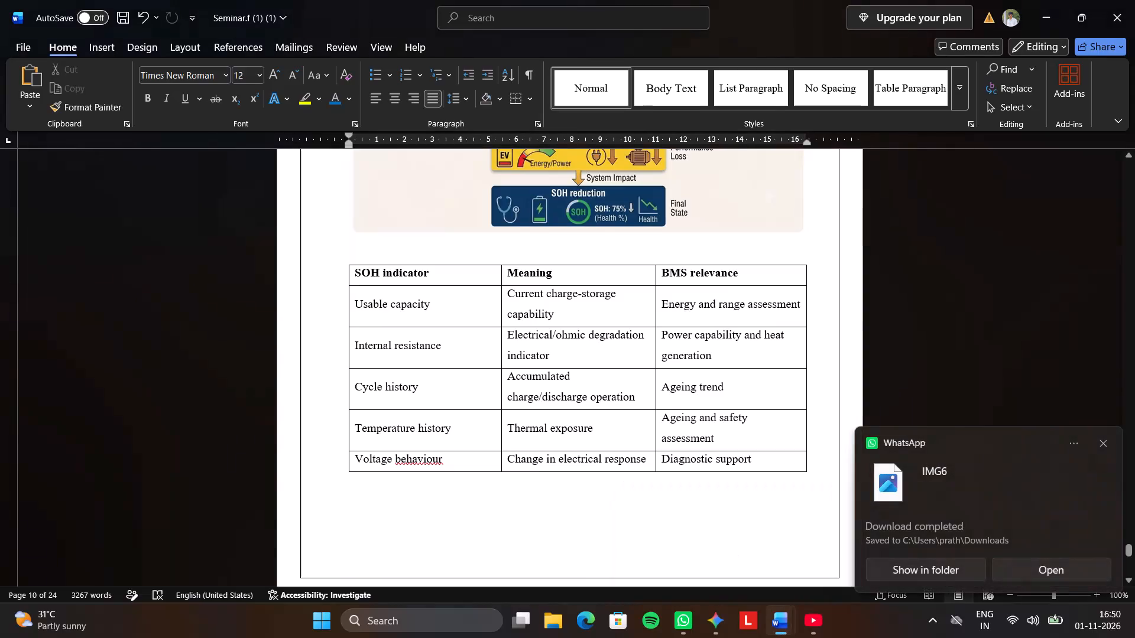
# Insert the downloaded picture IMG6 at the top of the blank page after the SOH indicator table.
pyautogui.scroll(-7, 611, 509)
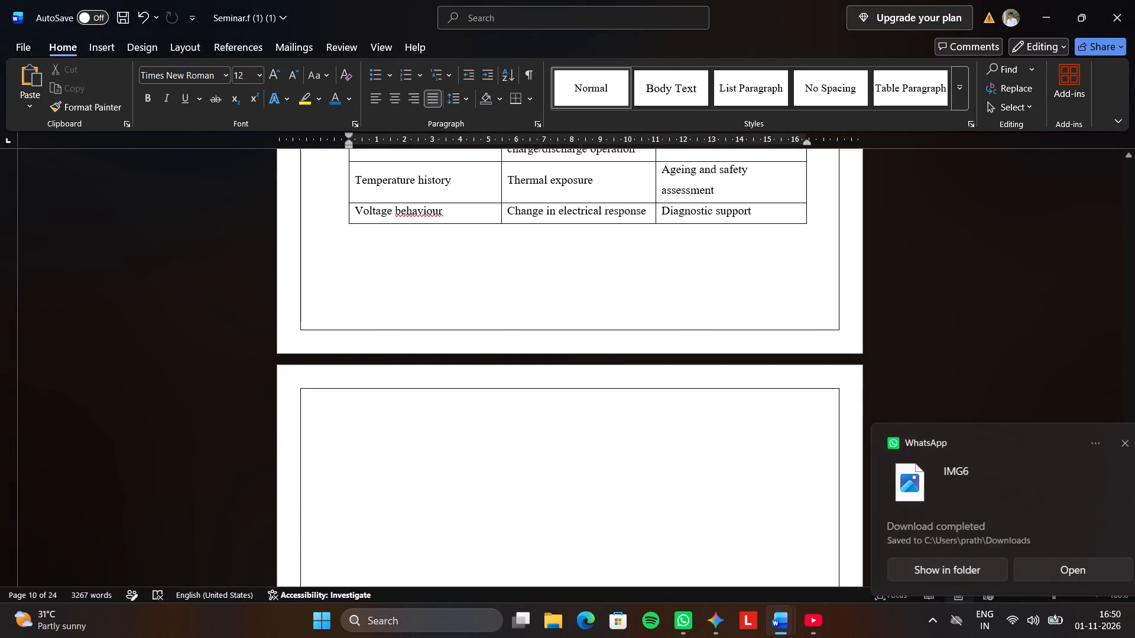
pyautogui.click(429, 406)
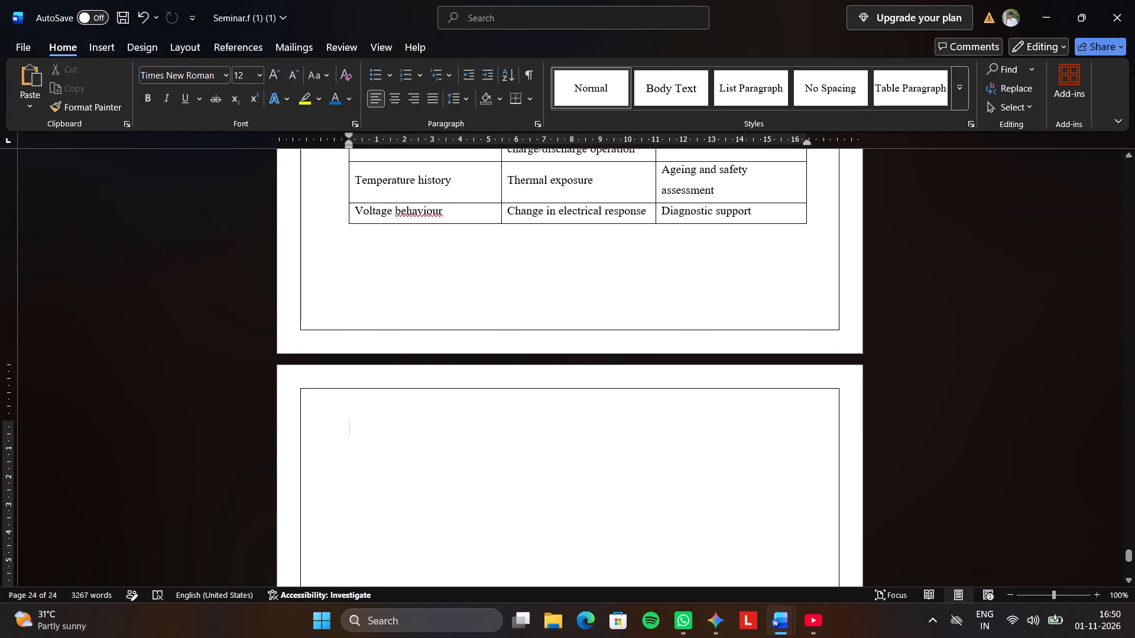
pyautogui.click(98, 50)
pyautogui.click(161, 73)
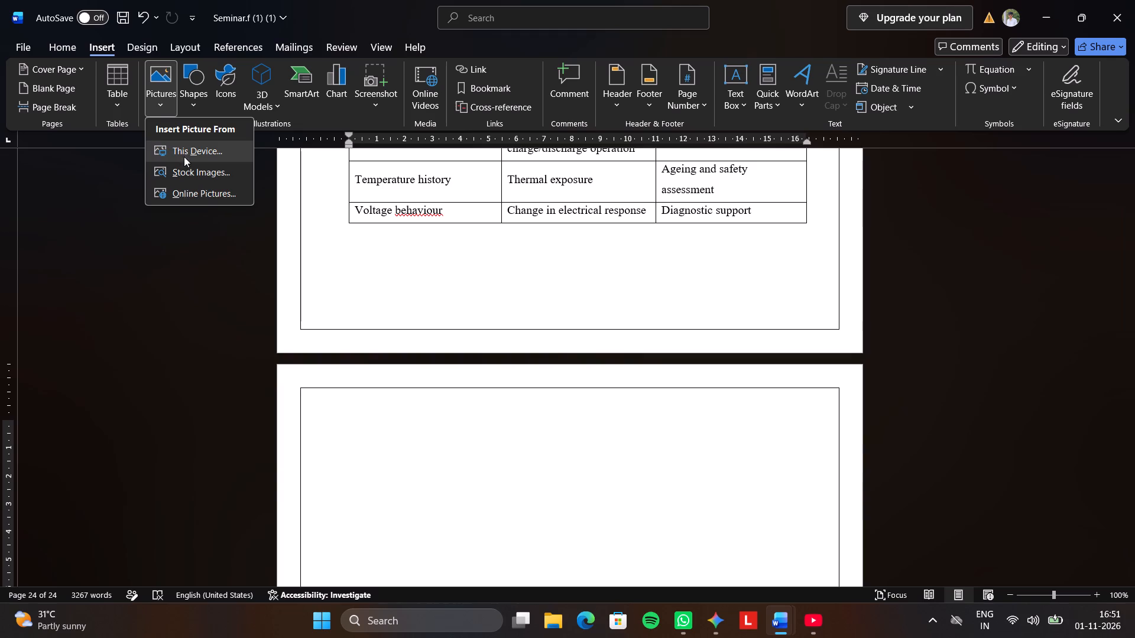
pyautogui.click(184, 157)
pyautogui.click(88, 106)
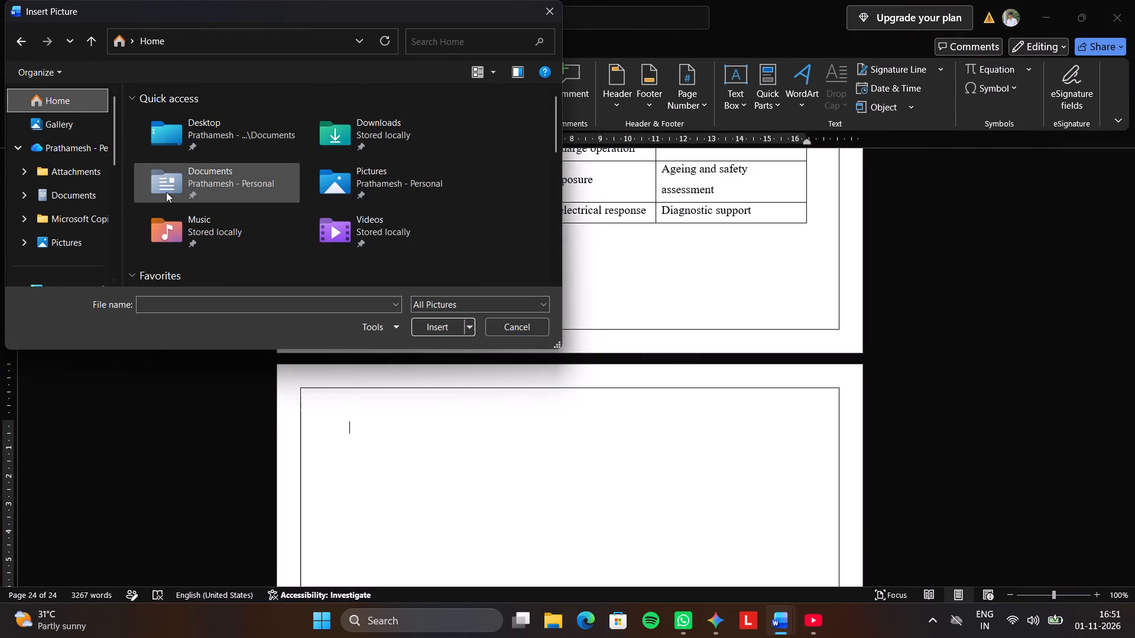
pyautogui.scroll(-2, 212, 255)
pyautogui.click(207, 209)
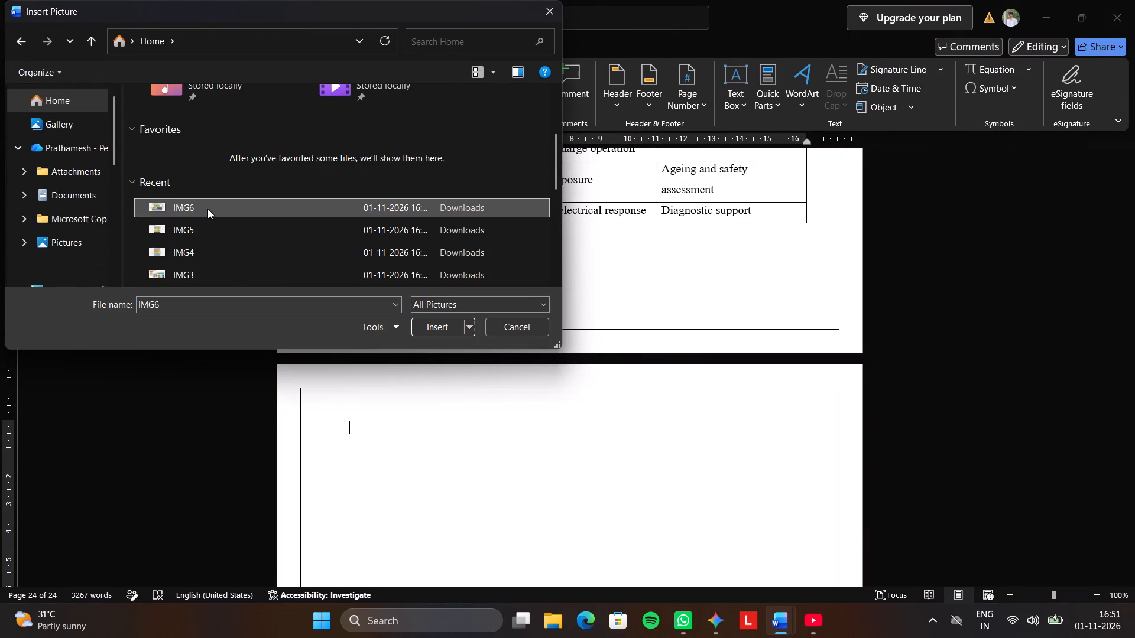
pyautogui.click(447, 326)
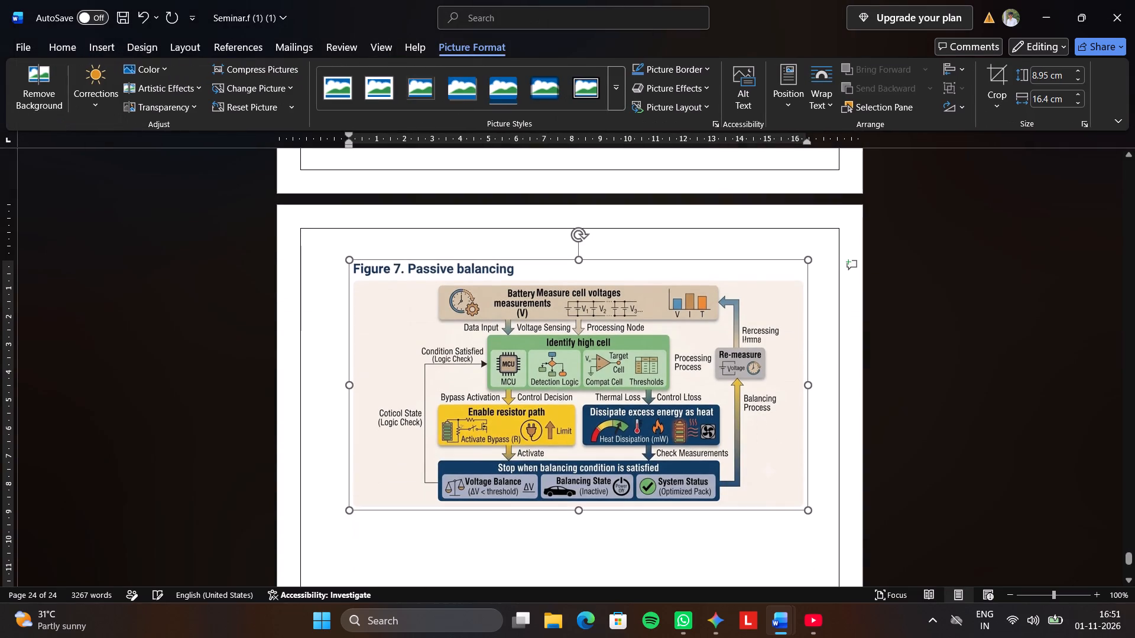
# Switch to the BMS report and copy the 3.6 SOF / Capability Estimation heading with its paragraph.
pyautogui.scroll(-4, 647, 519)
pyautogui.click(641, 397)
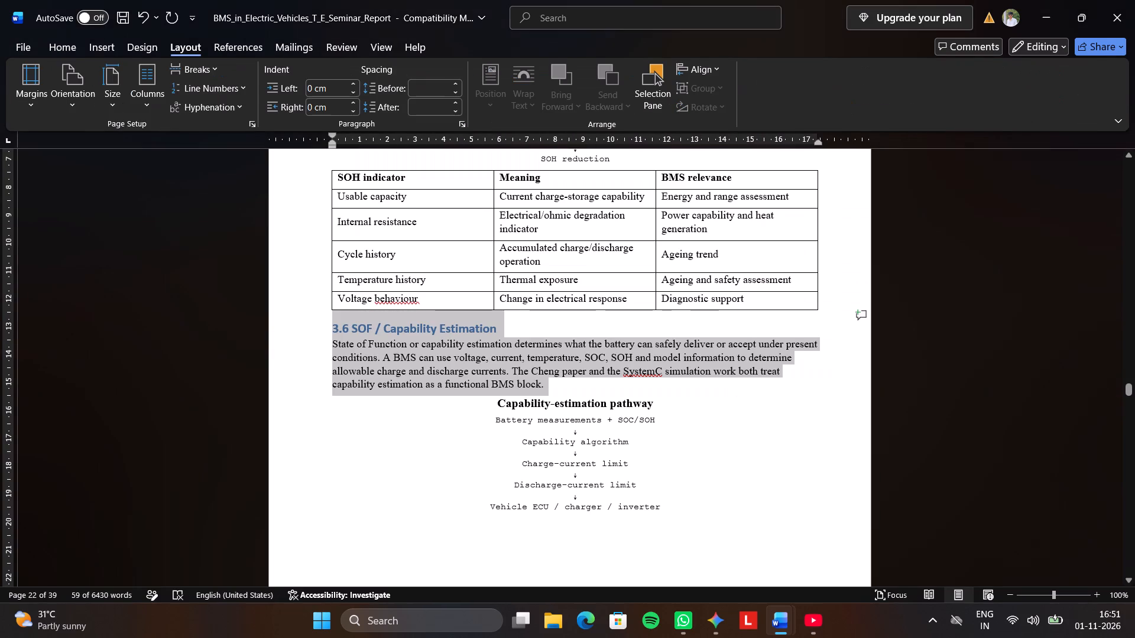
pyautogui.scroll(-2, 732, 396)
pyautogui.scroll(3, 732, 396)
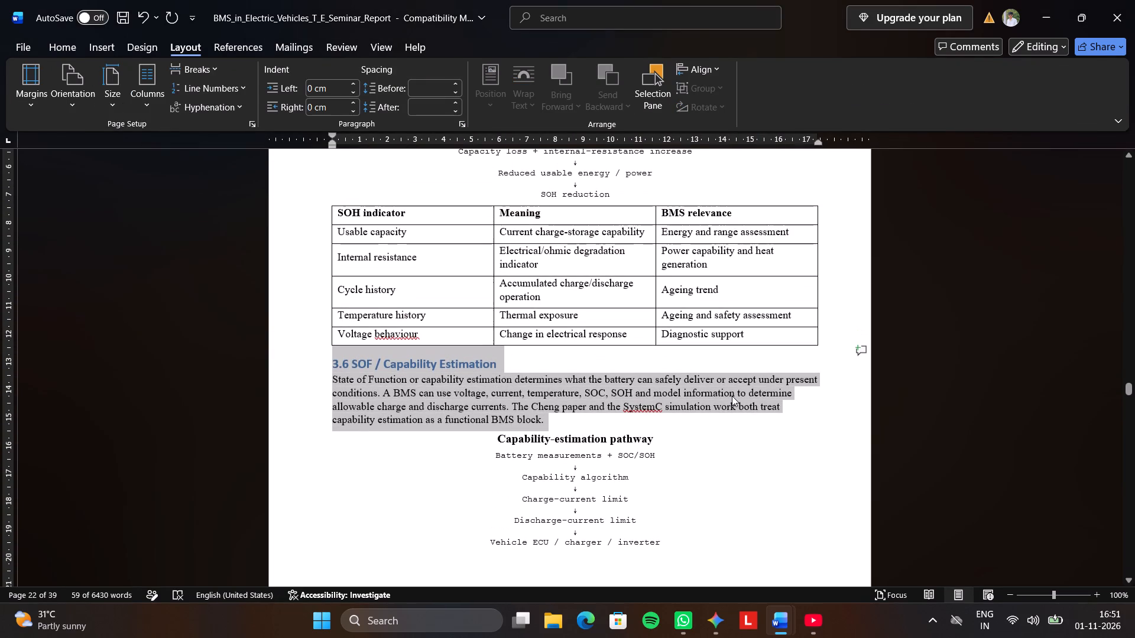
pyautogui.scroll(1, 732, 396)
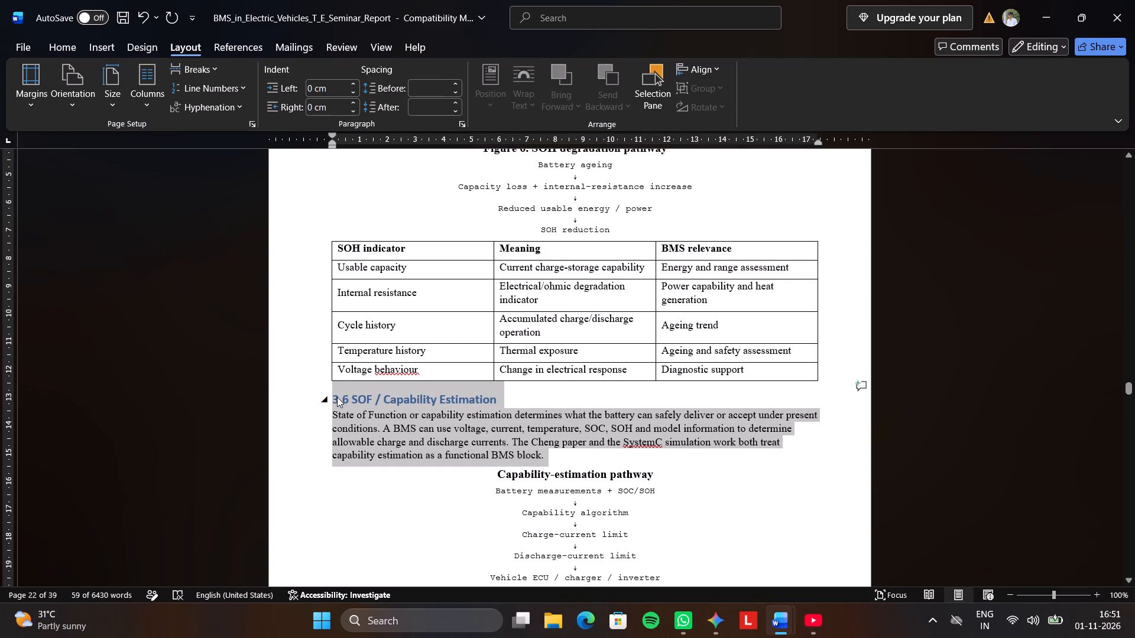
pyautogui.hotkey('ctrl', 'c')
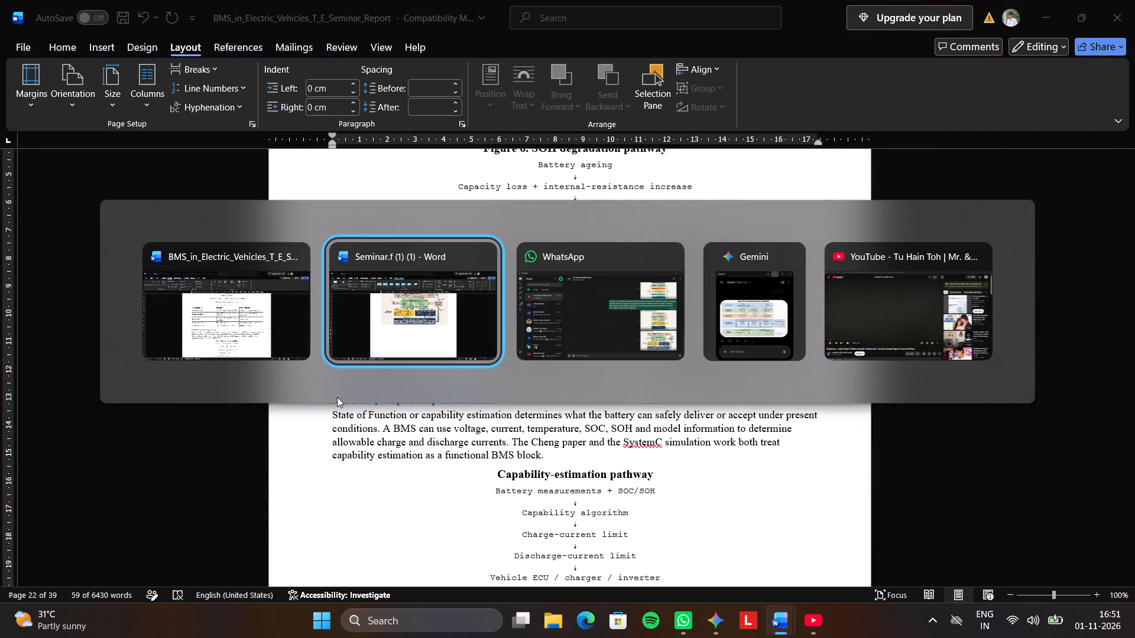
# Paste the copied 3.6 section into the Seminar document between the SOH indicator table and Figure 7.
pyautogui.scroll(3, 340, 395)
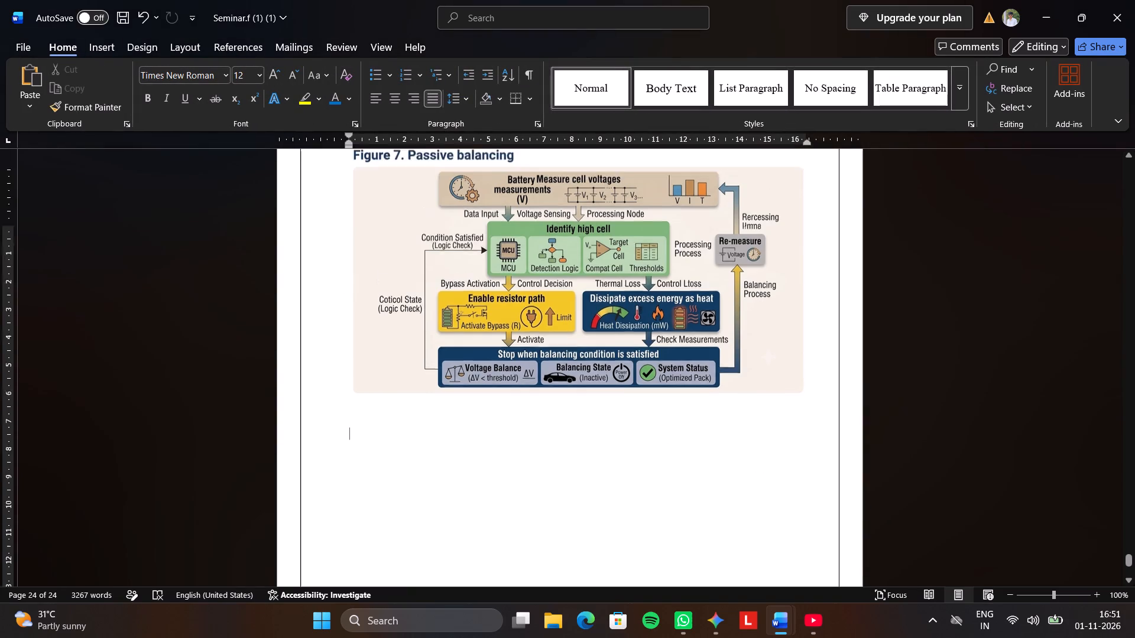
pyautogui.scroll(8, 340, 395)
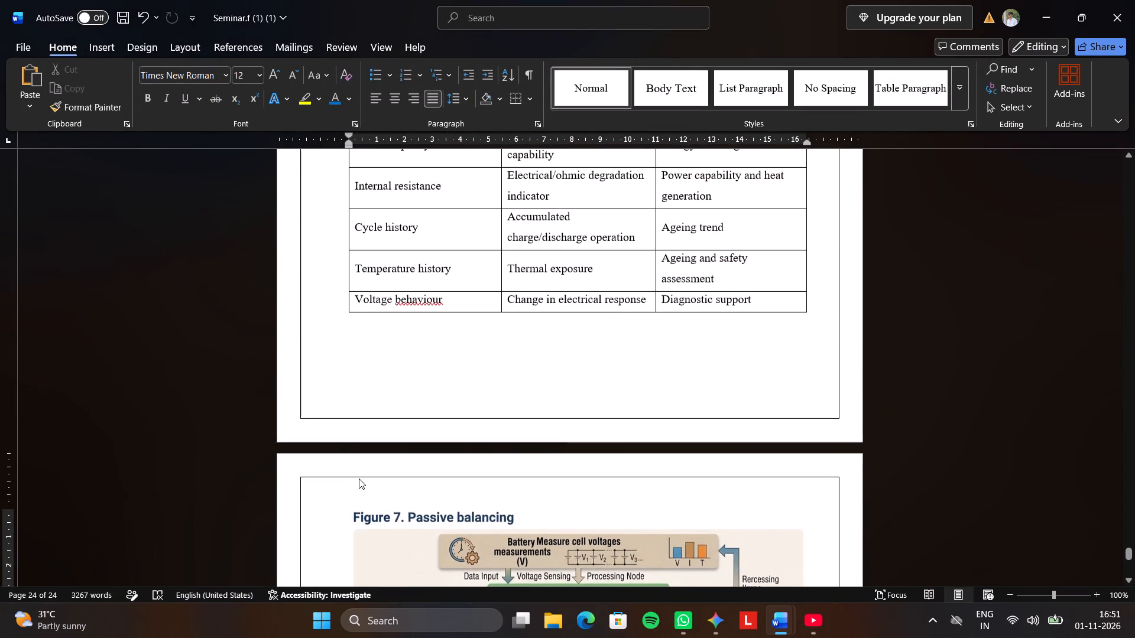
pyautogui.click(348, 489)
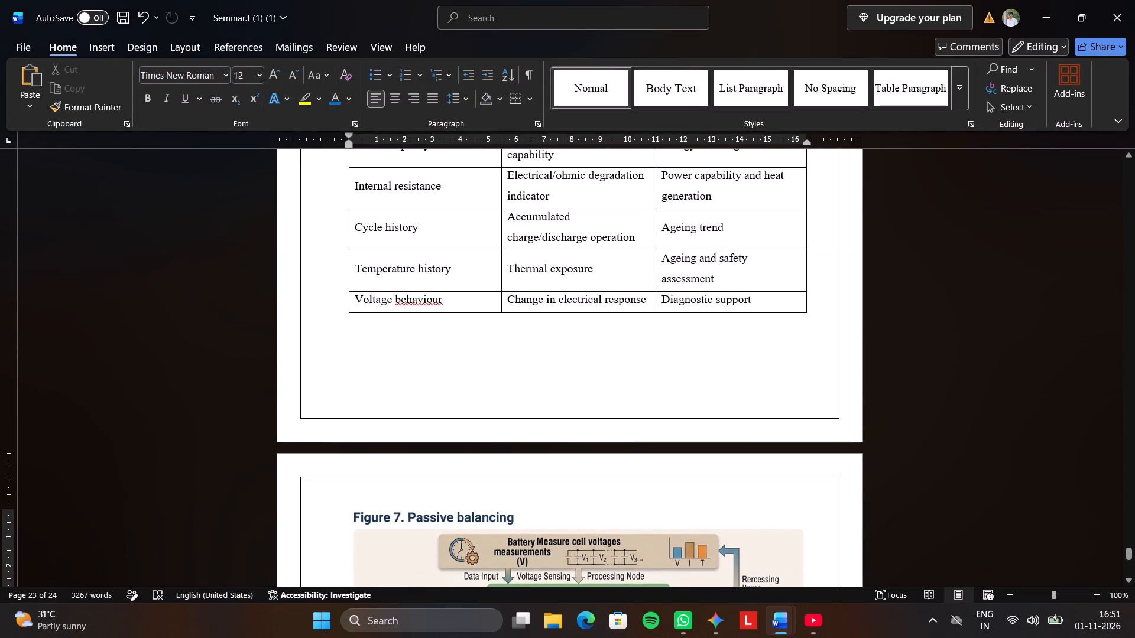
pyautogui.click(348, 516)
pyautogui.click(348, 516)
pyautogui.moveTo(348, 516); pyautogui.dragTo(346, 521)
pyautogui.click(539, 512)
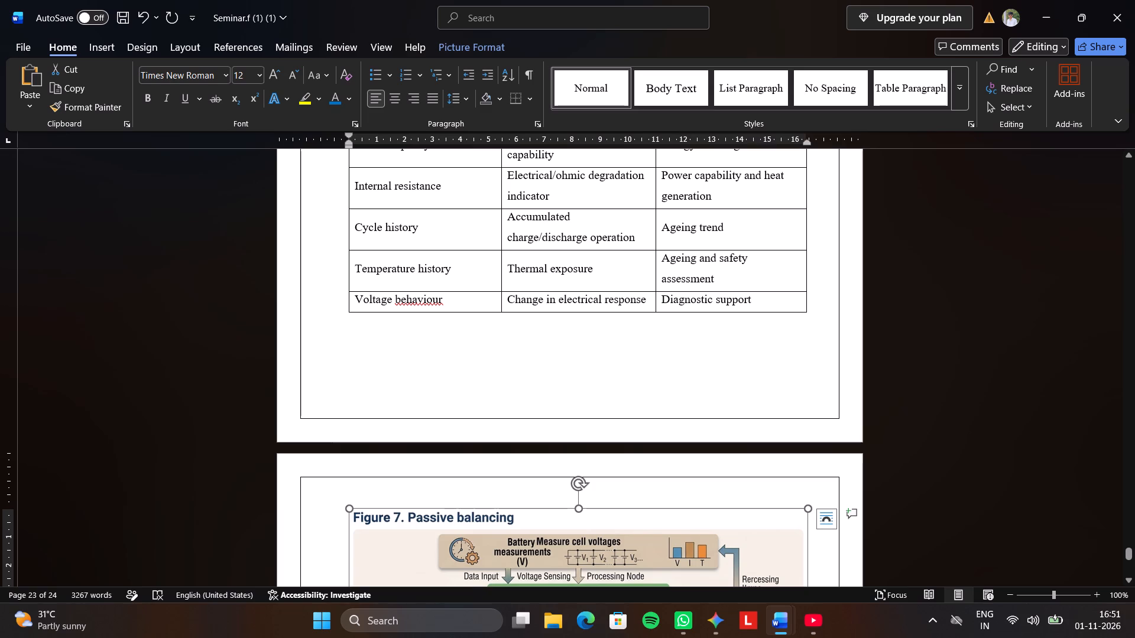
pyautogui.scroll(2, 540, 507)
pyautogui.scroll(-2, 542, 500)
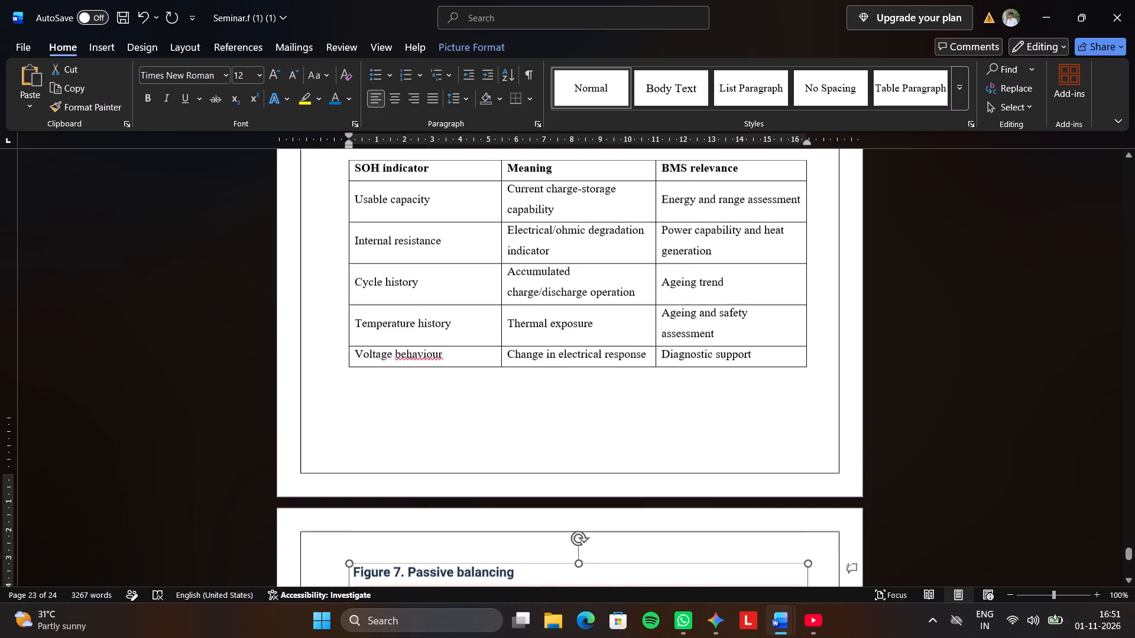
pyautogui.scroll(-8, 542, 500)
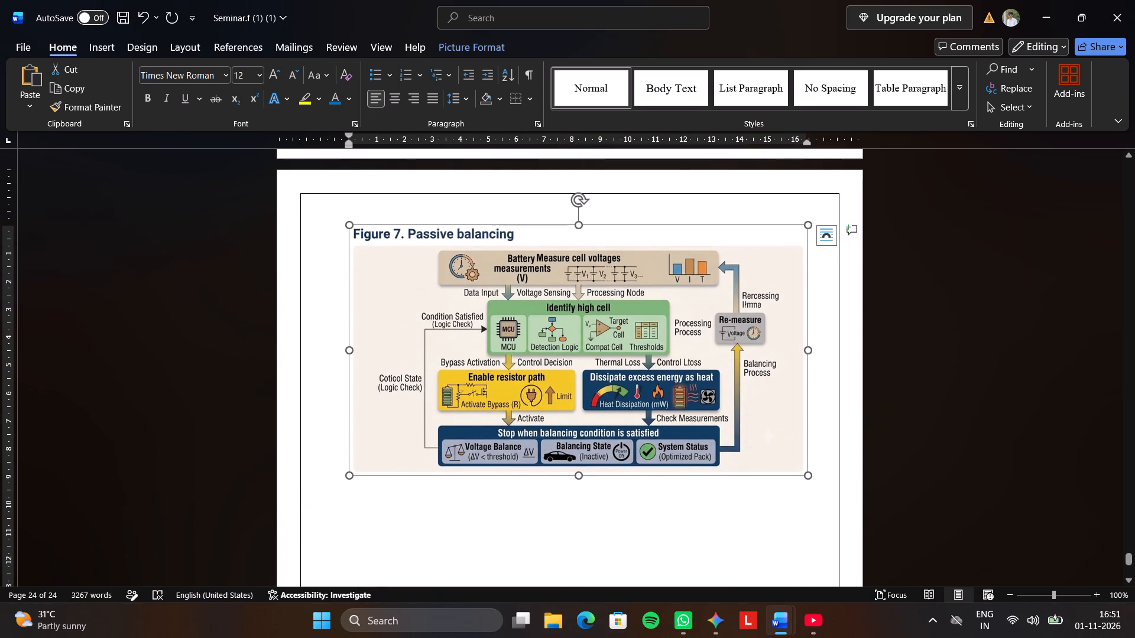
pyautogui.scroll(8, 654, 351)
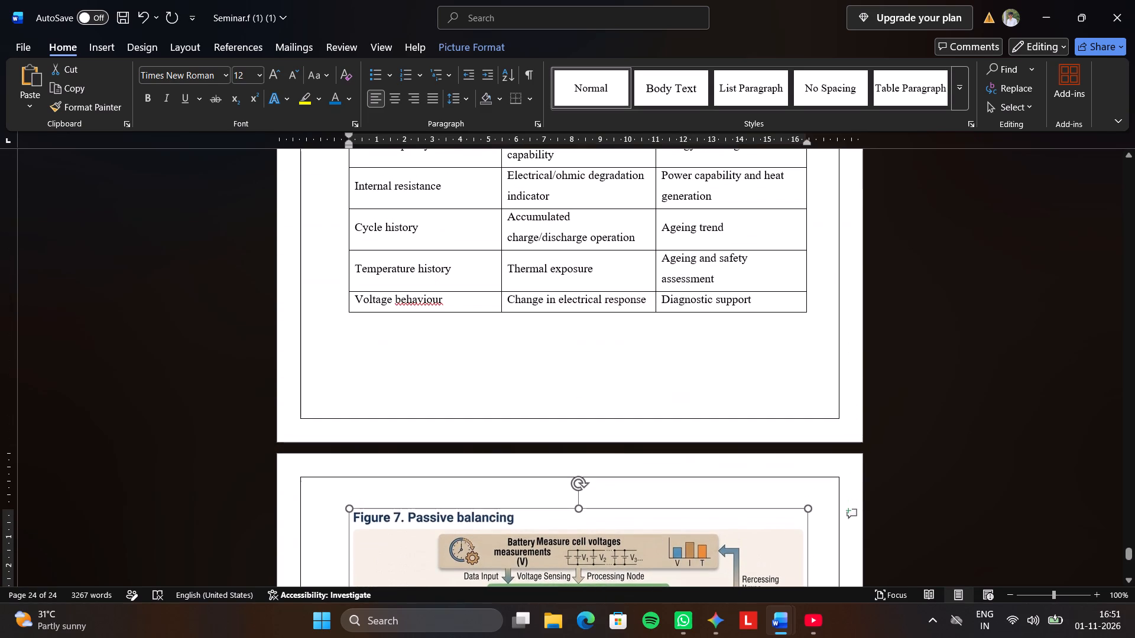
pyautogui.click(654, 351)
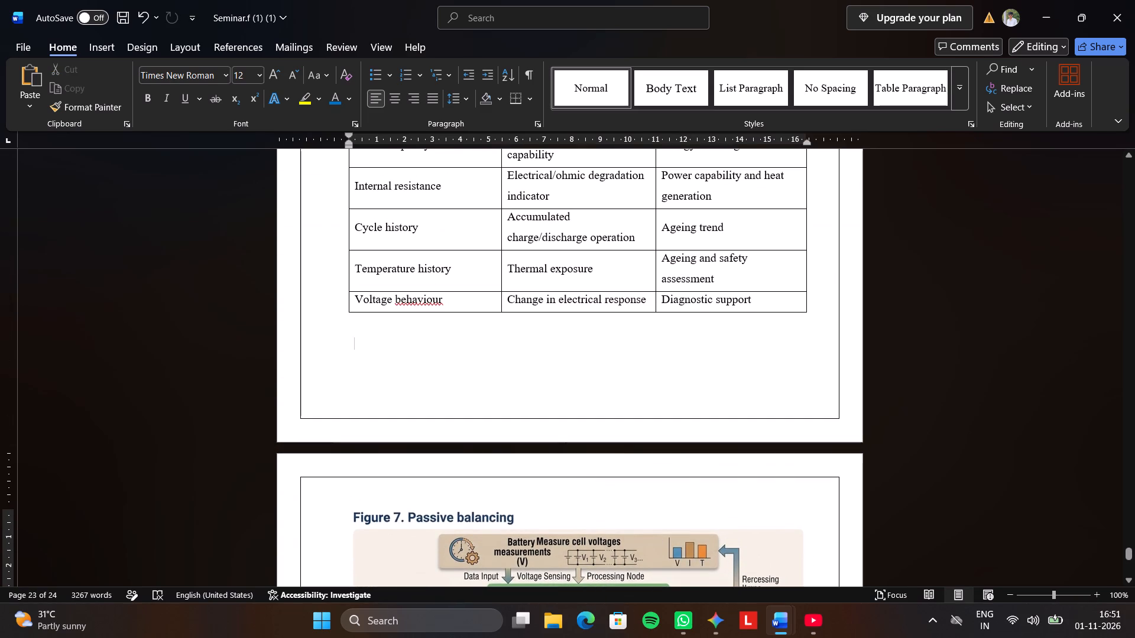
pyautogui.hotkey('ctrl', 'v')
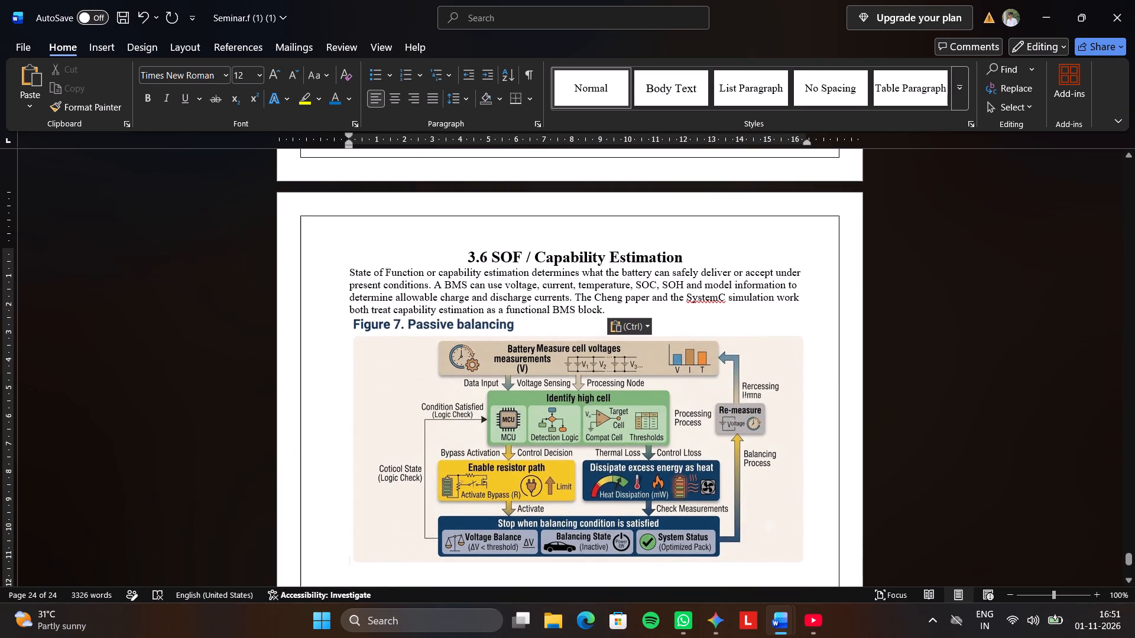
# Format the 3.6 SOF / Capability Estimation heading flush left at 14 pt, with a blank line beneath it.
pyautogui.click(453, 252)
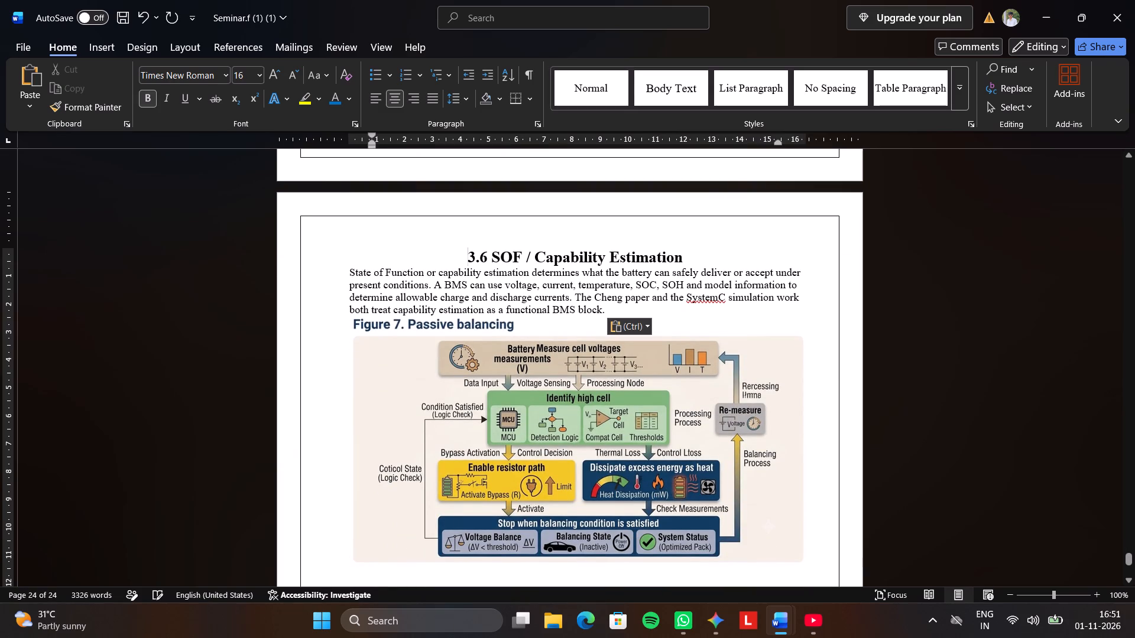
pyautogui.press('BackSpace')
pyautogui.press('BackSpace')
pyautogui.click(564, 252)
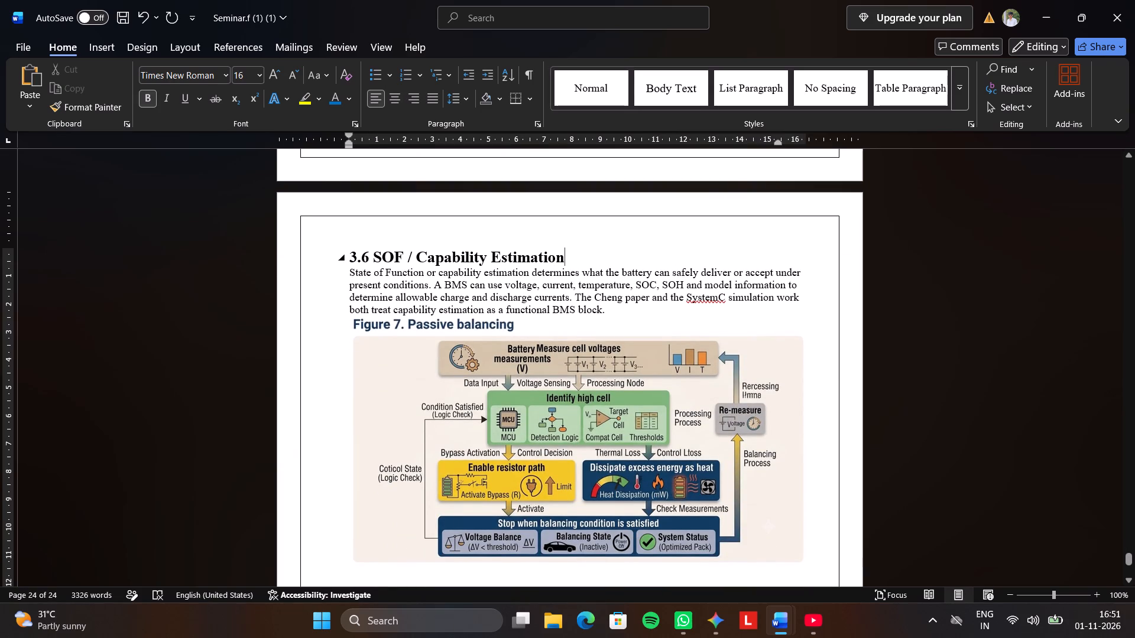
pyautogui.press('Return')
pyautogui.tripleClick(462, 255)
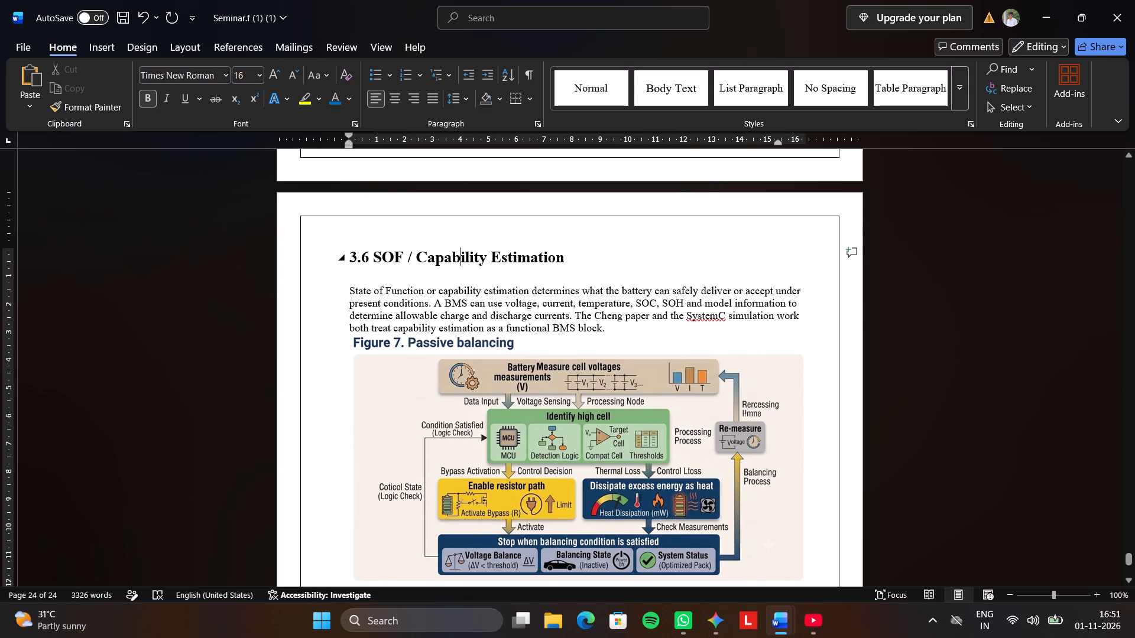
pyautogui.click(575, 216)
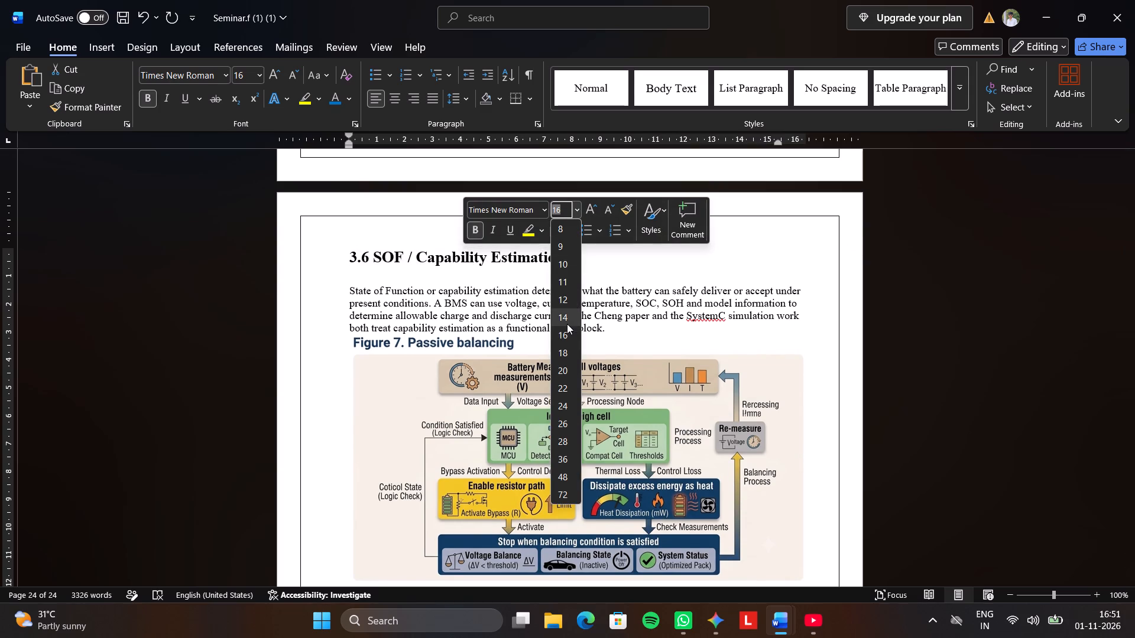
pyautogui.click(563, 317)
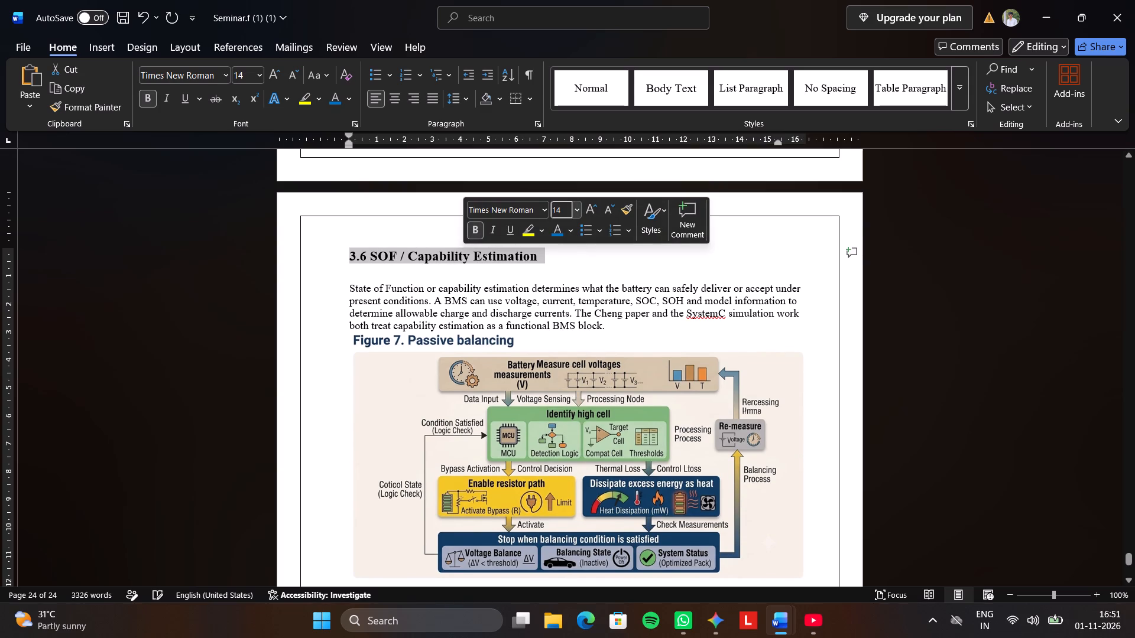
# Set the 3.6 paragraph to 12 pt with 1.5 line spacing and add a line break after it.
pyautogui.tripleClick(348, 288)
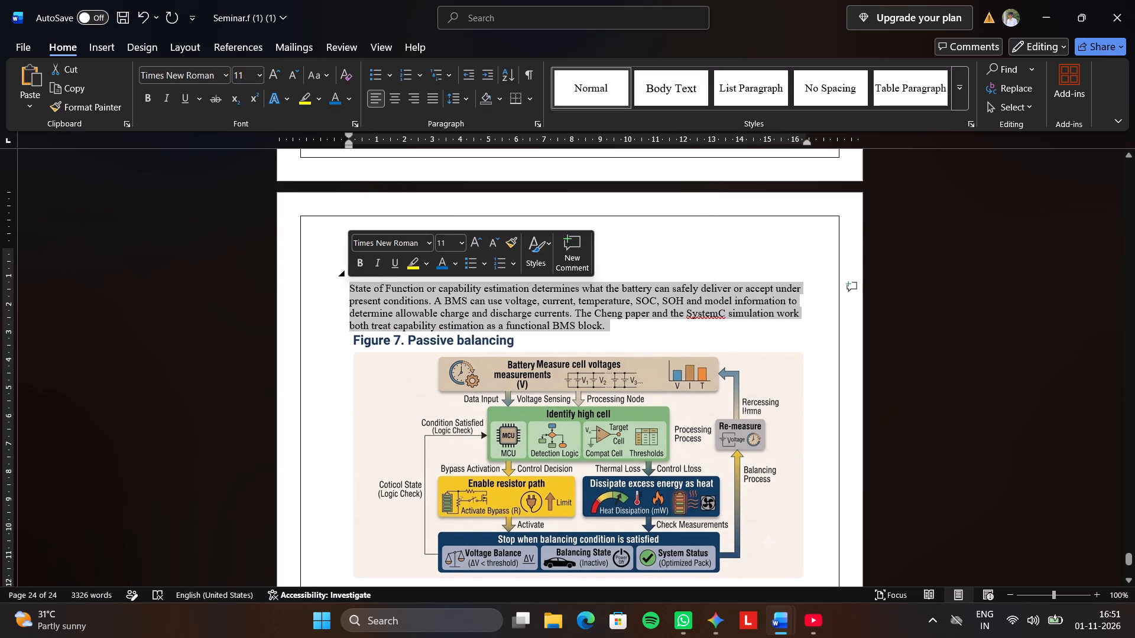
pyautogui.click(461, 240)
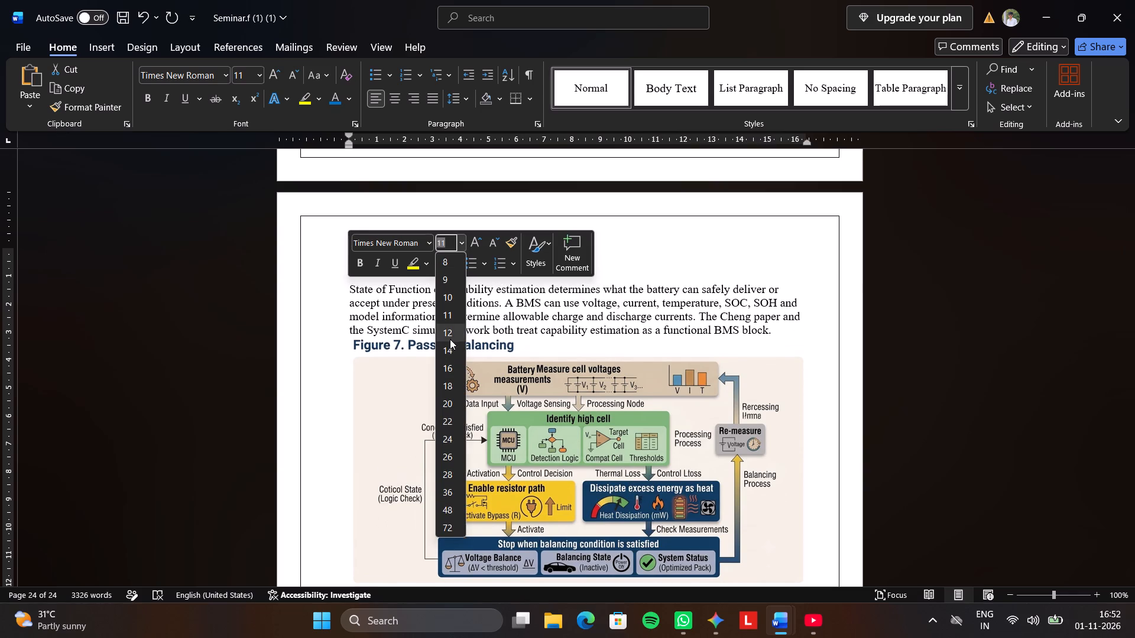
pyautogui.click(450, 338)
pyautogui.click(462, 98)
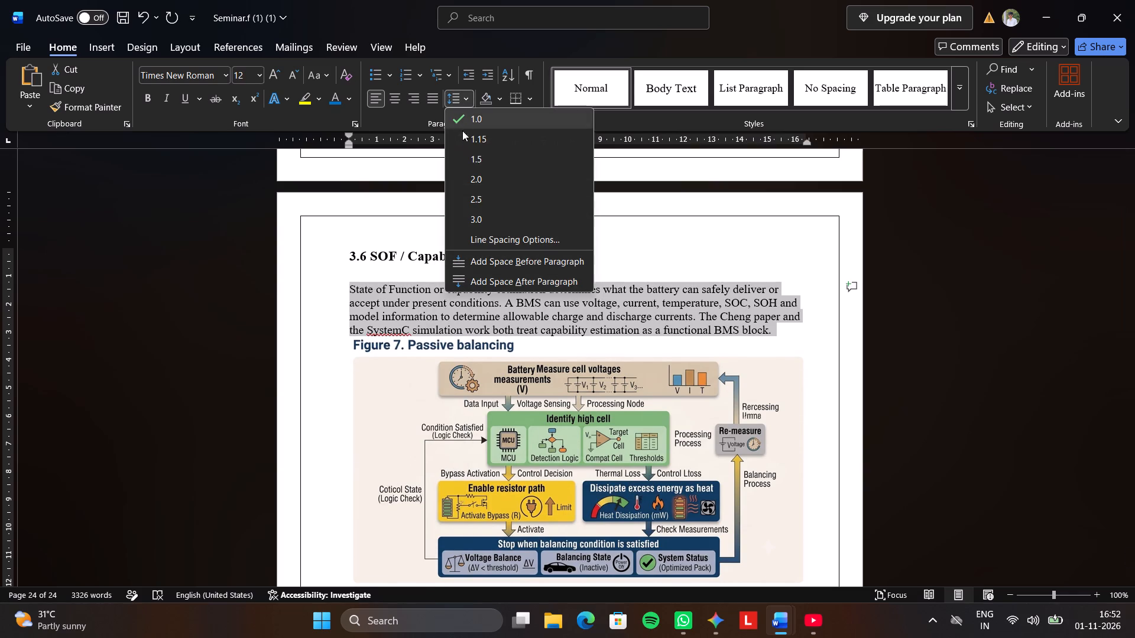
pyautogui.click(468, 162)
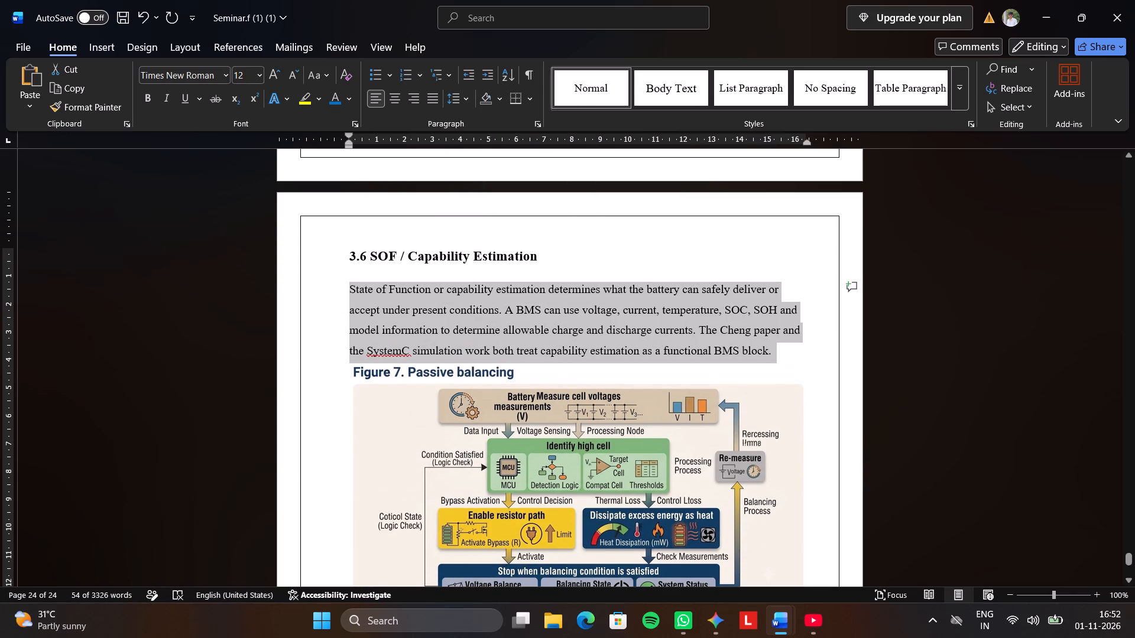
pyautogui.click(786, 348)
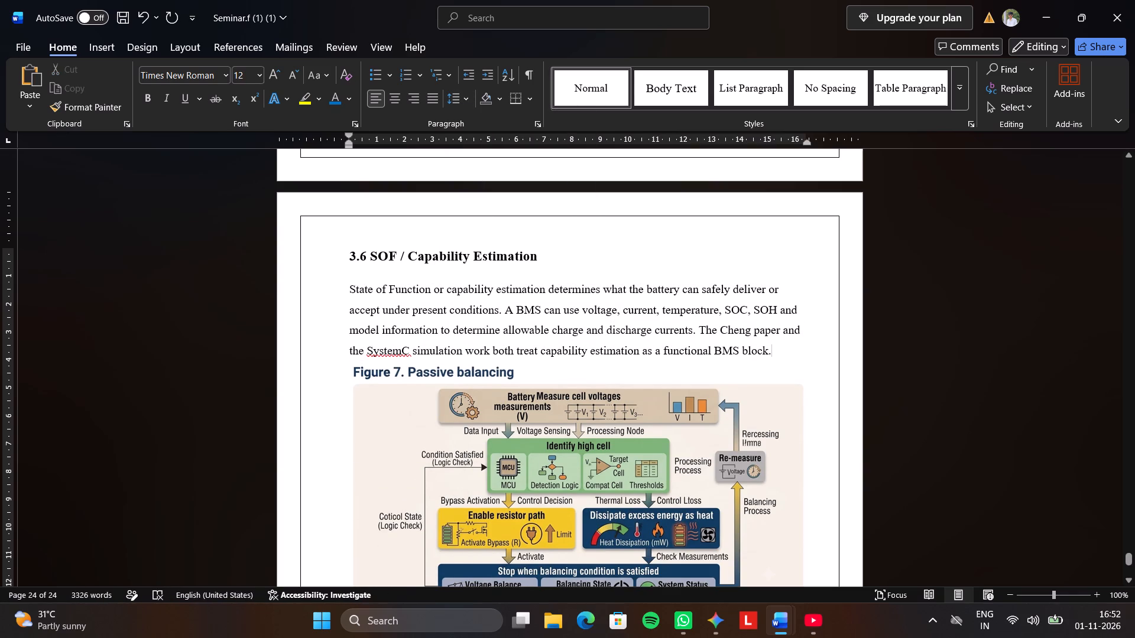
pyautogui.press('Return')
# Copy the 3.7 Cell Balancing and Passive Balancing headings and paragraphs from the BMS report into the Seminar document below Figure 7.
pyautogui.scroll(-9, 748, 369)
pyautogui.click(738, 371)
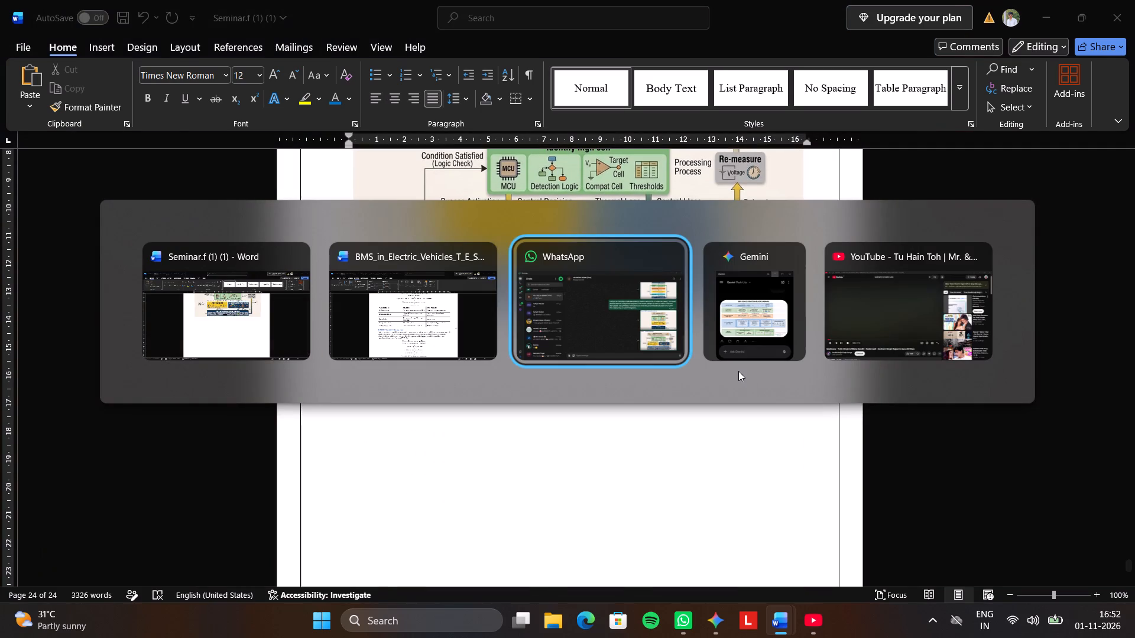
pyautogui.scroll(-14, 738, 365)
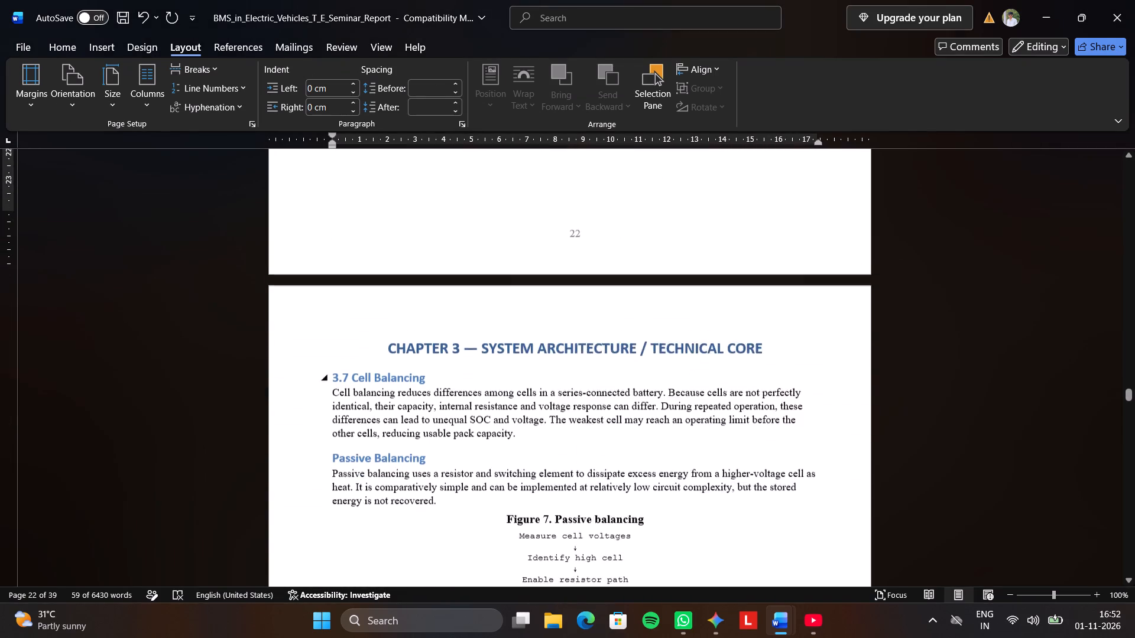
pyautogui.scroll(-3, 741, 366)
pyautogui.click(741, 366)
pyautogui.scroll(-2, 741, 366)
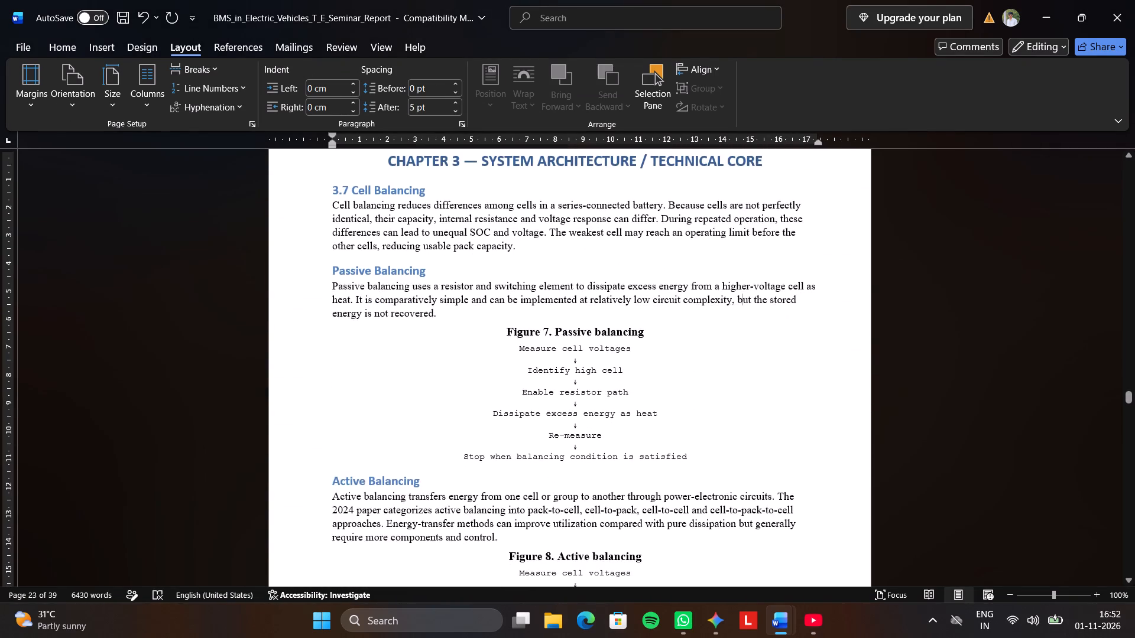
pyautogui.scroll(2, 741, 366)
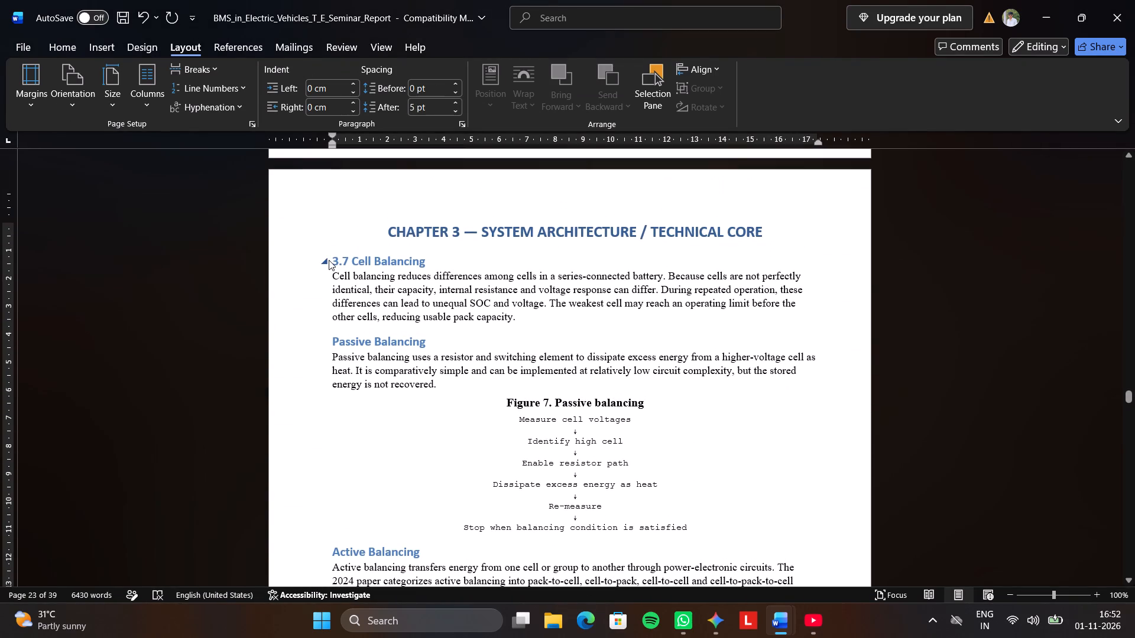
pyautogui.click(328, 253)
pyautogui.moveTo(333, 258); pyautogui.dragTo(456, 383)
pyautogui.click(456, 383)
pyautogui.moveTo(335, 261); pyautogui.dragTo(415, 347)
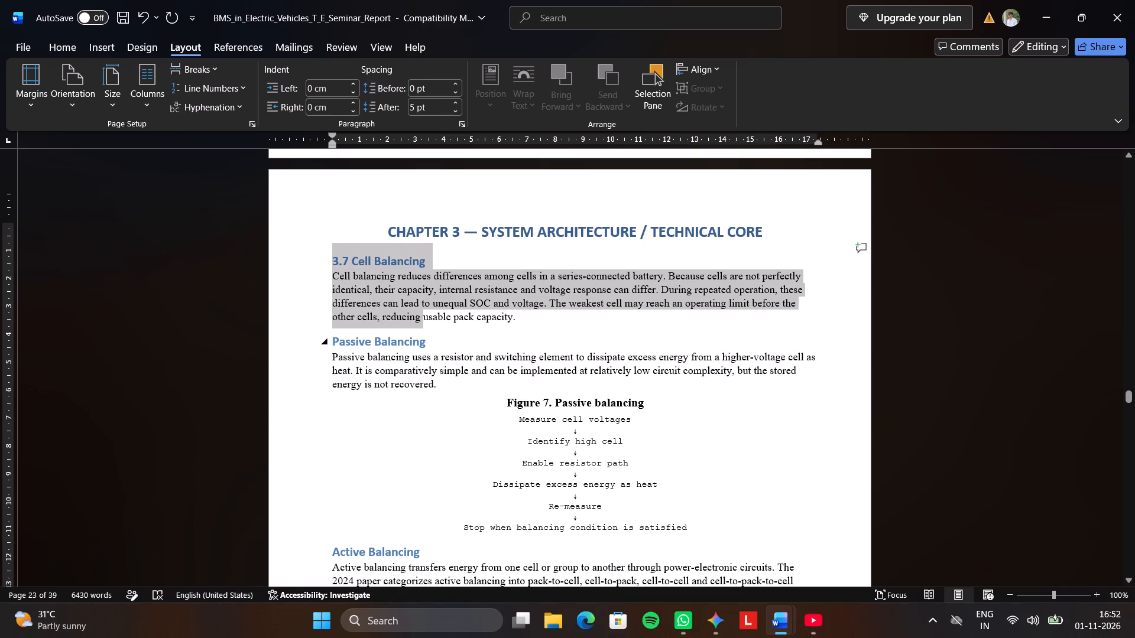
pyautogui.moveTo(415, 347); pyautogui.dragTo(436, 390)
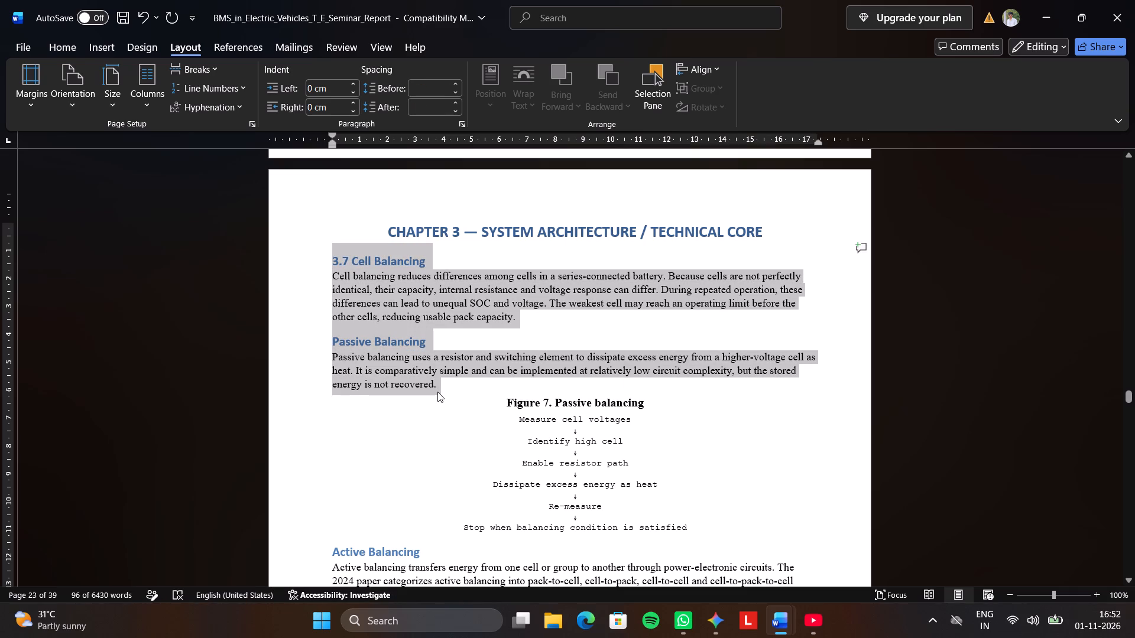
pyautogui.hotkey('ctrl', 'c')
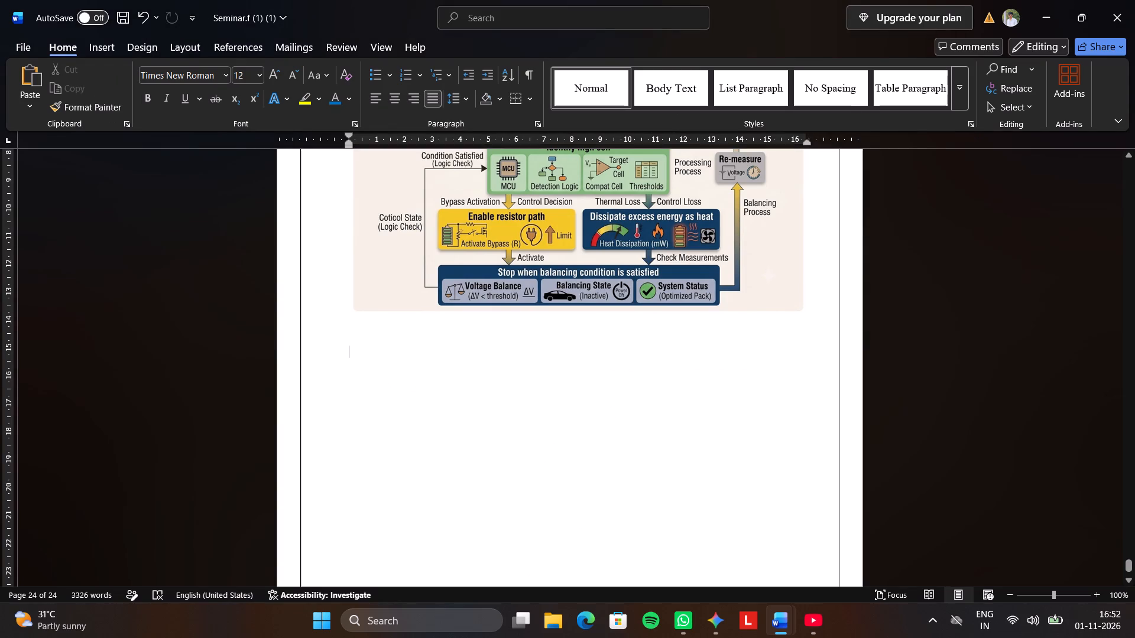
pyautogui.hotkey('ctrl', 'v')
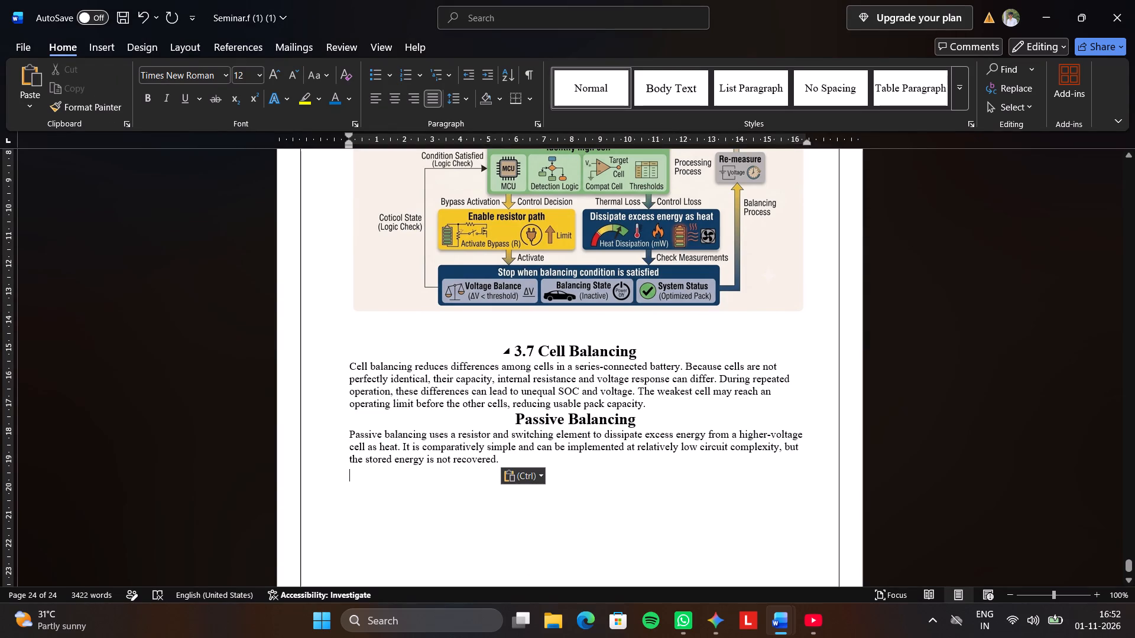
# Format the 3.7 Cell Balancing heading flush left at 14 pt, with a blank line beneath it.
pyautogui.click(504, 350)
pyautogui.click(504, 350)
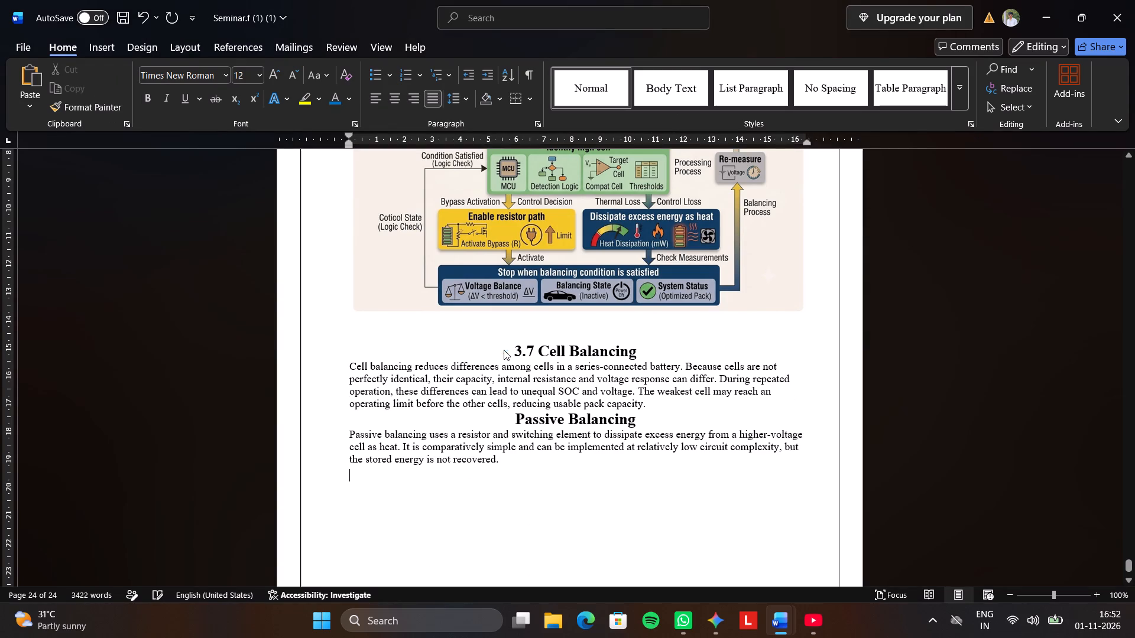
pyautogui.moveTo(497, 344); pyautogui.dragTo(491, 340)
pyautogui.press('BackSpace')
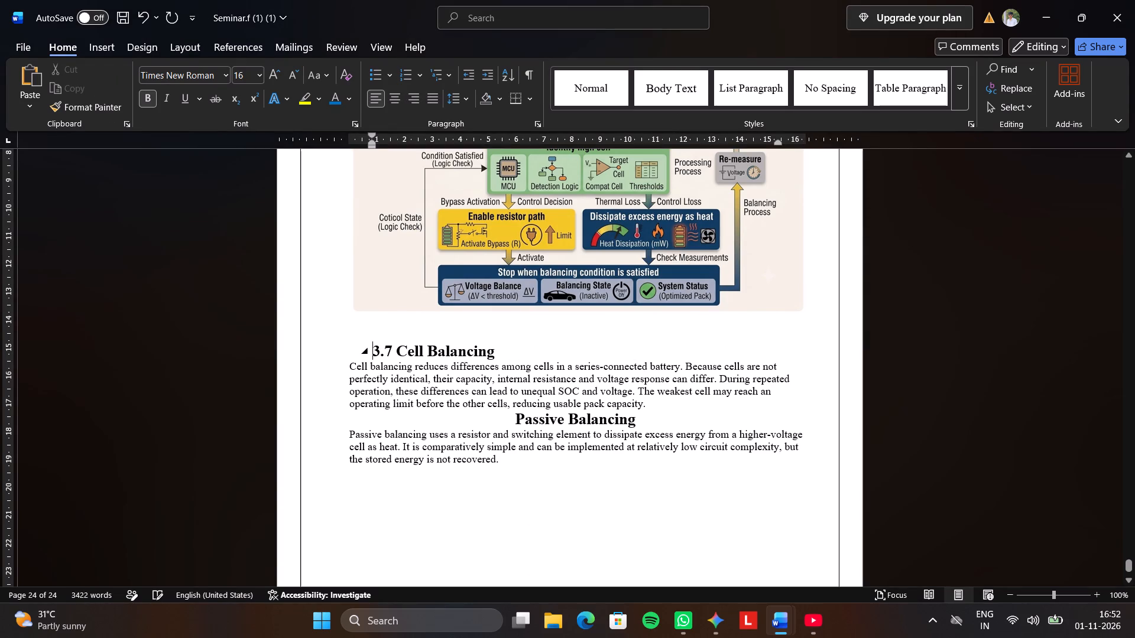
pyautogui.press('BackSpace')
pyautogui.click(482, 354)
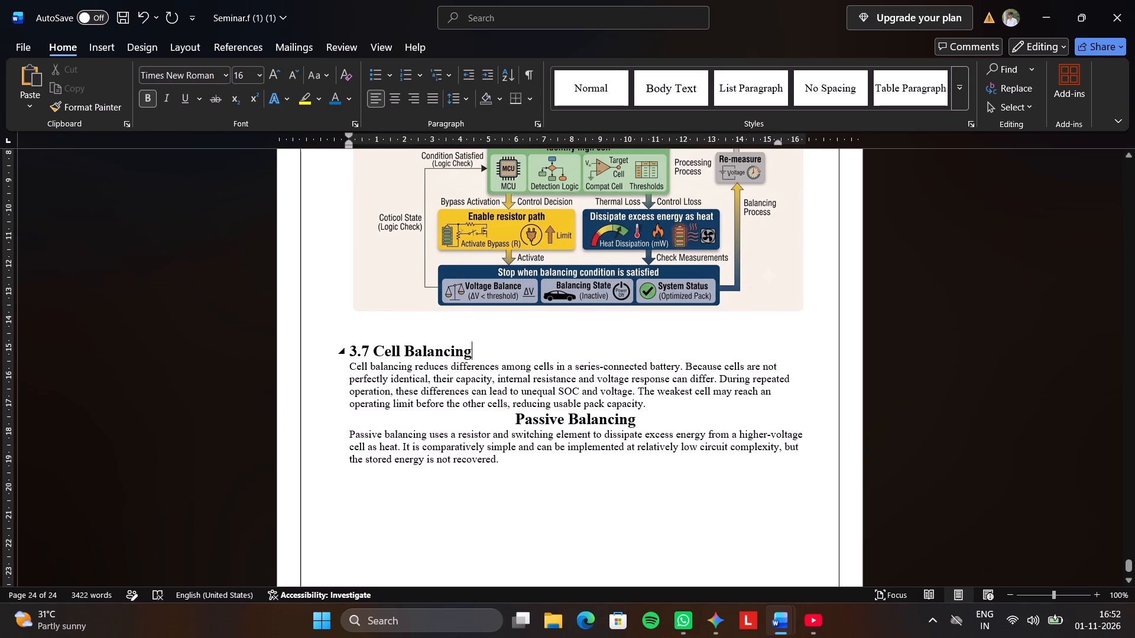
pyautogui.press('Return')
pyautogui.tripleClick(407, 351)
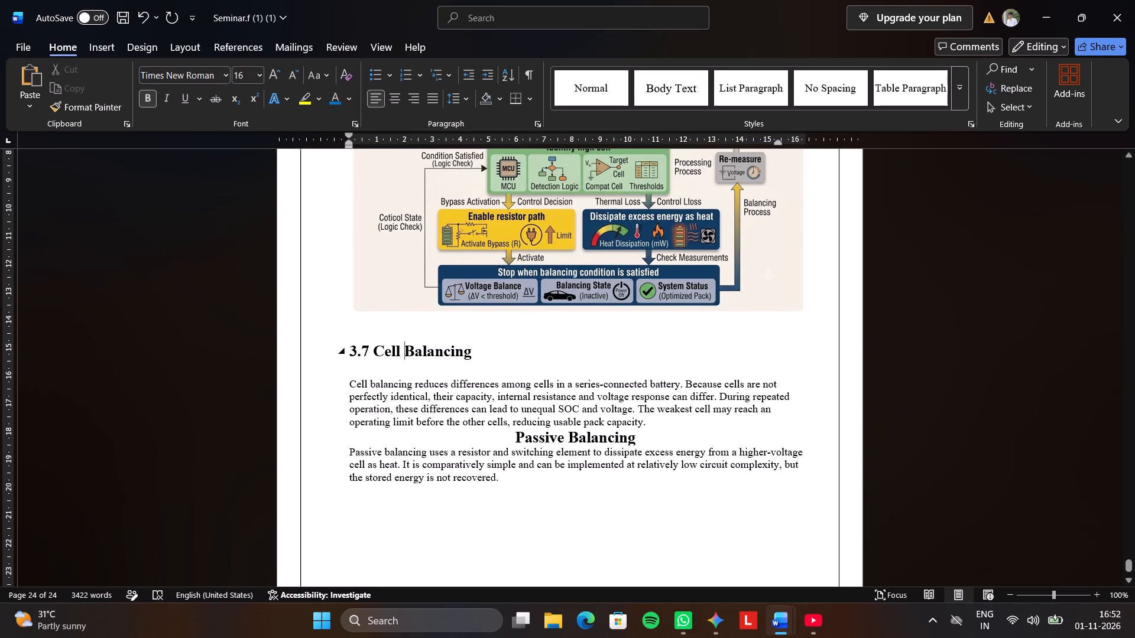
pyautogui.click(518, 307)
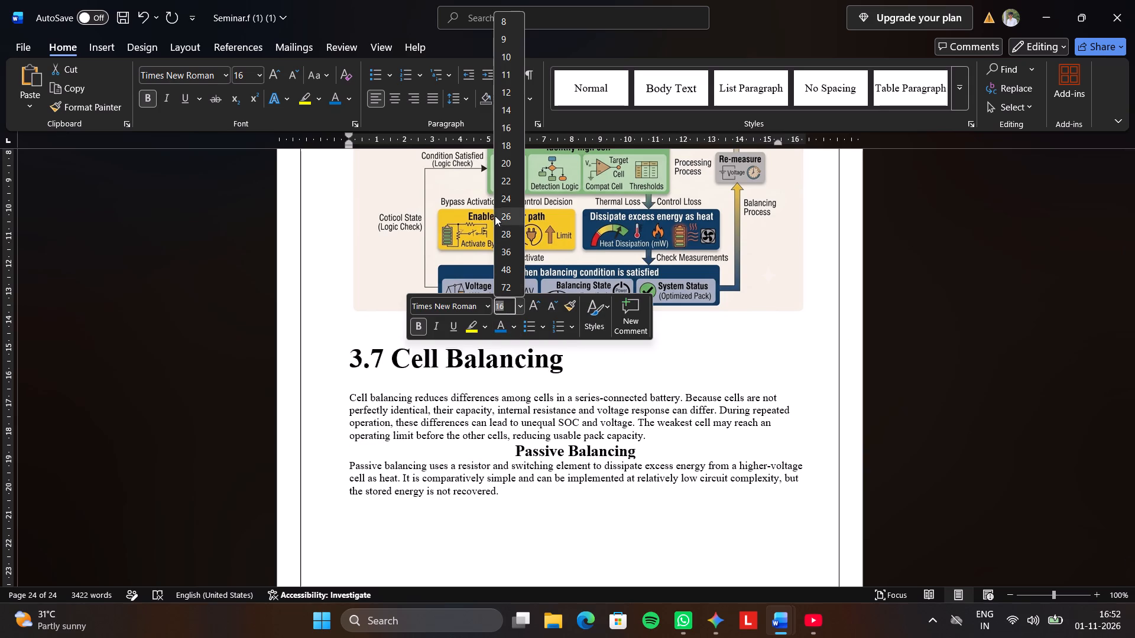
pyautogui.click(501, 109)
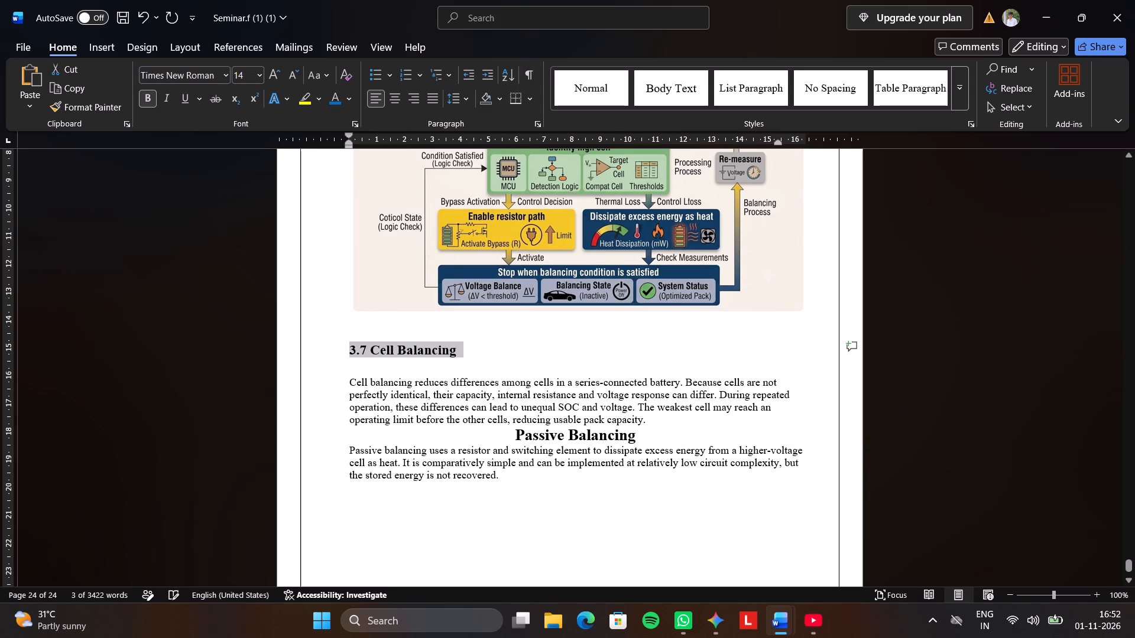
# Set the 3.7 Cell Balancing paragraph to 12 pt with 1.5 line spacing and add a line break after it.
pyautogui.tripleClick(368, 383)
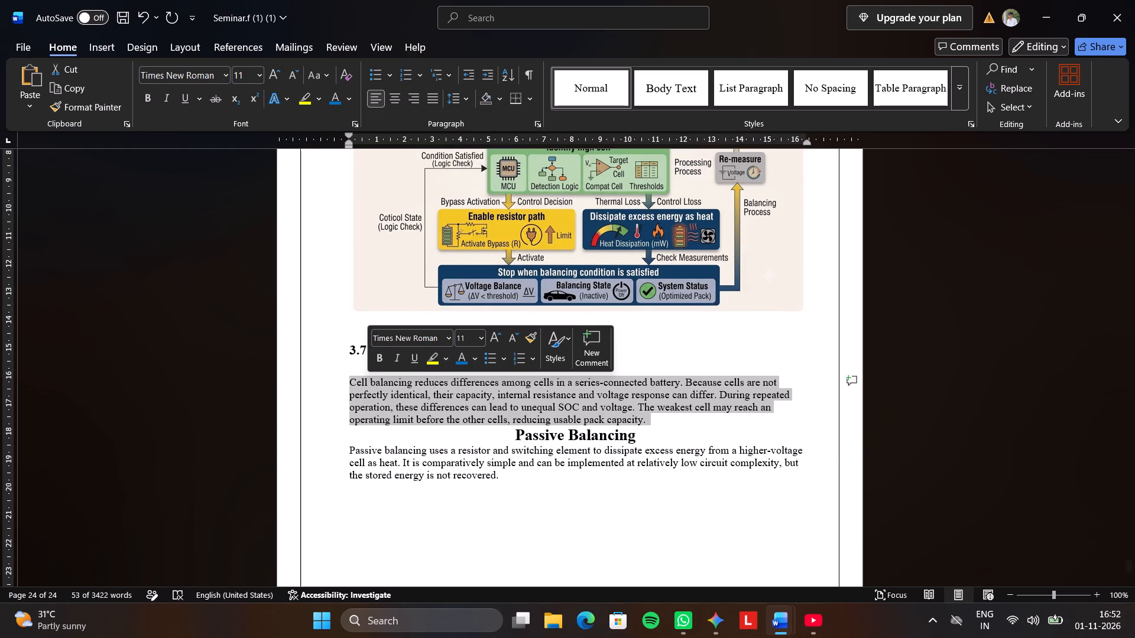
pyautogui.click(479, 337)
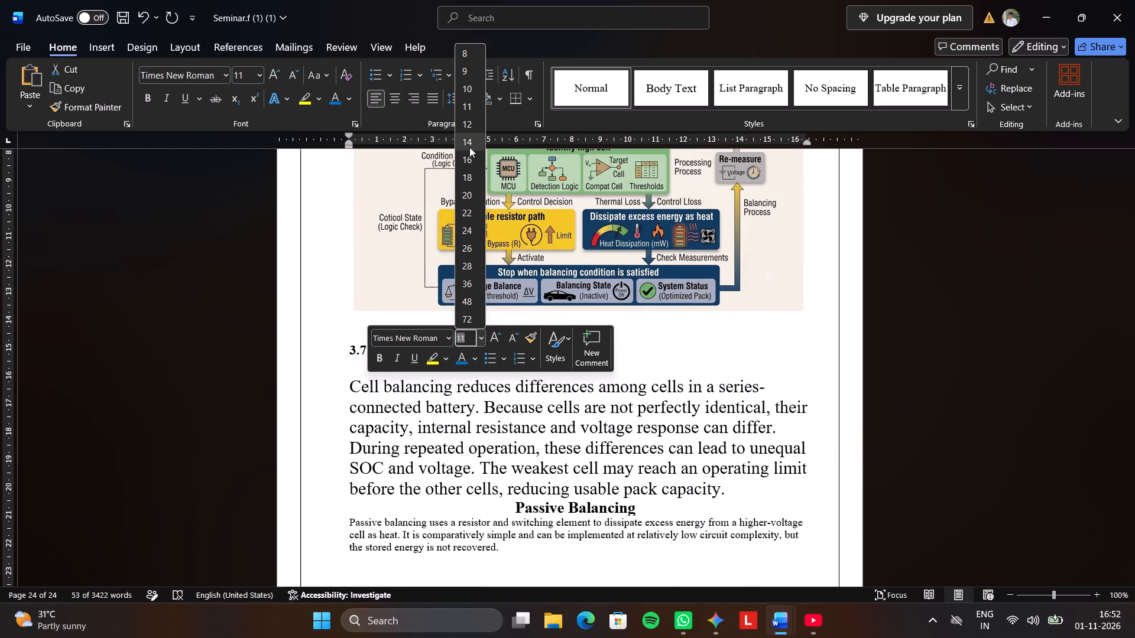
pyautogui.click(472, 129)
pyautogui.click(466, 101)
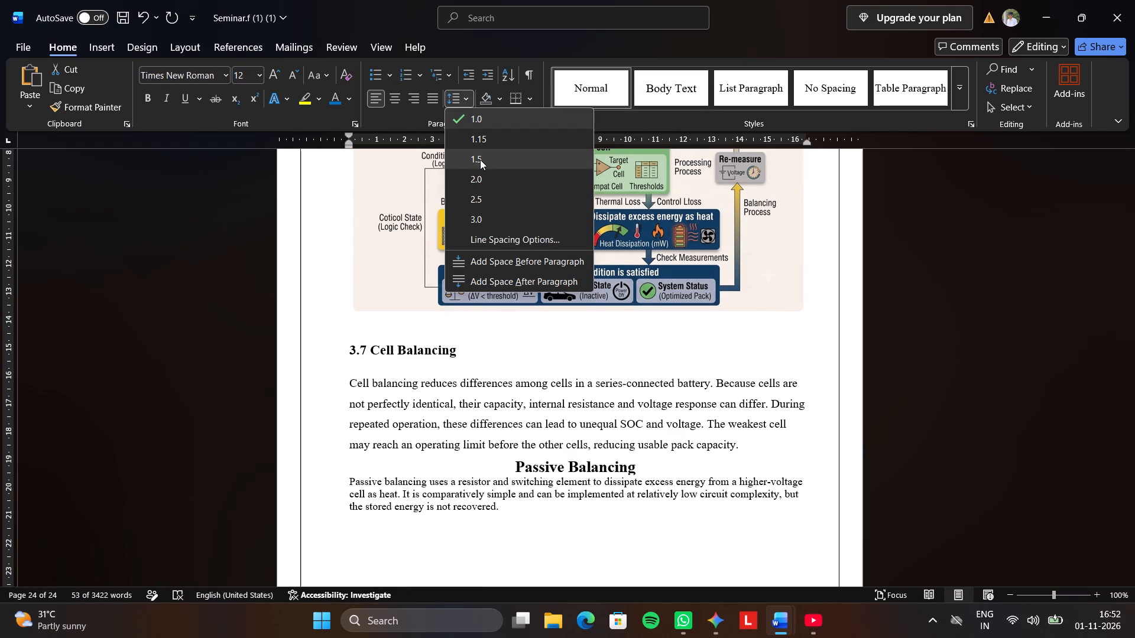
pyautogui.click(485, 153)
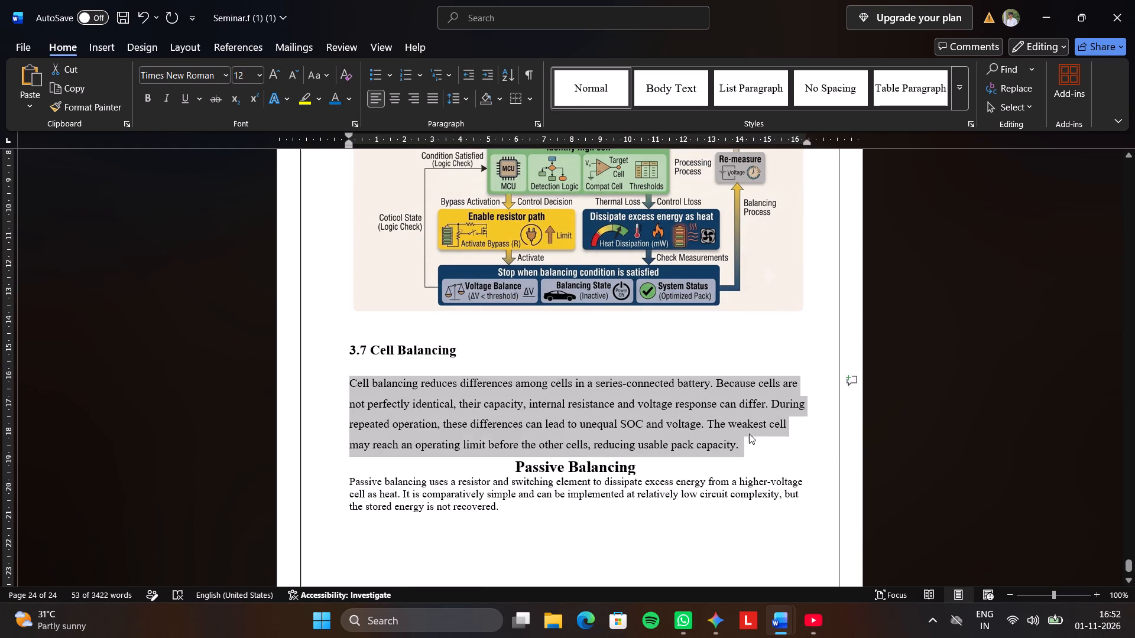
pyautogui.click(759, 446)
pyautogui.press('Return')
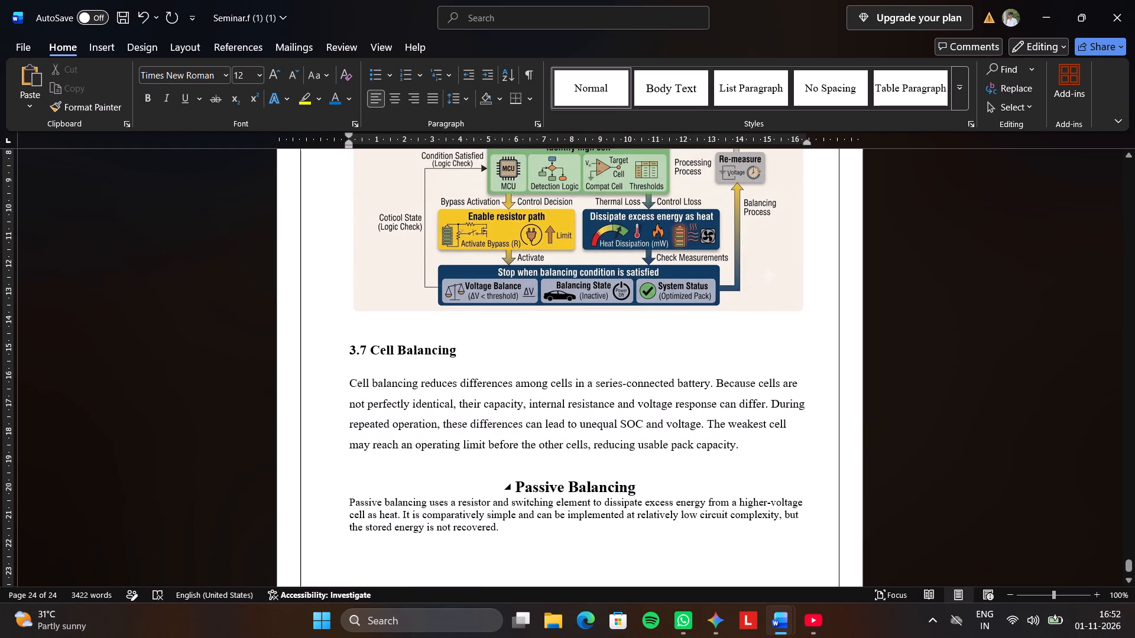
# Format the Passive Balancing heading flush left at 14 pt, with a blank line beneath it.
pyautogui.click(495, 485)
pyautogui.press('BackSpace')
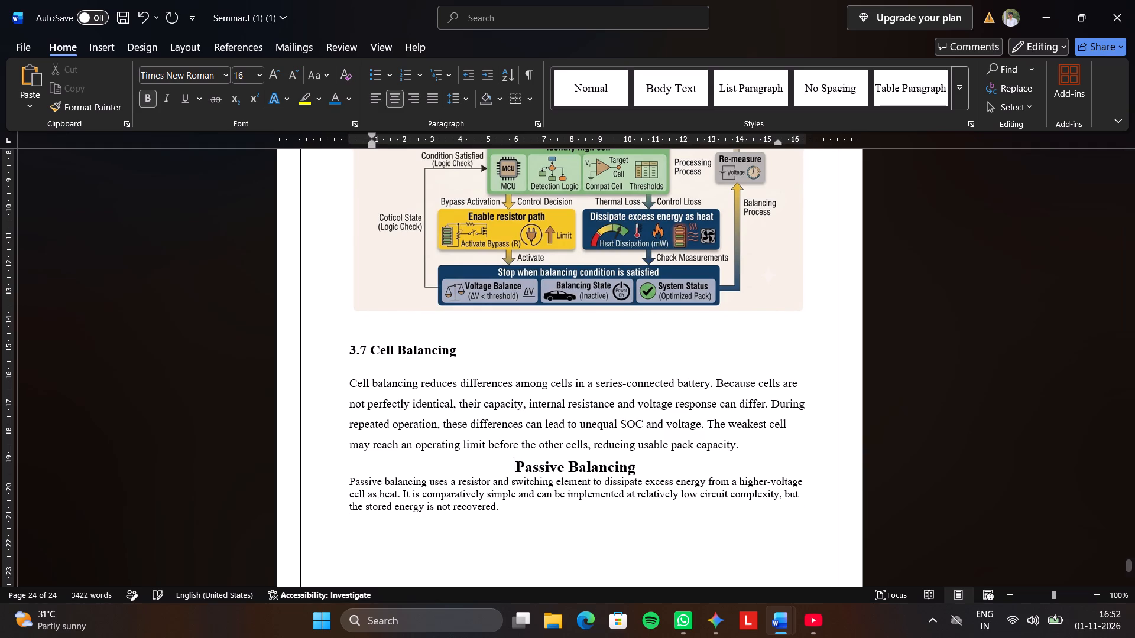
pyautogui.press('BackSpace')
pyautogui.press('BackSpace')
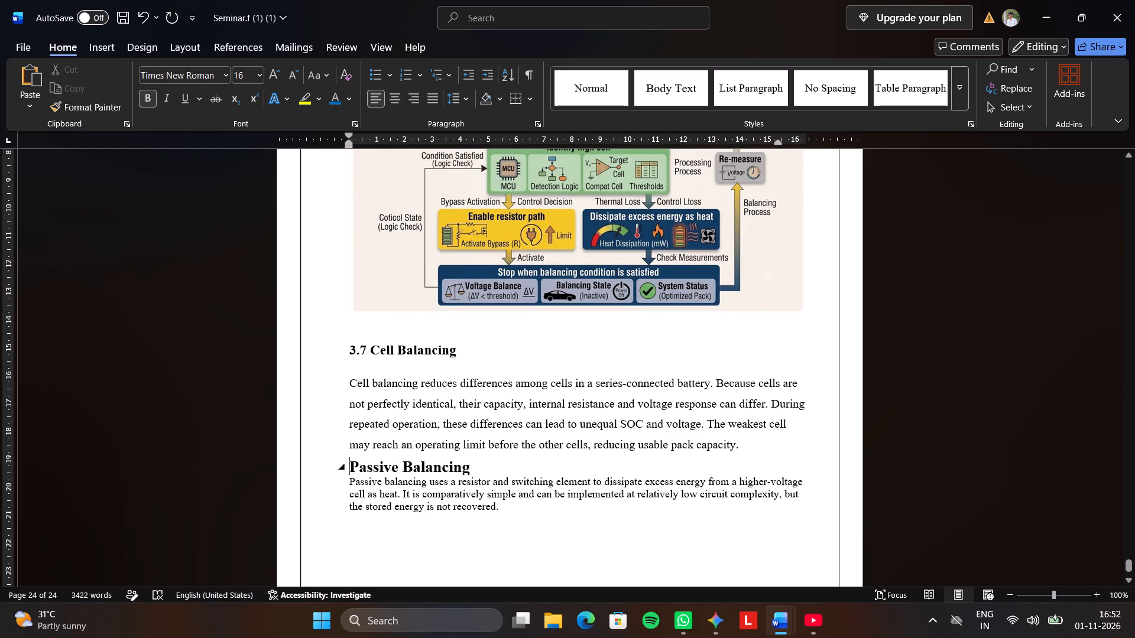
pyautogui.click(481, 464)
pyautogui.press('Return')
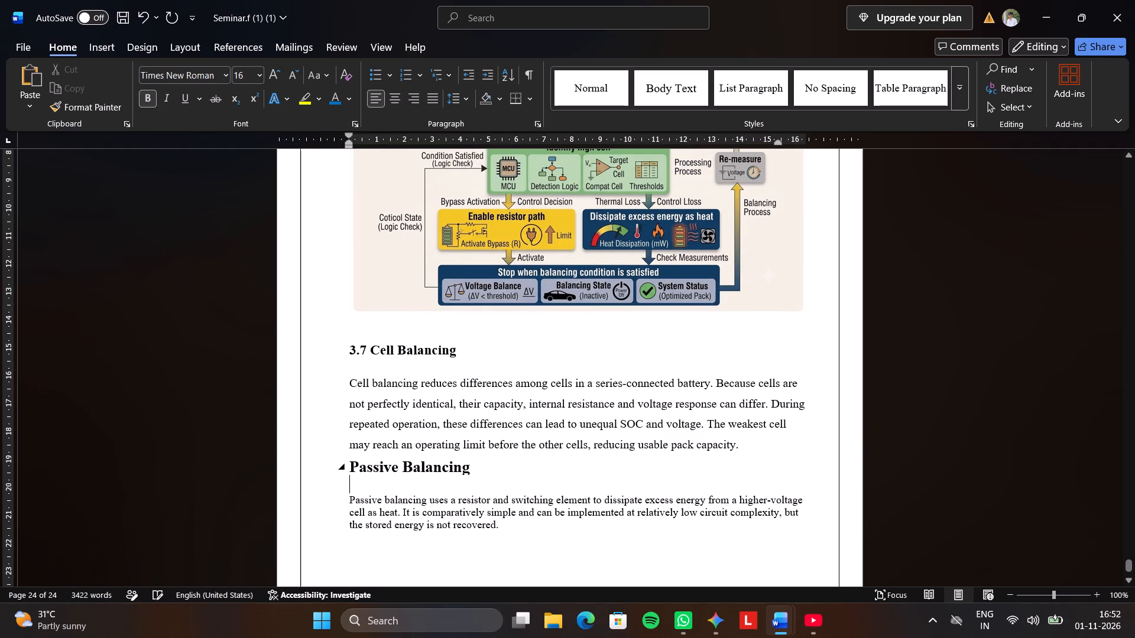
pyautogui.tripleClick(411, 467)
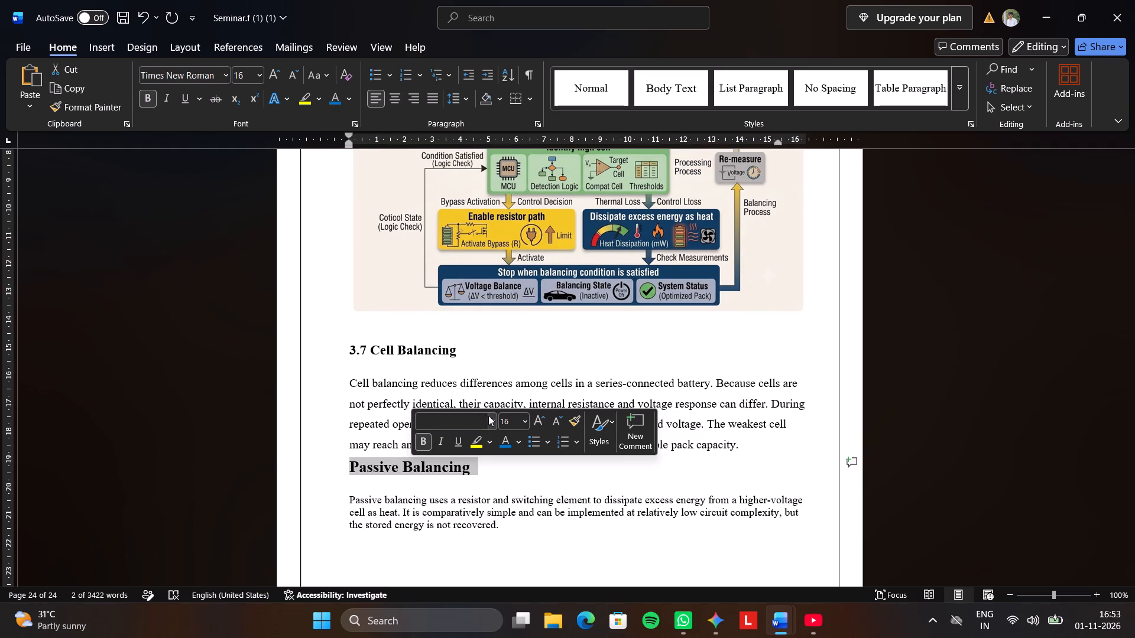
pyautogui.click(522, 418)
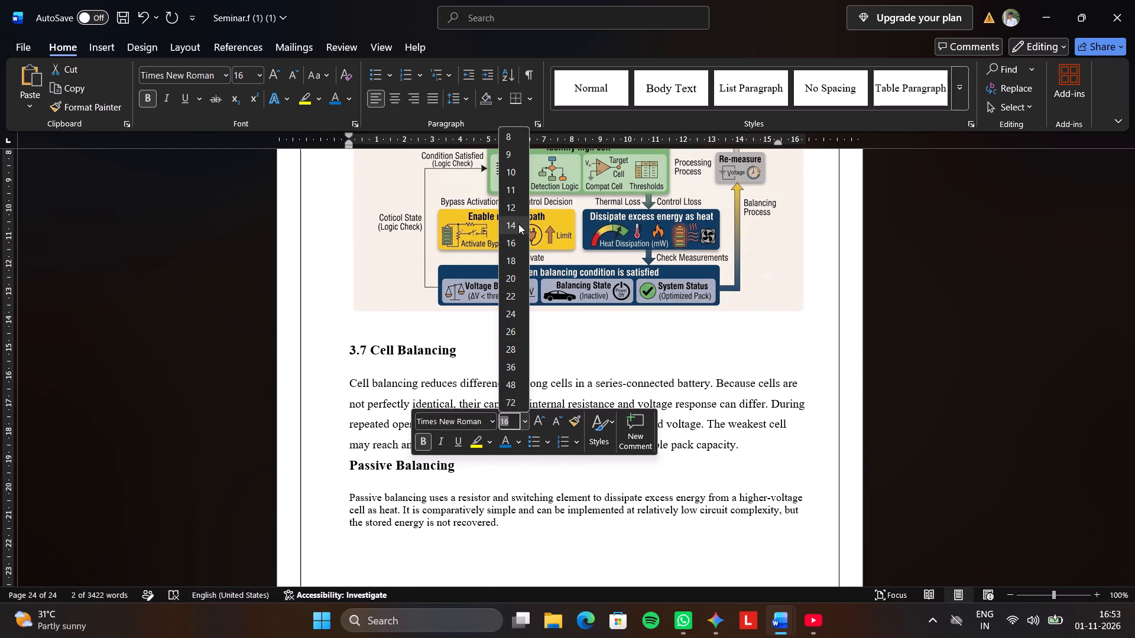
pyautogui.click(518, 224)
# Set the Passive Balancing paragraph to 12 pt with 1.5 line spacing.
pyautogui.tripleClick(394, 506)
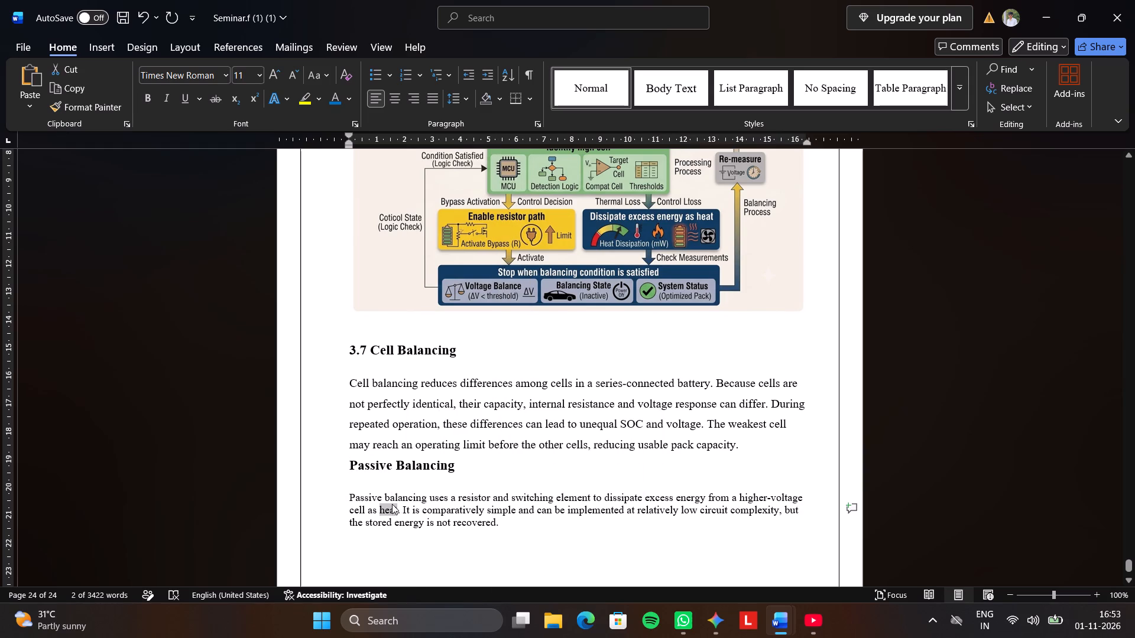
pyautogui.click(390, 503)
pyautogui.click(390, 503)
pyautogui.doubleClick(390, 503)
pyautogui.doubleClick(390, 503)
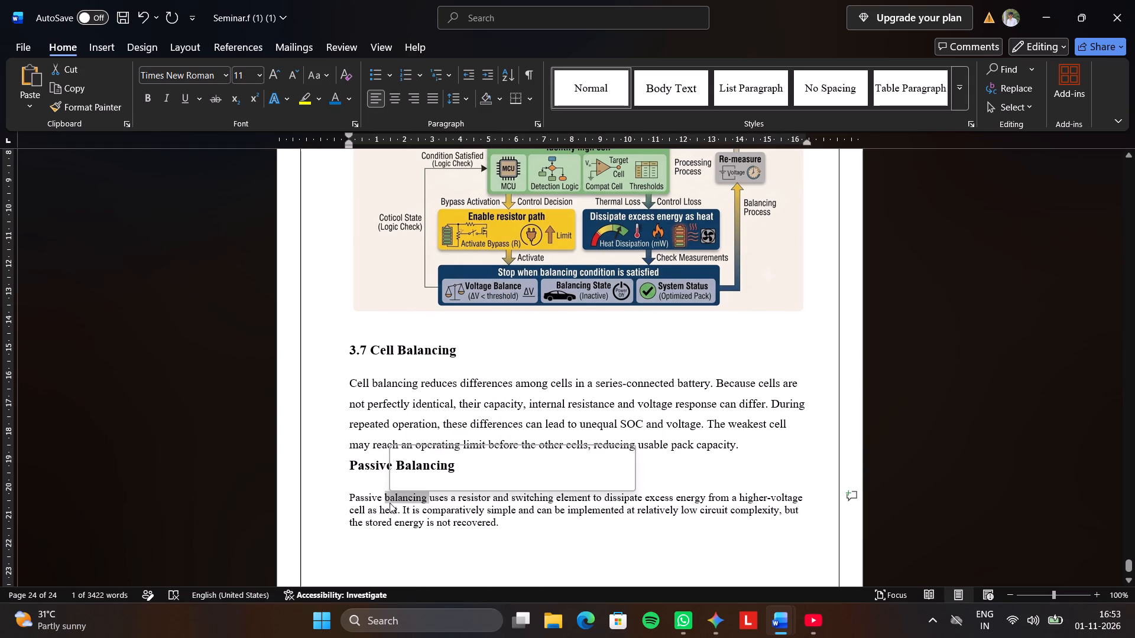
pyautogui.doubleClick(390, 503)
pyautogui.doubleClick(390, 503)
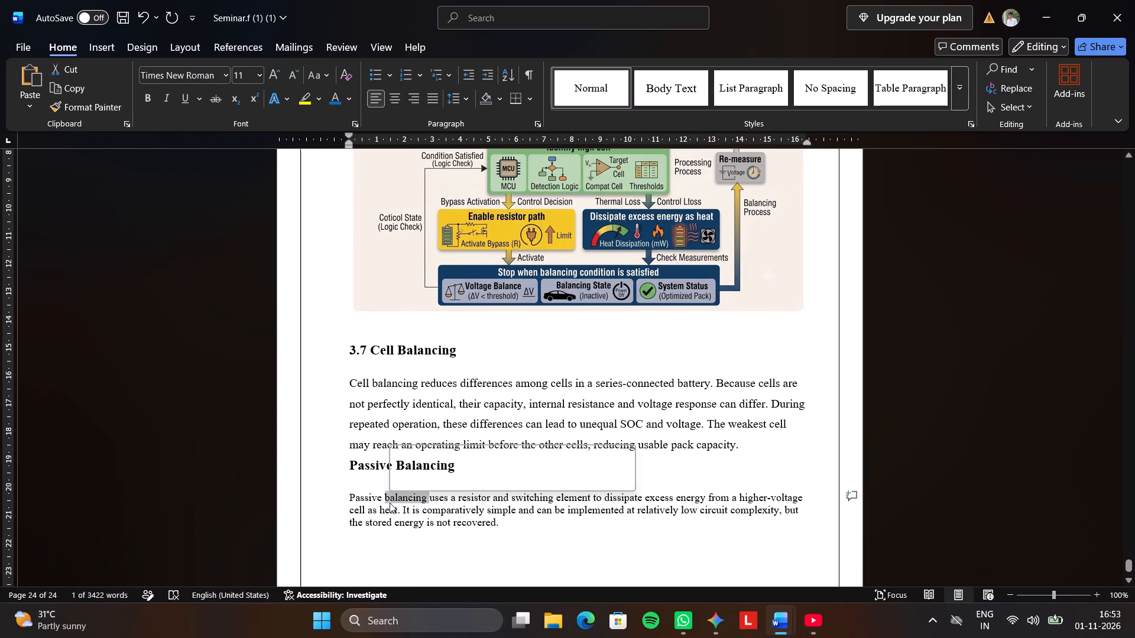
pyautogui.click(390, 503)
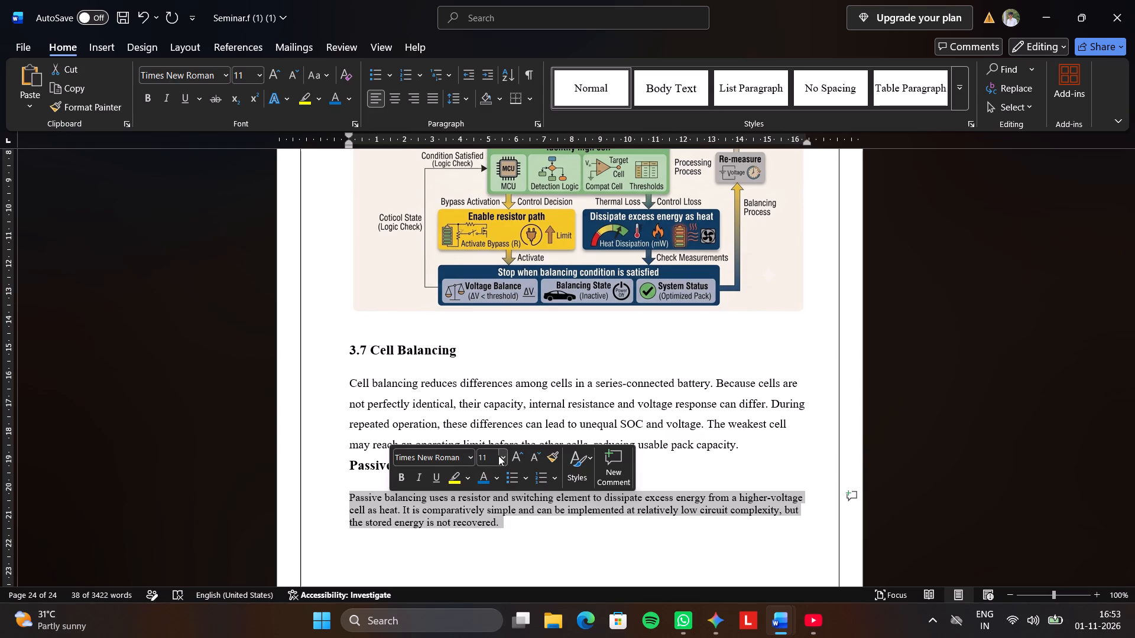
pyautogui.click(498, 455)
pyautogui.click(502, 243)
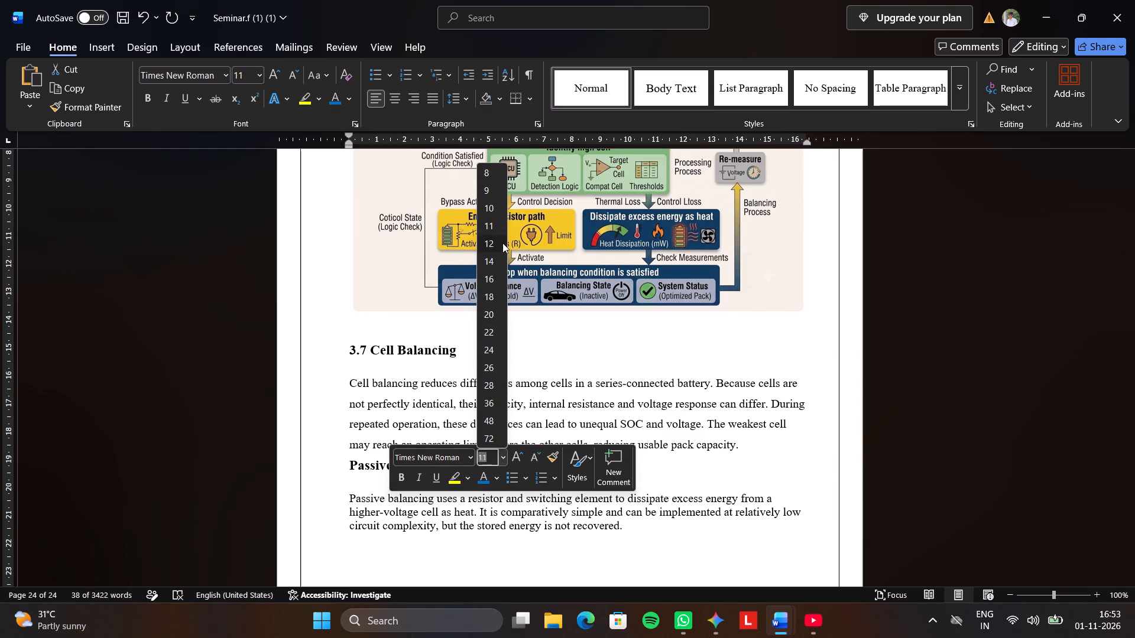
pyautogui.click(452, 102)
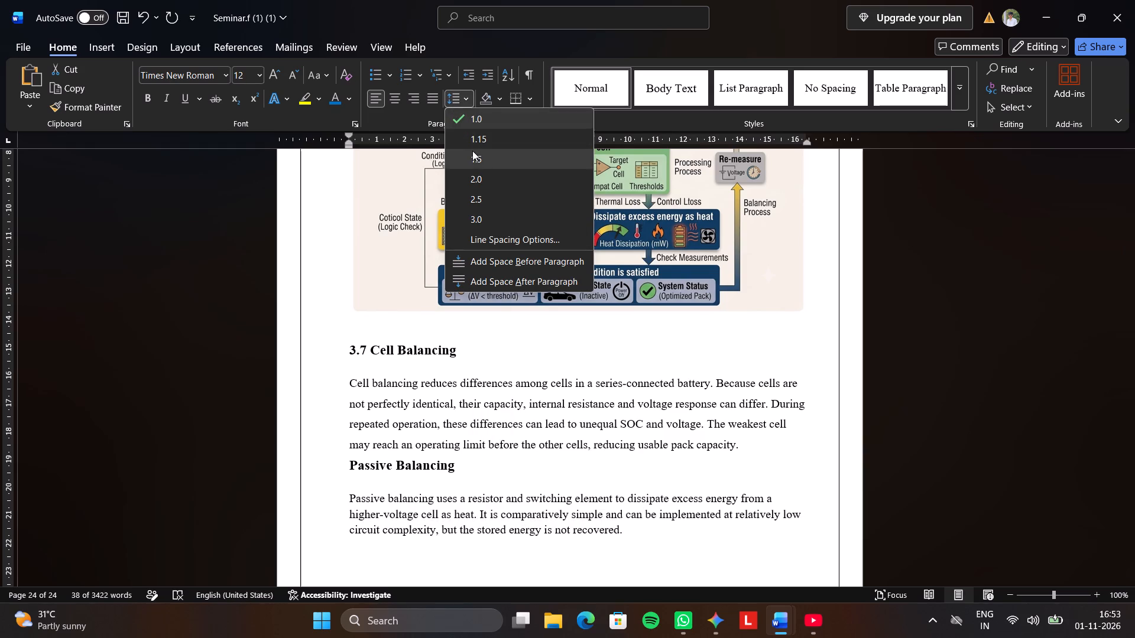
pyautogui.click(472, 151)
# Insert a blank line between the 3.7 Cell Balancing paragraph and the Passive Balancing heading.
pyautogui.click(539, 477)
pyautogui.scroll(-6, 539, 476)
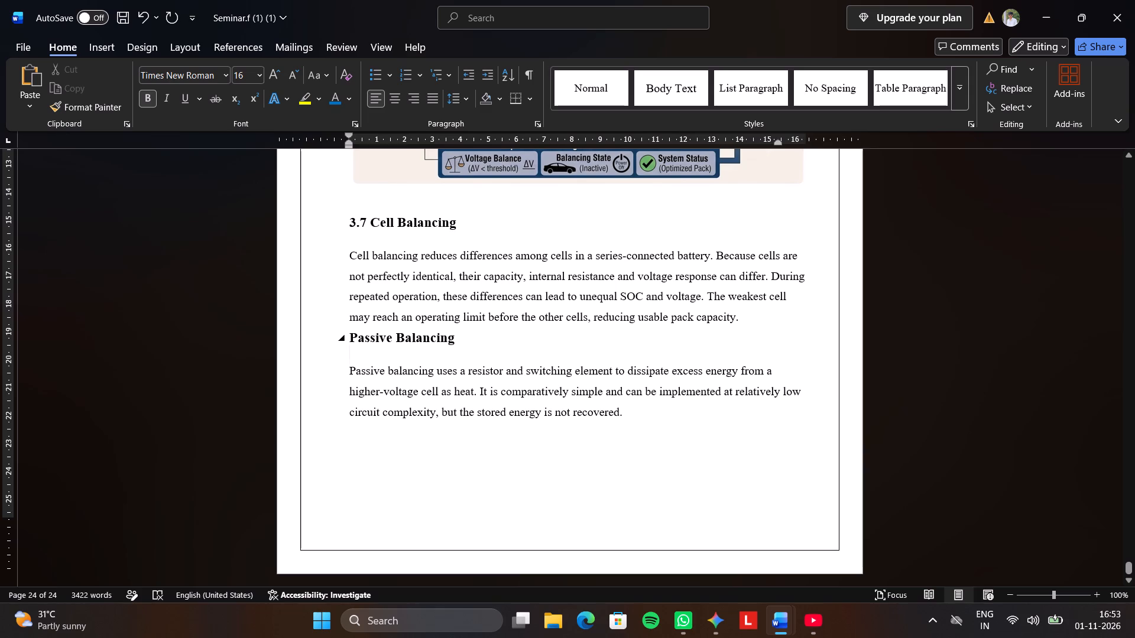
pyautogui.click(747, 320)
pyautogui.press('Return')
# Insert a blank page after the end of the Passive Balancing paragraph in the Seminar document.
pyautogui.scroll(-7, 703, 389)
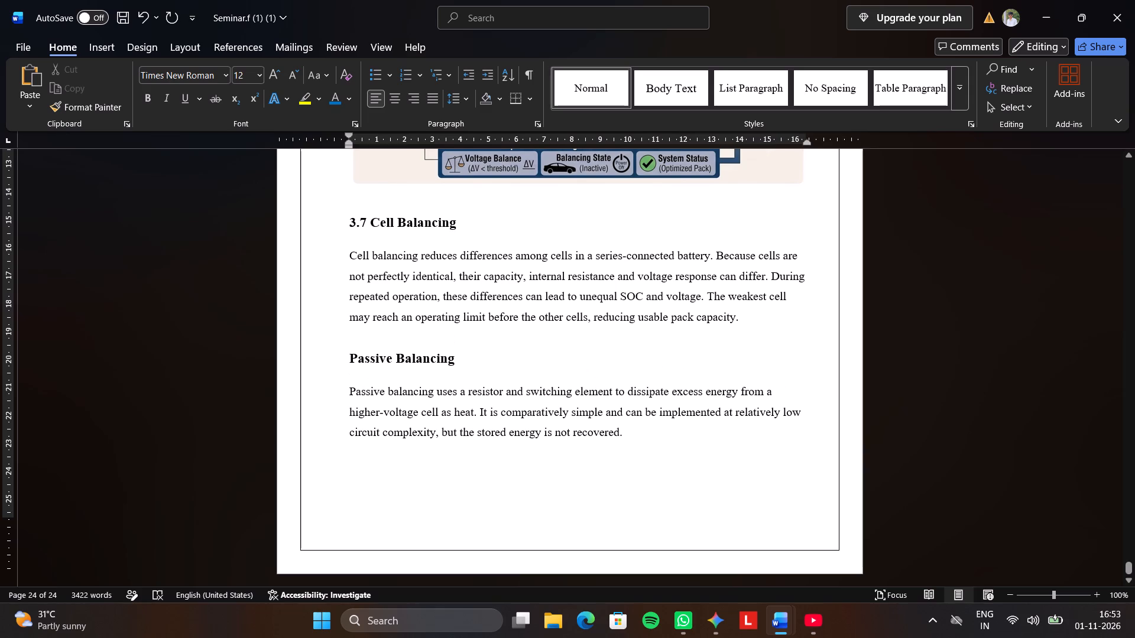
pyautogui.scroll(-2, 703, 402)
pyautogui.click(646, 444)
pyautogui.click(100, 50)
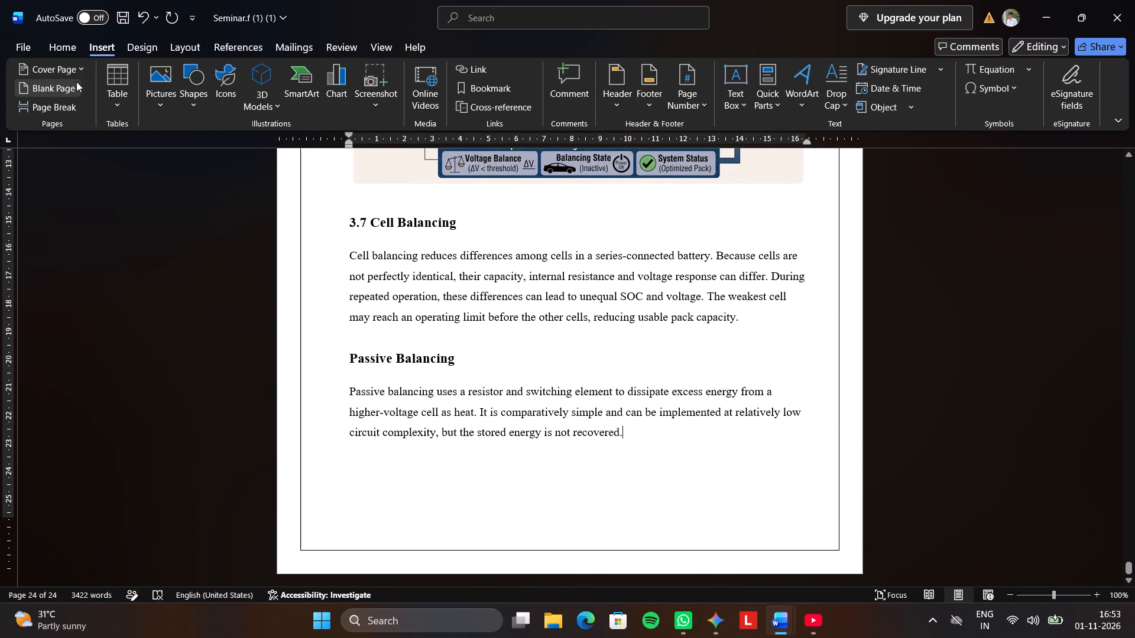
pyautogui.click(75, 86)
pyautogui.scroll(-5, 342, 382)
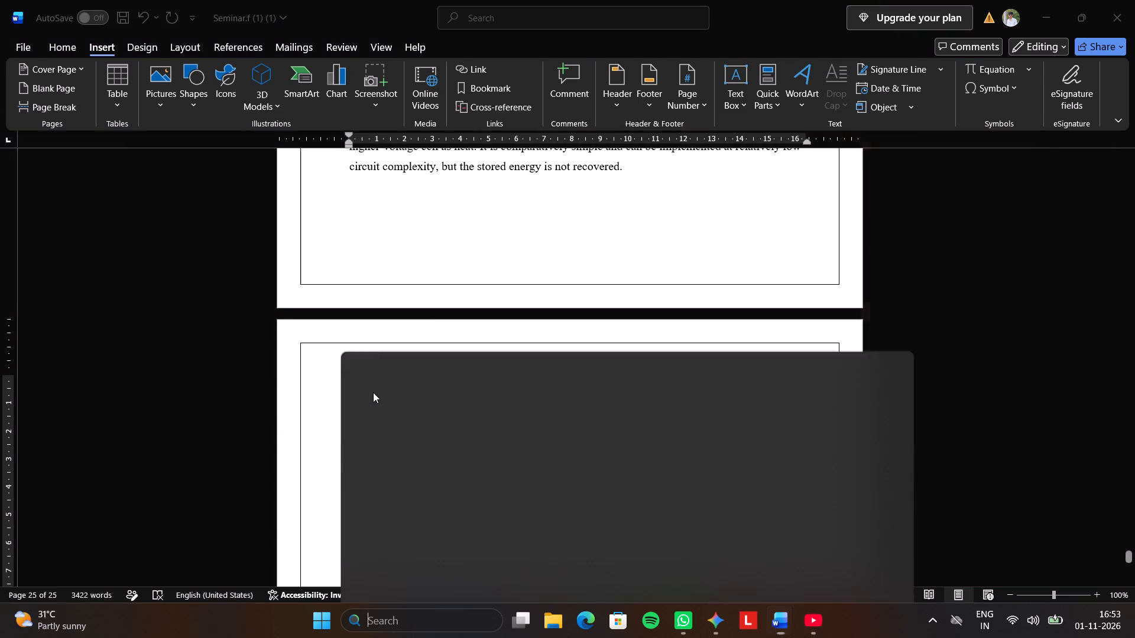
pyautogui.click(330, 384)
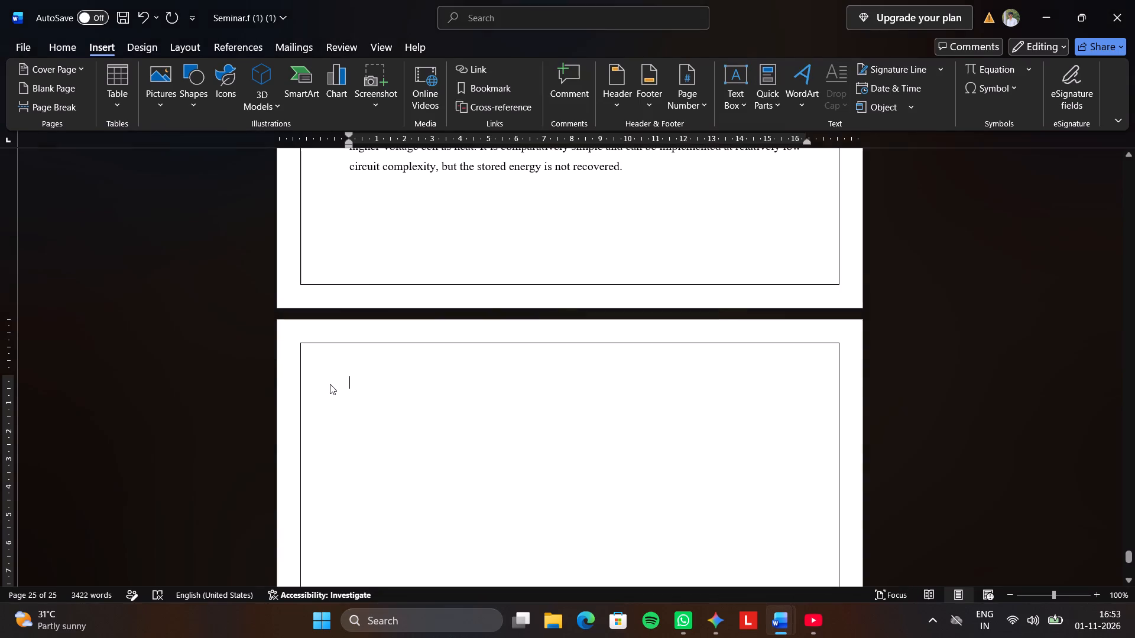
# Switch to the BMS report and examine the Passive Balancing and Active Balancing sections with Figures 7 and 8.
pyautogui.scroll(-4, 340, 384)
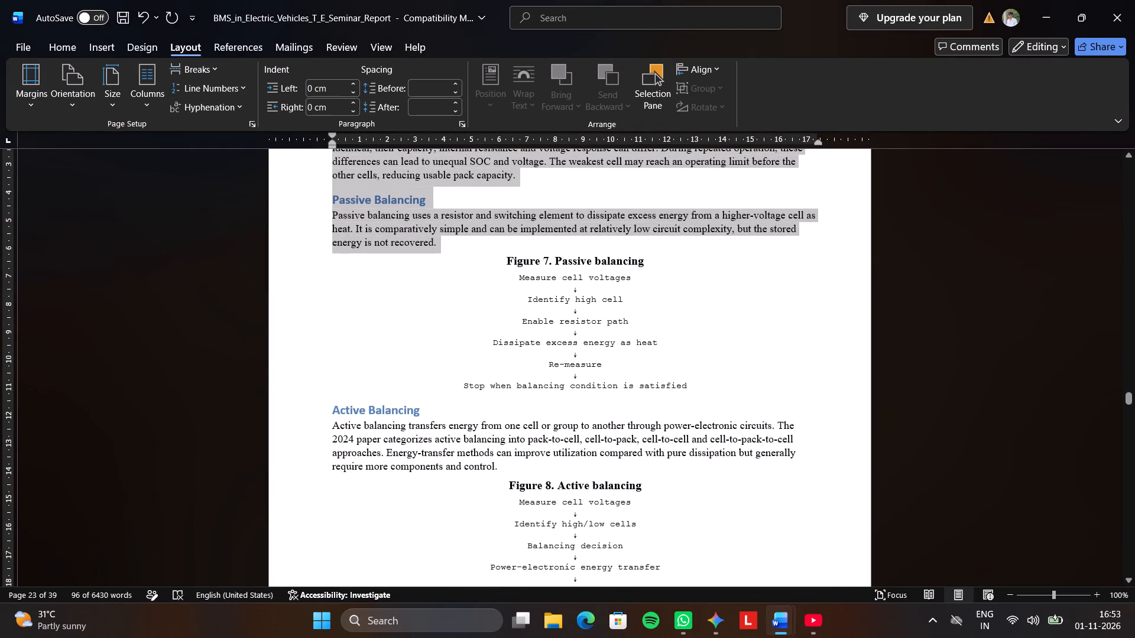
pyautogui.scroll(-6, 409, 383)
pyautogui.scroll(3, 409, 382)
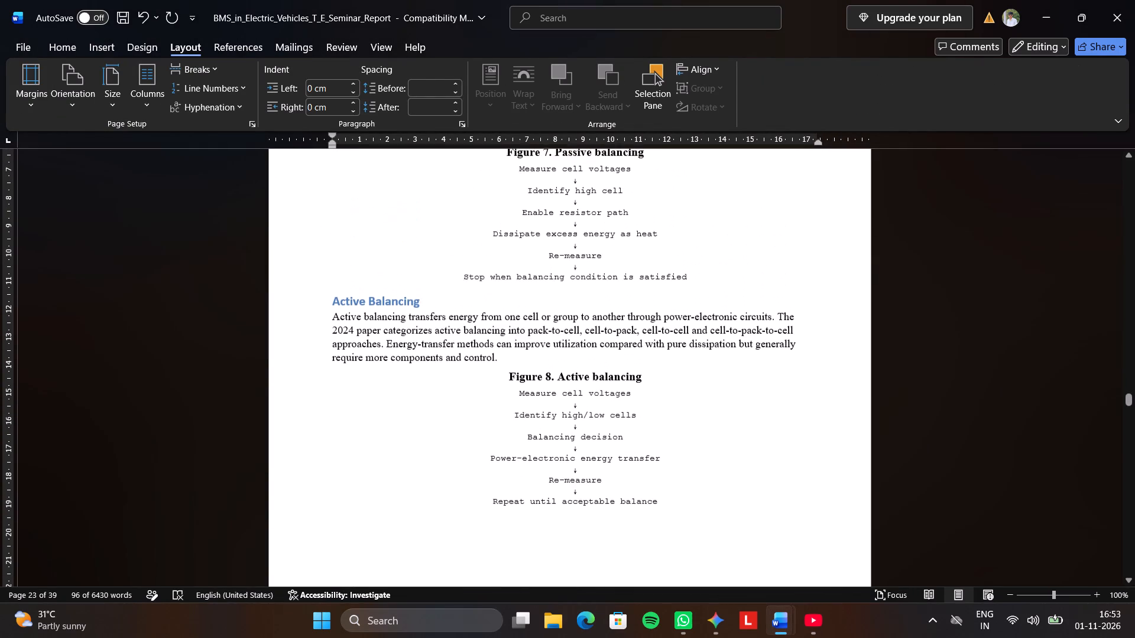
pyautogui.moveTo(409, 379); pyautogui.dragTo(409, 367, button='right')
pyautogui.scroll(3, 410, 366)
pyautogui.scroll(3, 754, 298)
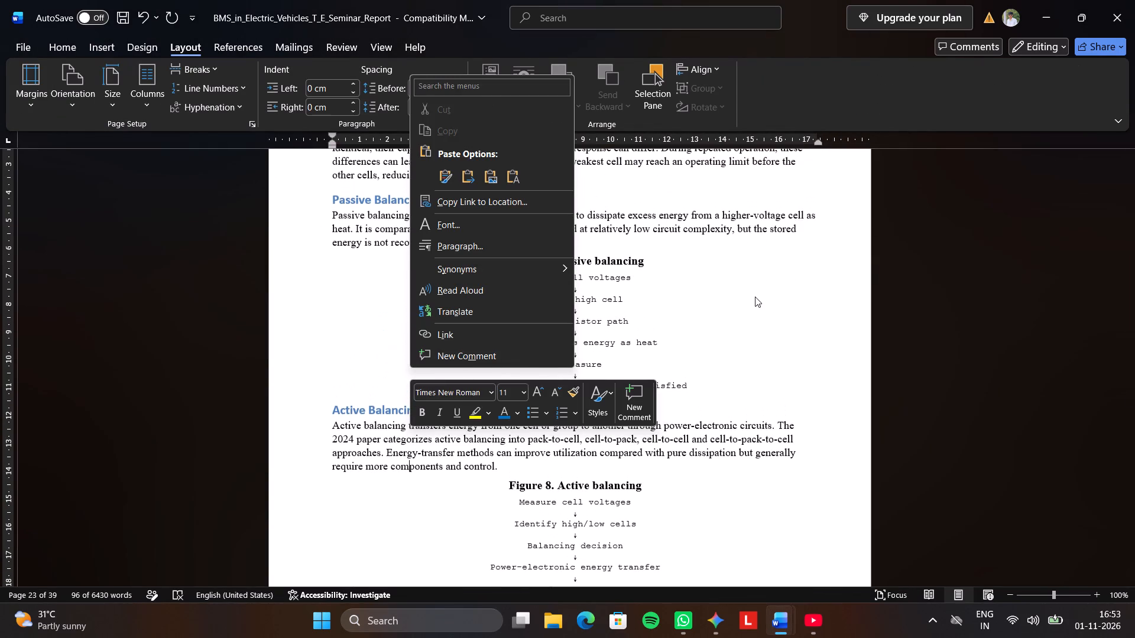
pyautogui.click(755, 297)
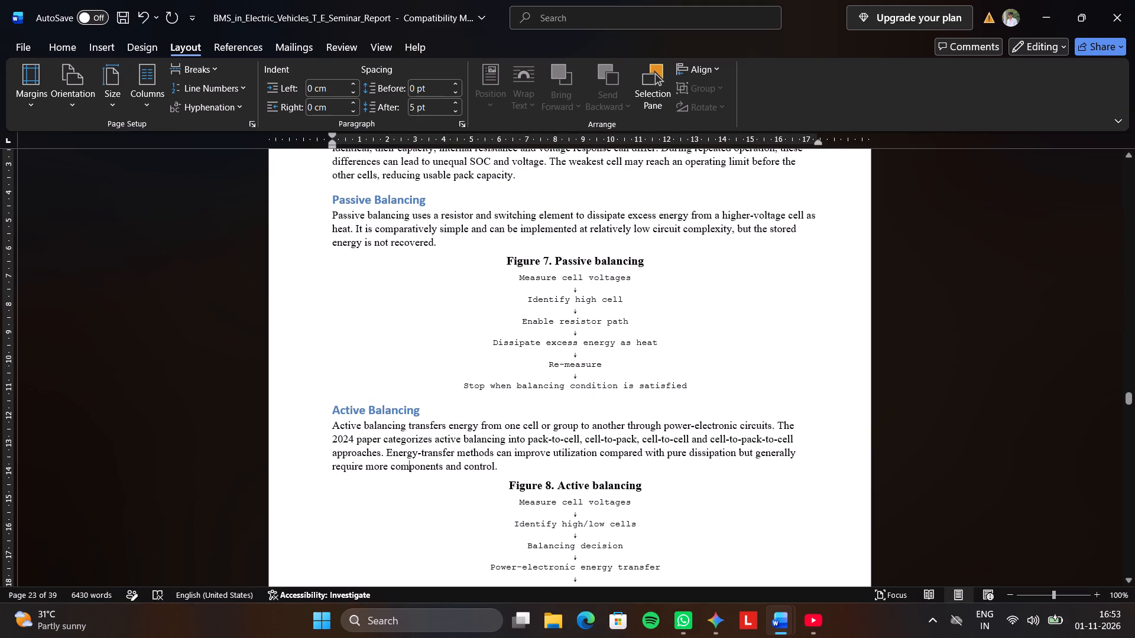
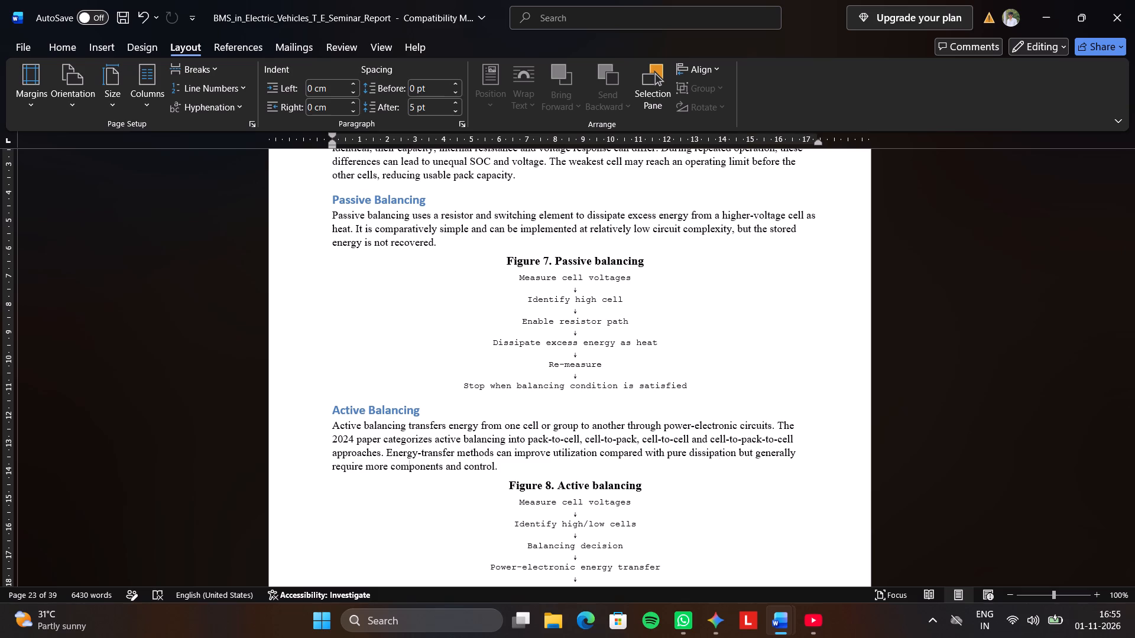
# Examine the BMS report from the Active Balancing section and Figure 8 through to the Passive vs Active Balancing table.
pyautogui.scroll(-2, 520, 248)
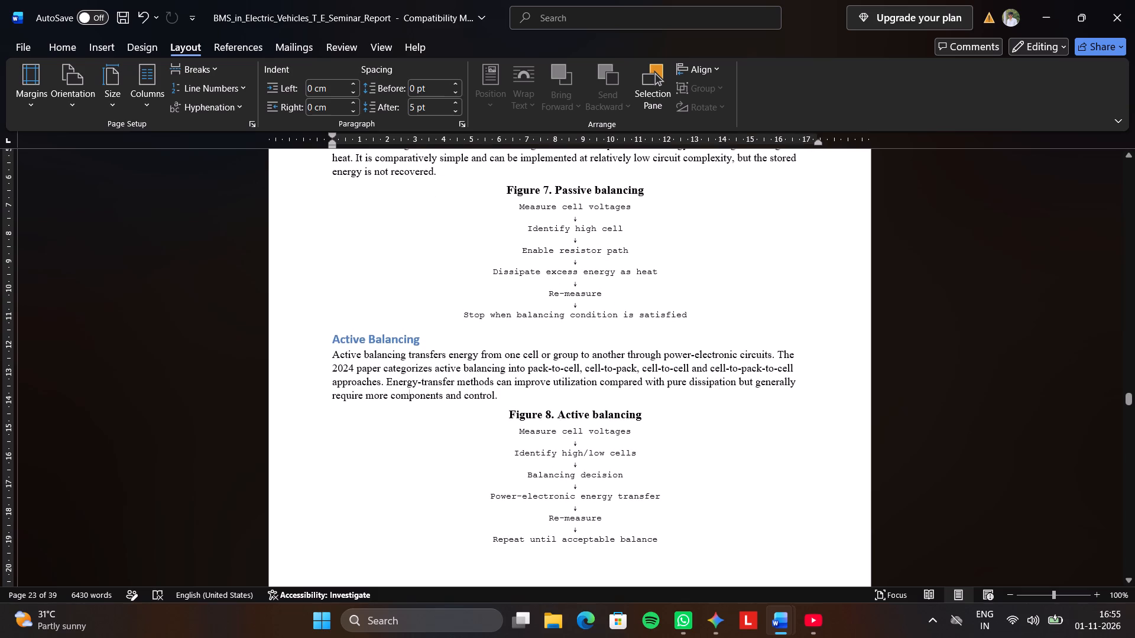
pyautogui.scroll(-1, 520, 248)
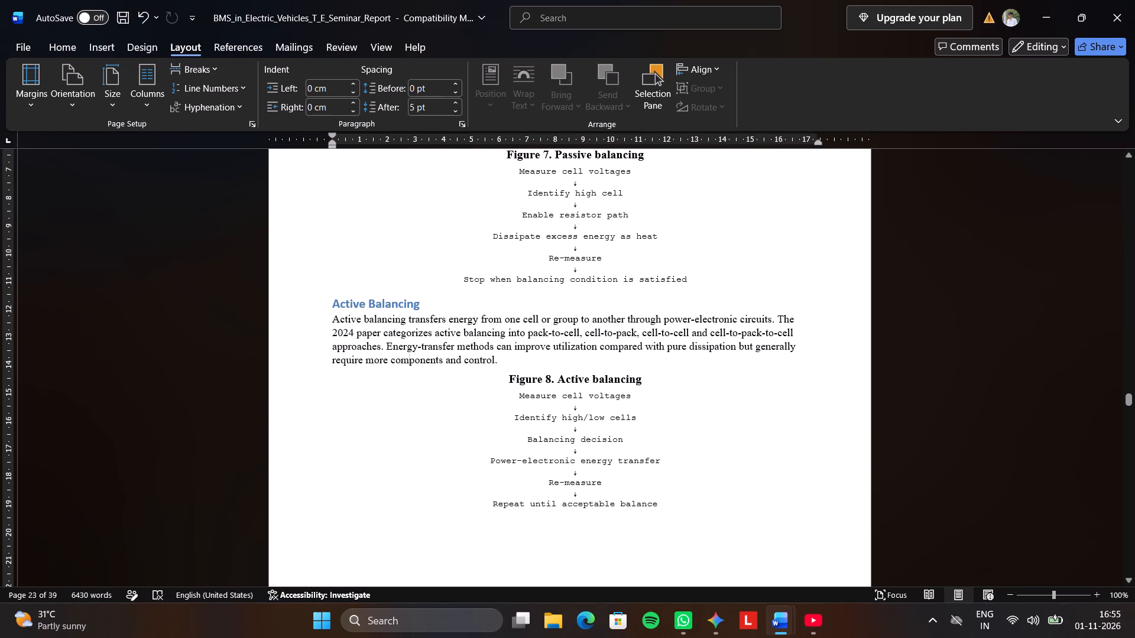
pyautogui.scroll(-5, 605, 266)
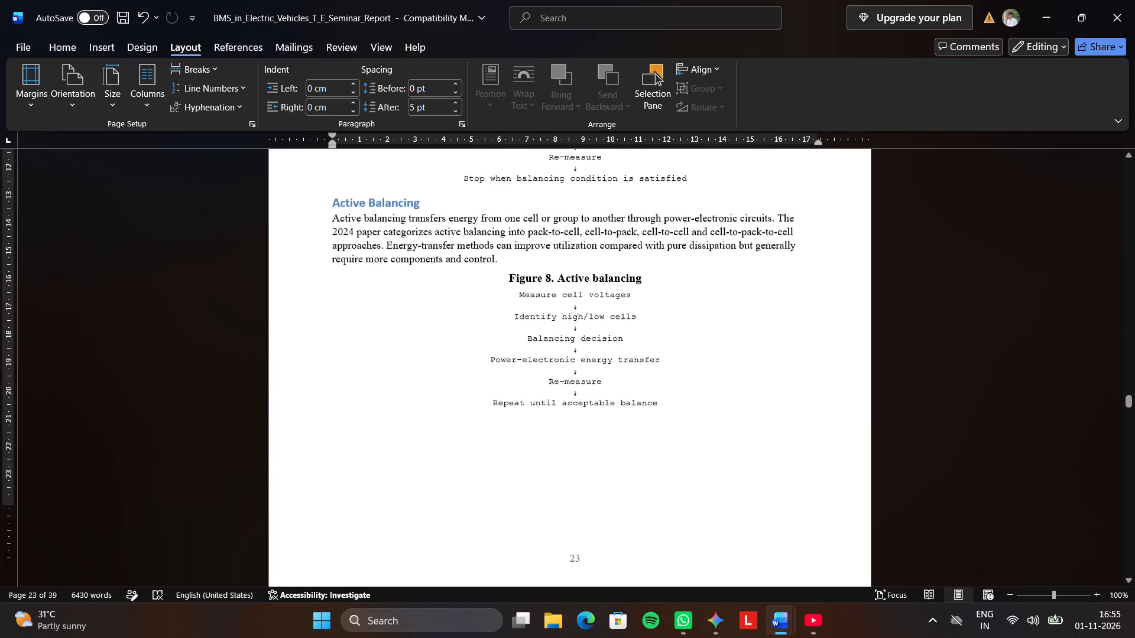
pyautogui.scroll(-6, 606, 268)
pyautogui.scroll(2, 621, 278)
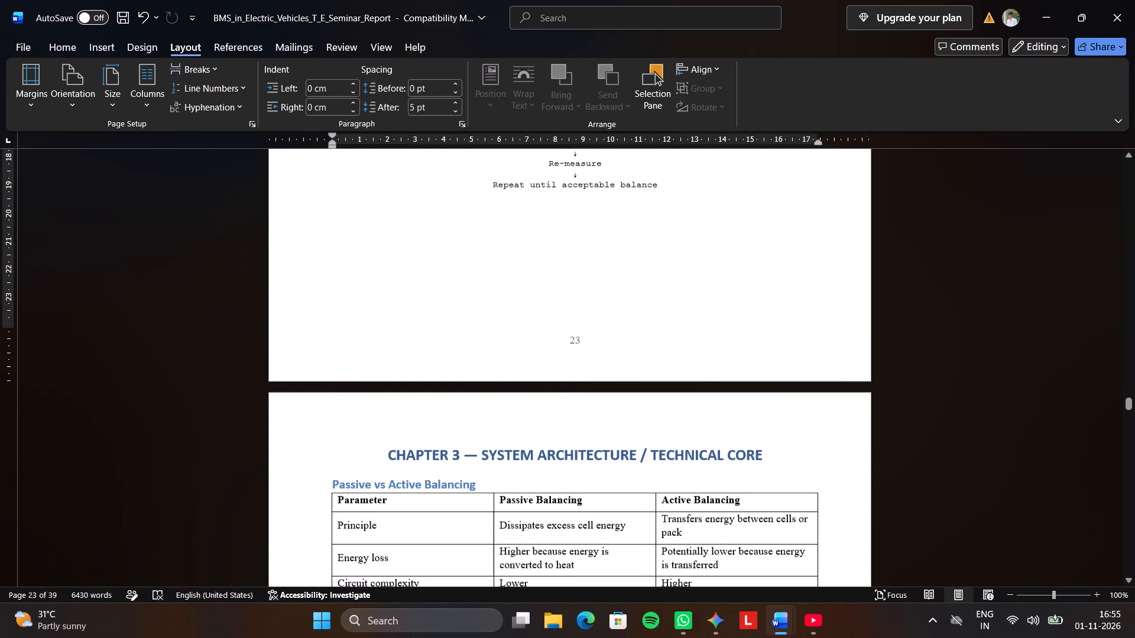
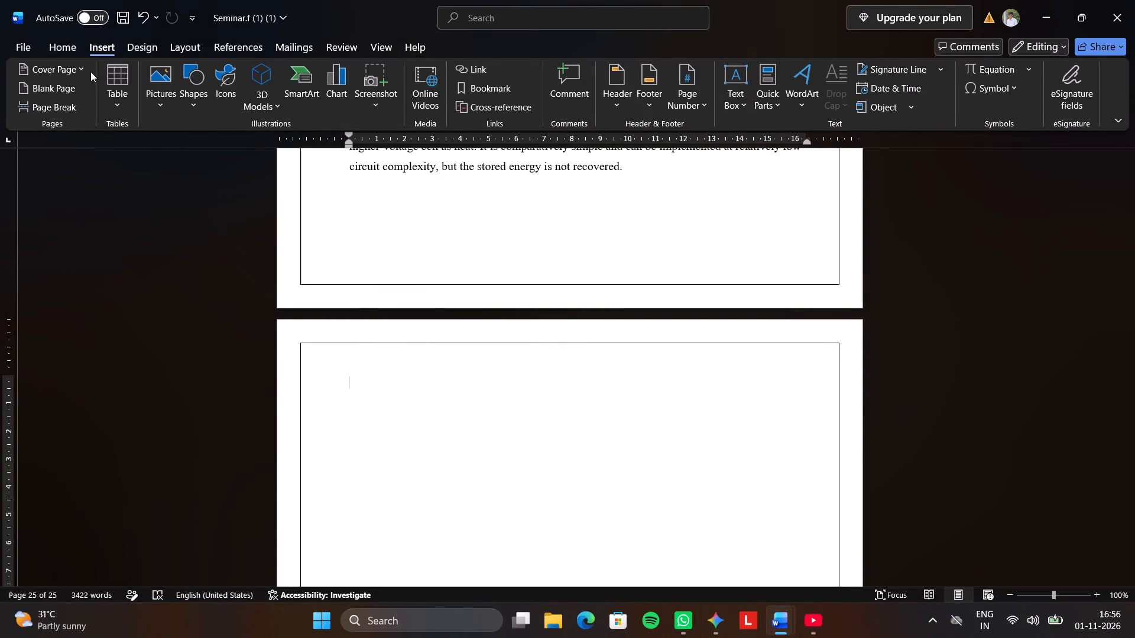
# Insert the saved picture IMG7, the Passive Balancing workflow diagram, from this device onto the new blank page.
pyautogui.click(160, 76)
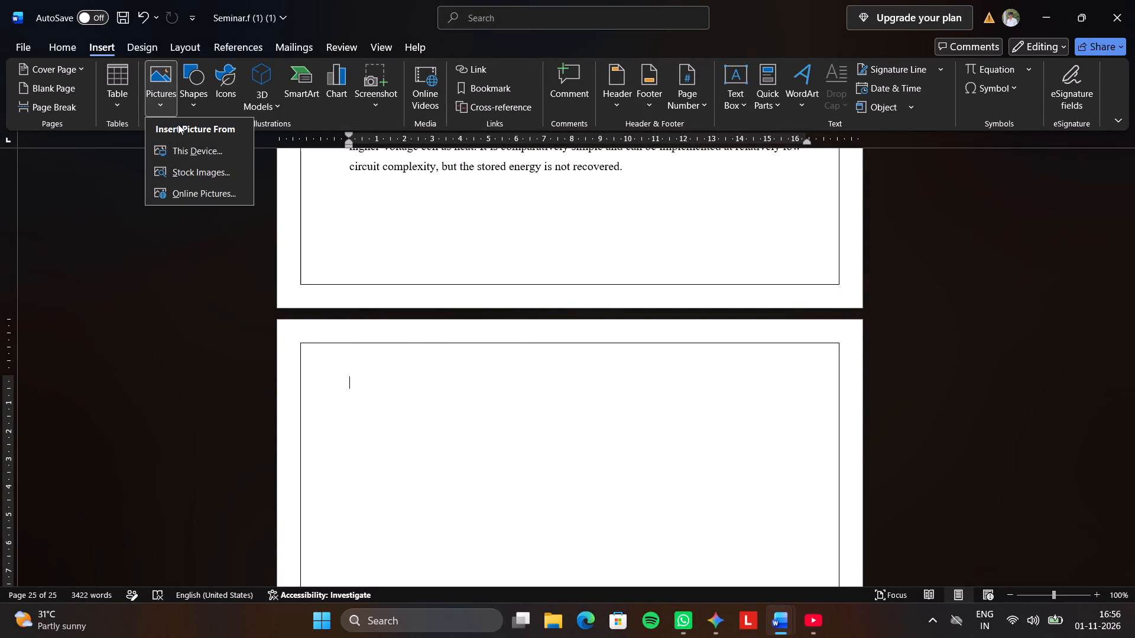
pyautogui.click(191, 152)
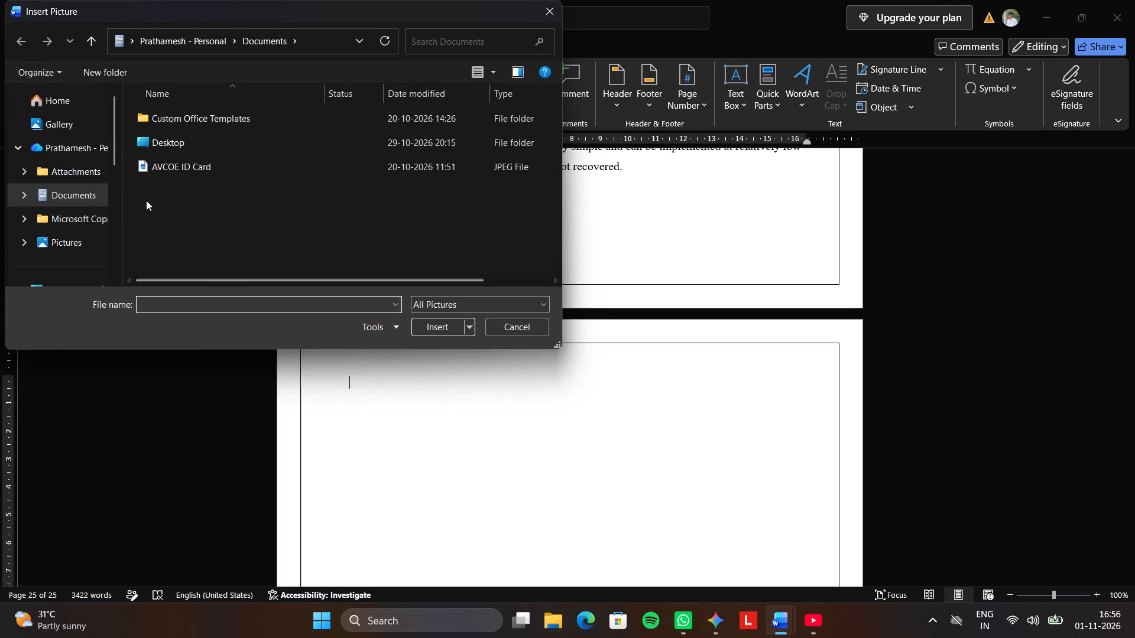
pyautogui.click(87, 102)
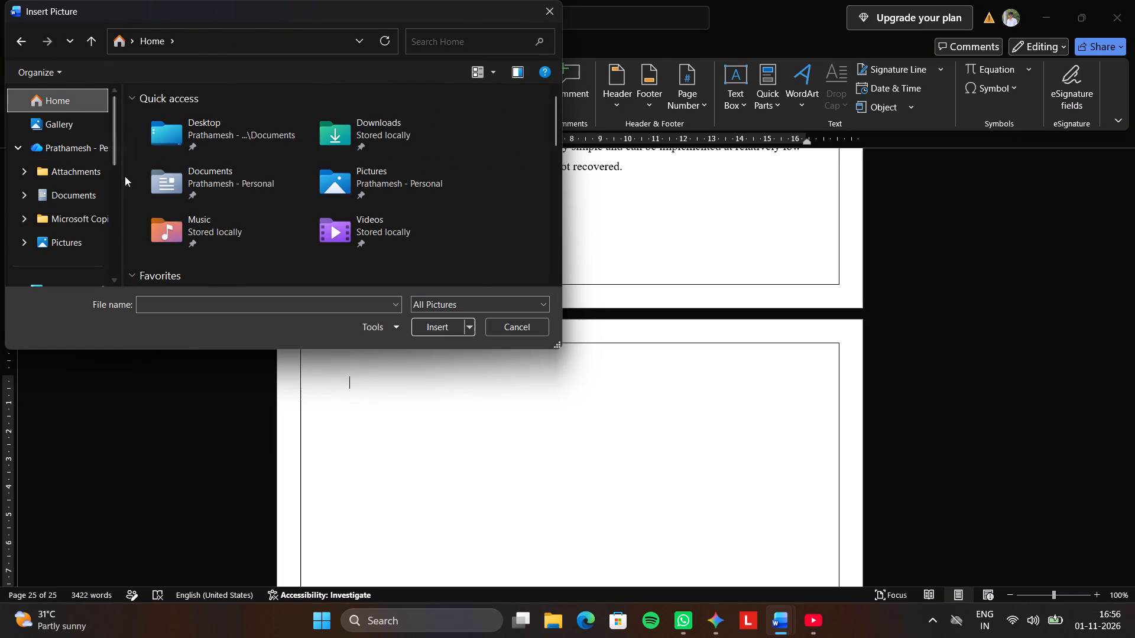
pyautogui.scroll(-2, 206, 246)
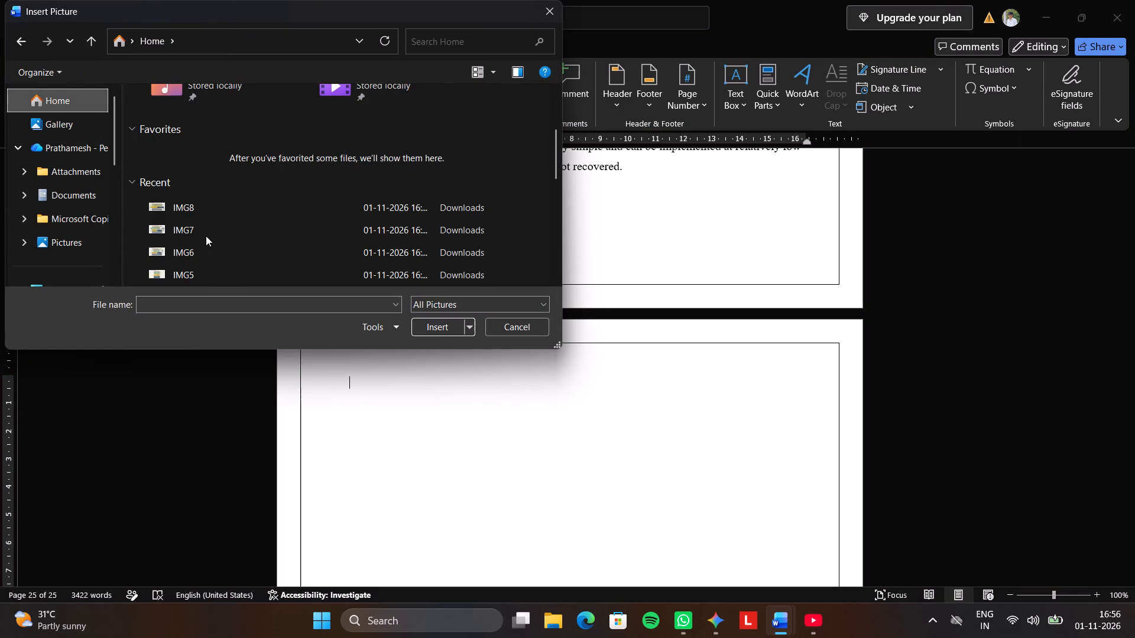
pyautogui.click(206, 236)
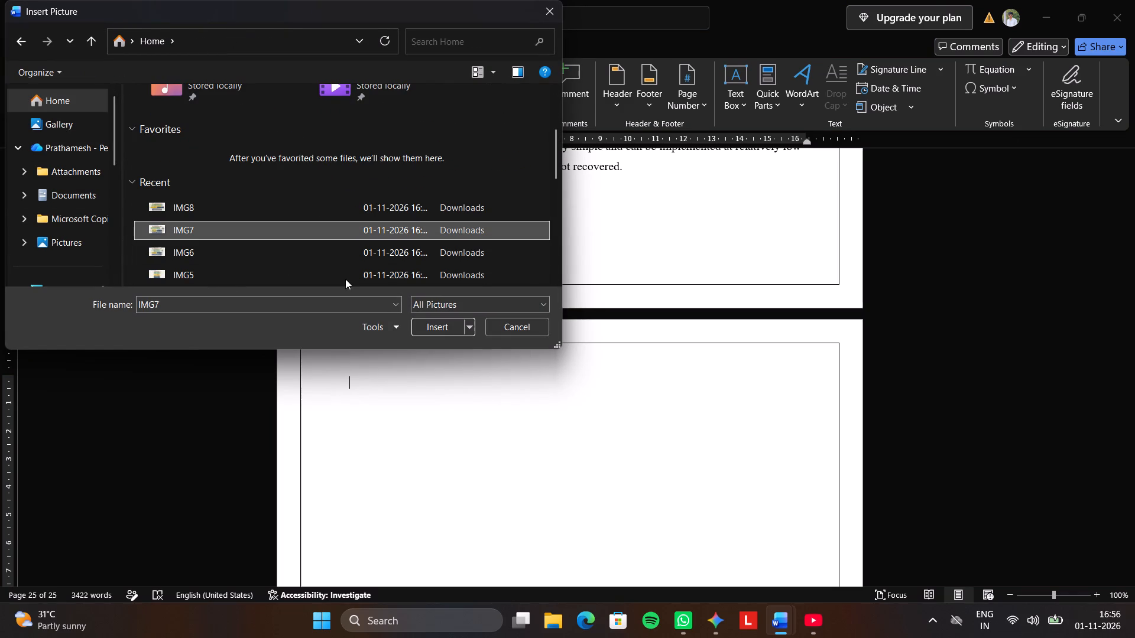
pyautogui.click(442, 334)
pyautogui.scroll(-2, 458, 350)
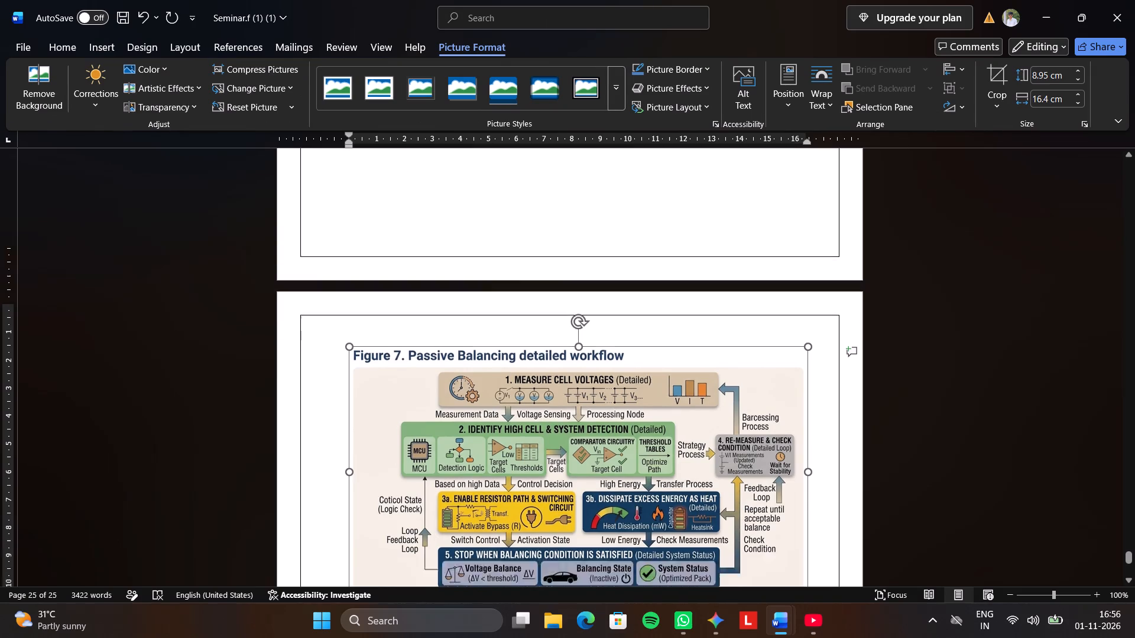
# Justify the paragraph holding the Figure 7 picture and place the cursor on the line below the figure.
pyautogui.scroll(-5, 462, 361)
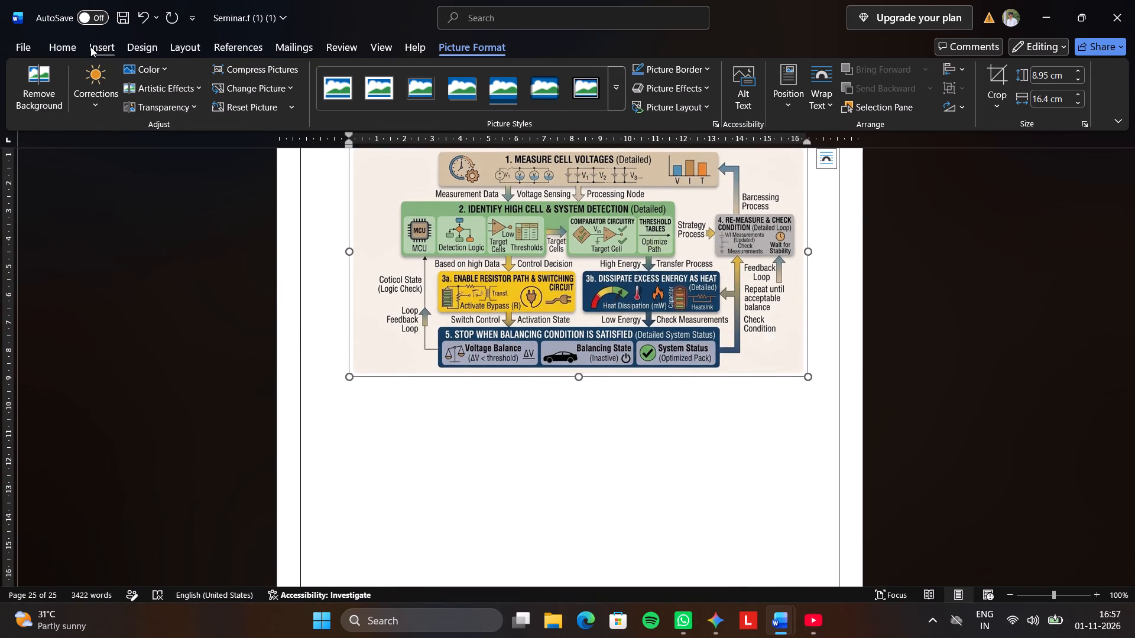
pyautogui.click(77, 48)
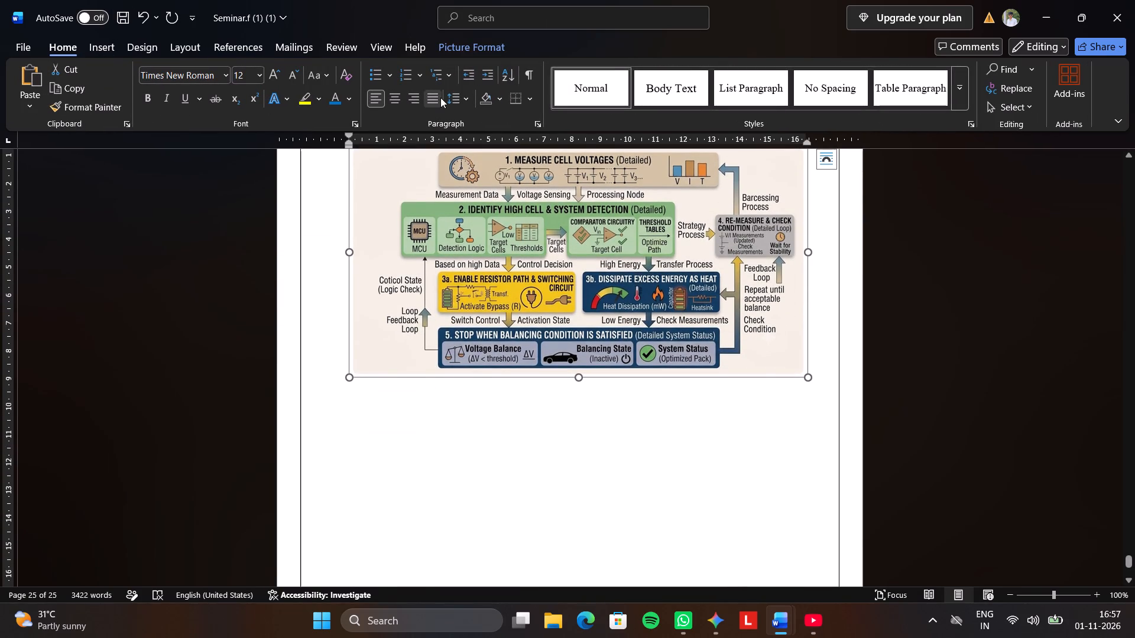
pyautogui.click(438, 100)
pyautogui.click(453, 405)
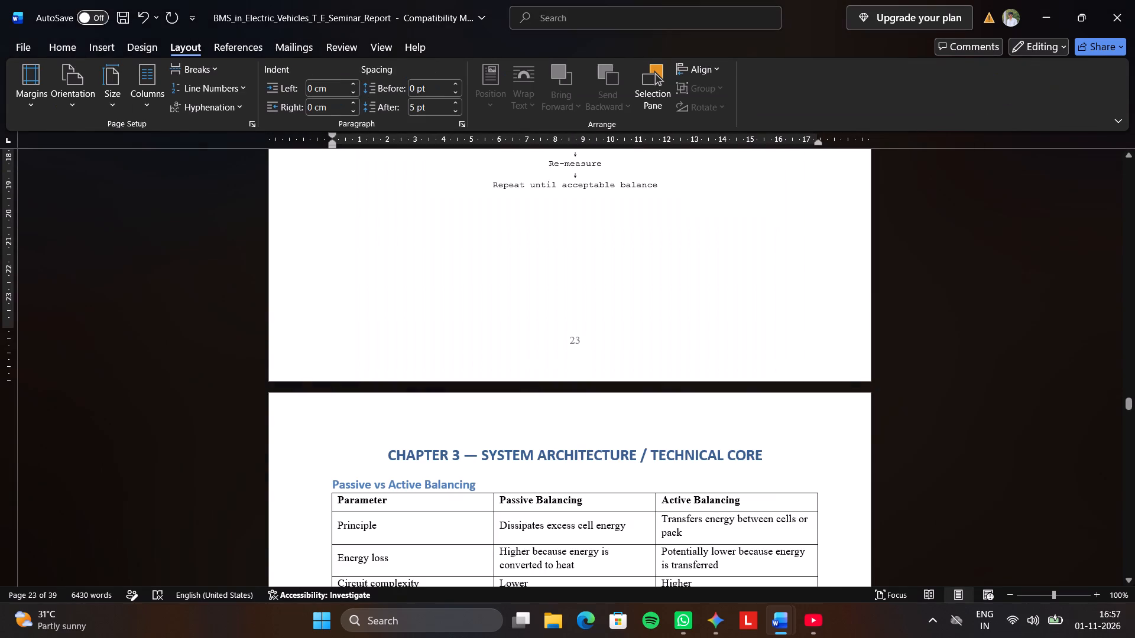
# Compare the Passive Balancing section and Figure 7 in the BMS report with those in the Seminar document.
pyautogui.scroll(-1, 453, 405)
pyautogui.scroll(12, 453, 405)
pyautogui.rightClick(453, 405)
pyautogui.scroll(2, 453, 405)
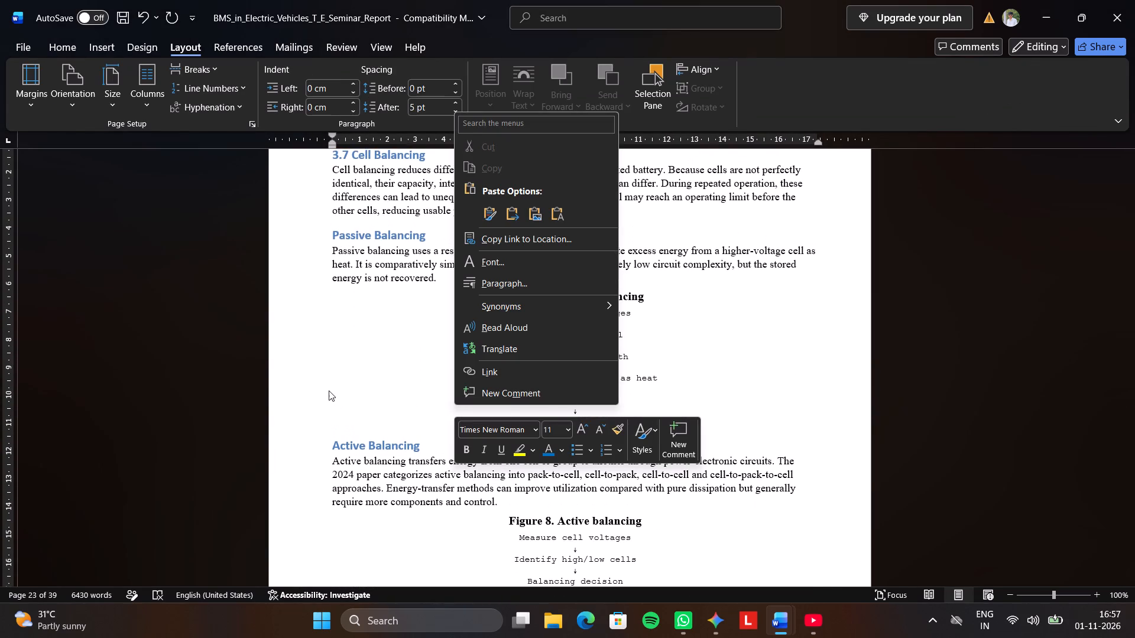
pyautogui.click(329, 370)
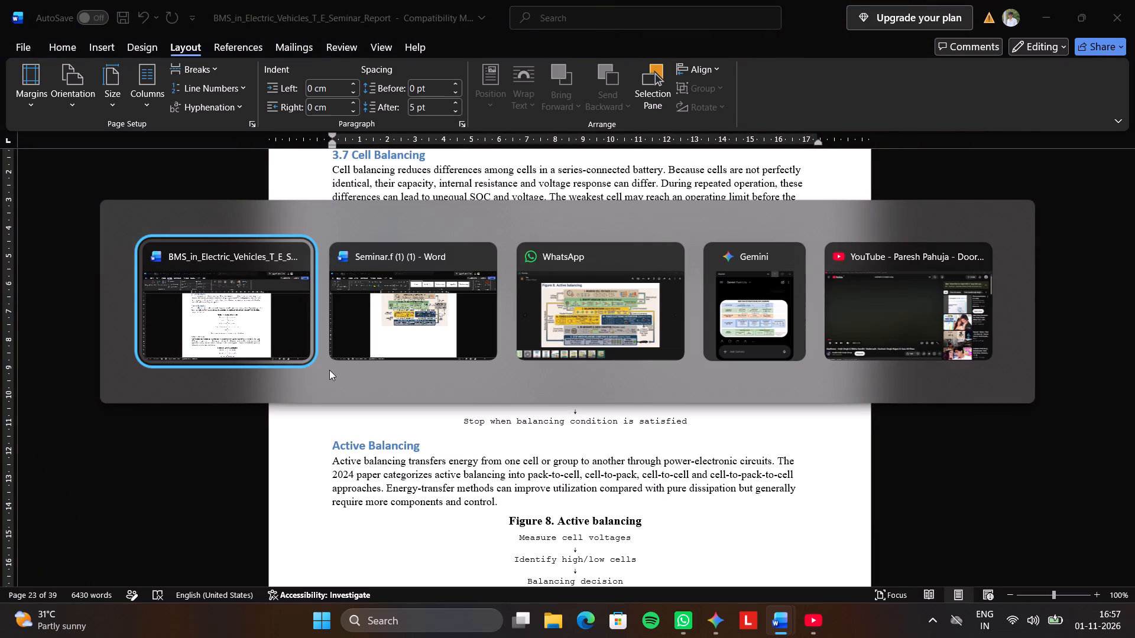
pyautogui.scroll(9, 333, 372)
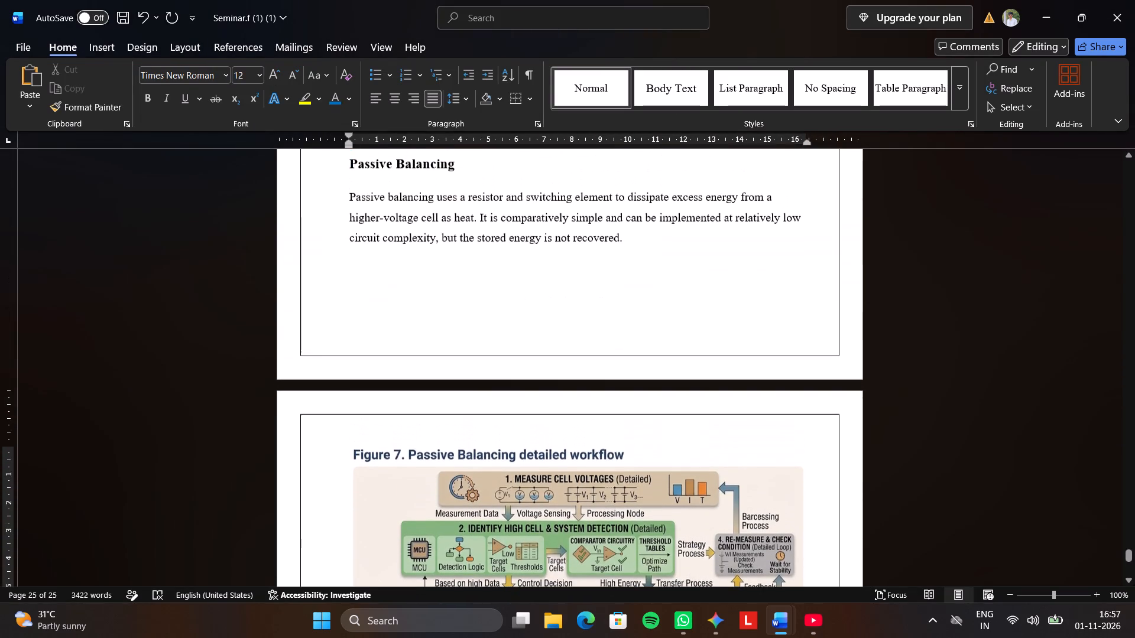
pyautogui.scroll(-9, 334, 364)
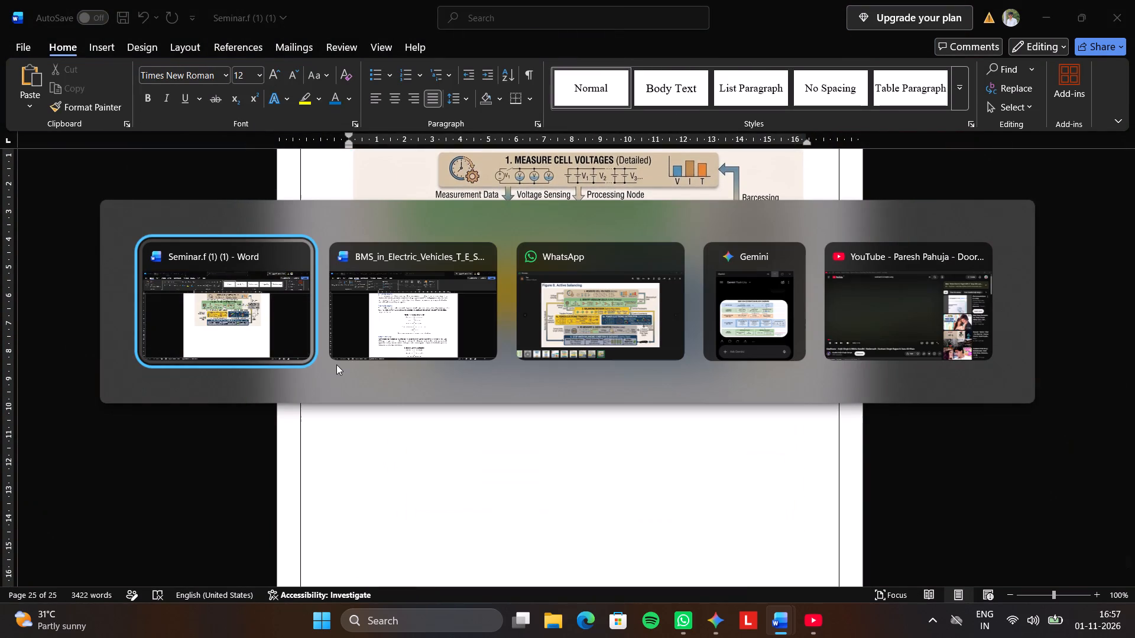
# Copy the Active Balancing heading and its paragraph from the BMS report.
pyautogui.scroll(-4, 336, 364)
pyautogui.scroll(3, 338, 364)
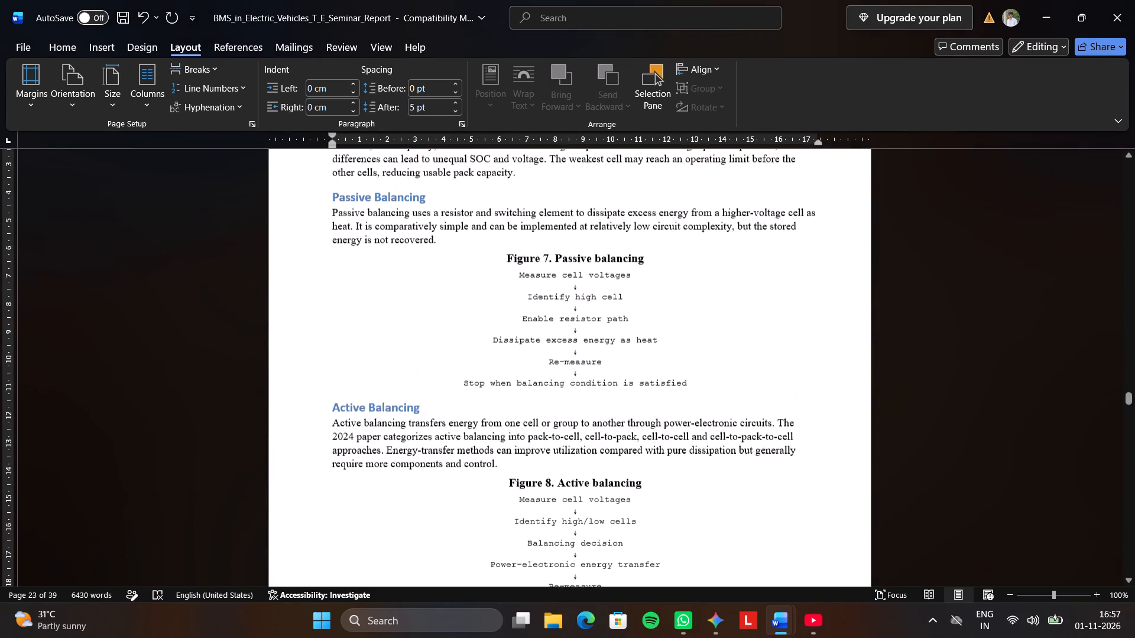
pyautogui.scroll(3, 339, 355)
pyautogui.moveTo(339, 355); pyautogui.dragTo(335, 345)
pyautogui.scroll(-5, 335, 345)
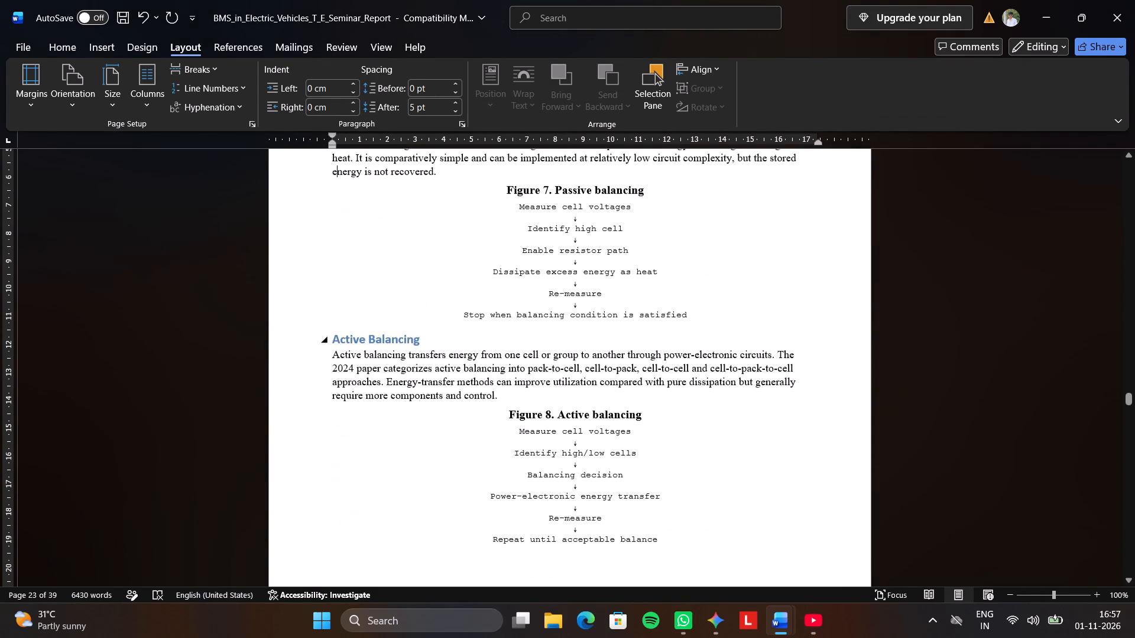
pyautogui.moveTo(328, 343); pyautogui.dragTo(475, 357)
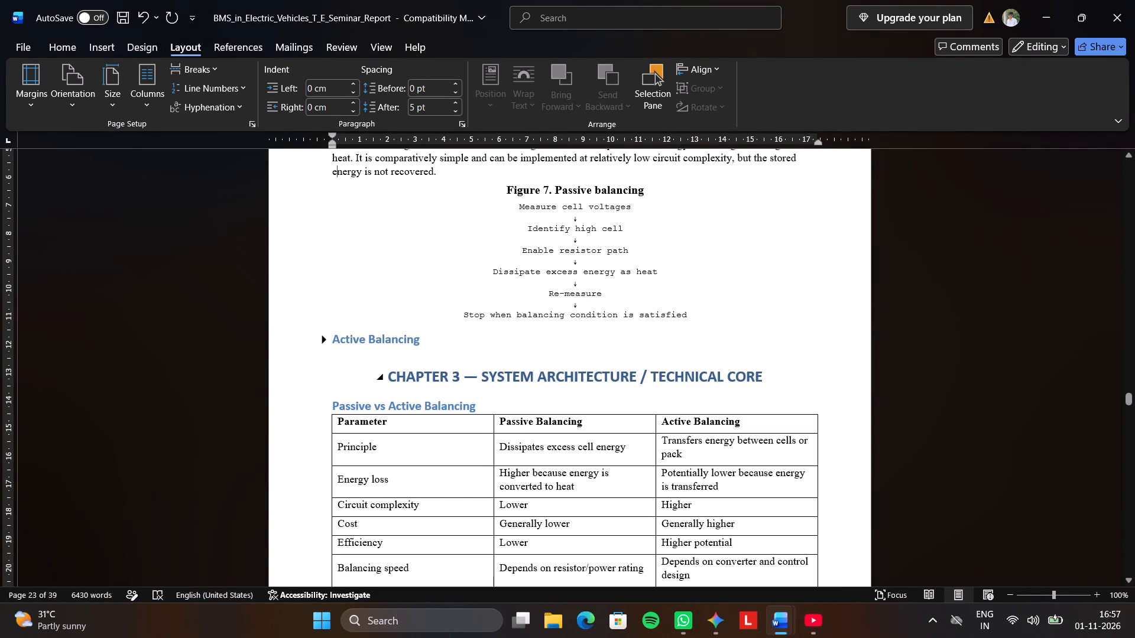
pyautogui.click(323, 340)
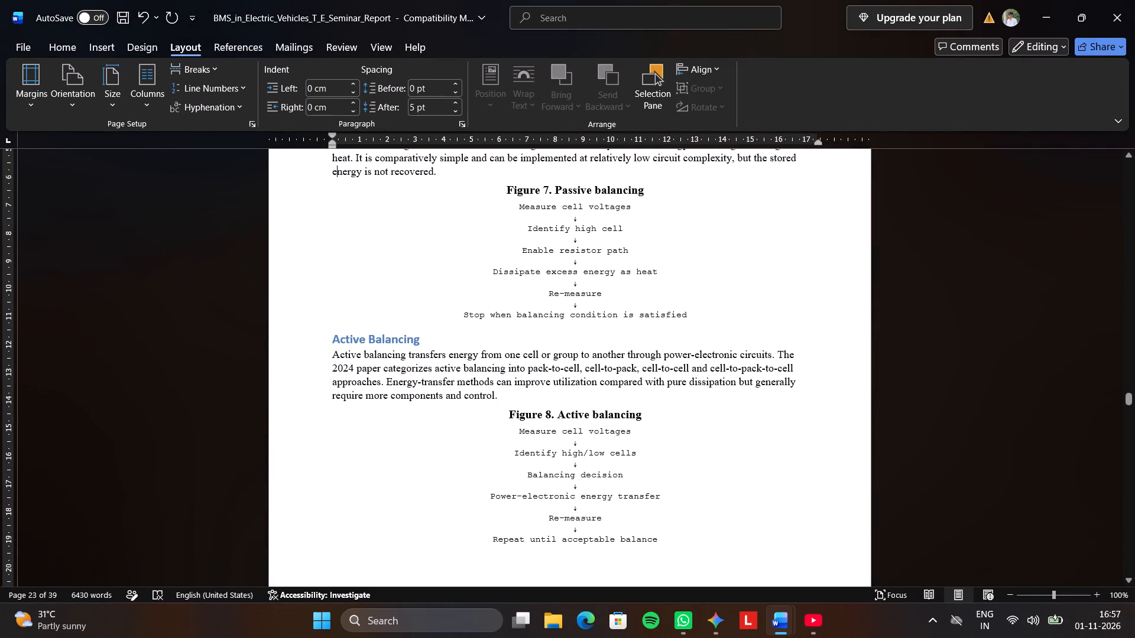
pyautogui.moveTo(335, 339); pyautogui.dragTo(479, 393)
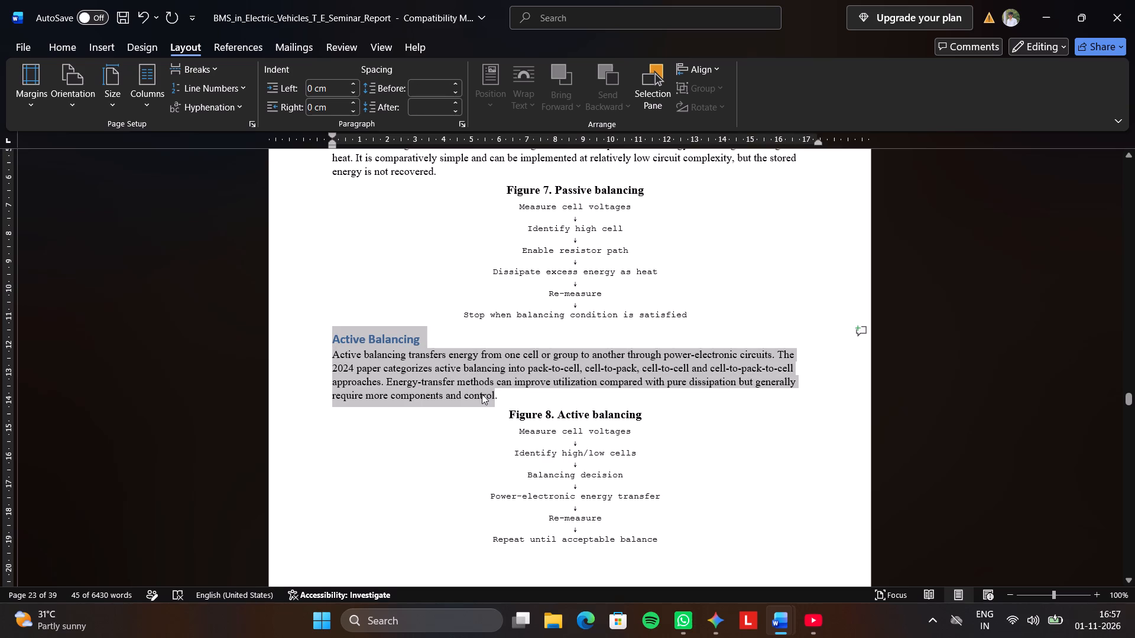
pyautogui.hotkey('ctrl', 'c')
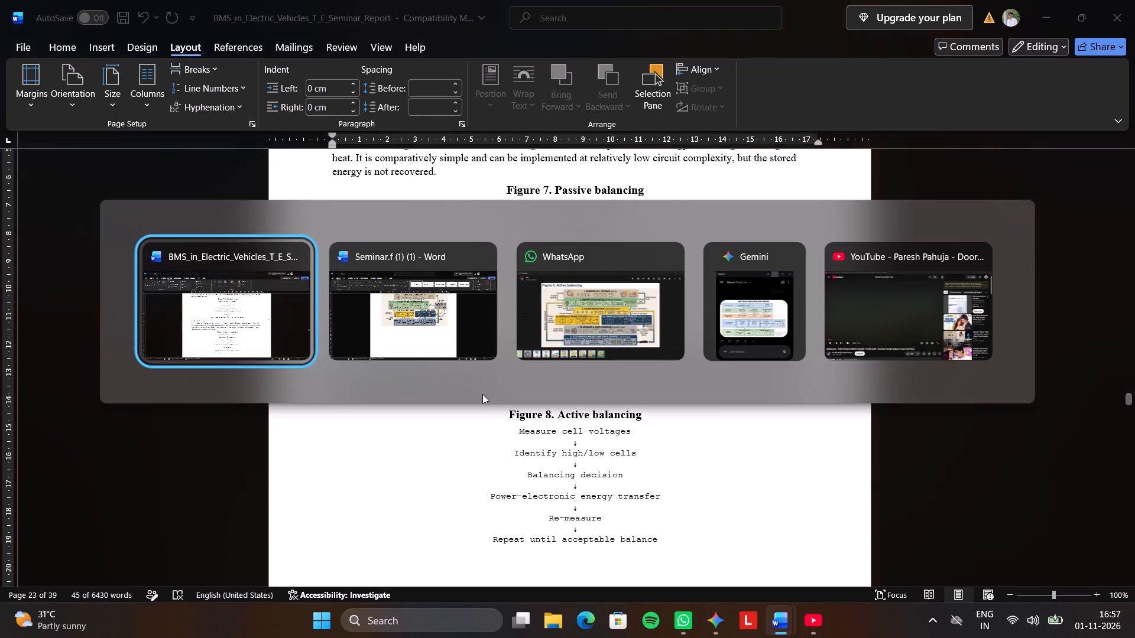
# Paste the Active Balancing heading and paragraph below the Figure 7 picture in the Seminar document.
pyautogui.scroll(-1, 482, 394)
pyautogui.scroll(12, 482, 394)
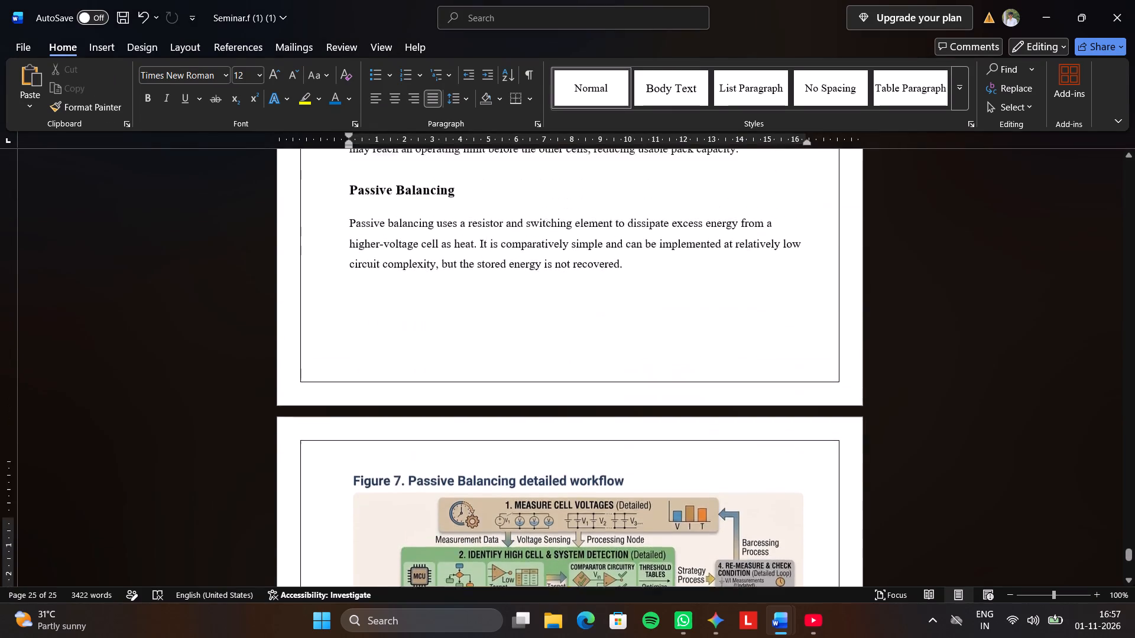
pyautogui.scroll(5, 484, 385)
pyautogui.scroll(-16, 484, 373)
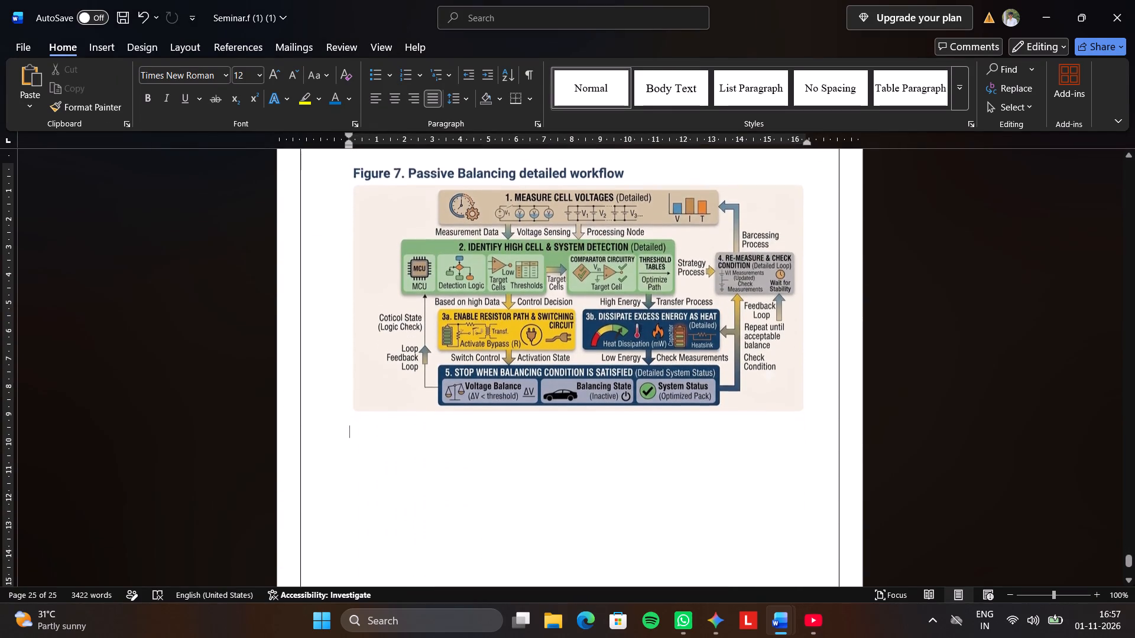
pyautogui.scroll(-3, 485, 378)
pyautogui.hotkey('ctrl', 'v')
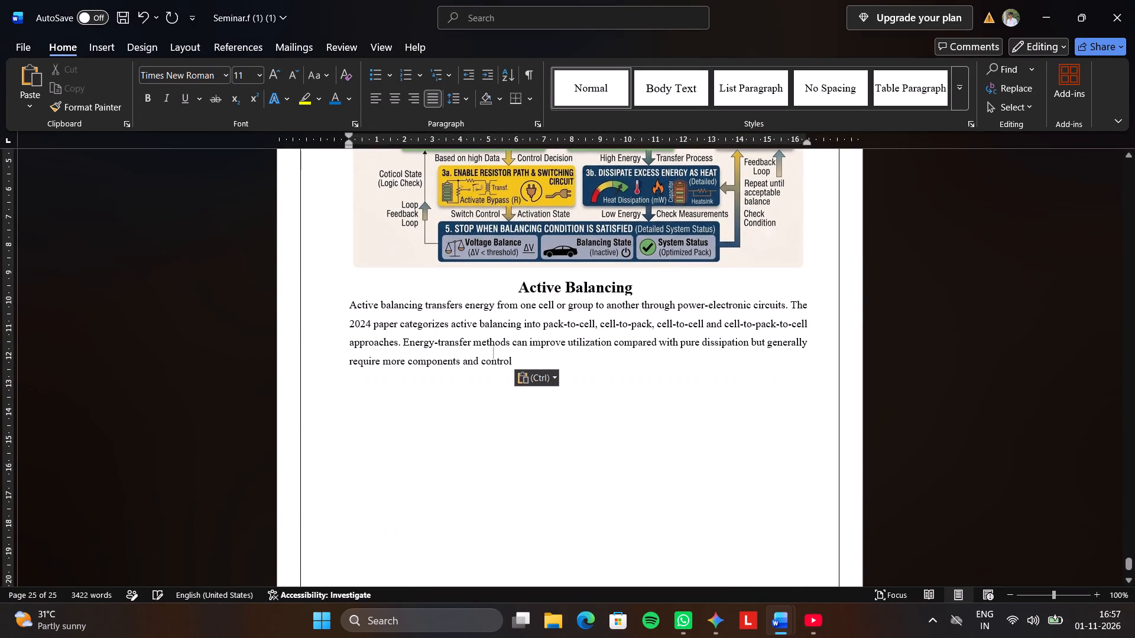
# Move the Active Balancing heading to the left margin and add a blank line beneath it.
pyautogui.click(496, 285)
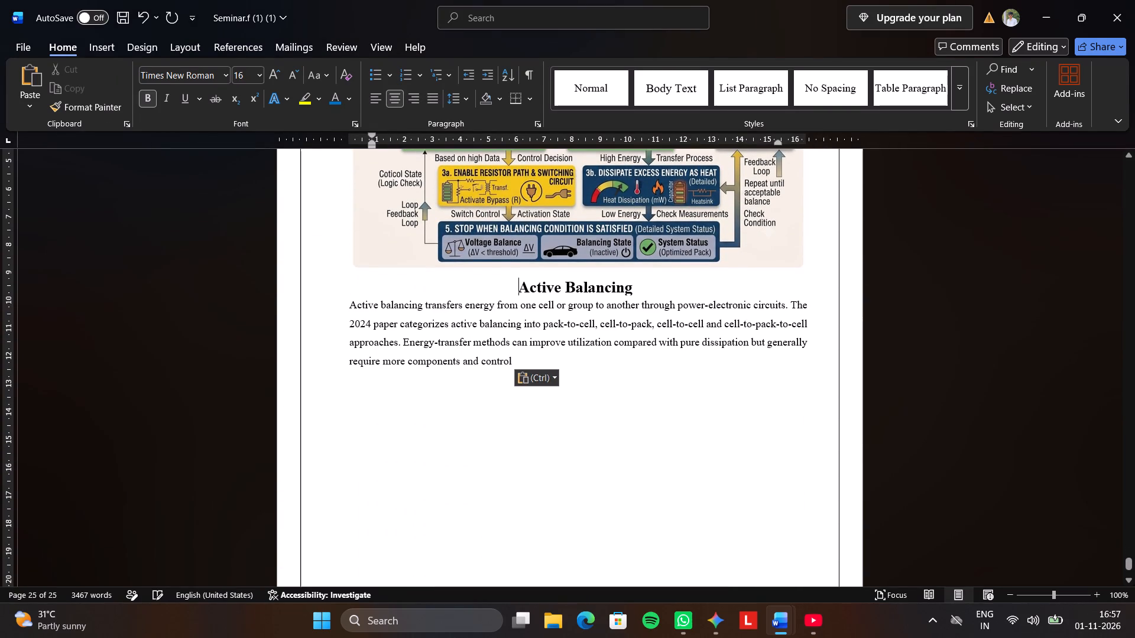
pyautogui.press('BackSpace')
pyautogui.press('BackSpace')
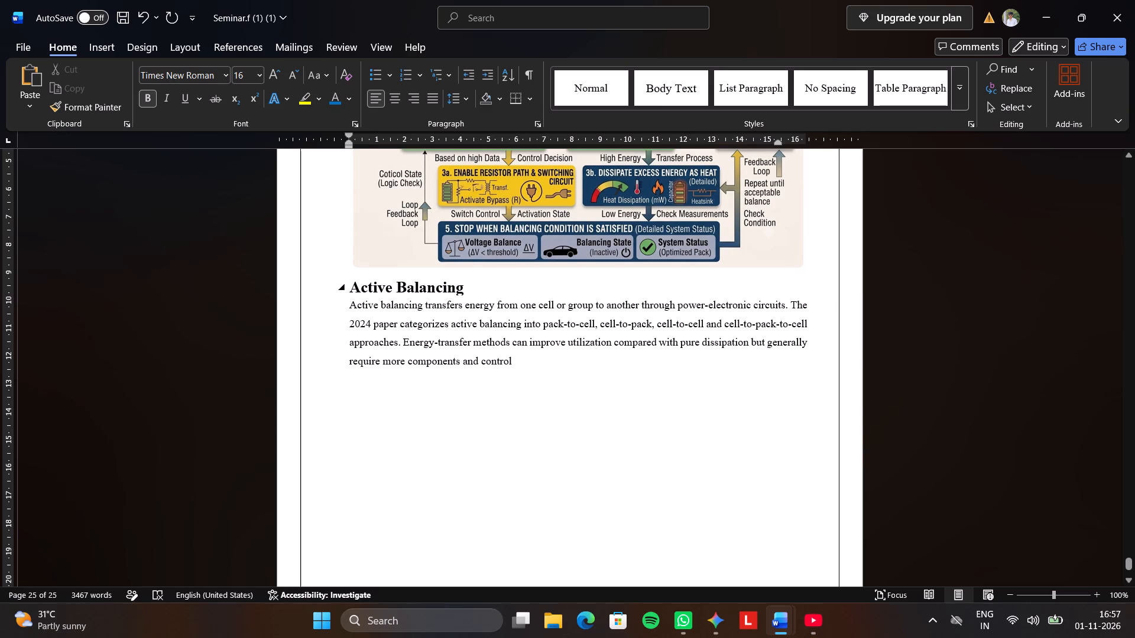
pyautogui.click(469, 285)
pyautogui.press('Return')
# Set the Active Balancing heading to 14 pt.
pyautogui.tripleClick(414, 284)
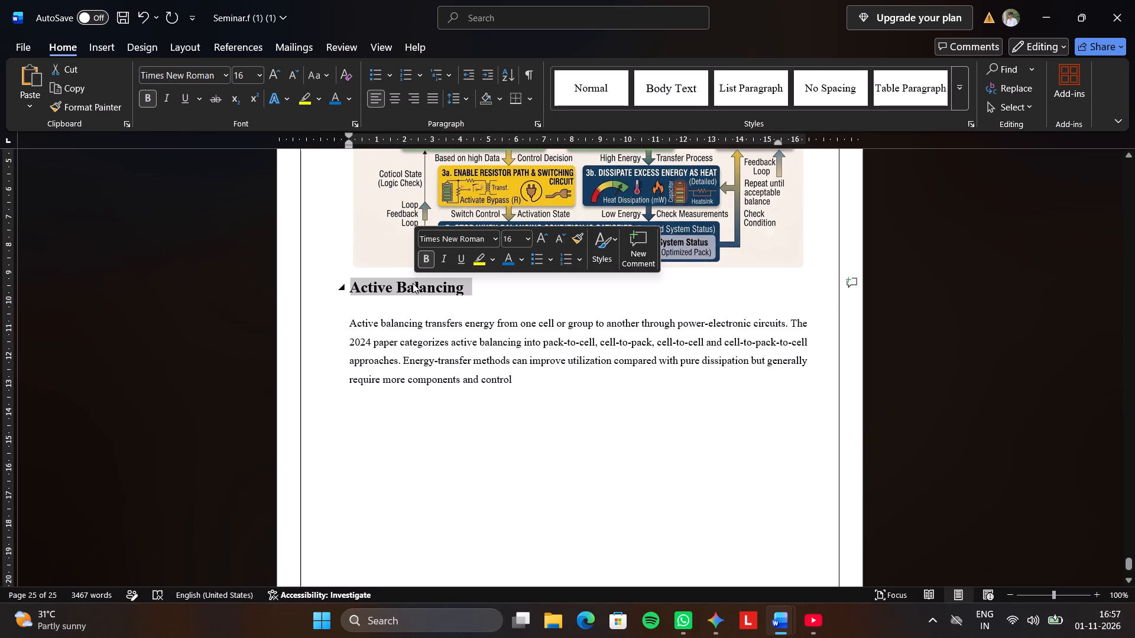
pyautogui.click(528, 237)
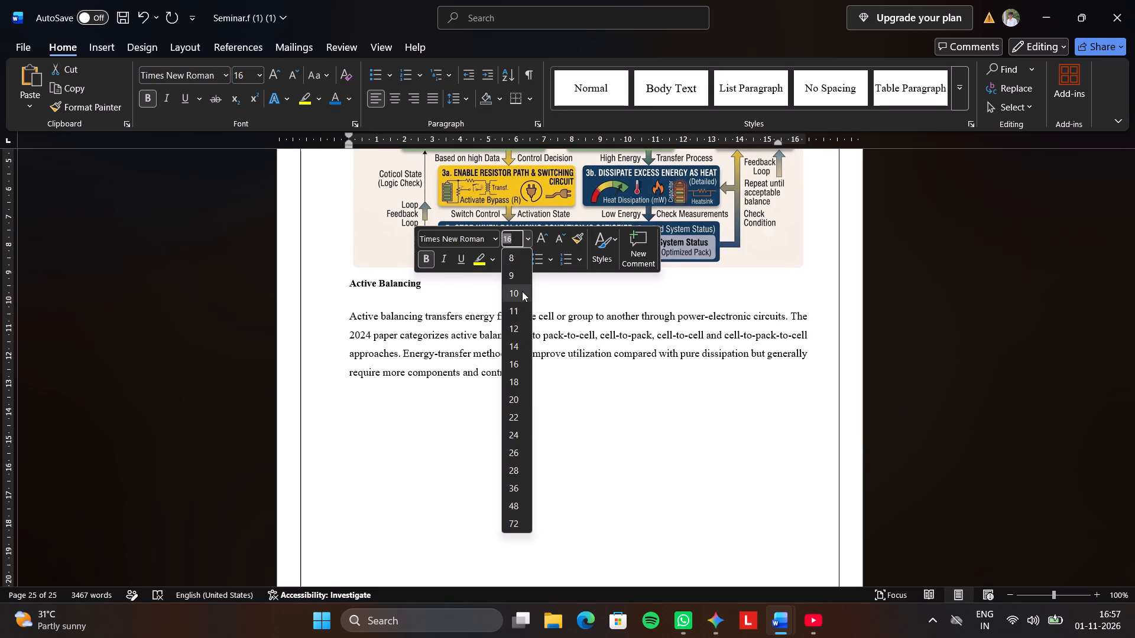
pyautogui.click(518, 345)
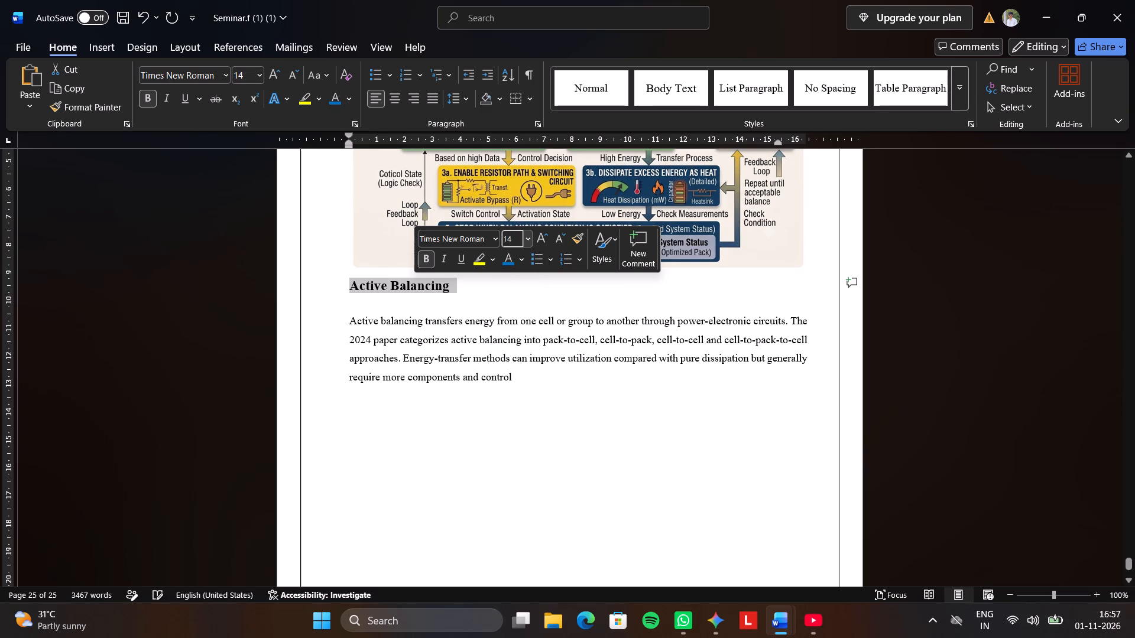
# Try to set the Active Balancing paragraph to 12 pt, and apply 1.5 line spacing to it.
pyautogui.tripleClick(374, 327)
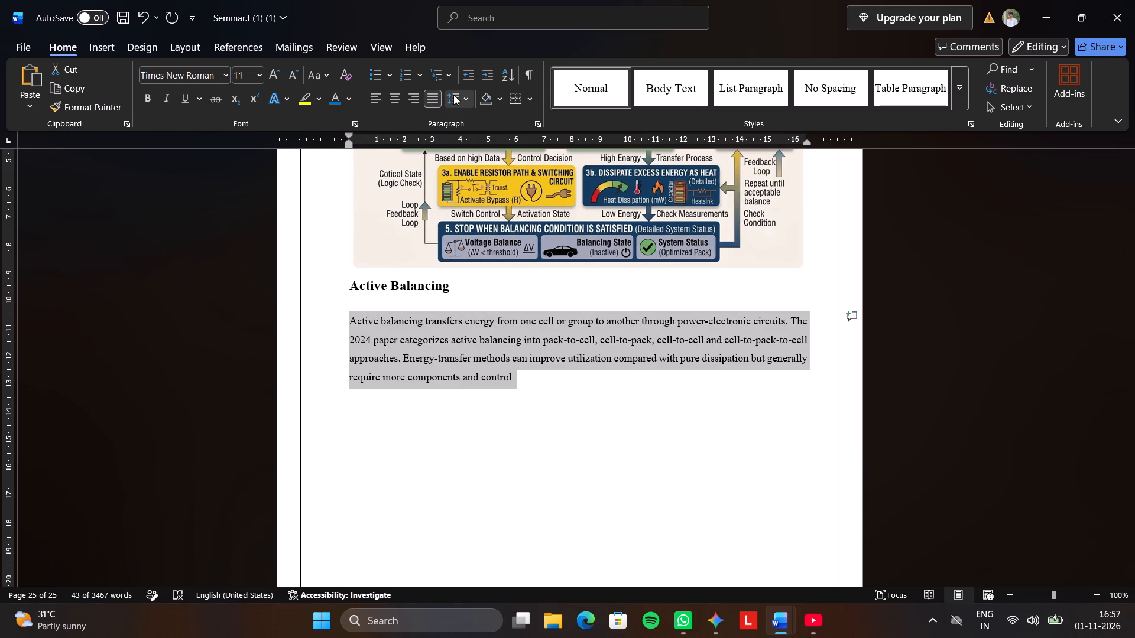
pyautogui.click(261, 73)
pyautogui.click(258, 163)
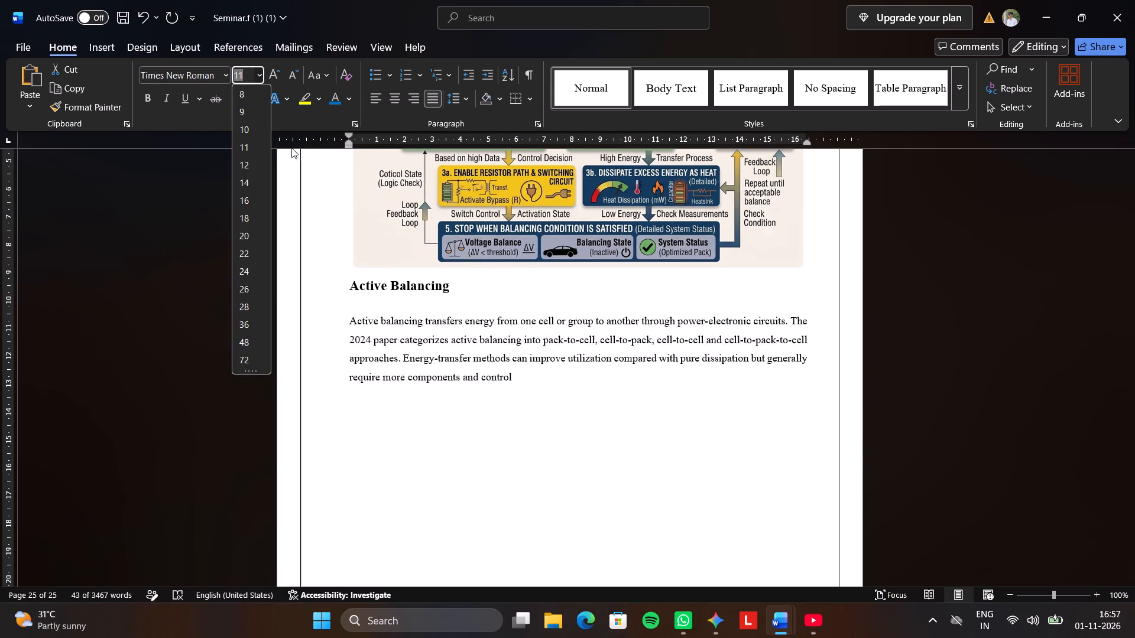
pyautogui.click(463, 96)
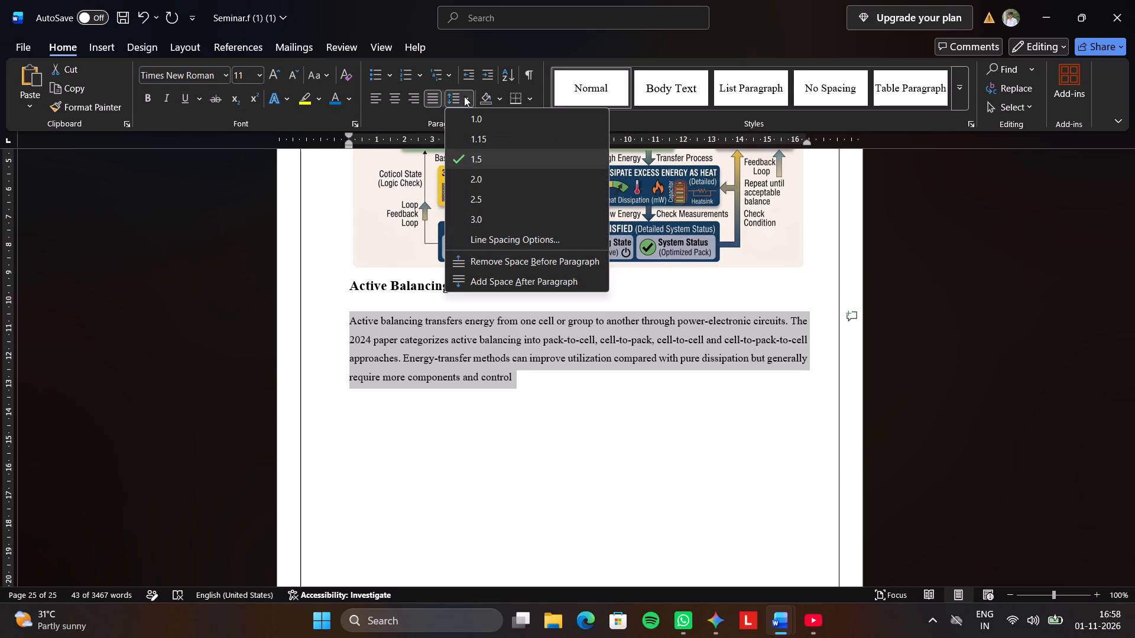
pyautogui.click(473, 153)
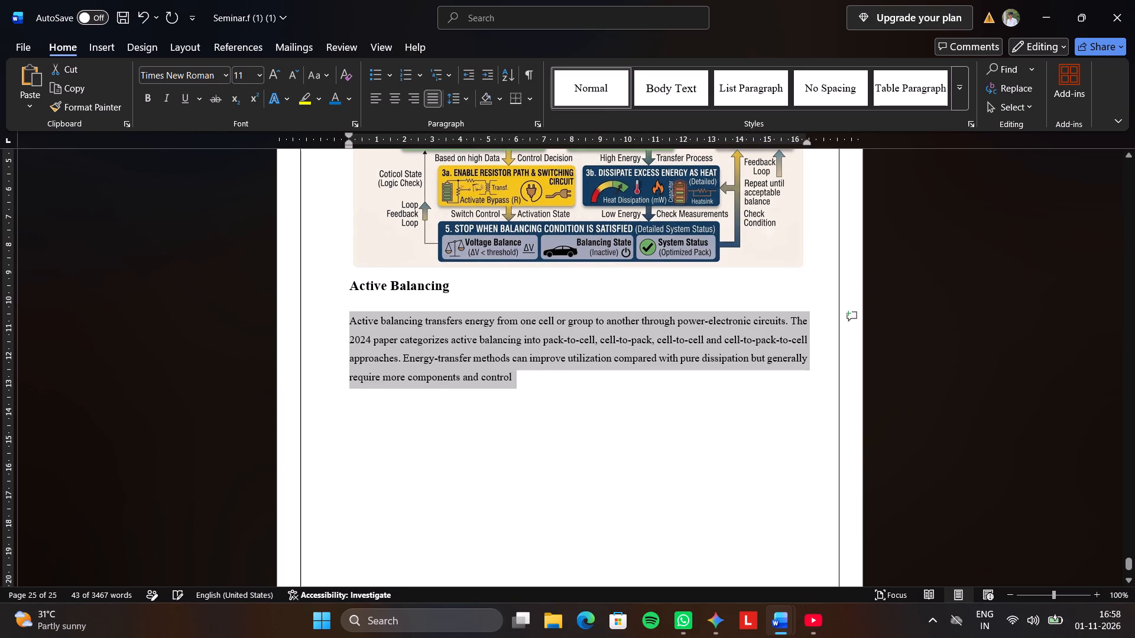
# Start a new line after the end of the Active Balancing paragraph.
pyautogui.click(544, 386)
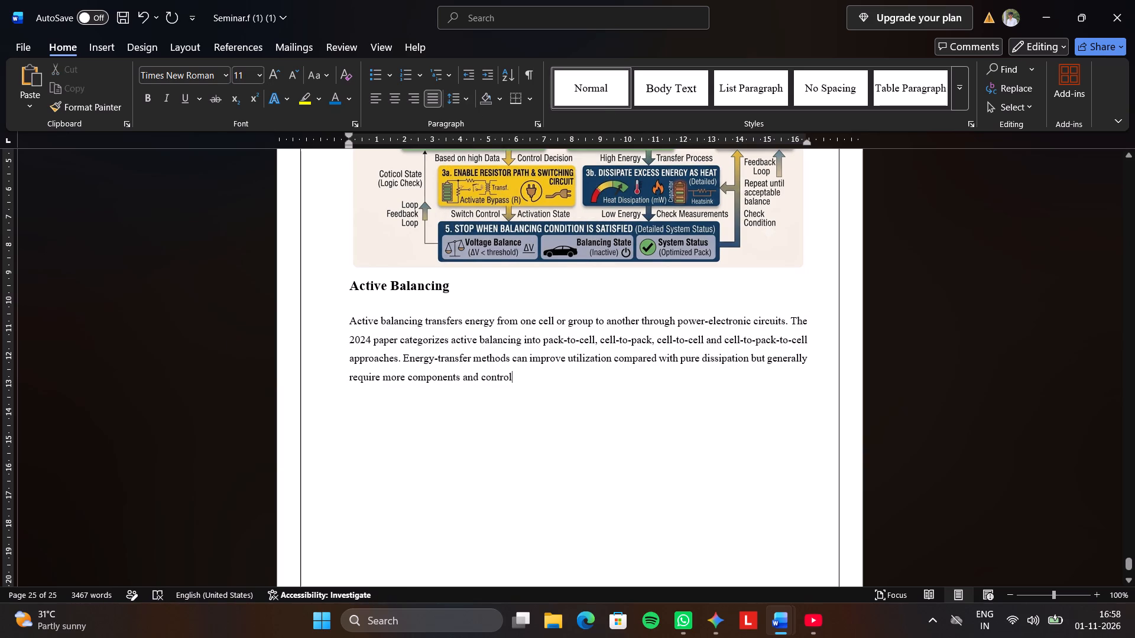
pyautogui.press('Return')
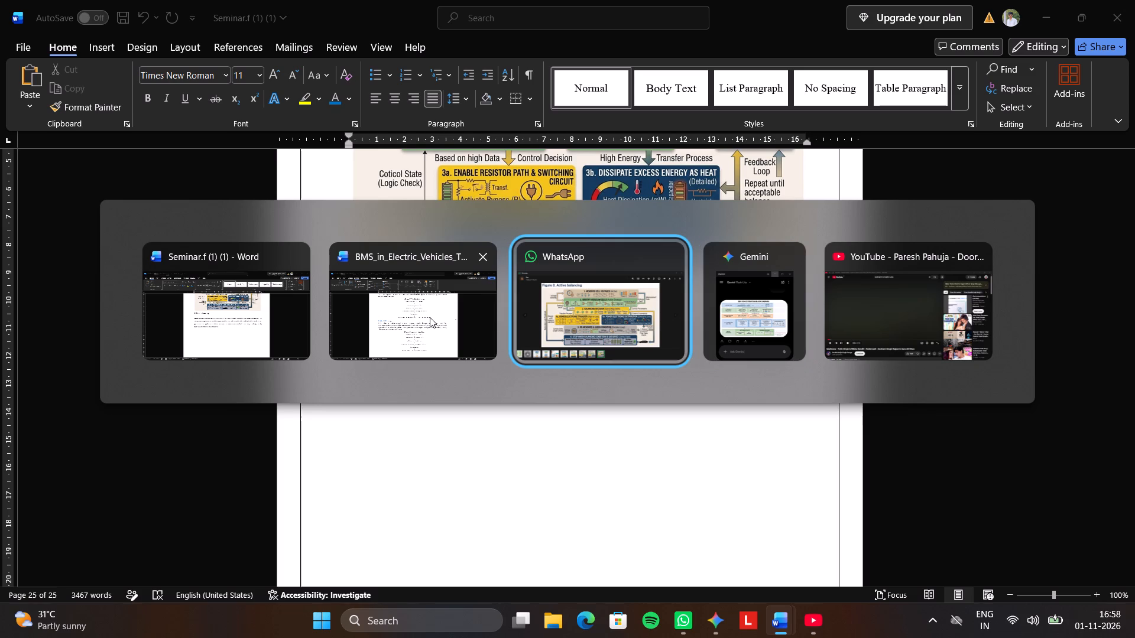
# Switch to the BMS report and examine the content that follows the Active Balancing paragraph.
pyautogui.scroll(-10, 593, 375)
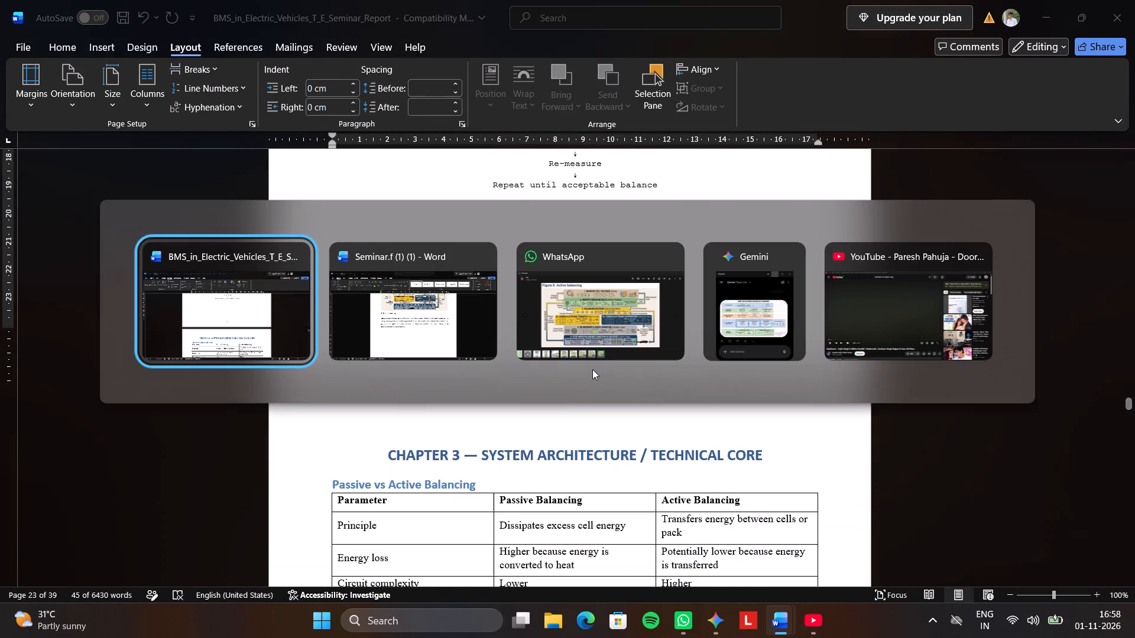
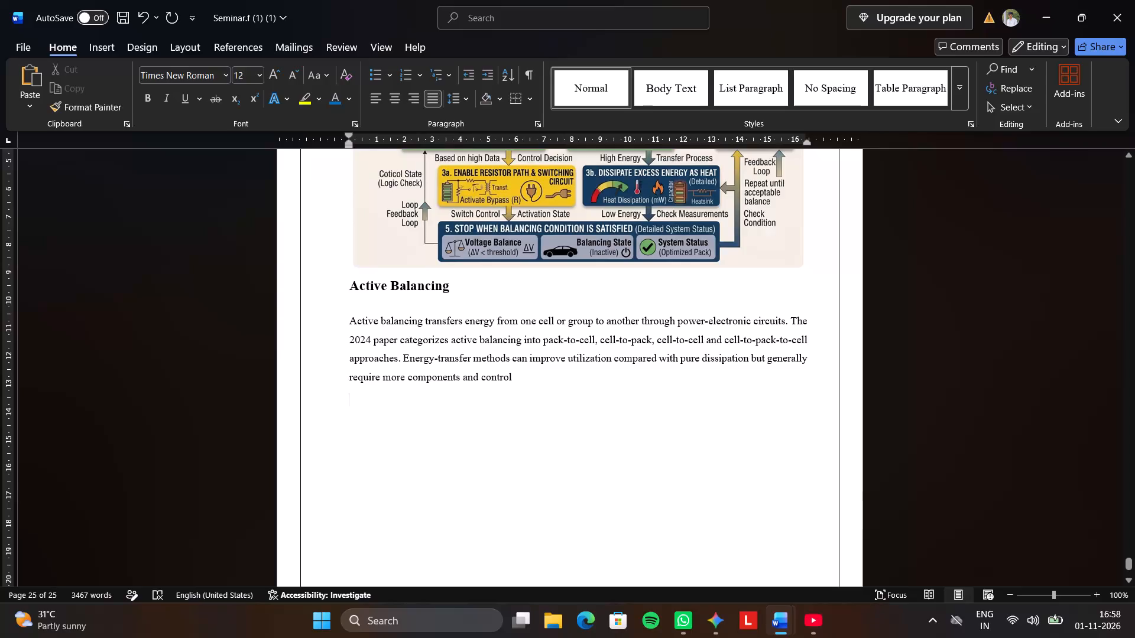
# Insert the IMG7 picture from this device below the Active Balancing paragraph.
pyautogui.click(113, 40)
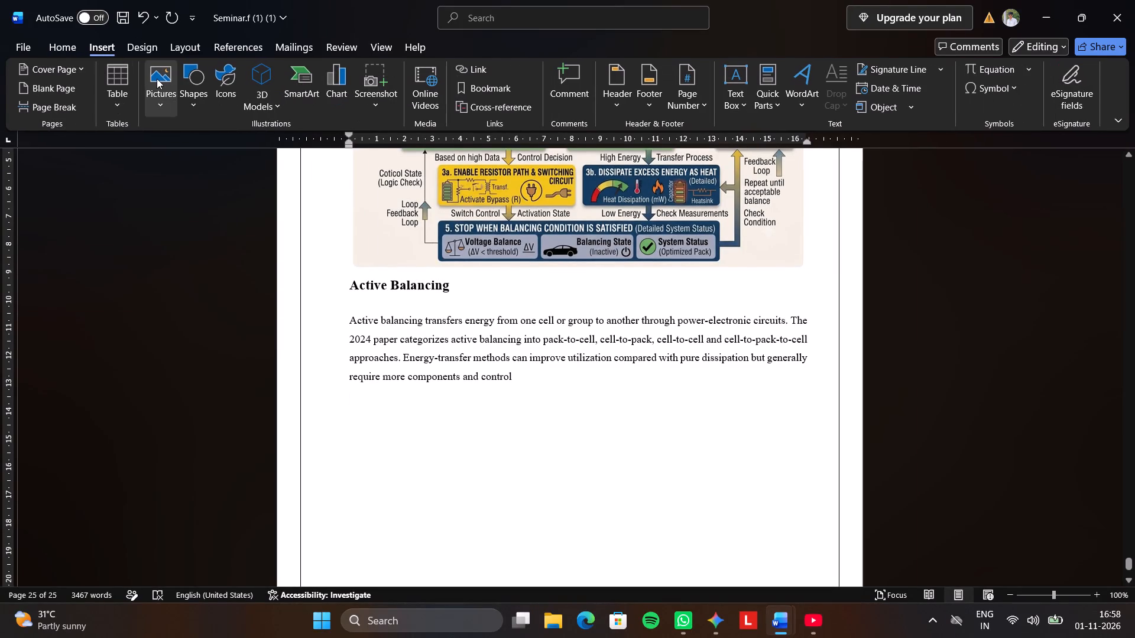
pyautogui.click(157, 79)
pyautogui.click(177, 156)
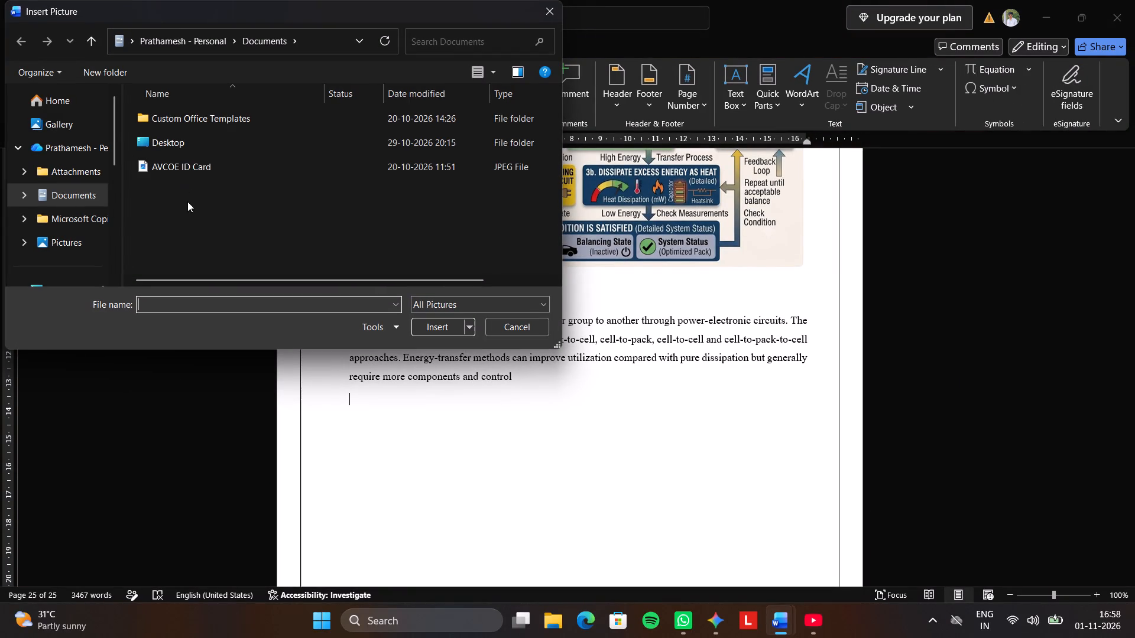
pyautogui.click(83, 107)
pyautogui.scroll(-2, 150, 192)
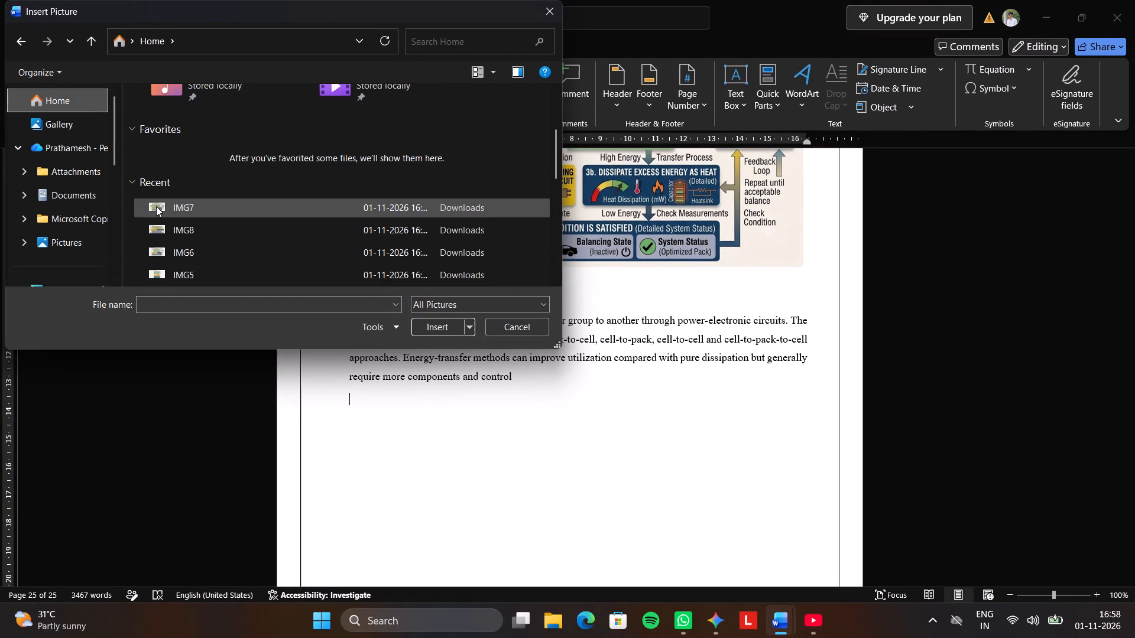
pyautogui.click(177, 207)
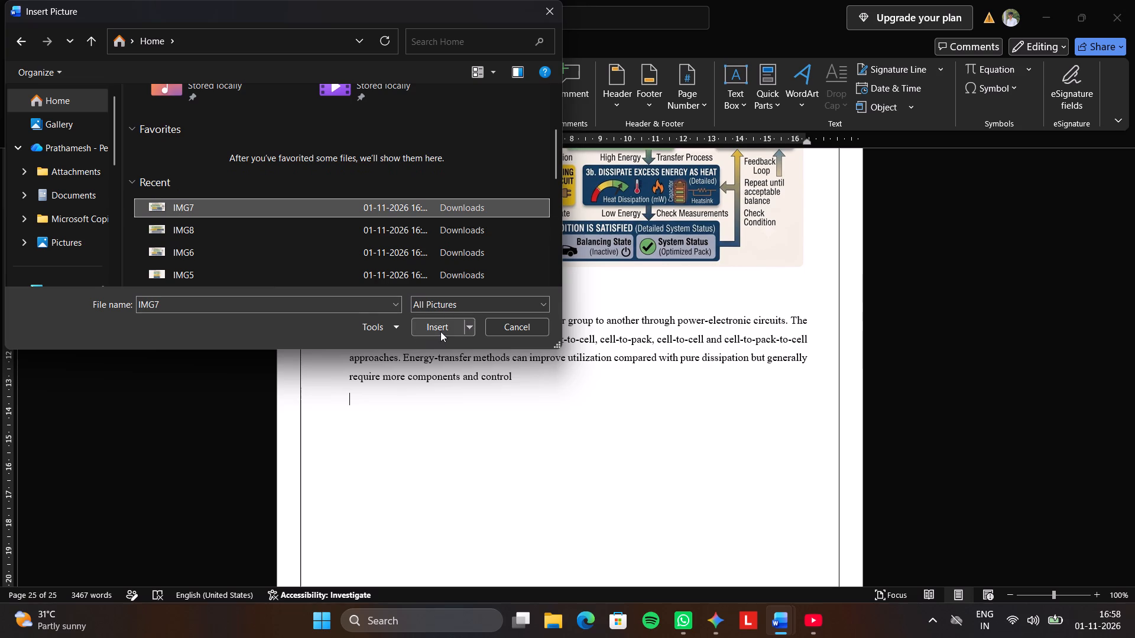
pyautogui.click(440, 328)
# Separate the inserted Figure 7 picture from the Active Balancing paragraph with a blank line, keeping both on the same page.
pyautogui.scroll(-3, 440, 336)
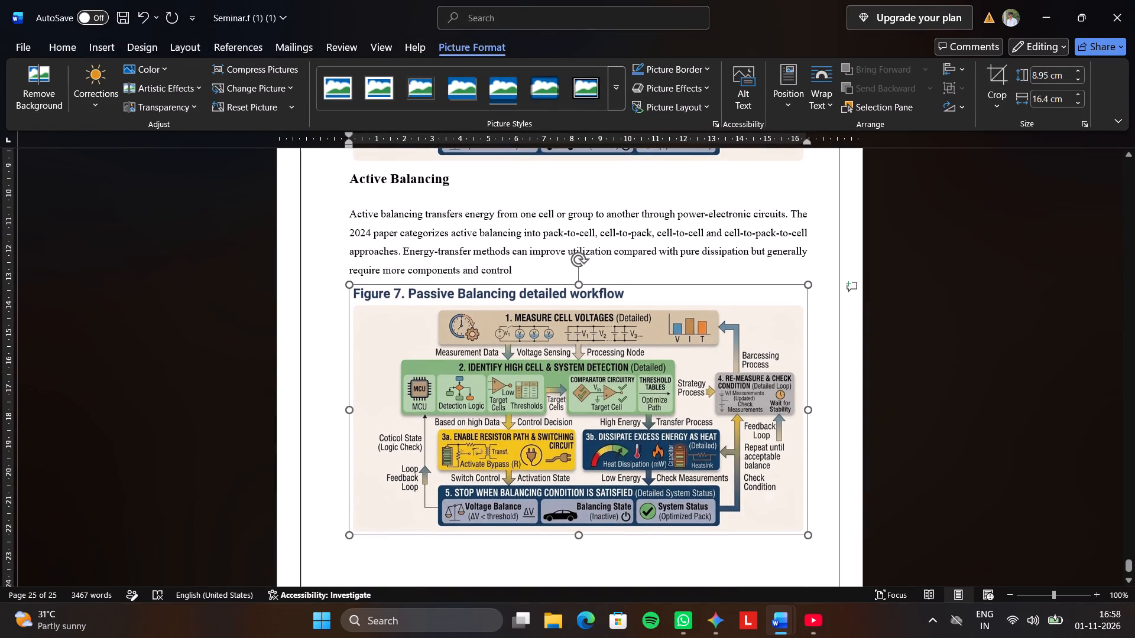
pyautogui.scroll(-10, 441, 337)
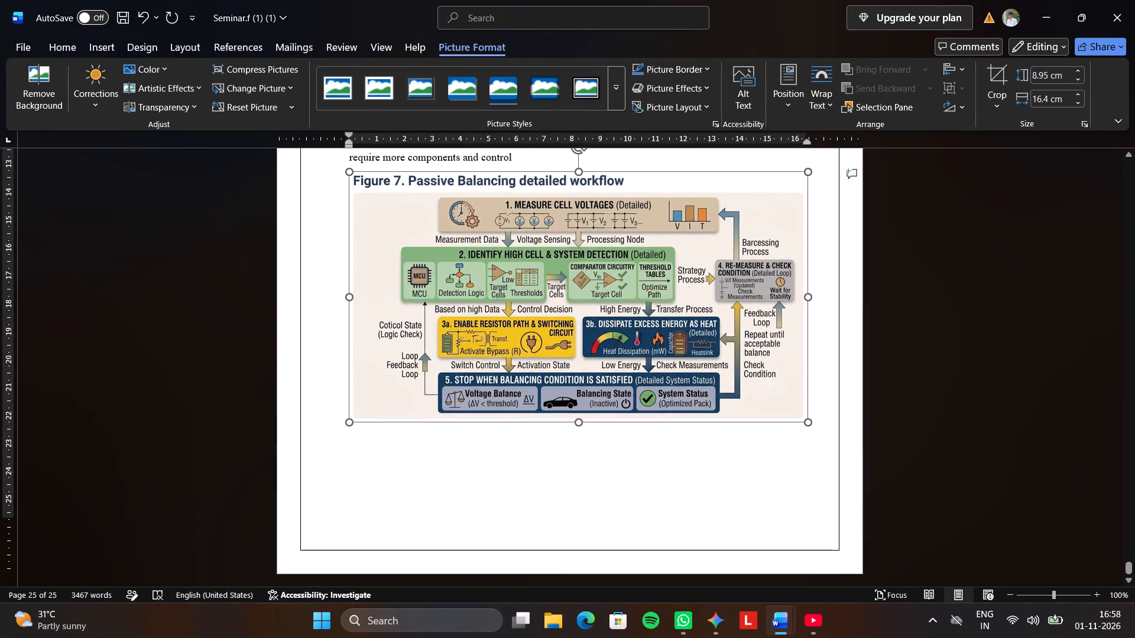
pyautogui.click(114, 197)
pyautogui.click(67, 45)
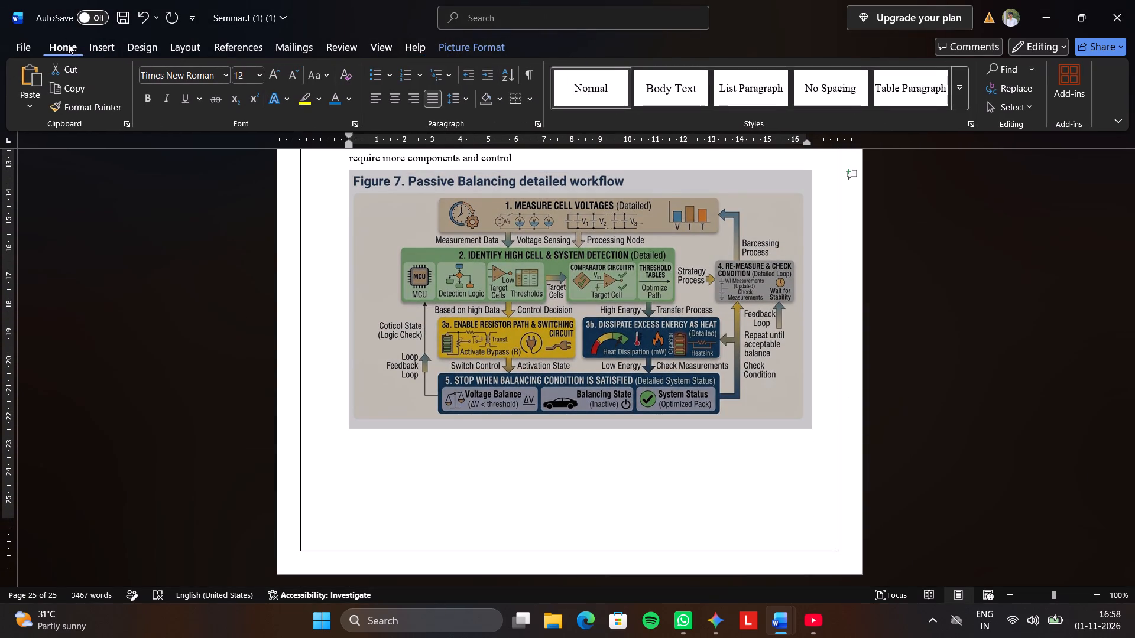
pyautogui.click(110, 44)
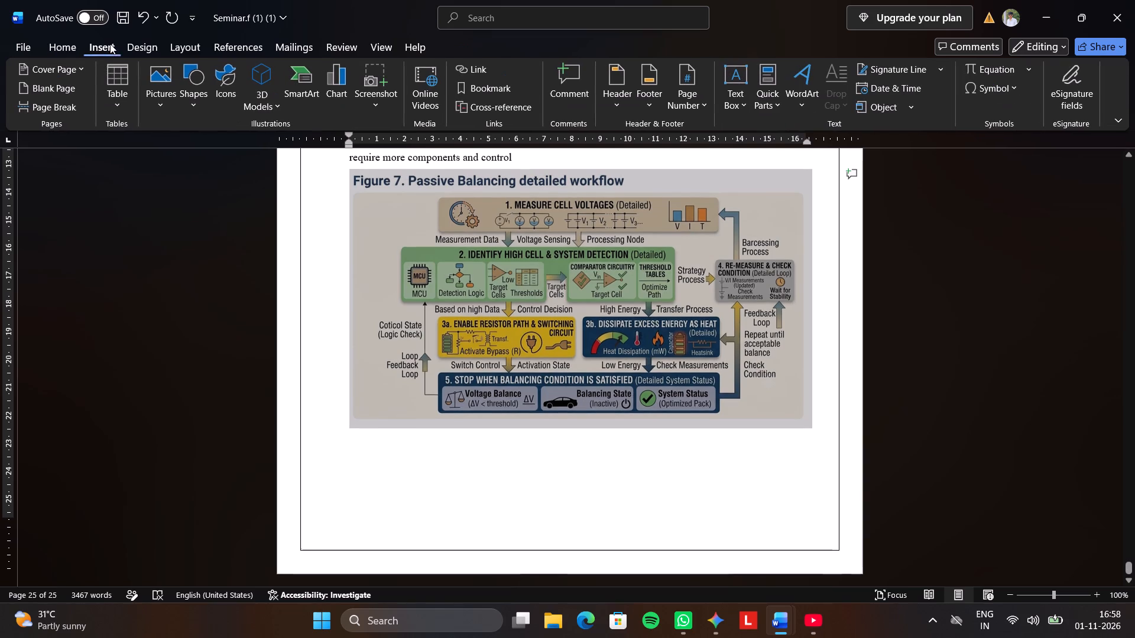
pyautogui.click(76, 83)
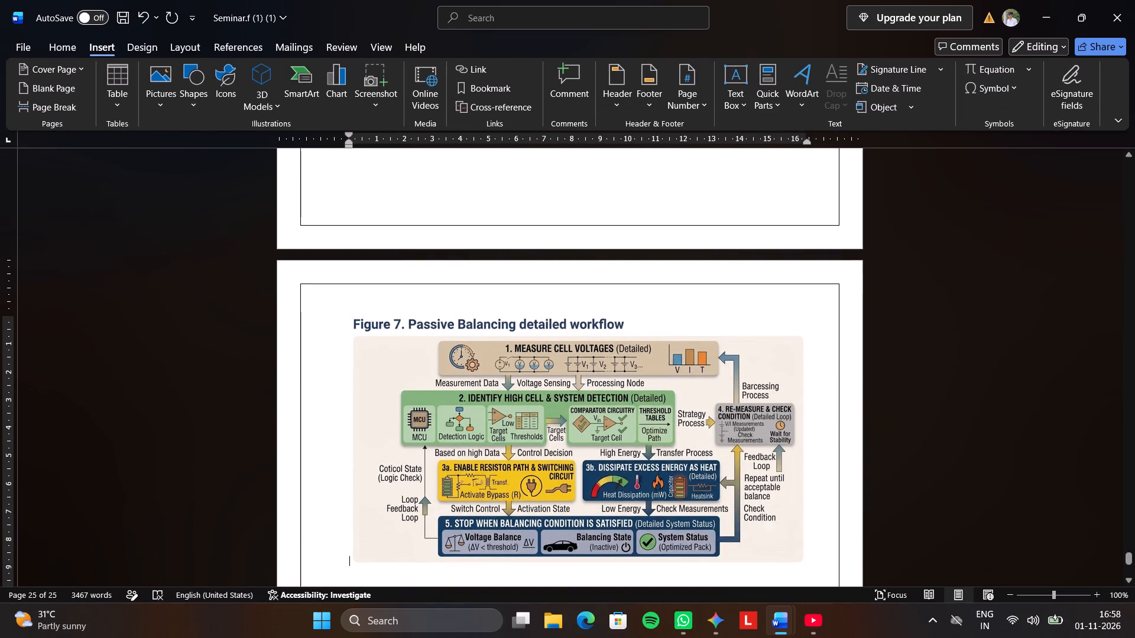
pyautogui.click(350, 196)
pyautogui.click(350, 196)
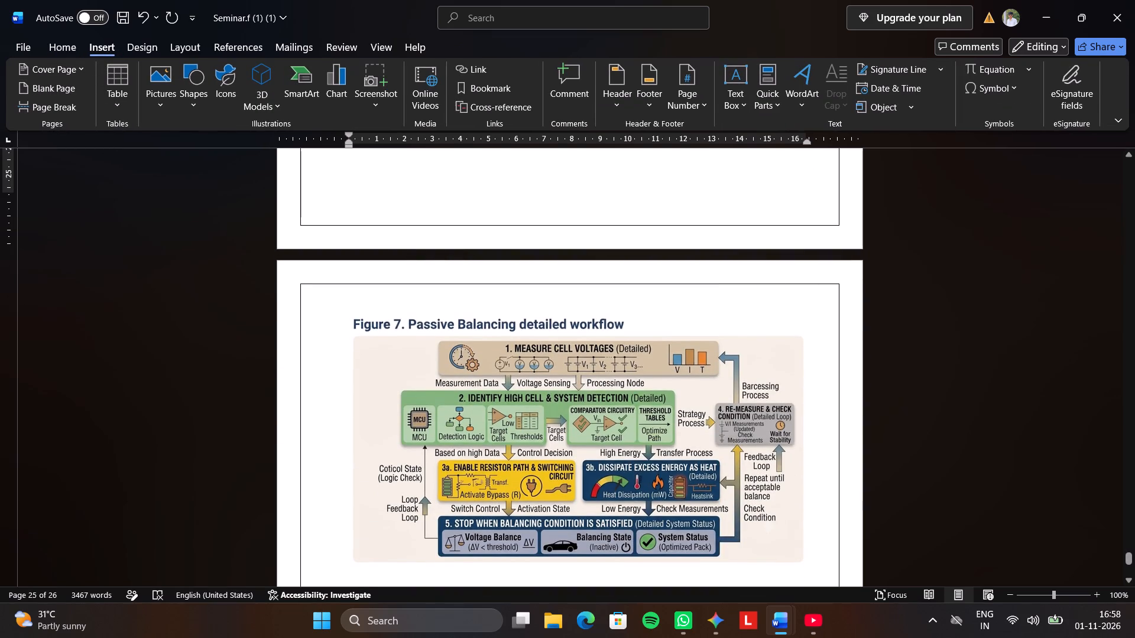
pyautogui.scroll(5, 350, 196)
pyautogui.scroll(7, 594, 249)
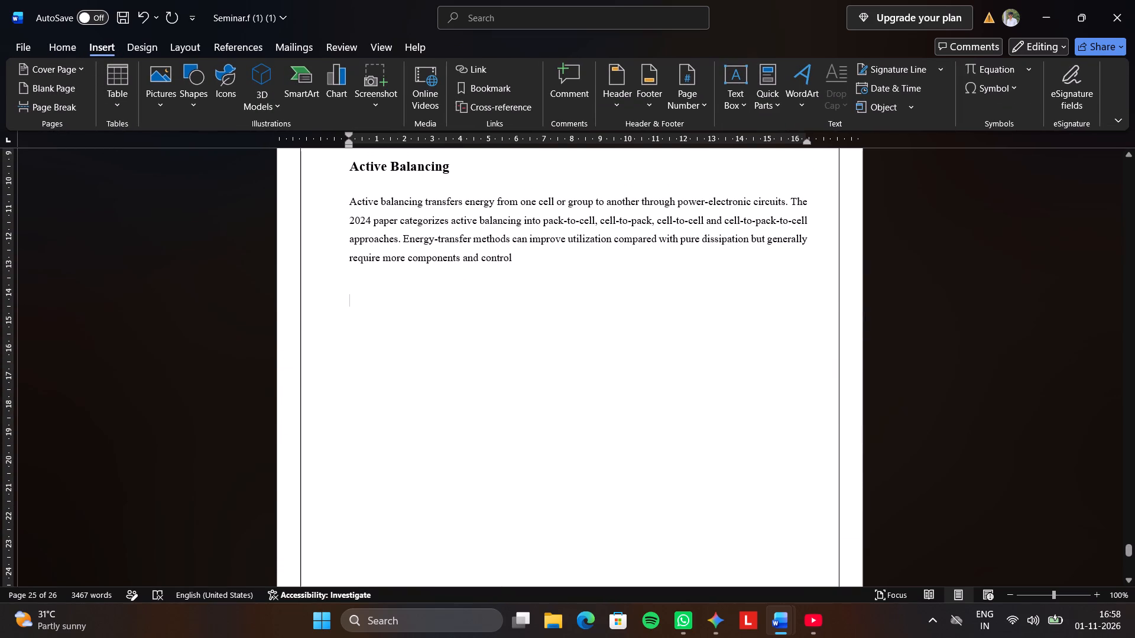
pyautogui.press('Return')
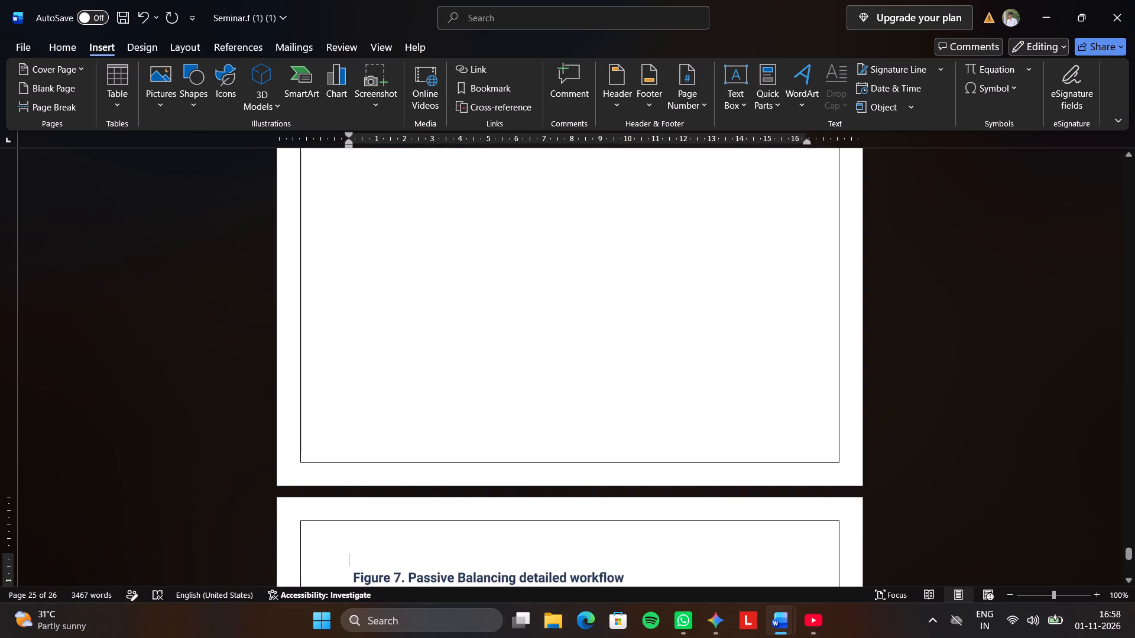
pyautogui.press('BackSpace')
pyautogui.press('BackSpace')
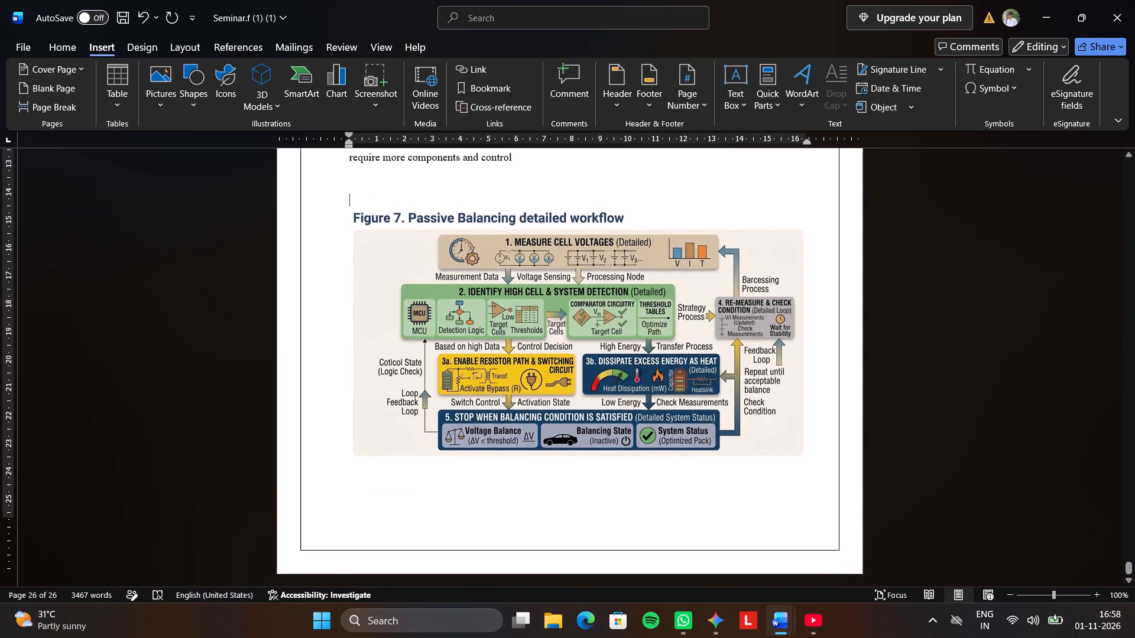
# Add four new lines after the inserted Figure 7 picture to continue on a fresh page.
pyautogui.click(816, 445)
pyautogui.click(64, 46)
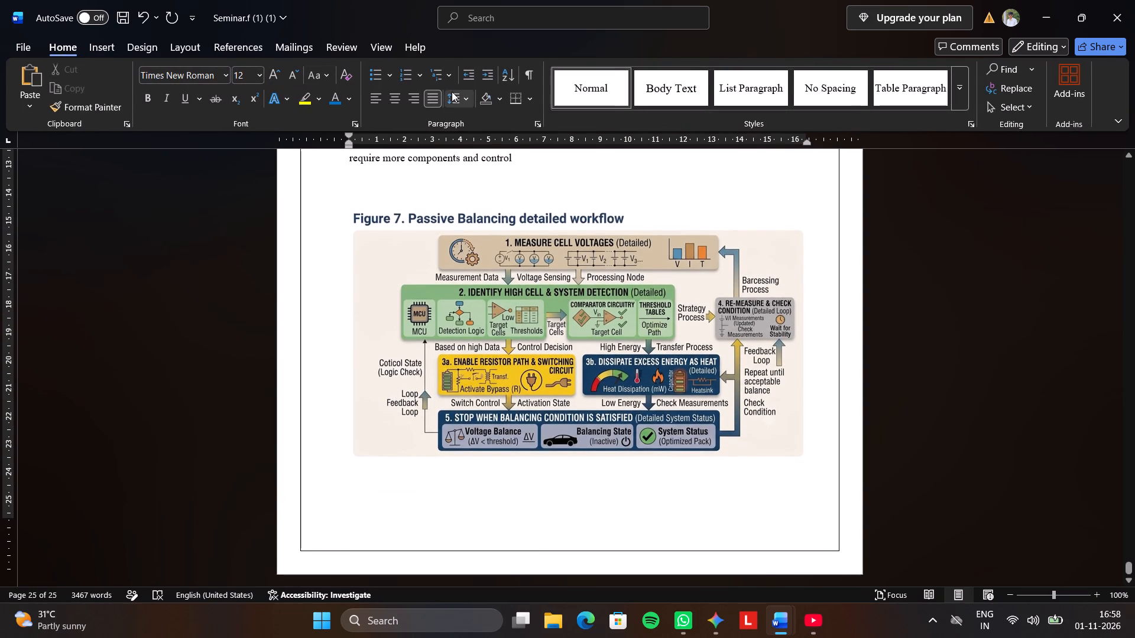
pyautogui.scroll(-6, 513, 344)
pyautogui.press('Return')
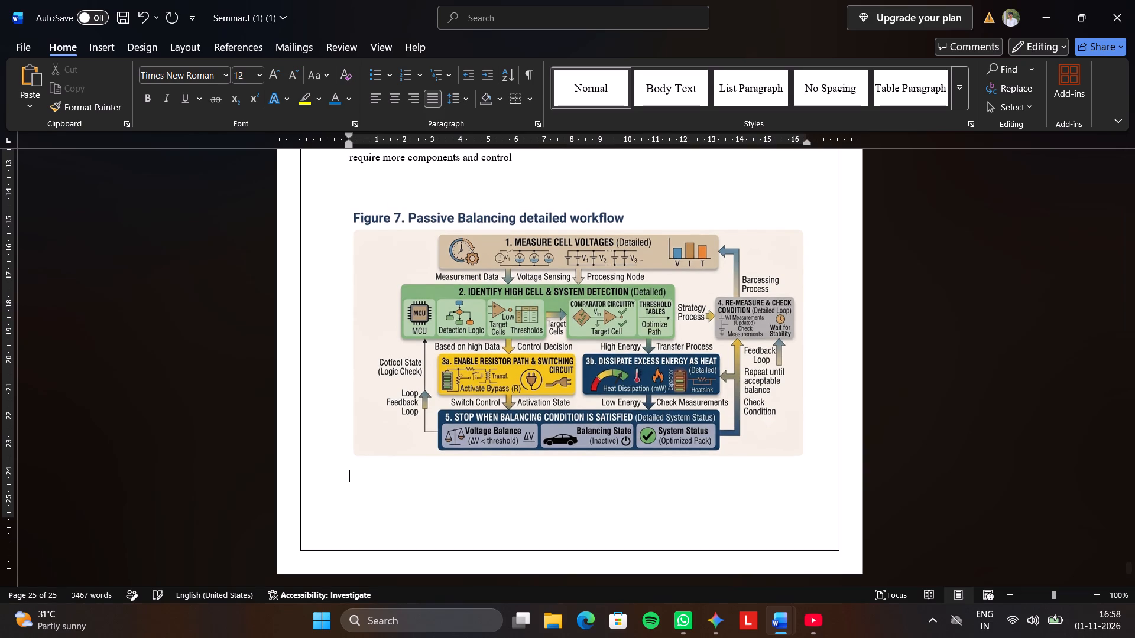
pyautogui.press('Return')
pyautogui.press('Return')
pyautogui.press('Return')
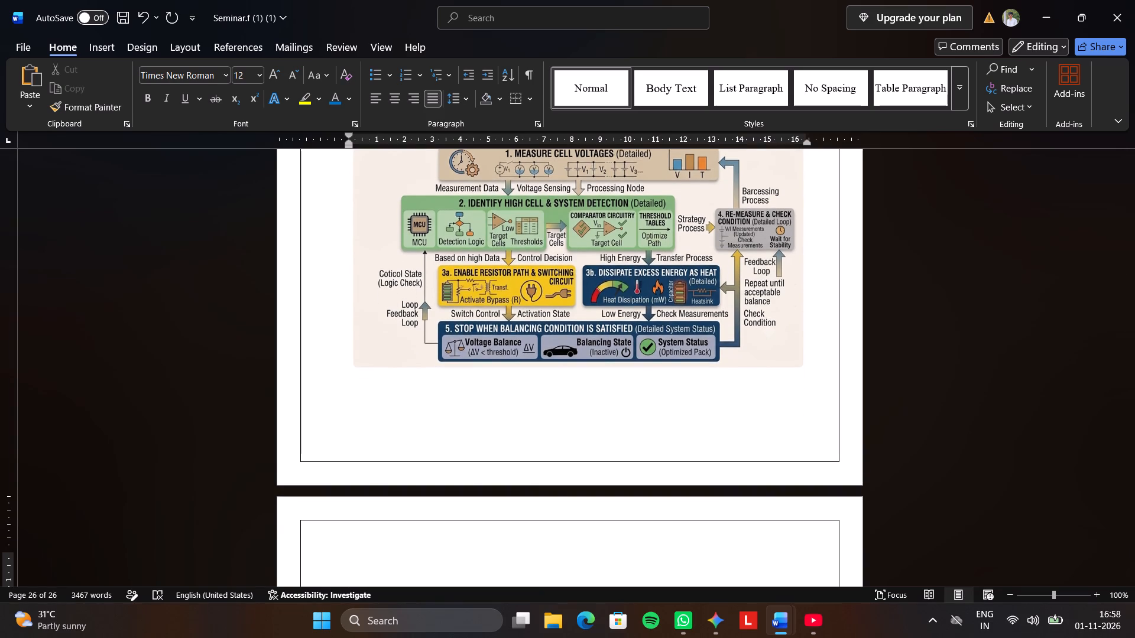
# Copy the "Passive vs Active Balancing" heading from the BMS report to the new page of the Seminar document.
pyautogui.scroll(-8, 532, 331)
pyautogui.scroll(1, 534, 331)
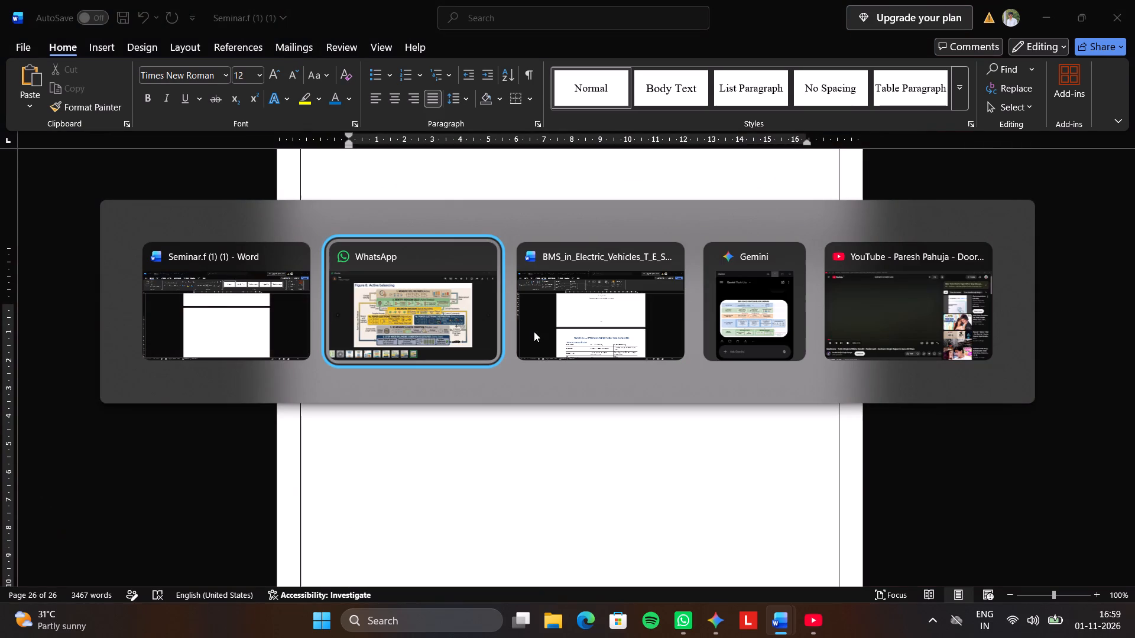
pyautogui.scroll(-5, 534, 331)
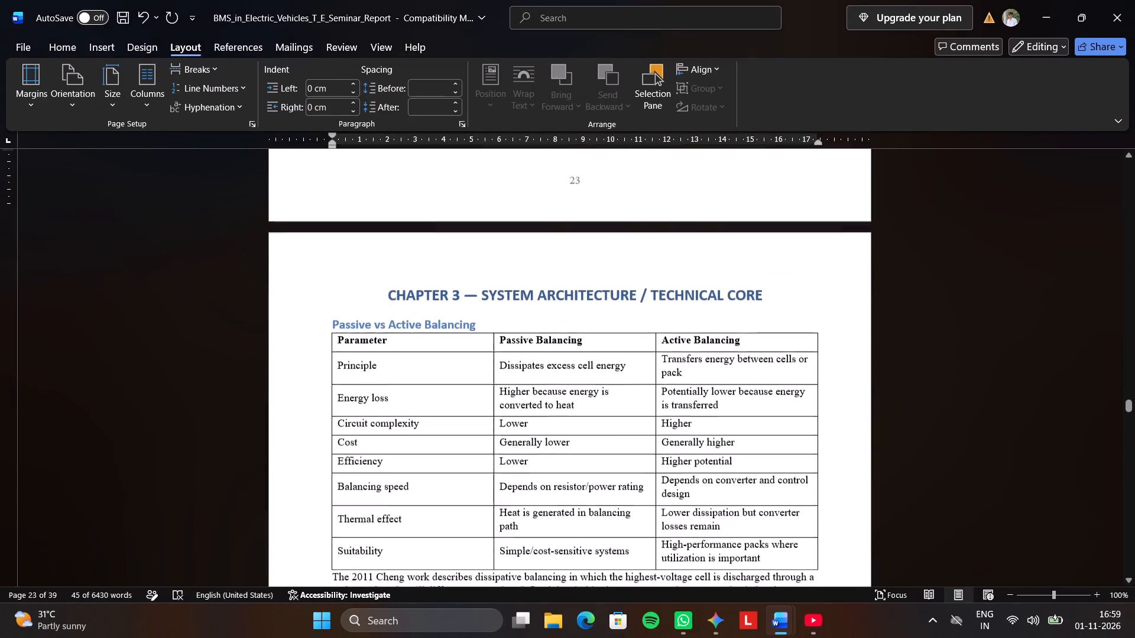
pyautogui.scroll(-3, 534, 331)
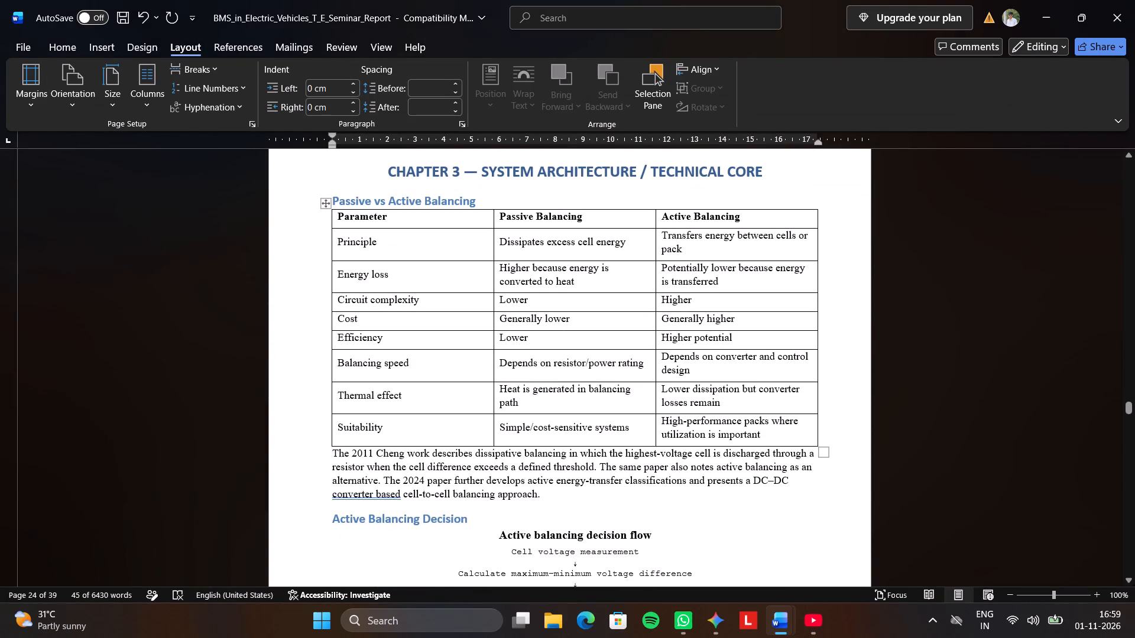
pyautogui.moveTo(338, 199); pyautogui.dragTo(471, 201)
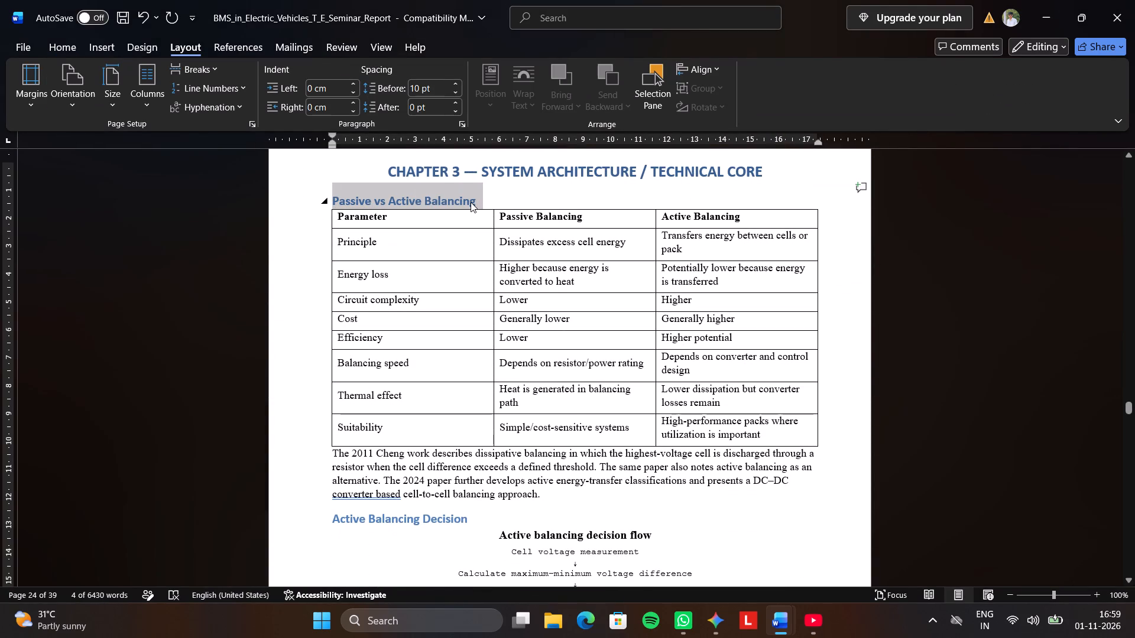
pyautogui.hotkey('ctrl', 'c')
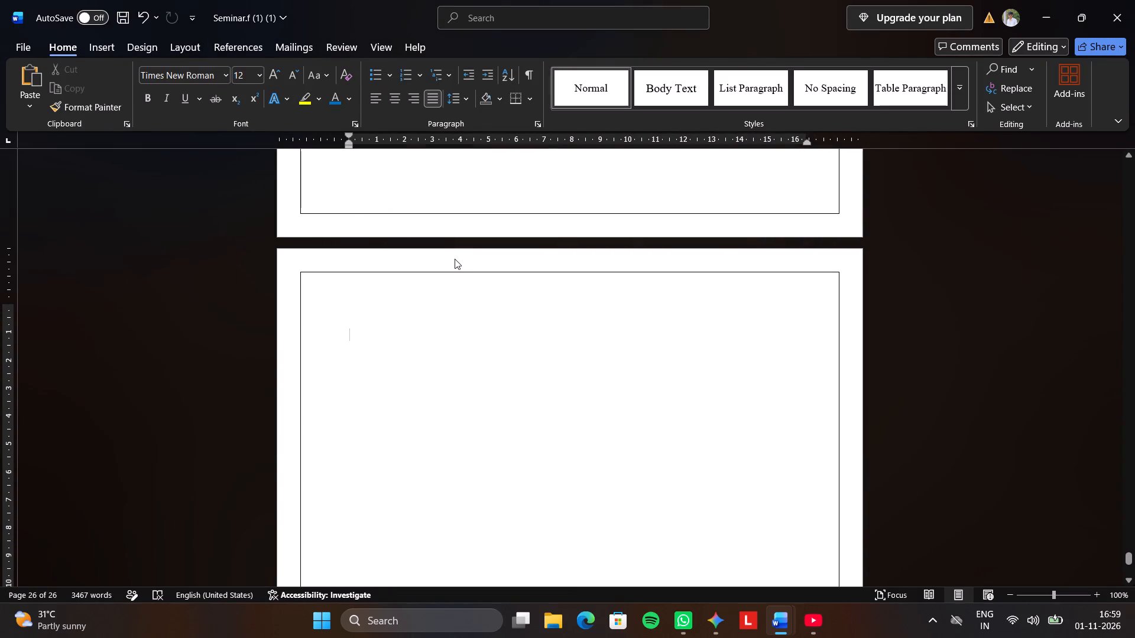
pyautogui.hotkey('ctrl', 'v')
# Left-align the Passive vs Active Balancing heading and remove its left indent.
pyautogui.click(456, 340)
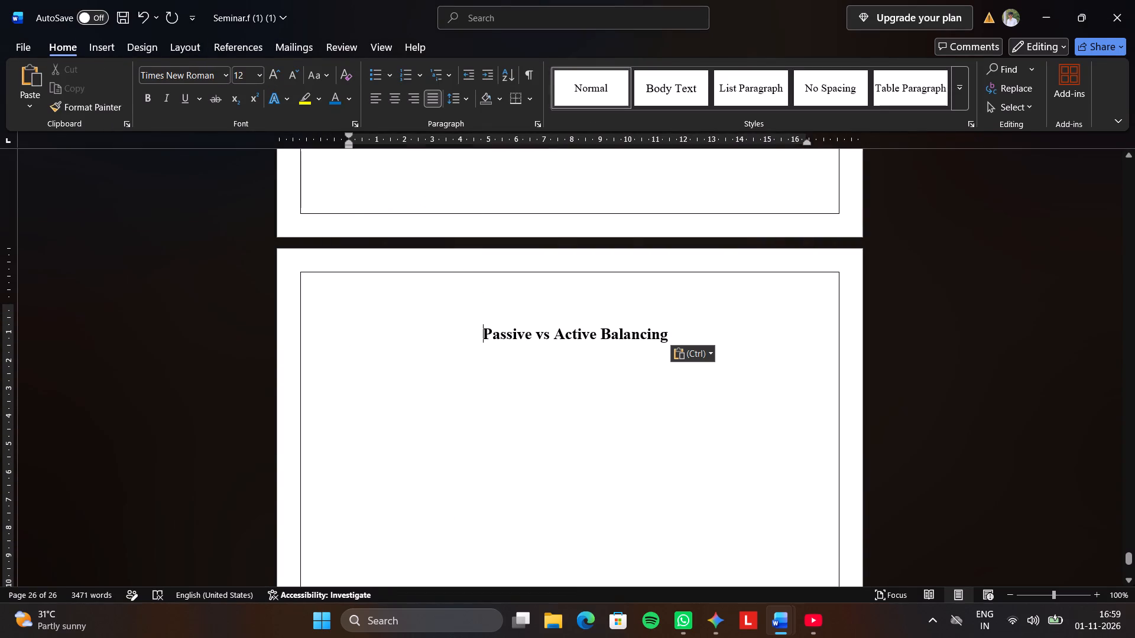
pyautogui.click(430, 106)
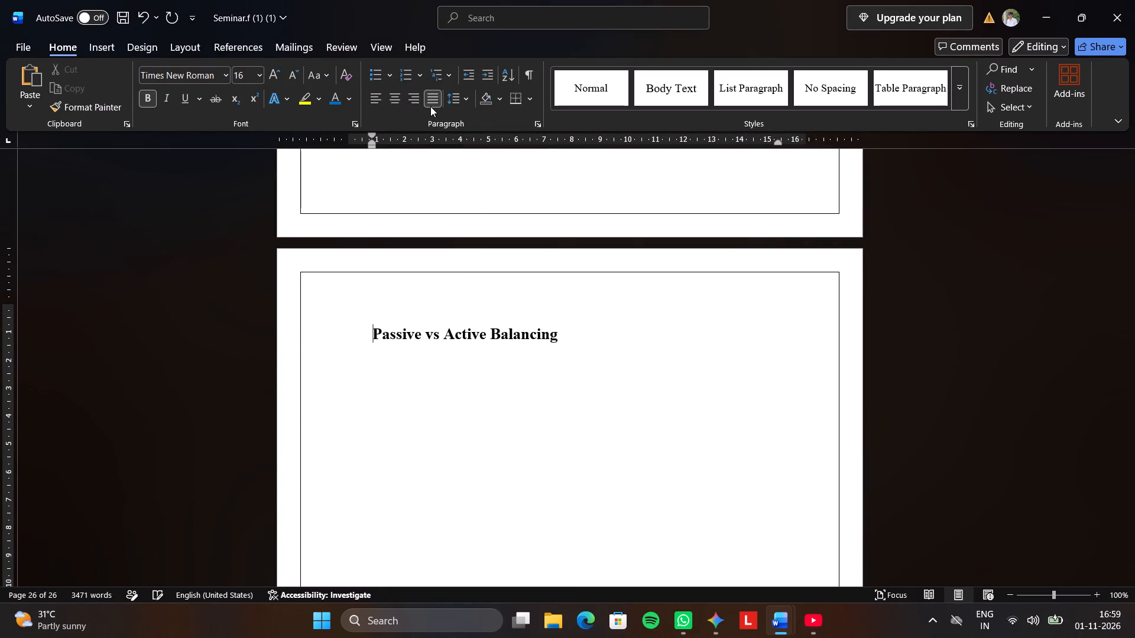
pyautogui.click(430, 106)
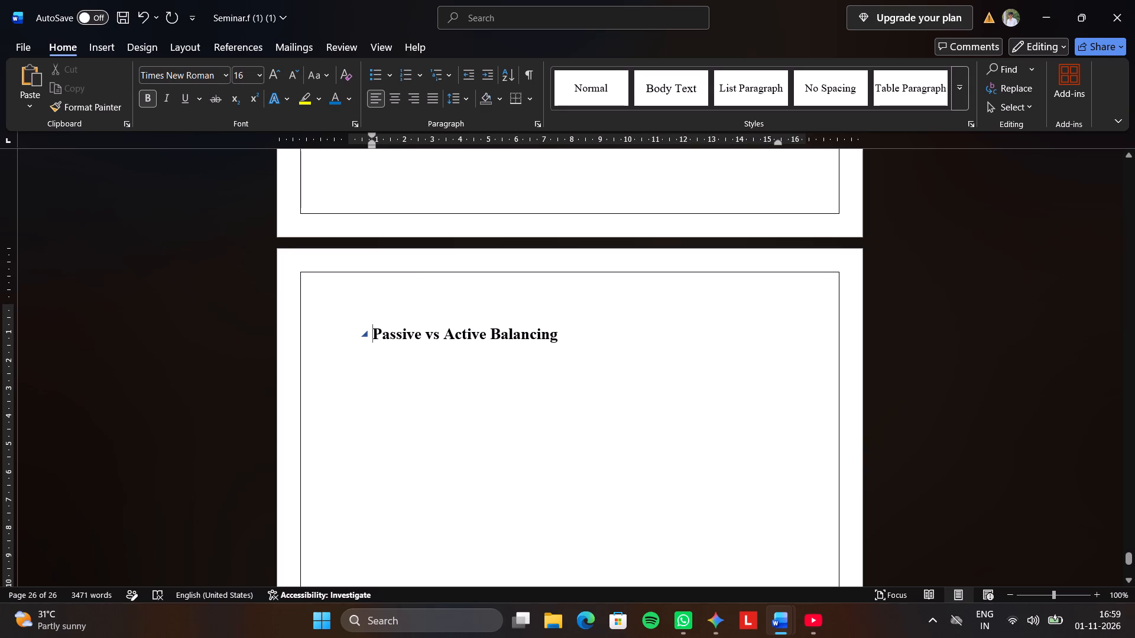
pyautogui.click(339, 331)
pyautogui.click(342, 331)
pyautogui.press('BackSpace')
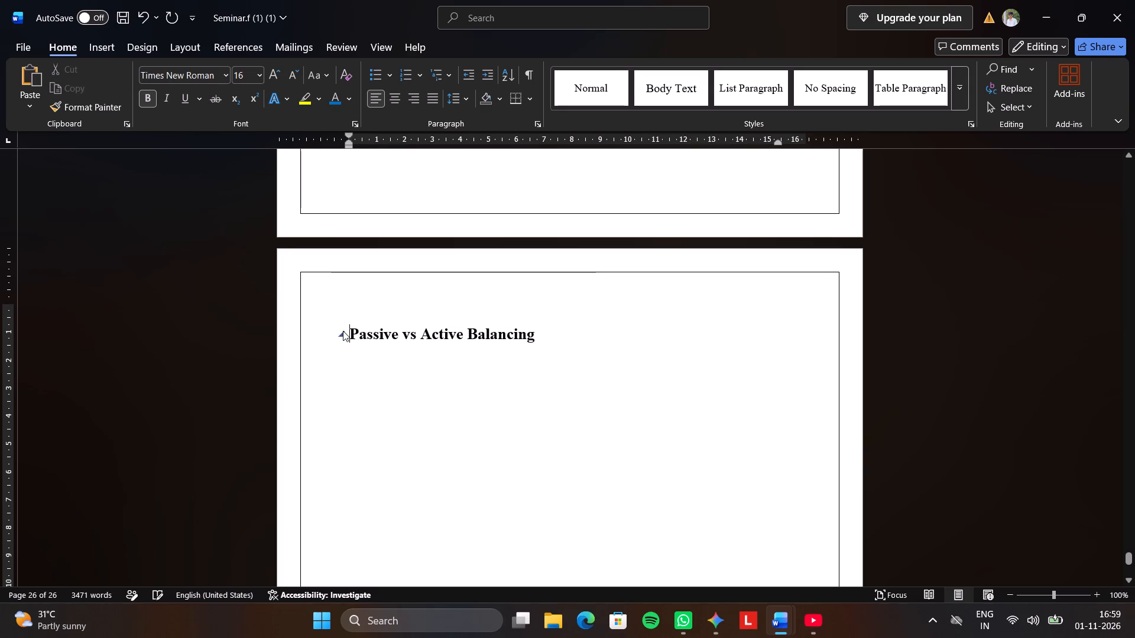
# Remove the extra blank line above the Passive vs Active Balancing heading, keeping the heading at the top of the new page.
pyautogui.press('BackSpace')
pyautogui.press('BackSpace')
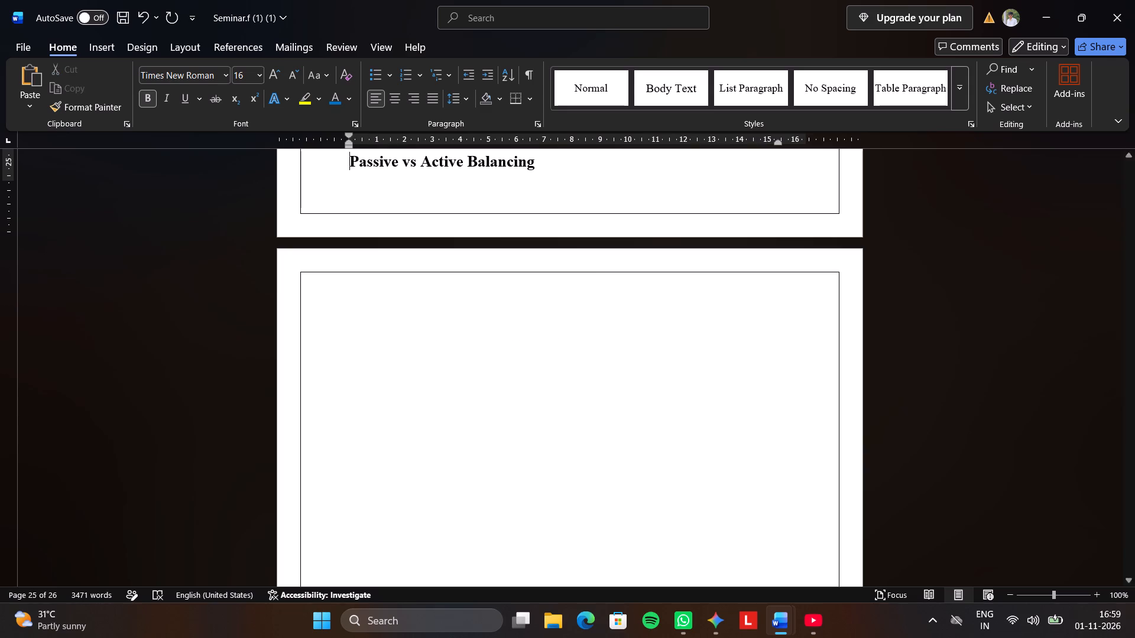
pyautogui.press('Return')
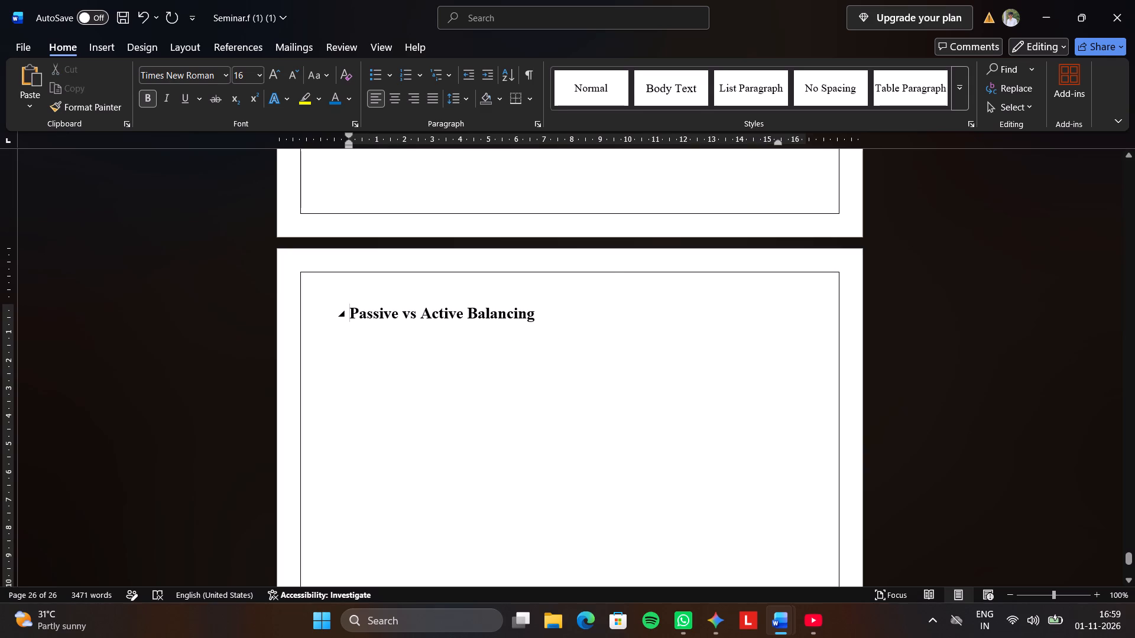
# Set the Passive vs Active Balancing heading to 14 pt.
pyautogui.doubleClick(356, 315)
pyautogui.click(361, 316)
pyautogui.doubleClick(361, 316)
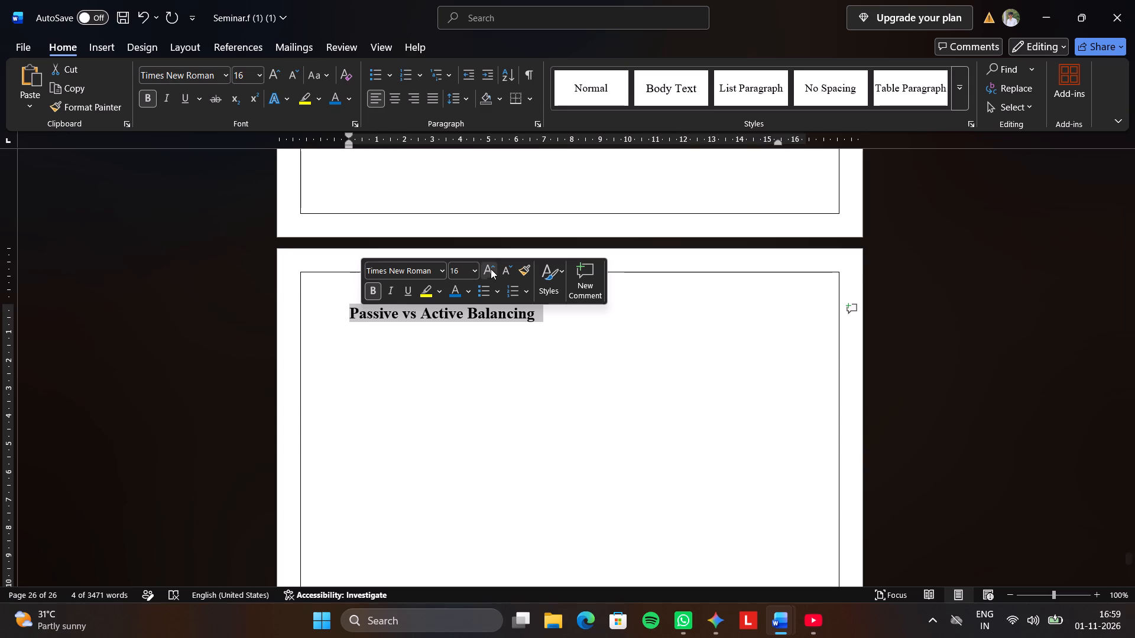
pyautogui.click(472, 269)
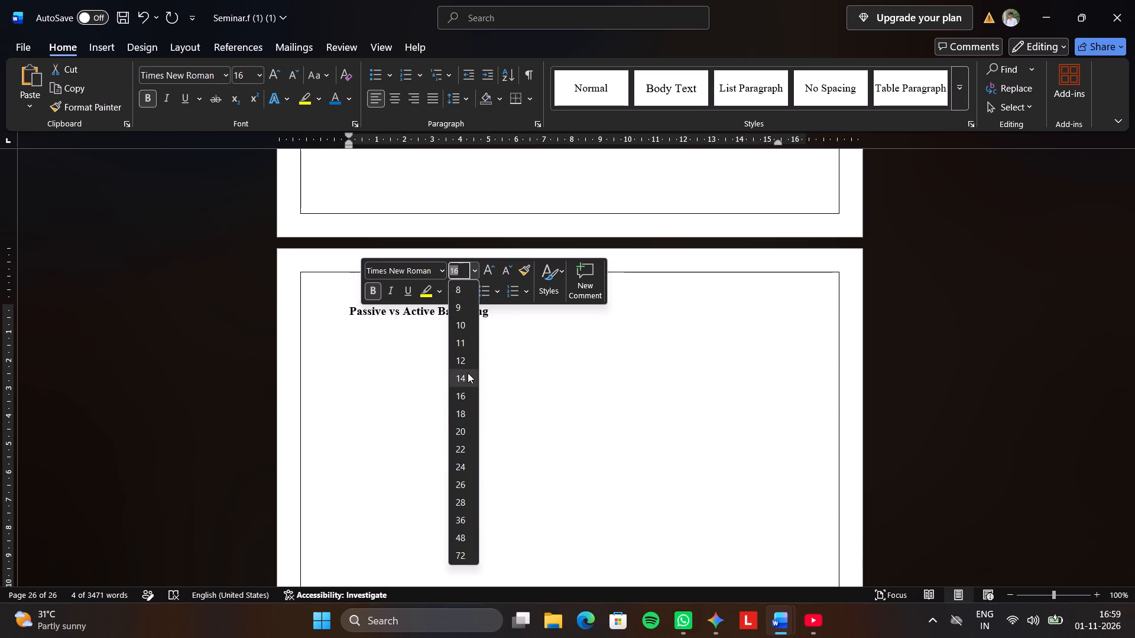
pyautogui.click(468, 373)
# Copy the whole passive versus active balancing comparison table from the BMS report to the line below the Seminar document's matching heading.
pyautogui.click(575, 330)
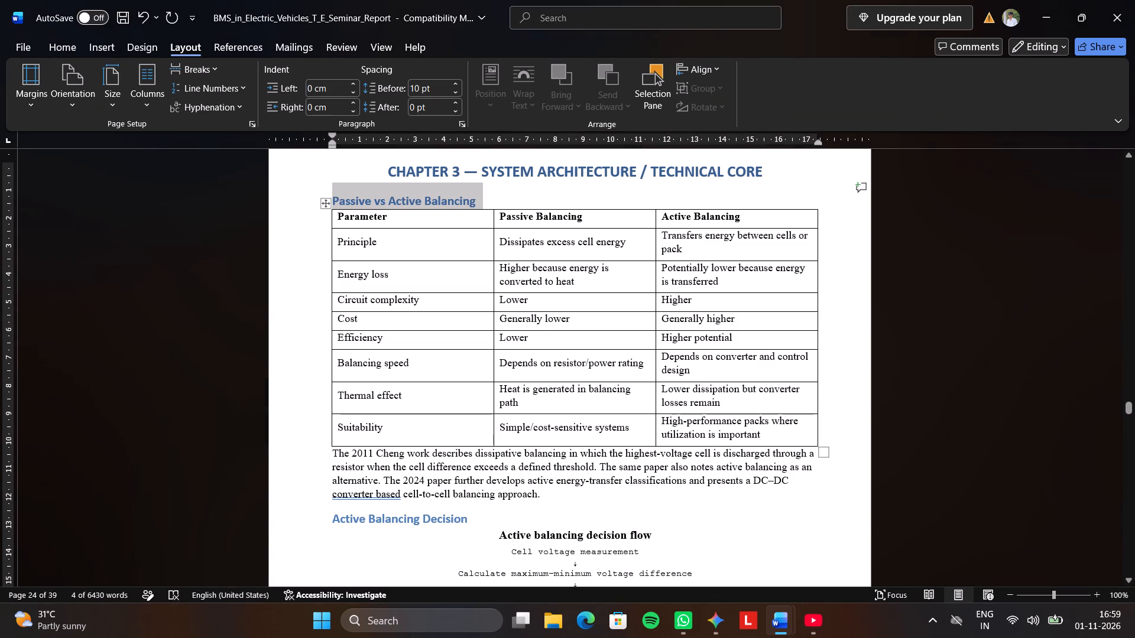
pyautogui.click(315, 227)
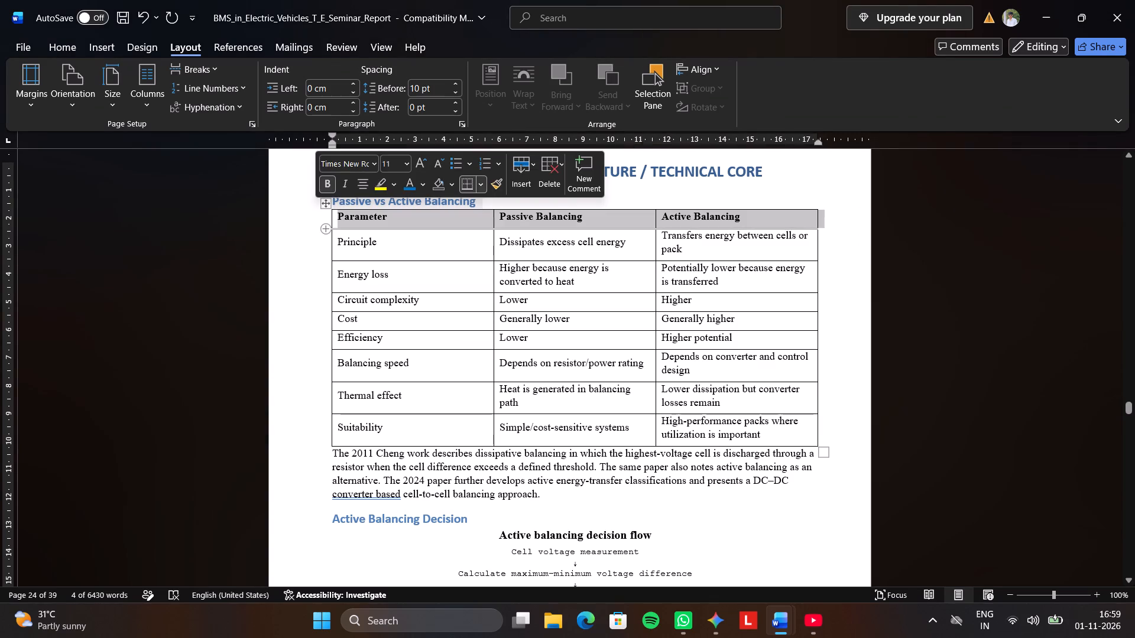
pyautogui.click(313, 233)
pyautogui.click(327, 206)
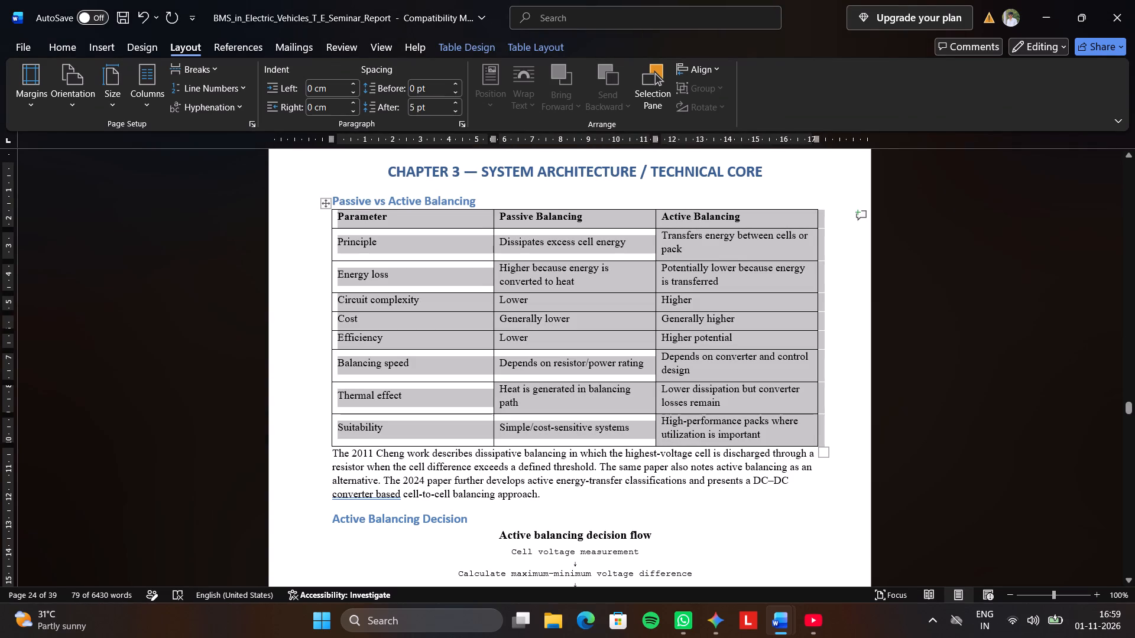
pyautogui.hotkey('ctrl', 'c')
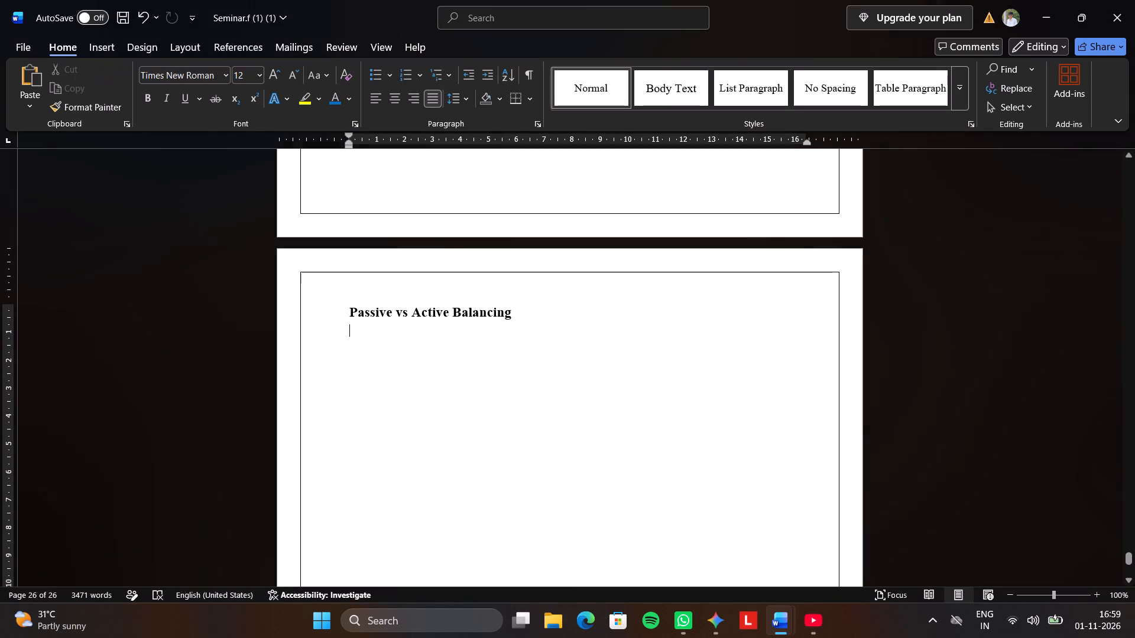
pyautogui.hotkey('ctrl', 'v')
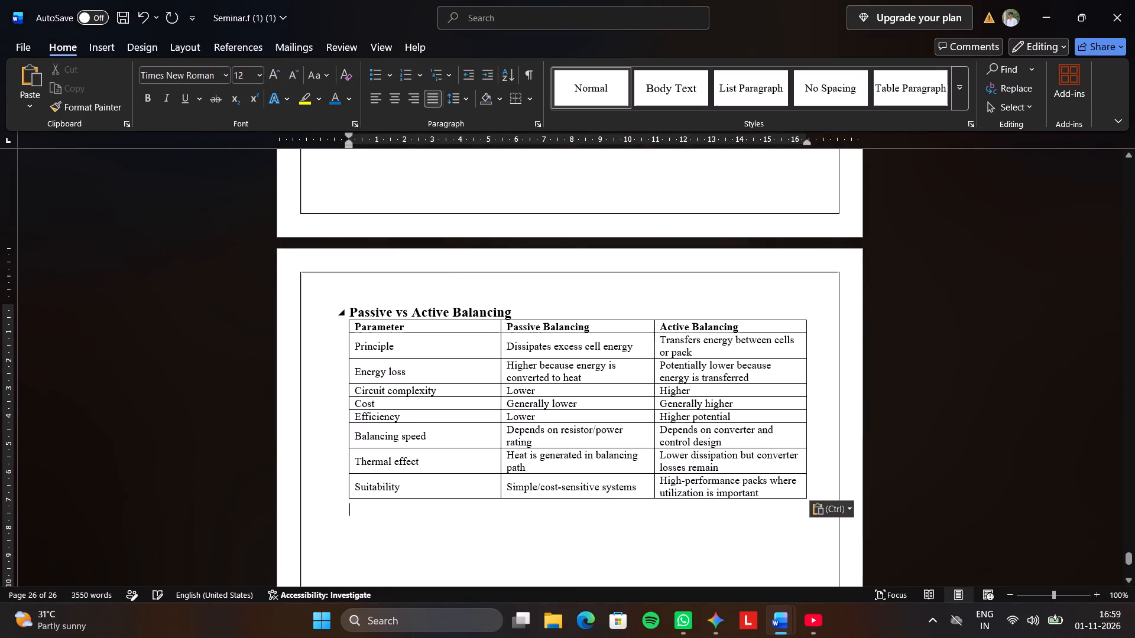
# Format the whole passive versus active balancing table at 12 pt with 1.5 line spacing and left-aligned text.
pyautogui.click(346, 315)
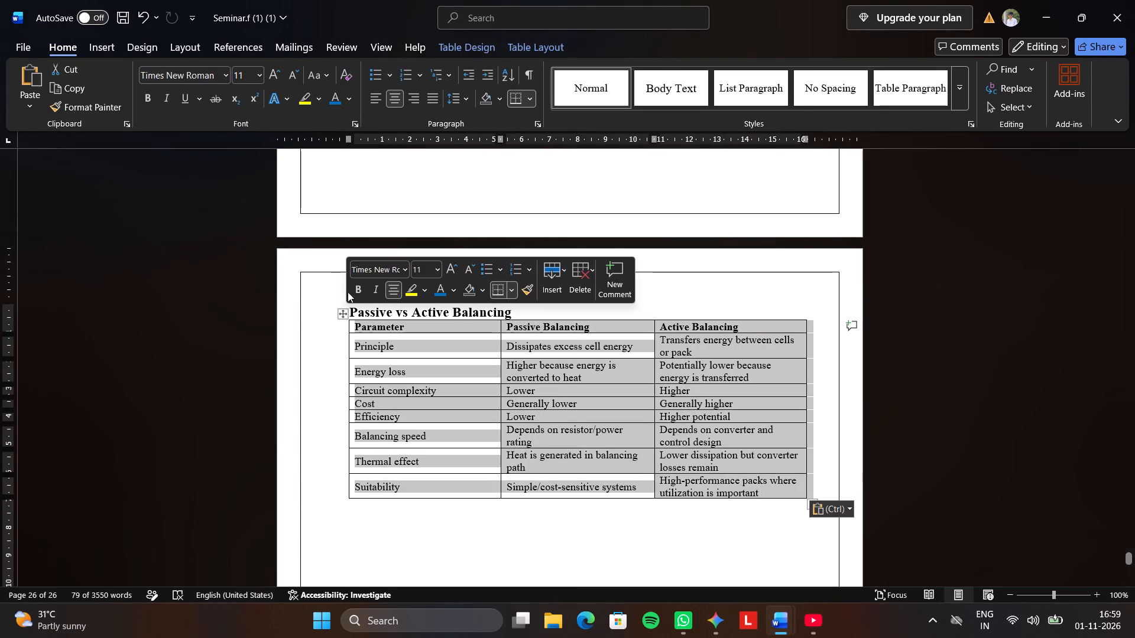
pyautogui.click(433, 267)
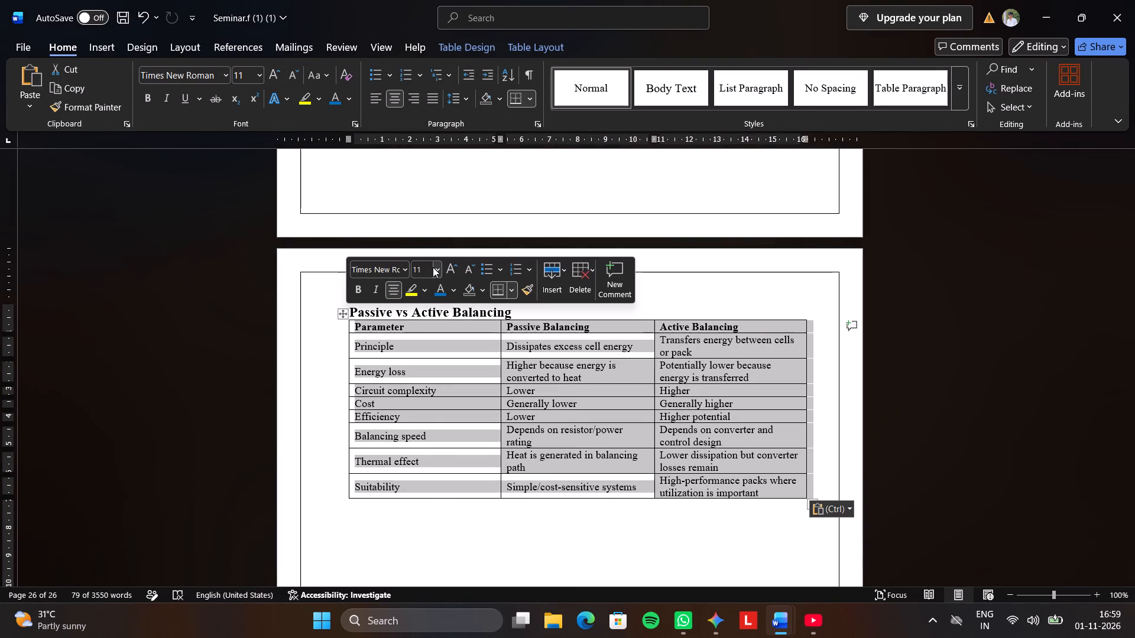
pyautogui.click(423, 351)
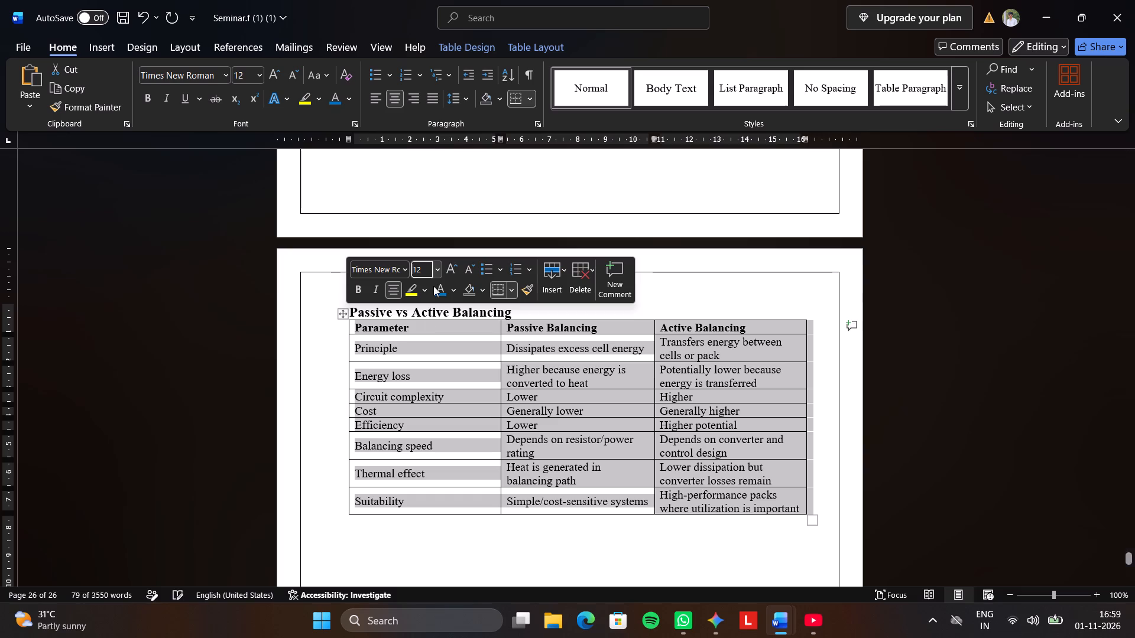
pyautogui.click(471, 92)
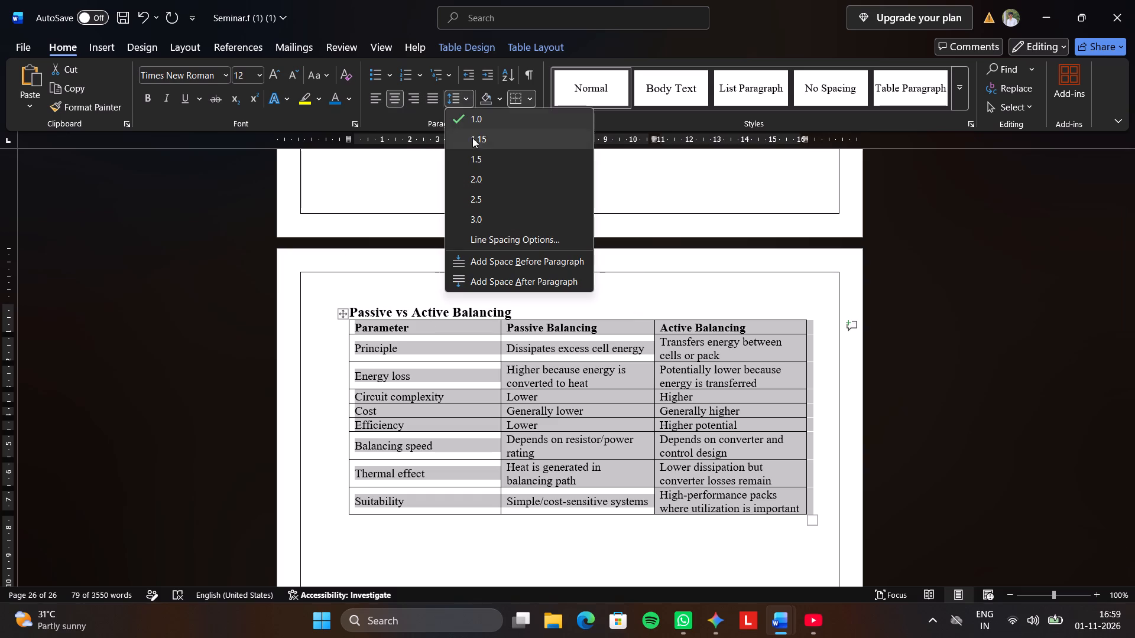
pyautogui.click(474, 157)
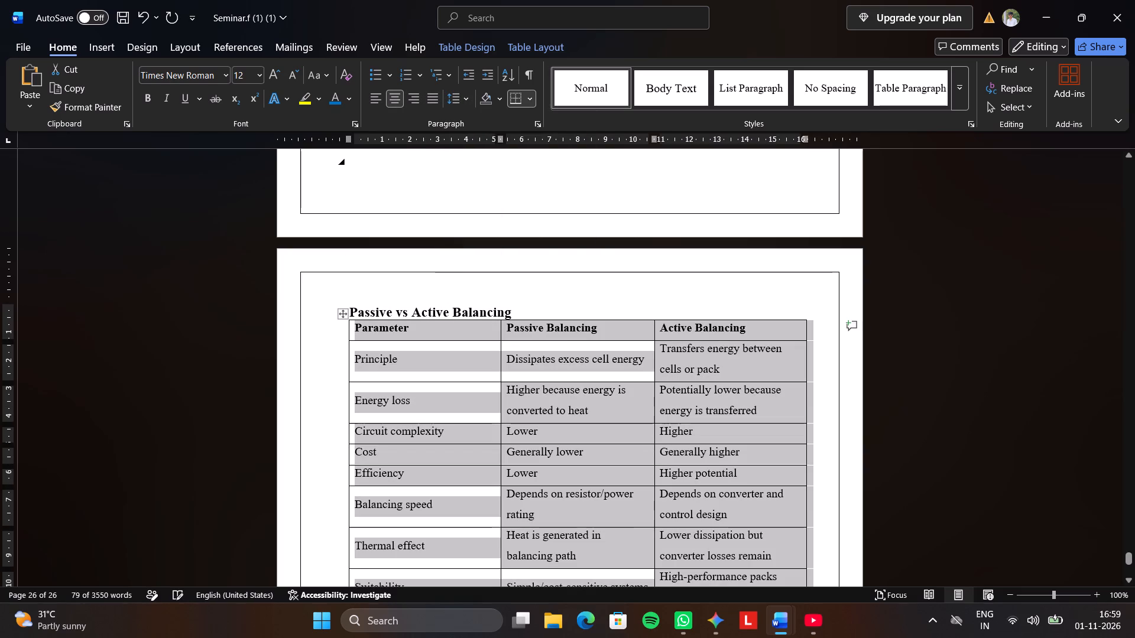
pyautogui.click(432, 95)
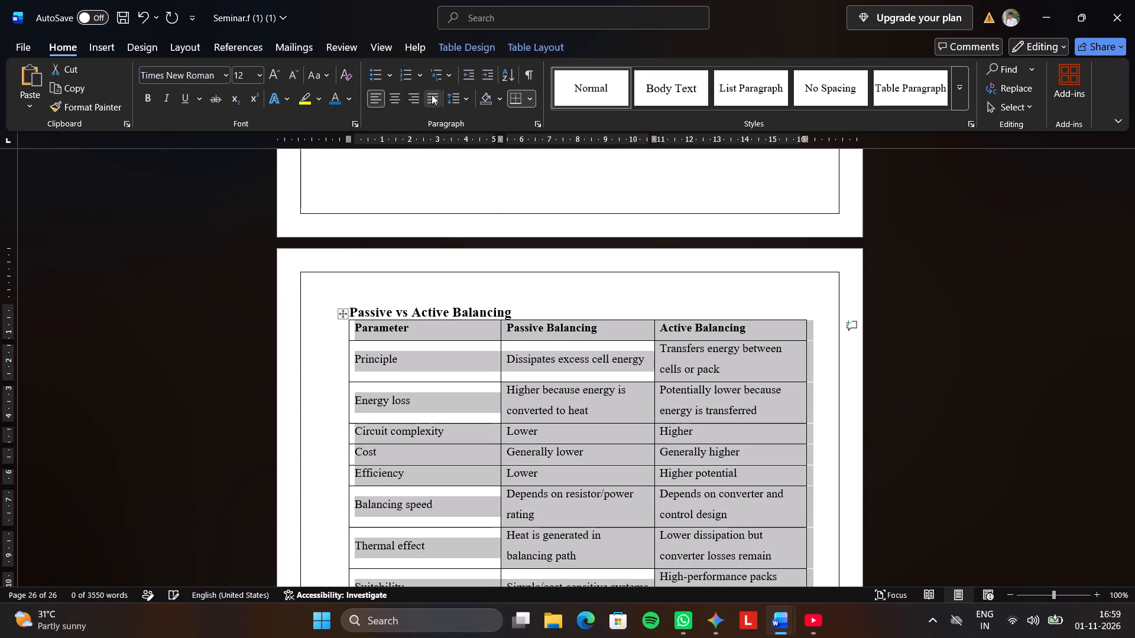
pyautogui.click(432, 95)
pyautogui.doubleClick(432, 95)
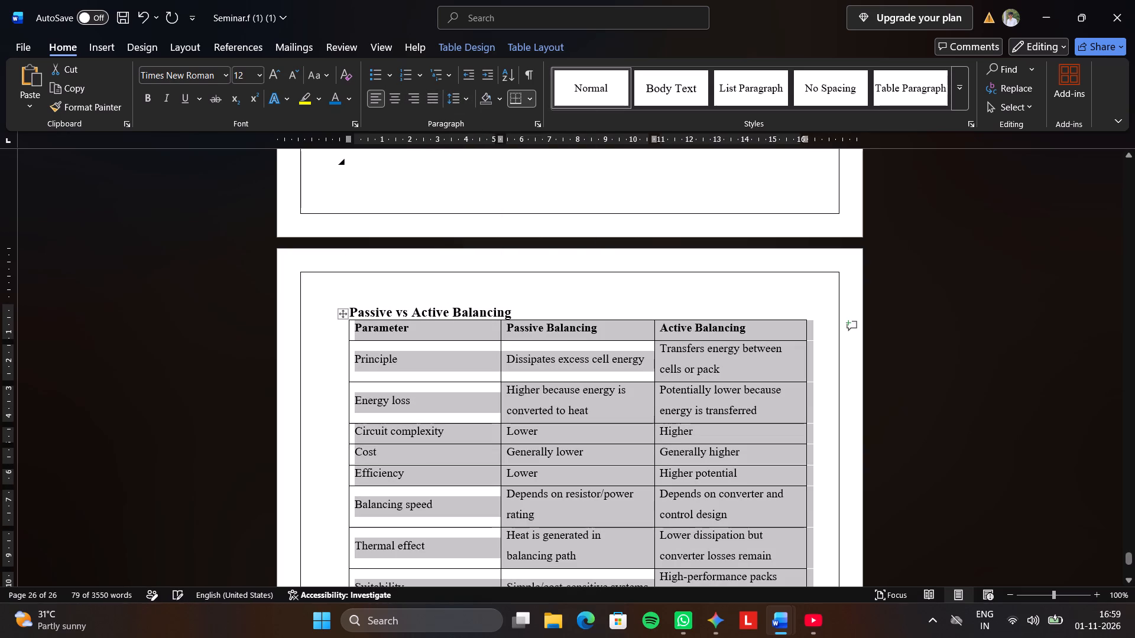
# Copy the paragraph on the 2011 Cheng work from the BMS report to below the Seminar document's comparison table, leaving a blank line between.
pyautogui.scroll(-4, 387, 261)
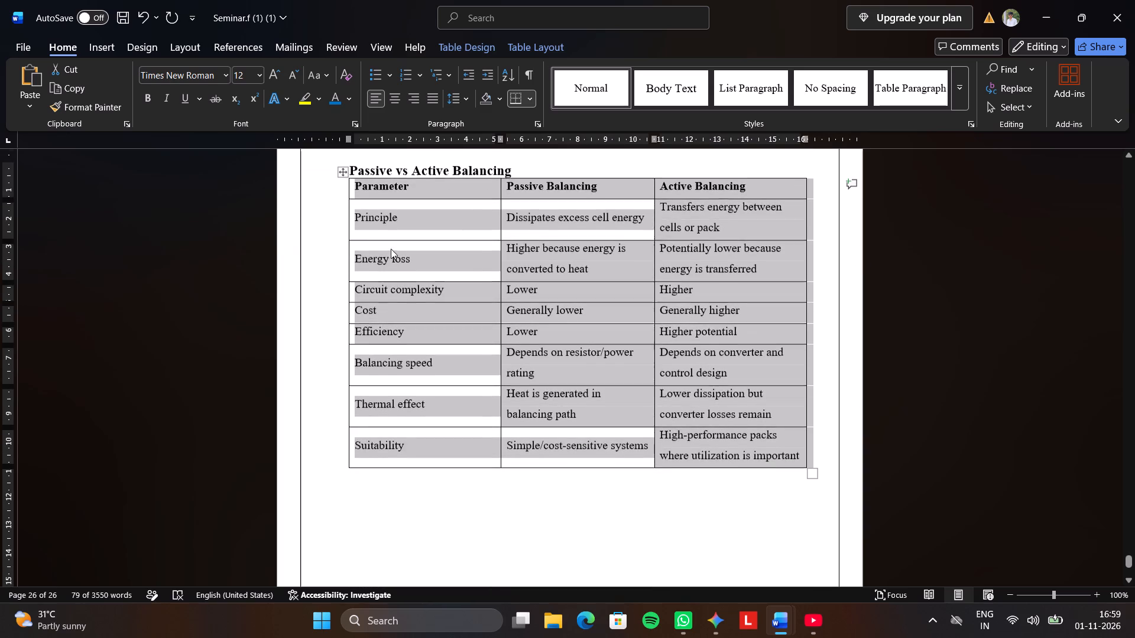
pyautogui.scroll(-4, 391, 249)
pyautogui.click(473, 375)
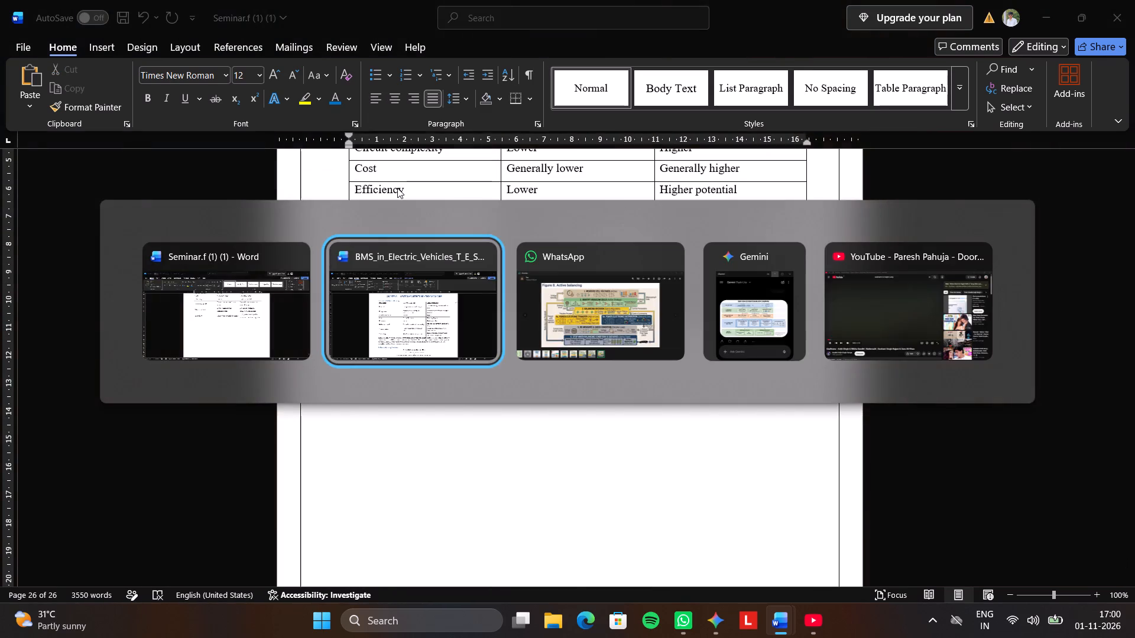
pyautogui.scroll(-4, 398, 189)
pyautogui.scroll(-1, 361, 246)
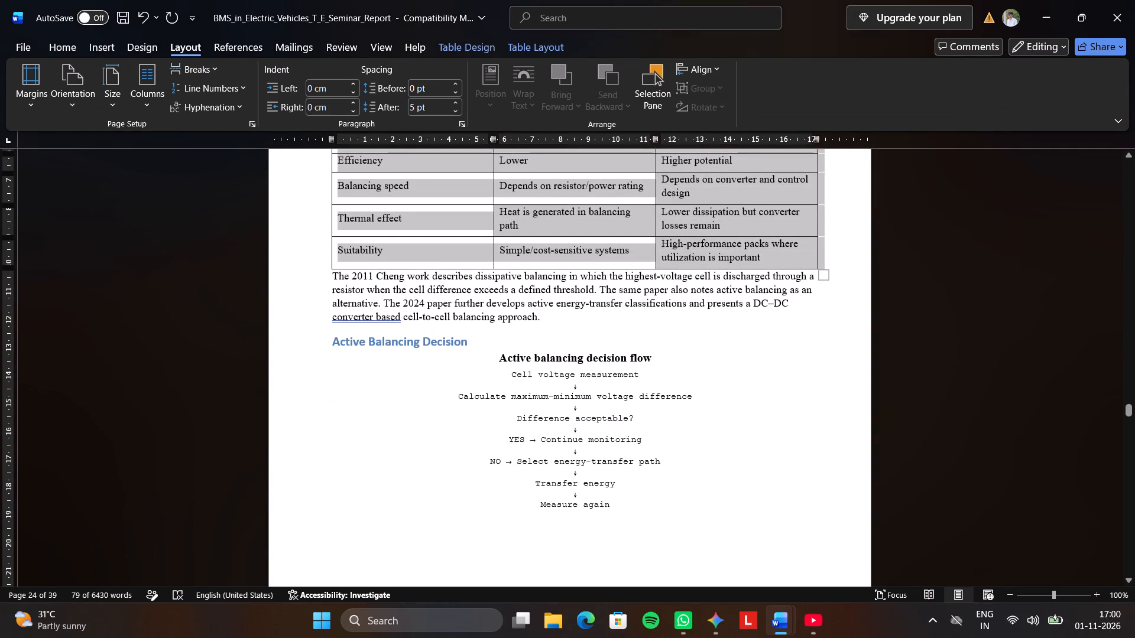
pyautogui.moveTo(334, 271); pyautogui.dragTo(550, 321)
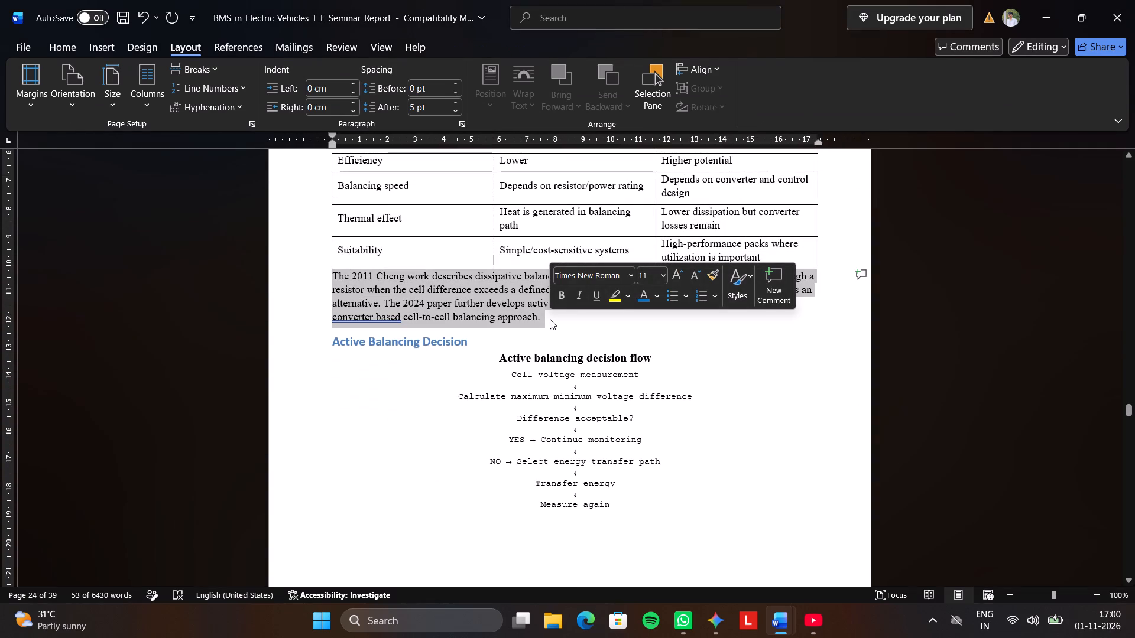
pyautogui.hotkey('ctrl', 'c')
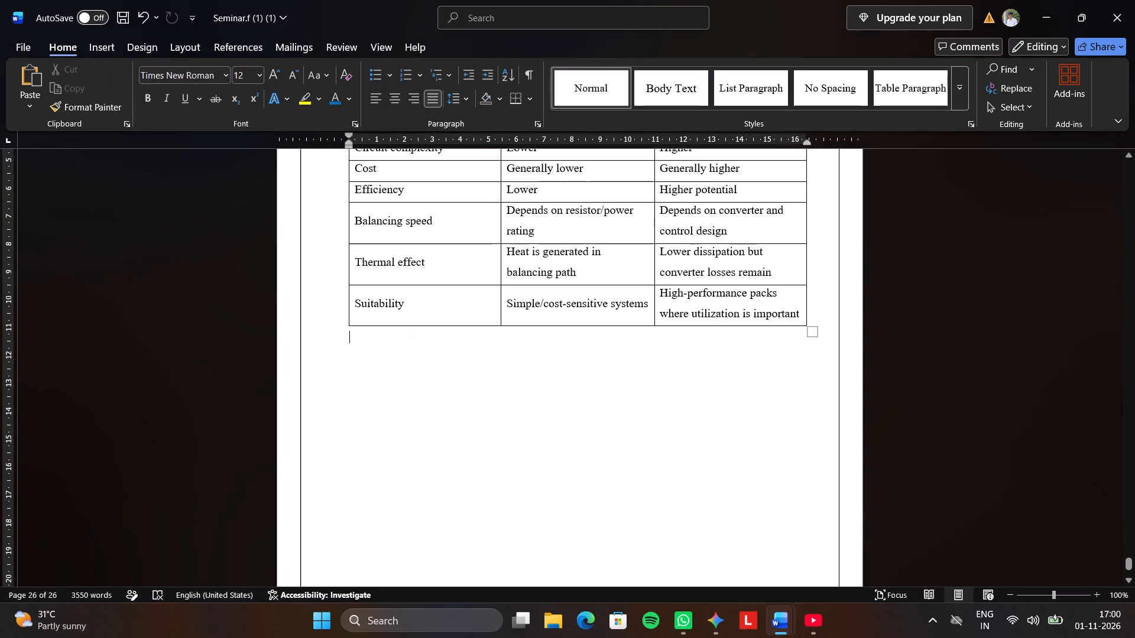
pyautogui.press('Return')
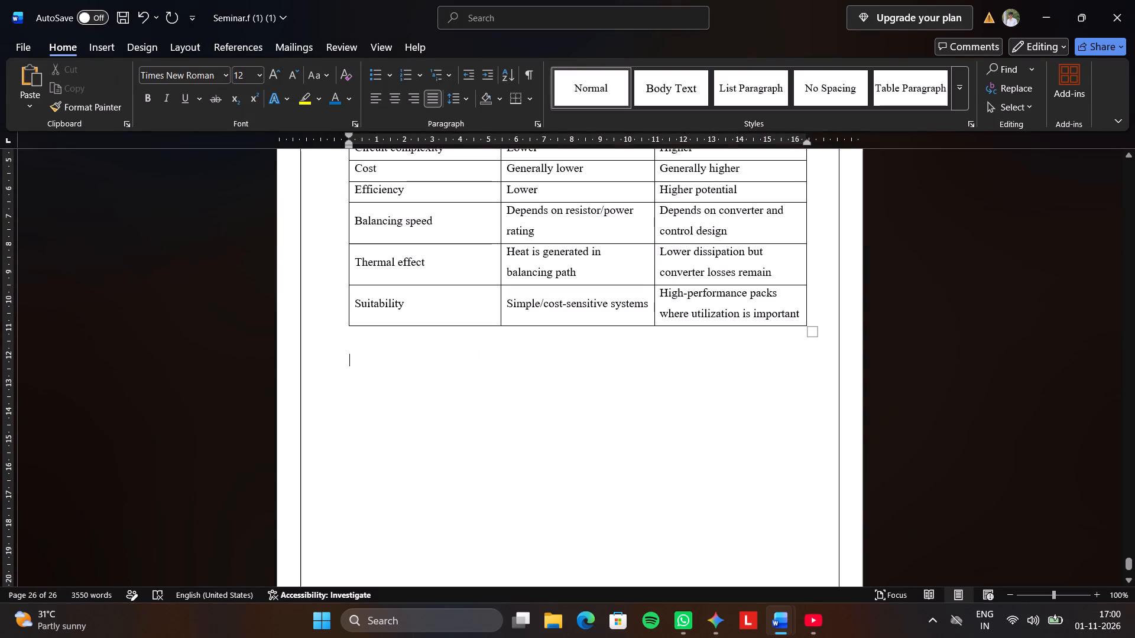
pyautogui.hotkey('ctrl', 'v')
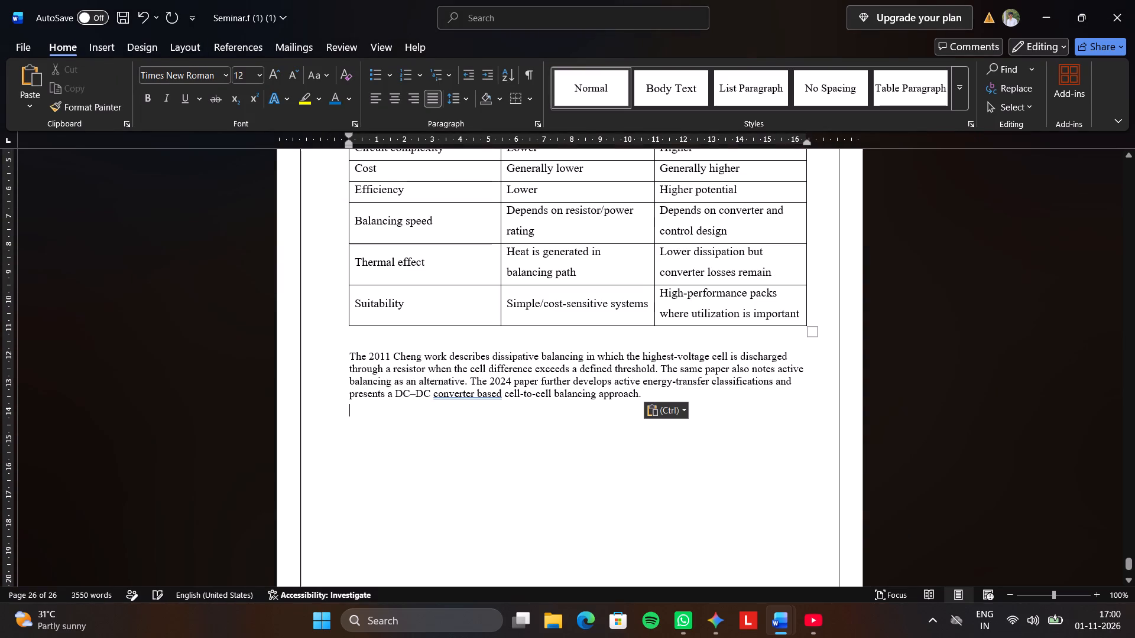
# Format the pasted 2011 Cheng work paragraph at 12 pt with 1.5 line spacing.
pyautogui.tripleClick(352, 356)
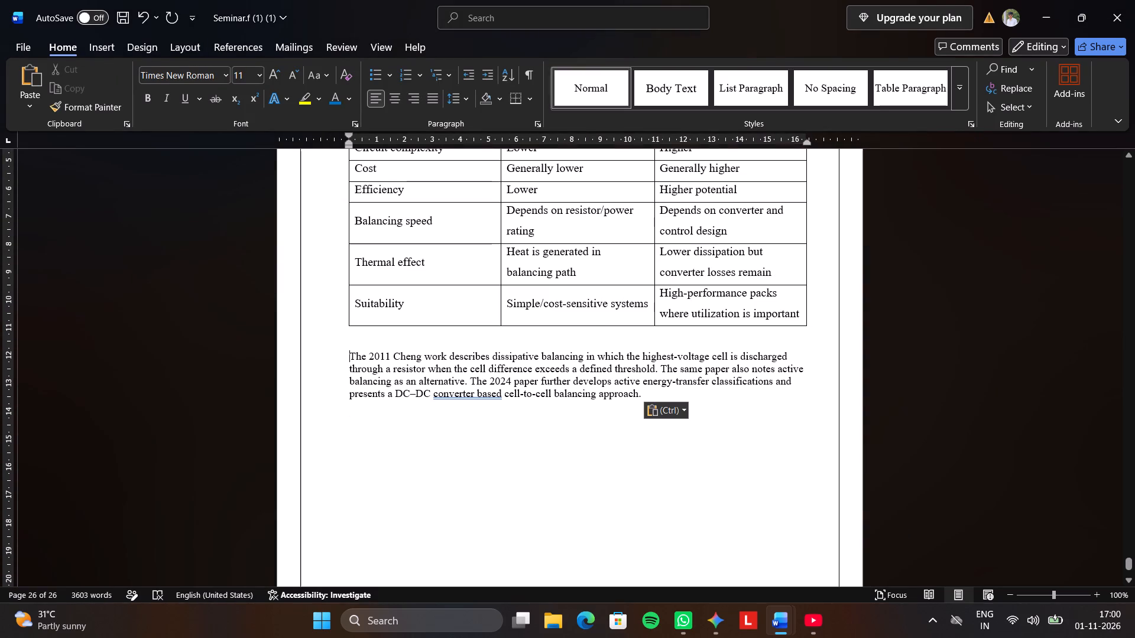
pyautogui.doubleClick(350, 355)
pyautogui.tripleClick(350, 355)
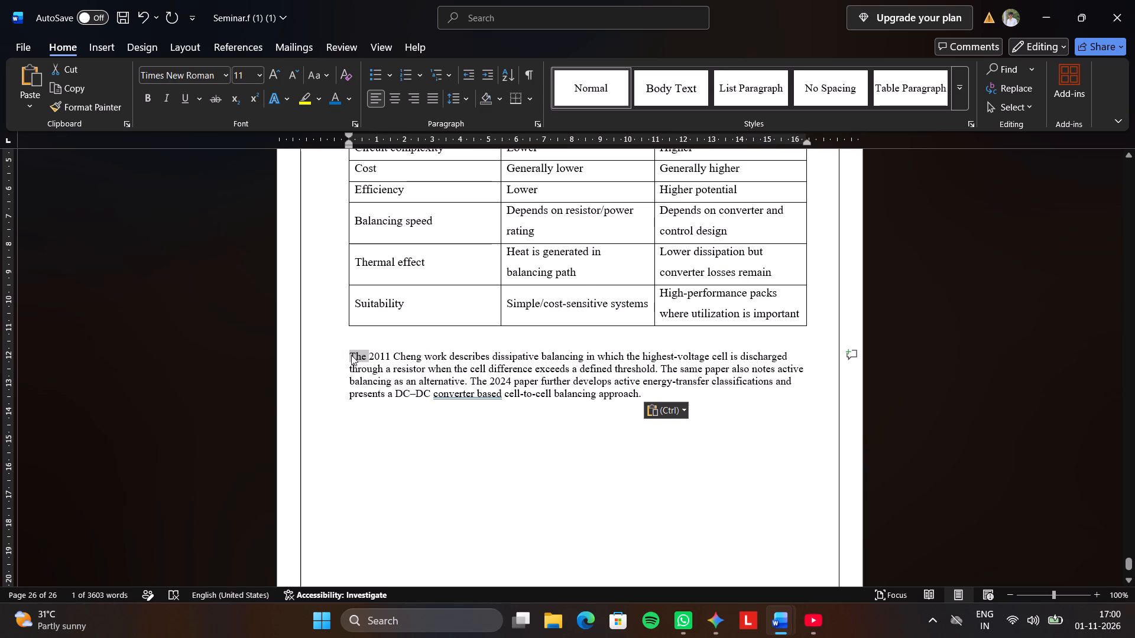
pyautogui.click(459, 310)
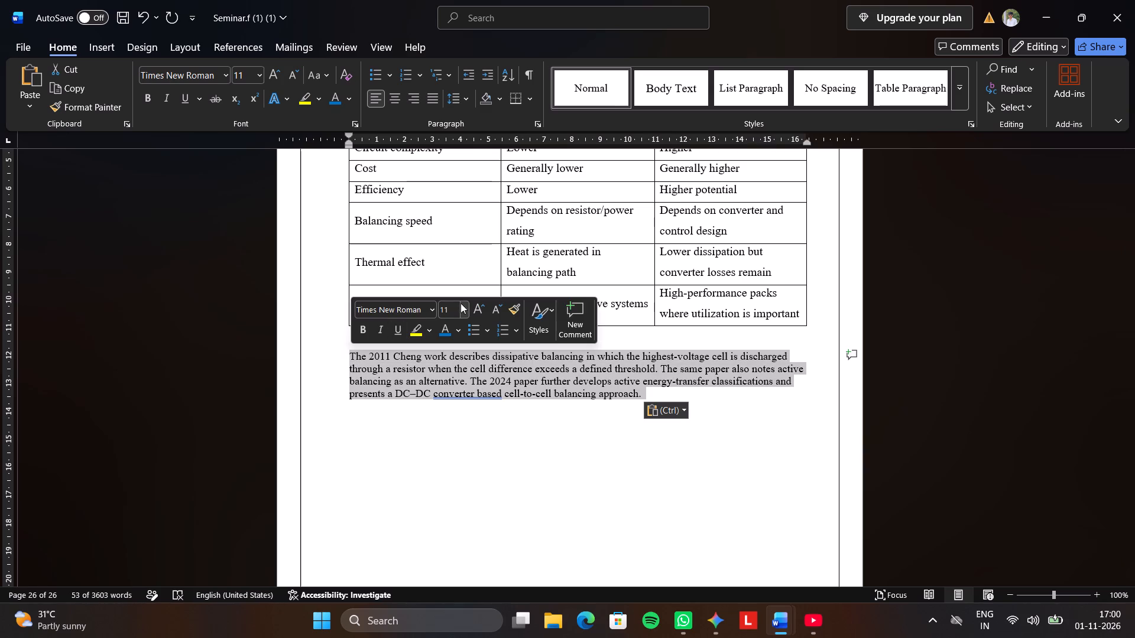
pyautogui.click(468, 307)
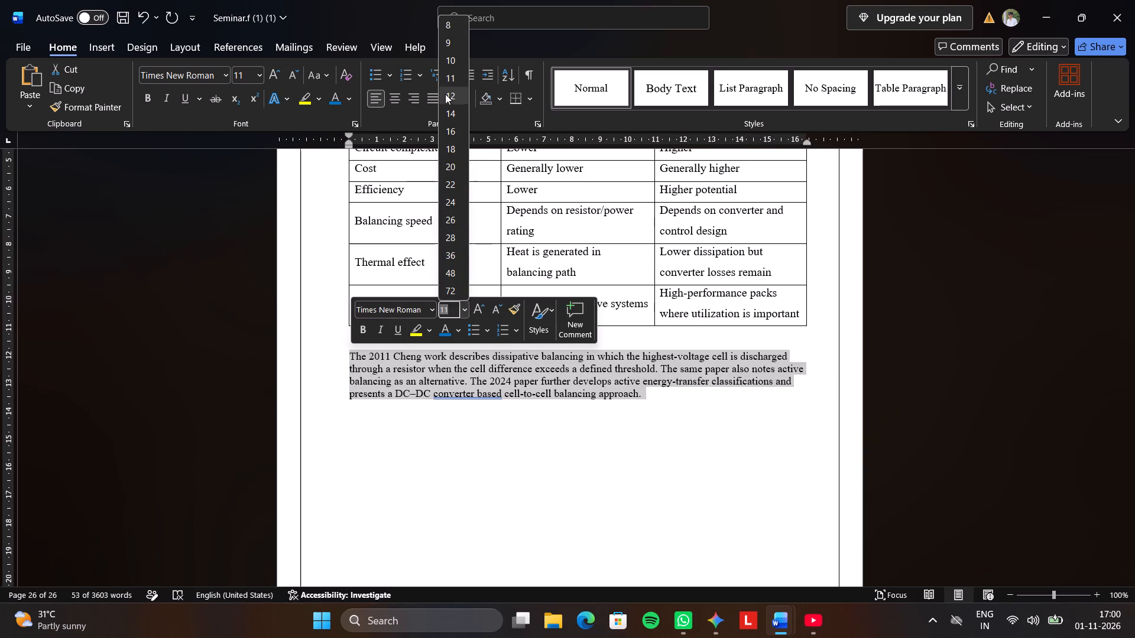
pyautogui.click(445, 94)
pyautogui.click(458, 99)
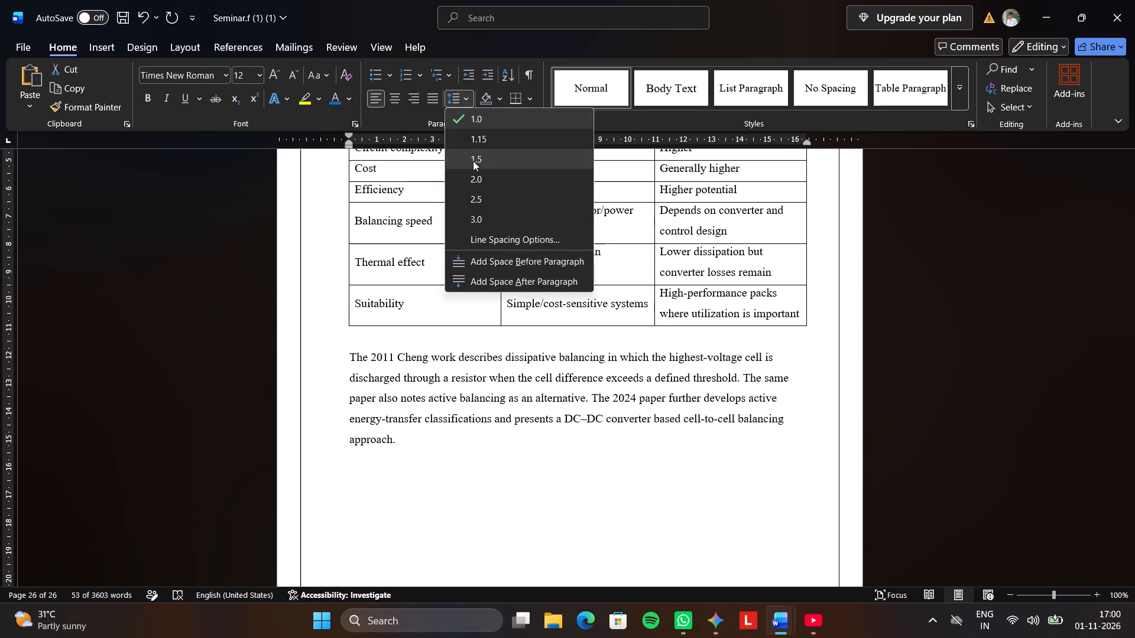
pyautogui.click(473, 161)
# Add blank-line spacing between the Passive vs Active Balancing heading and its comparison table.
pyautogui.scroll(4, 422, 305)
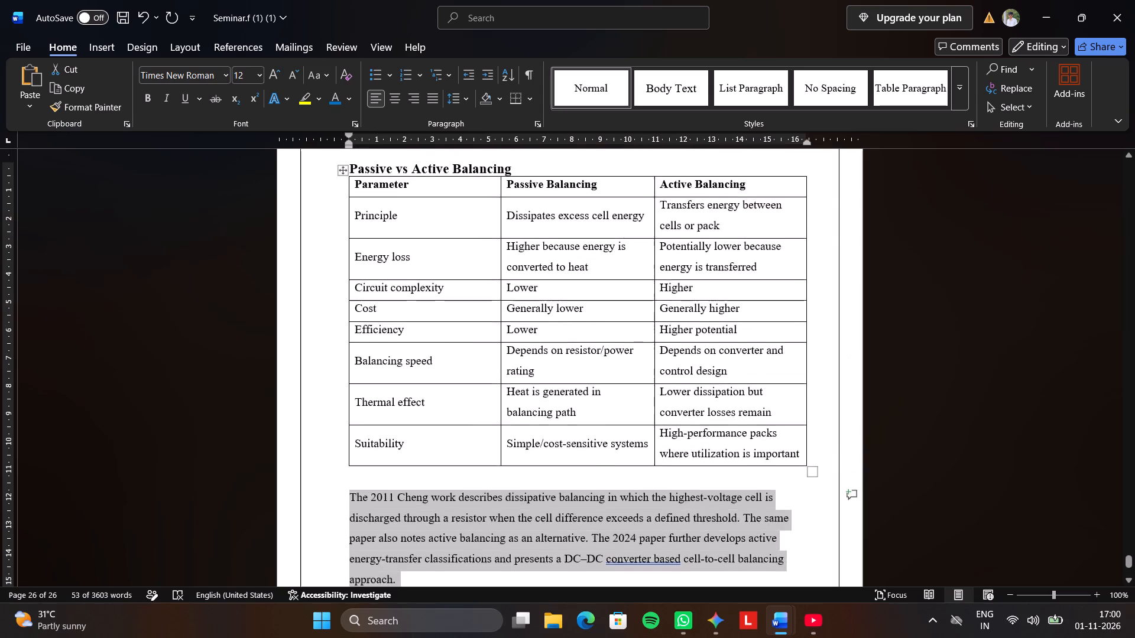
pyautogui.scroll(3, 426, 289)
pyautogui.click(569, 273)
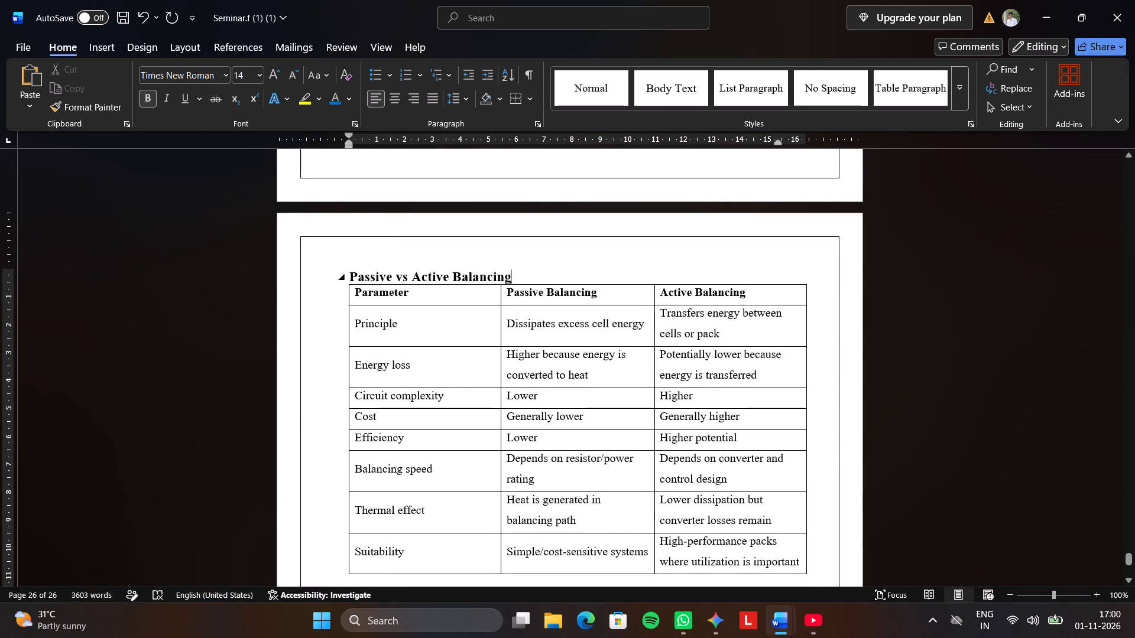
pyautogui.press('Return')
pyautogui.press('Return')
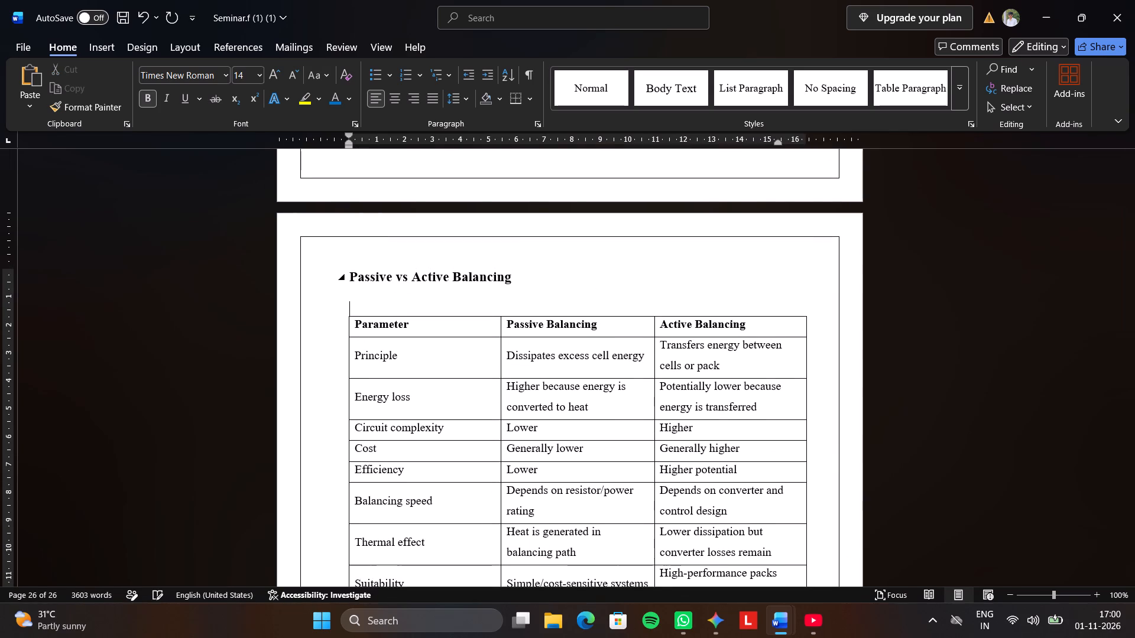
# Remove the blank line between the Passive vs Active Balancing heading and its comparison table.
pyautogui.press('BackSpace')
# Select the last line of the 2011 Cheng work paragraph below the comparison table.
pyautogui.scroll(-11, 563, 284)
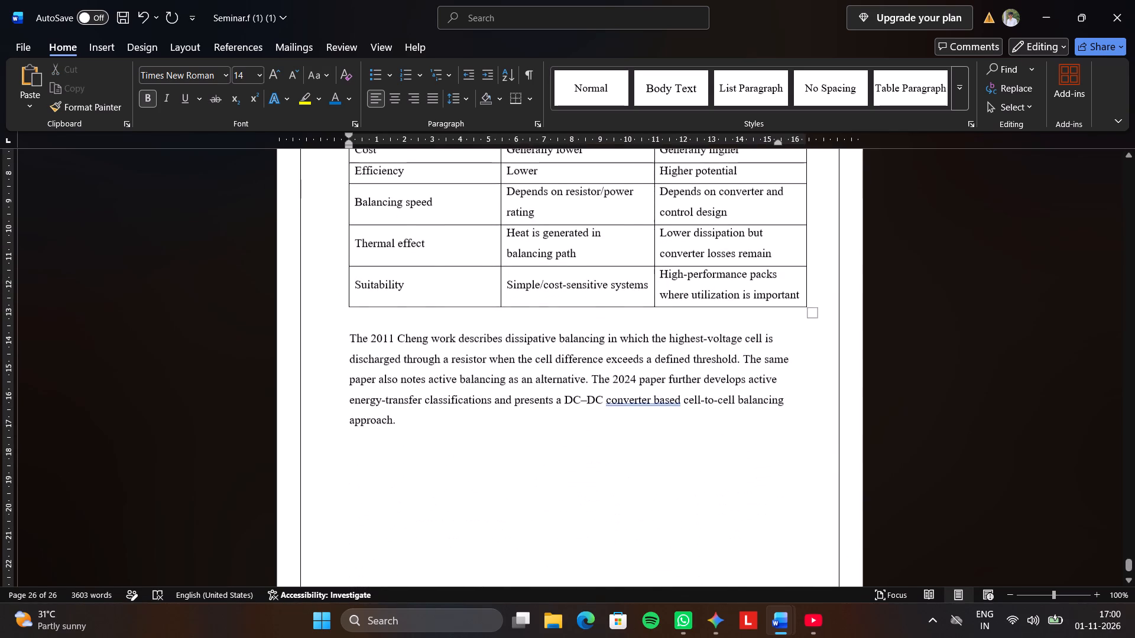
pyautogui.scroll(-8, 560, 278)
pyautogui.click(135, 234)
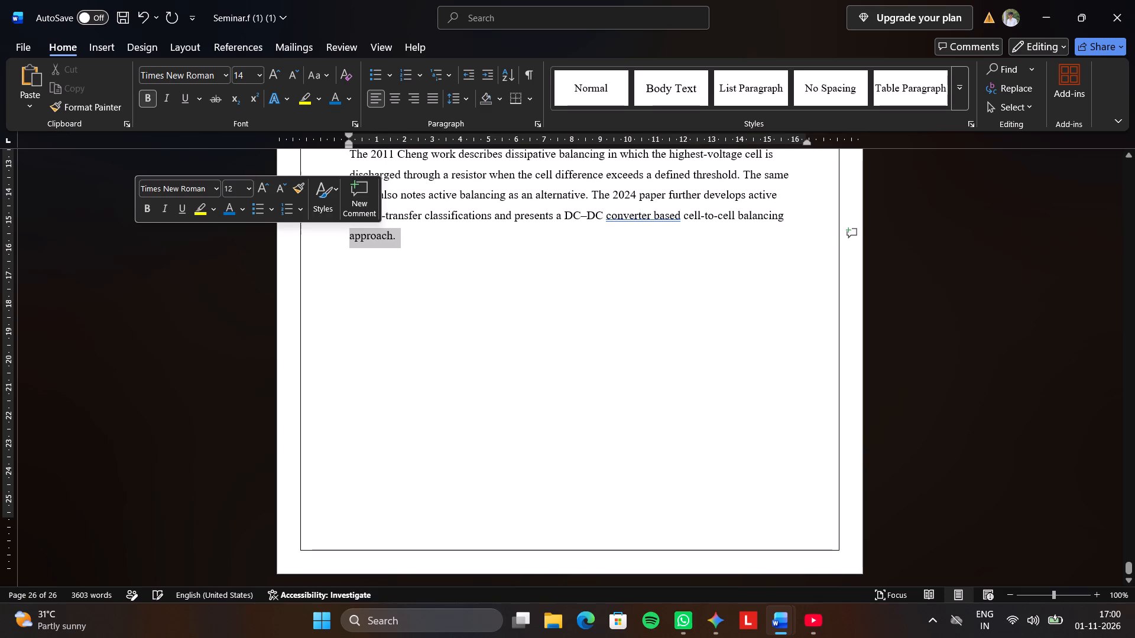
pyautogui.click(150, 236)
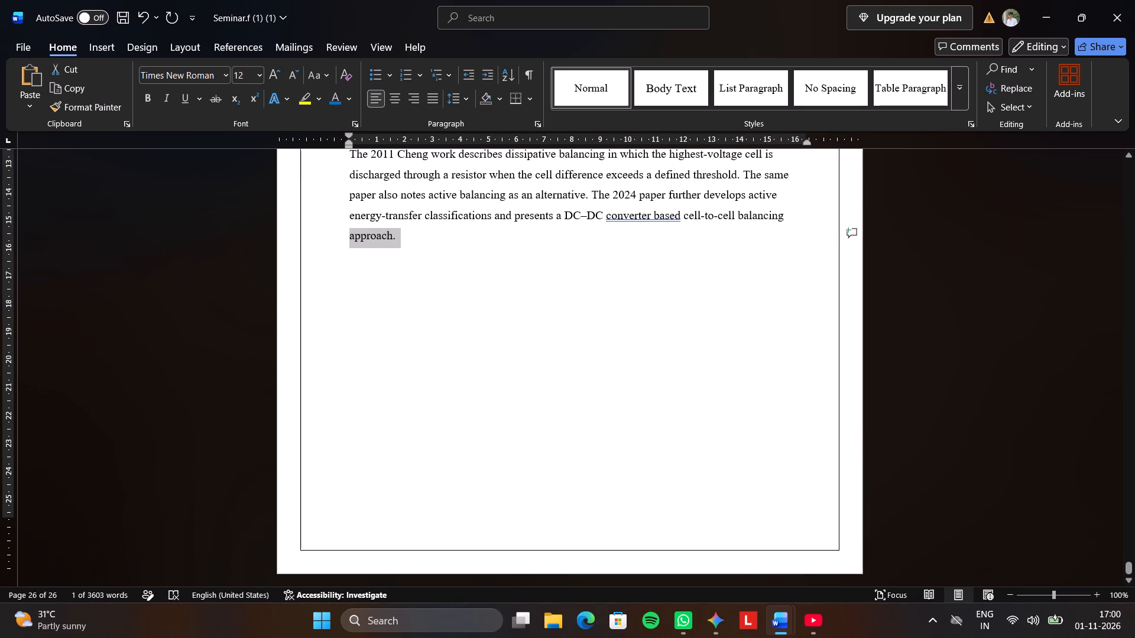
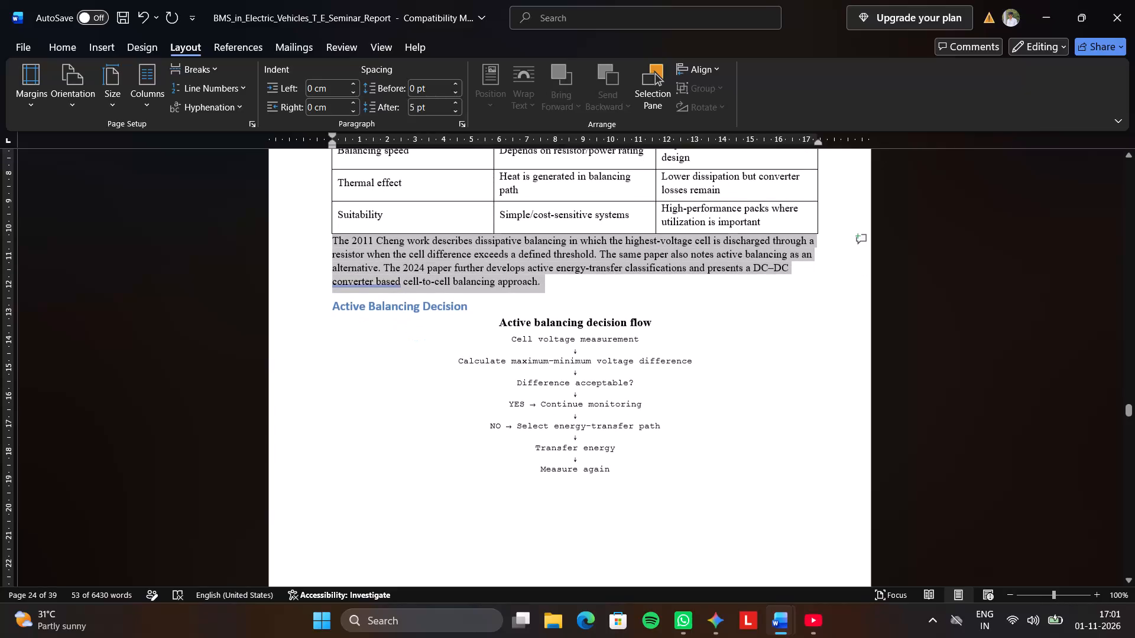
# Copy the Active Balancing Decision heading from the BMS report for use in the Seminar document.
pyautogui.tripleClick(339, 305)
pyautogui.doubleClick(339, 307)
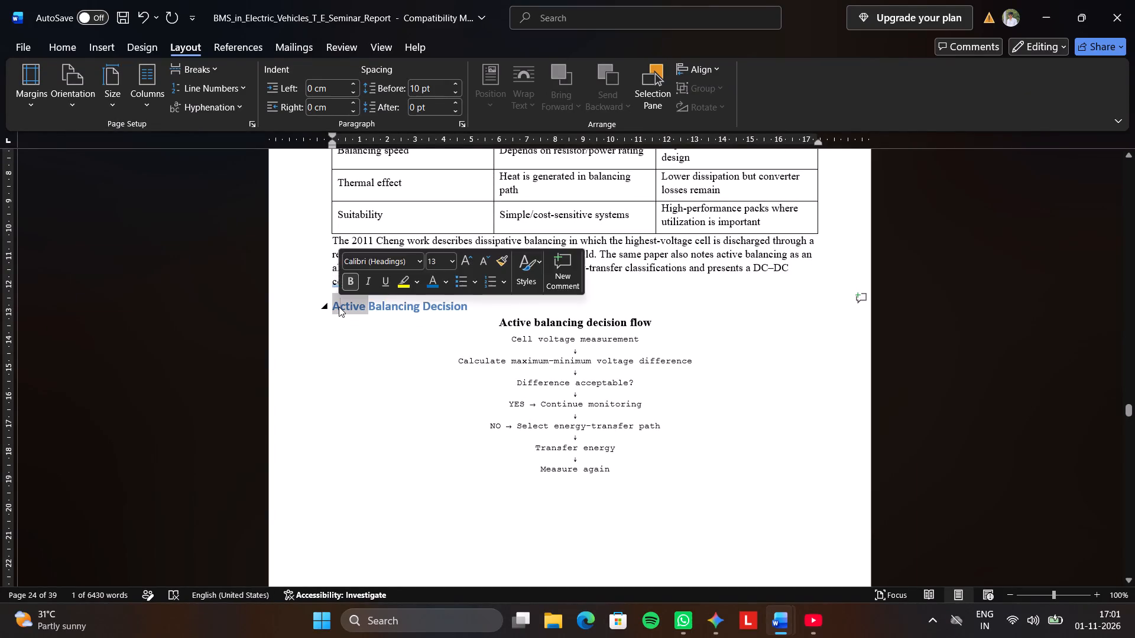
pyautogui.doubleClick(339, 307)
pyautogui.click(339, 307)
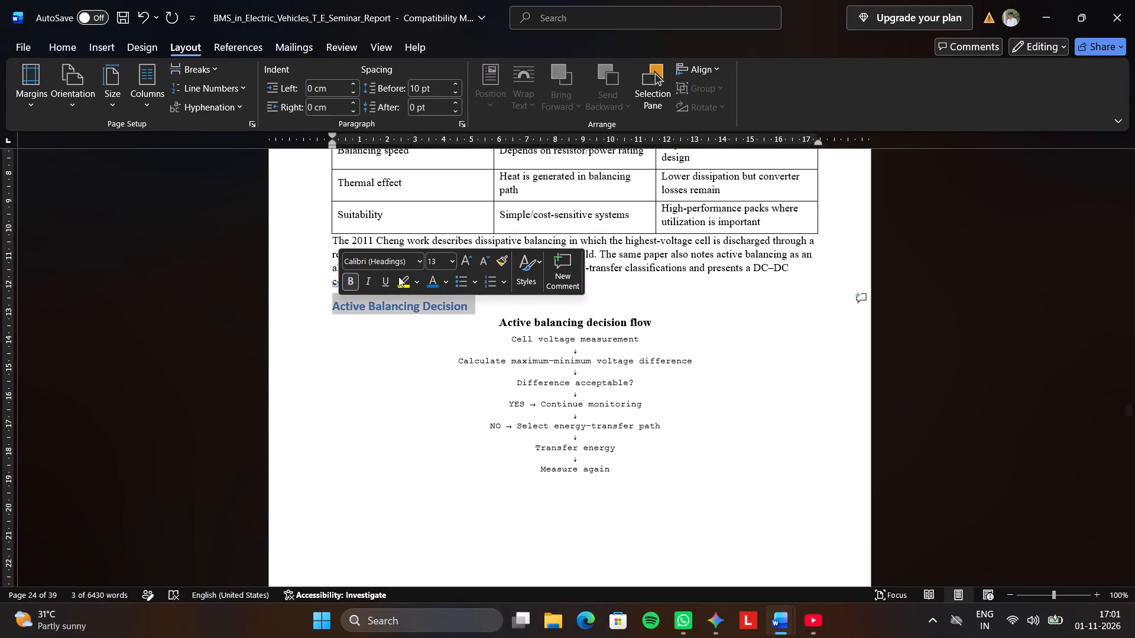
pyautogui.hotkey('ctrl', 'c')
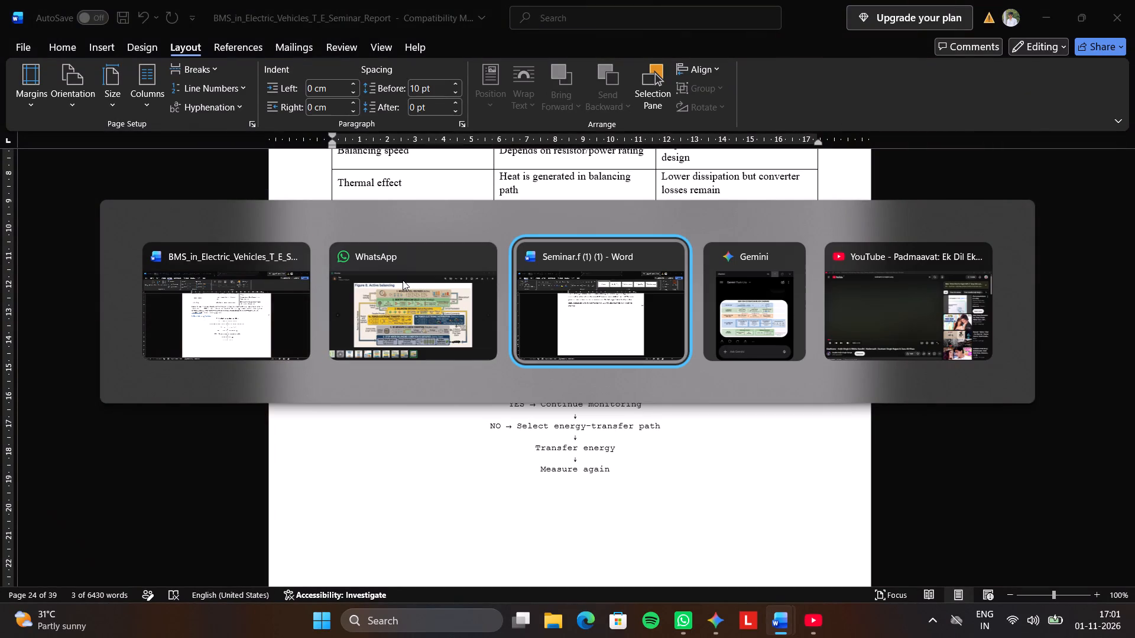
# Paste the copied Active Balancing Decision heading below the Seminar document's 2011 Cheng work paragraph, leaving a blank line between, and left-align it.
pyautogui.click(445, 261)
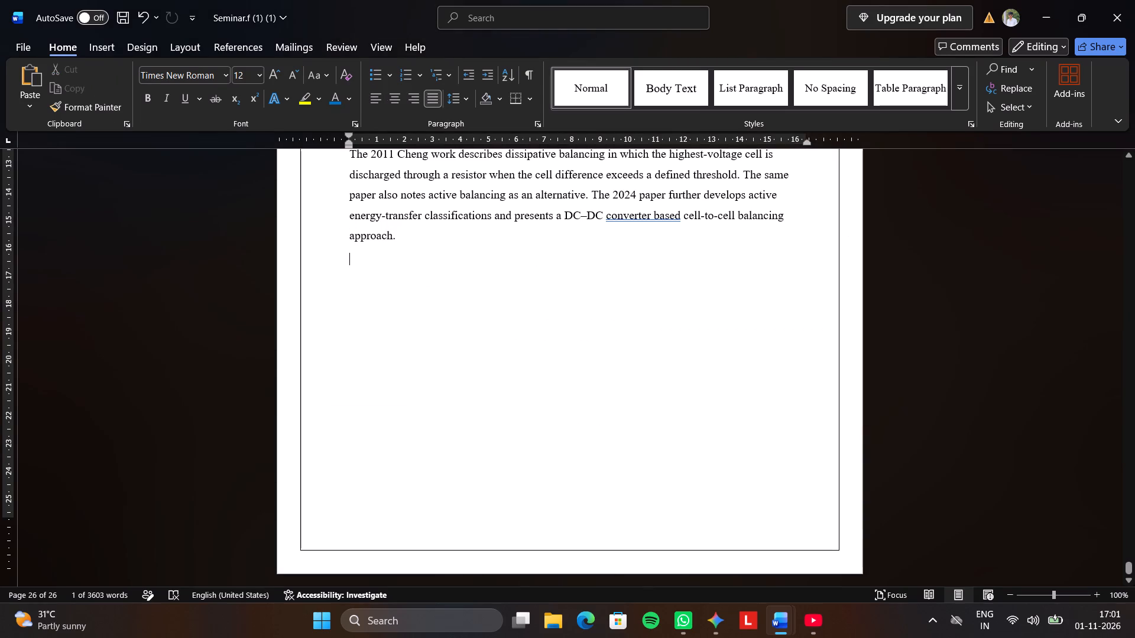
pyautogui.press('Return')
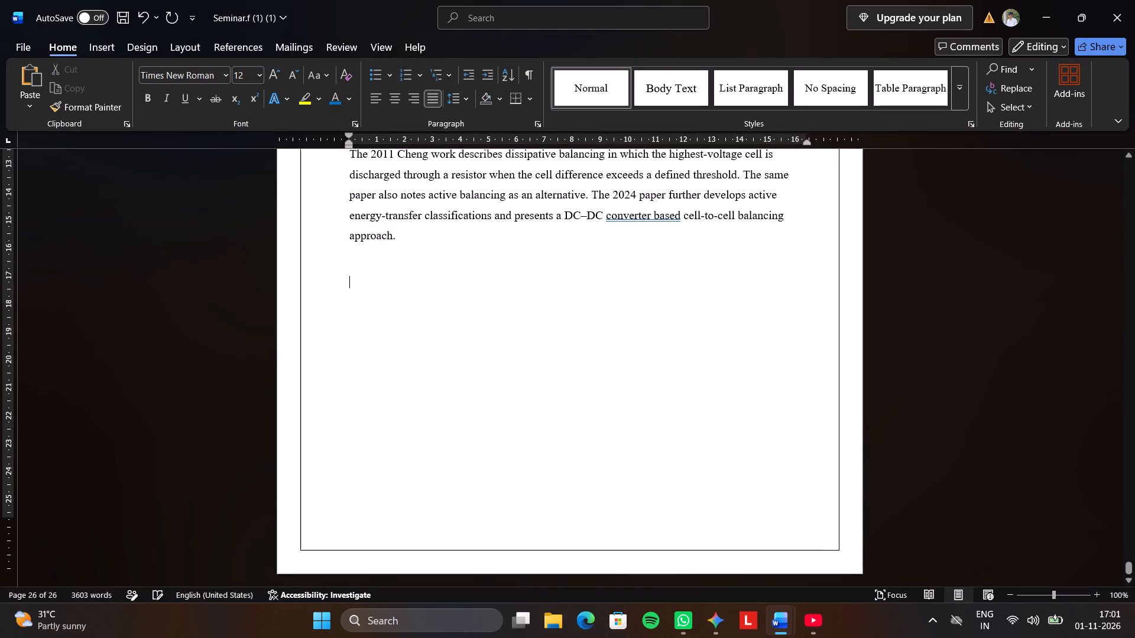
pyautogui.hotkey('ctrl', 'v')
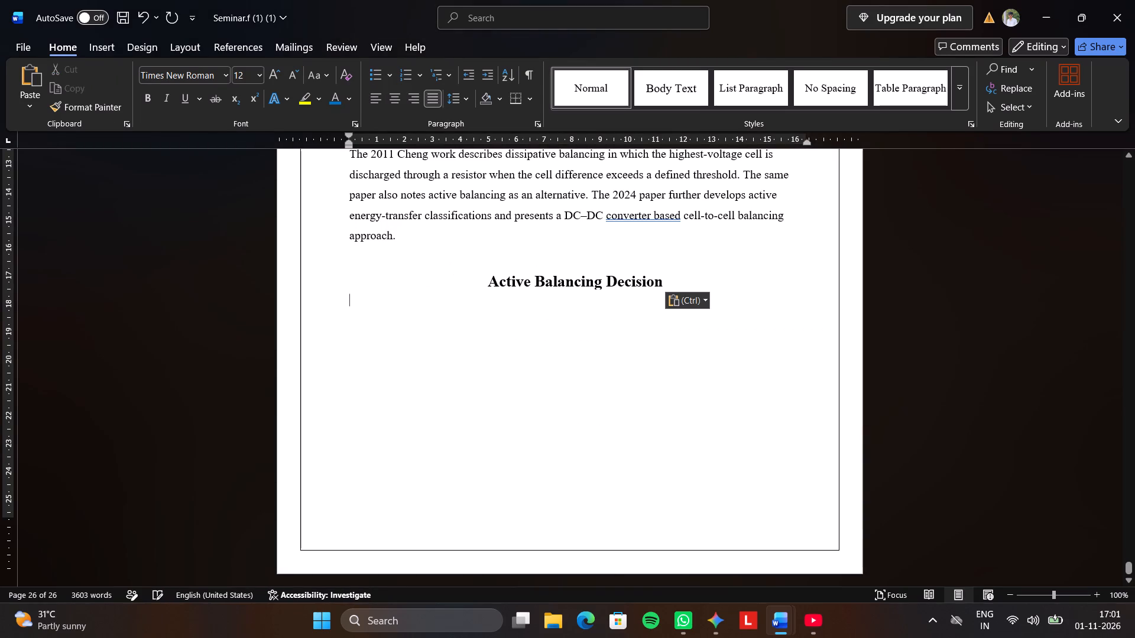
pyautogui.click(463, 282)
pyautogui.press('BackSpace')
pyautogui.press('BackSpace')
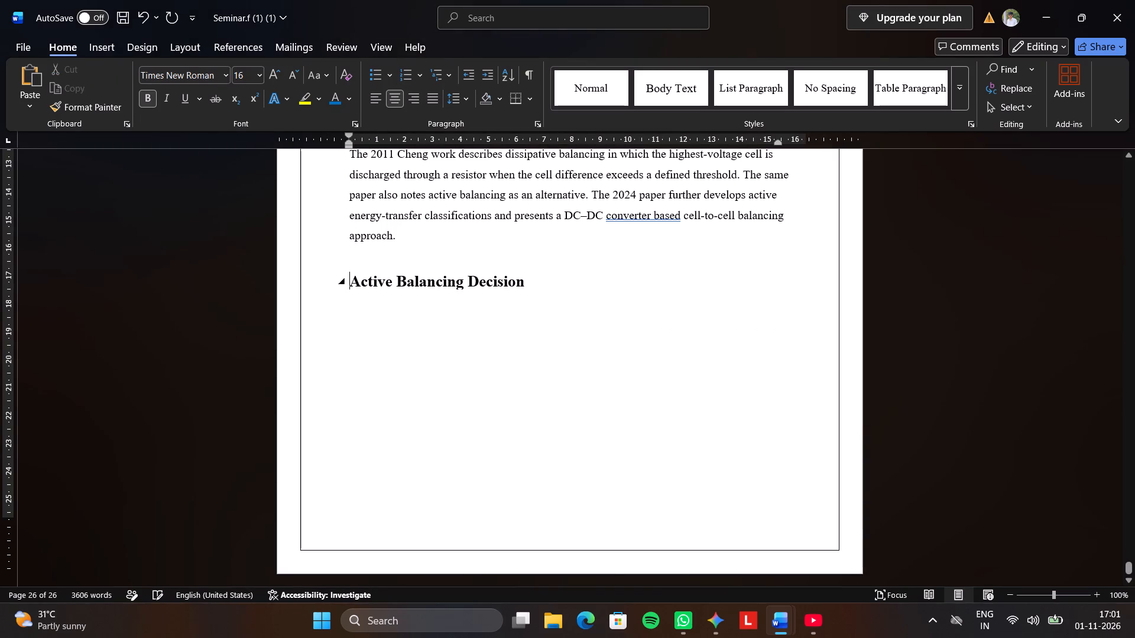
# Set the Active Balancing Decision heading's font size to 12 pt.
pyautogui.tripleClick(469, 291)
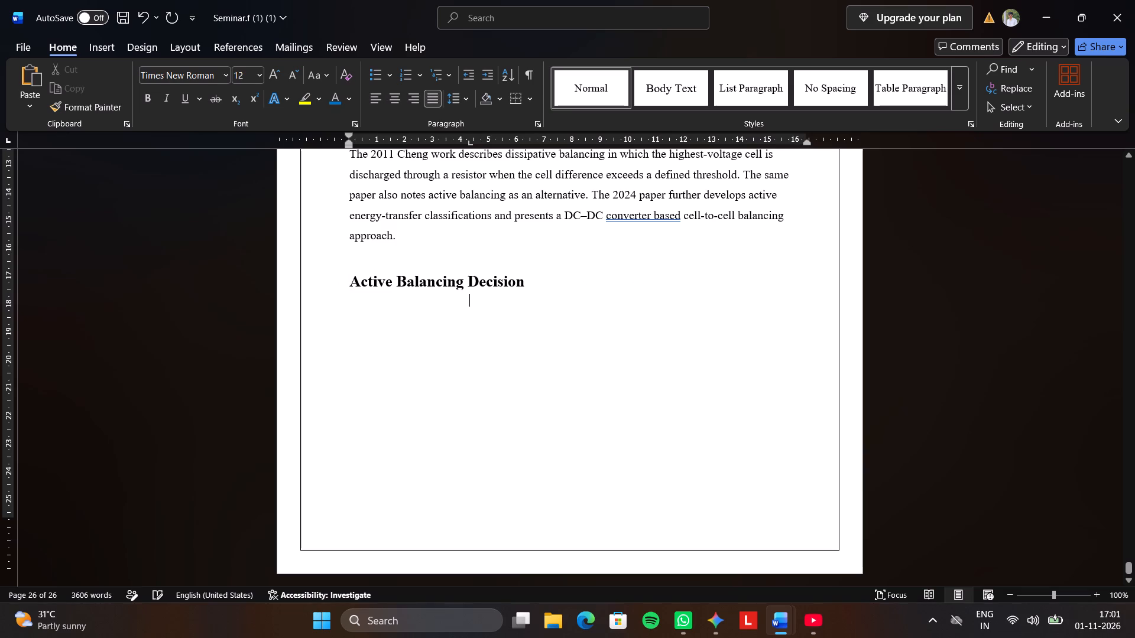
pyautogui.click(468, 290)
pyautogui.tripleClick(461, 278)
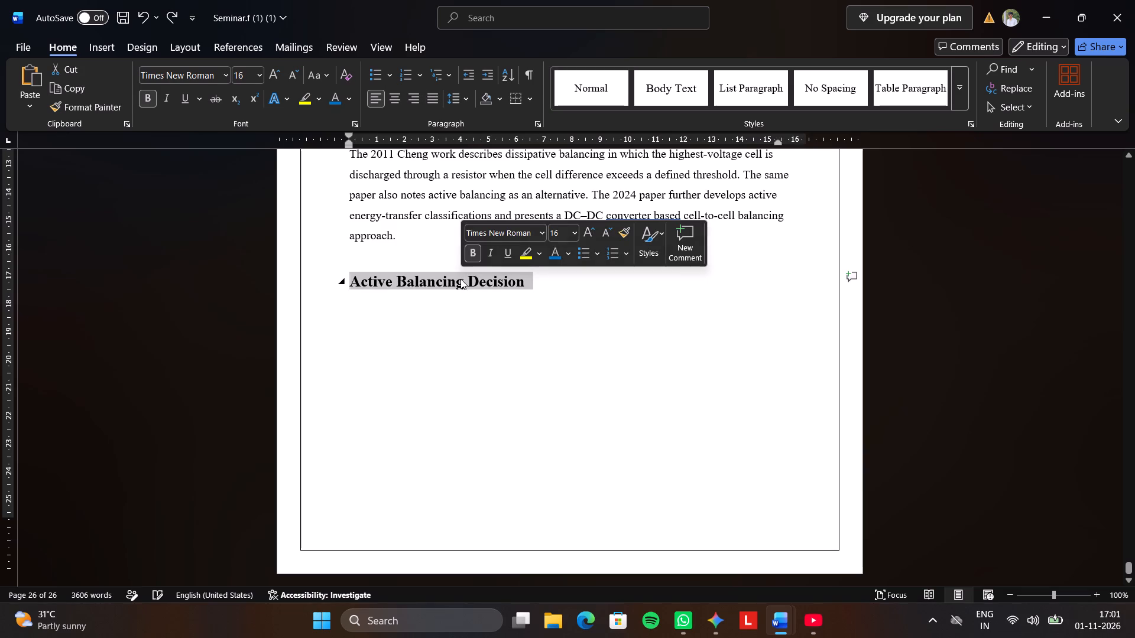
pyautogui.click(570, 232)
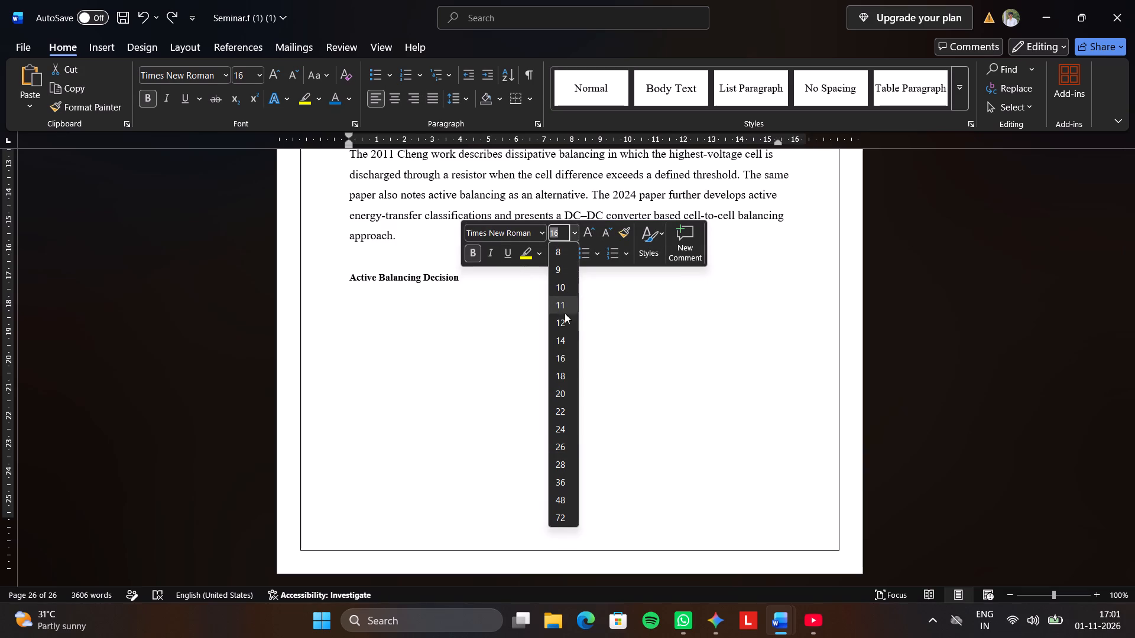
pyautogui.click(564, 320)
pyautogui.click(539, 322)
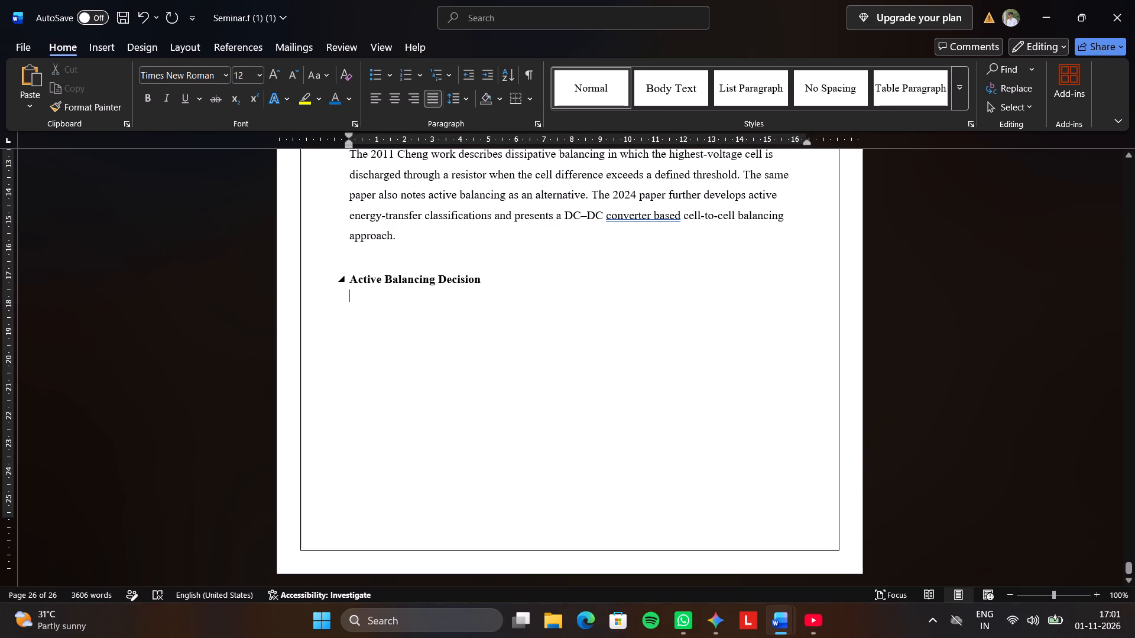
# Select the whole Active Balancing Decision heading for further formatting.
pyautogui.tripleClick(467, 279)
pyautogui.click(469, 281)
pyautogui.doubleClick(469, 281)
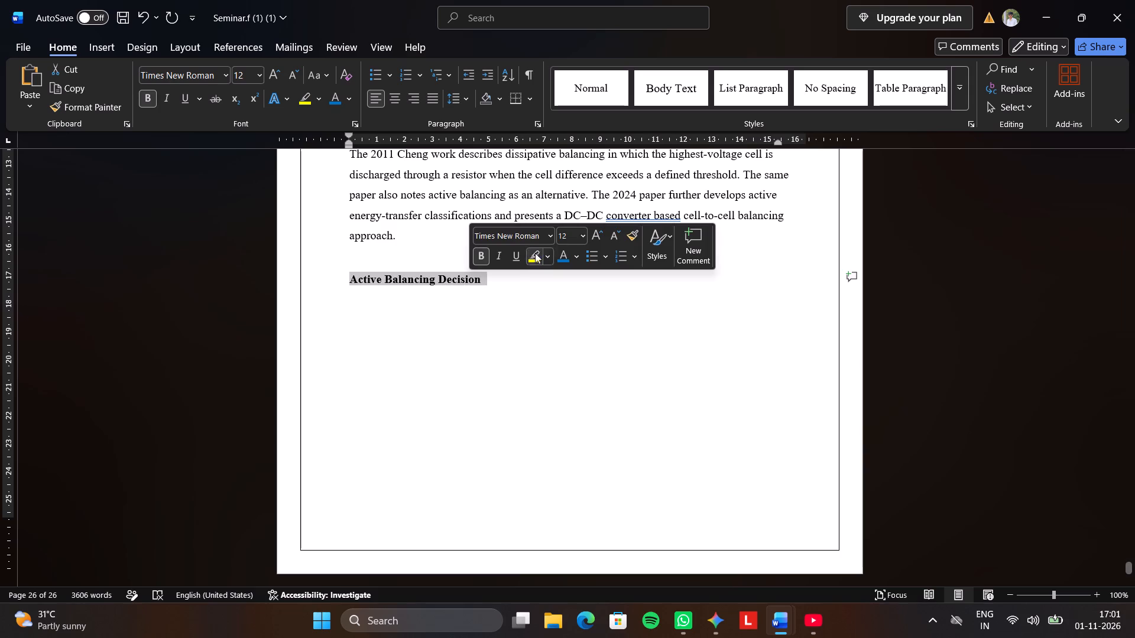
# Set the Active Balancing Decision heading's font size to 14 pt and place the cursor on the line below it.
pyautogui.click(579, 239)
pyautogui.click(572, 344)
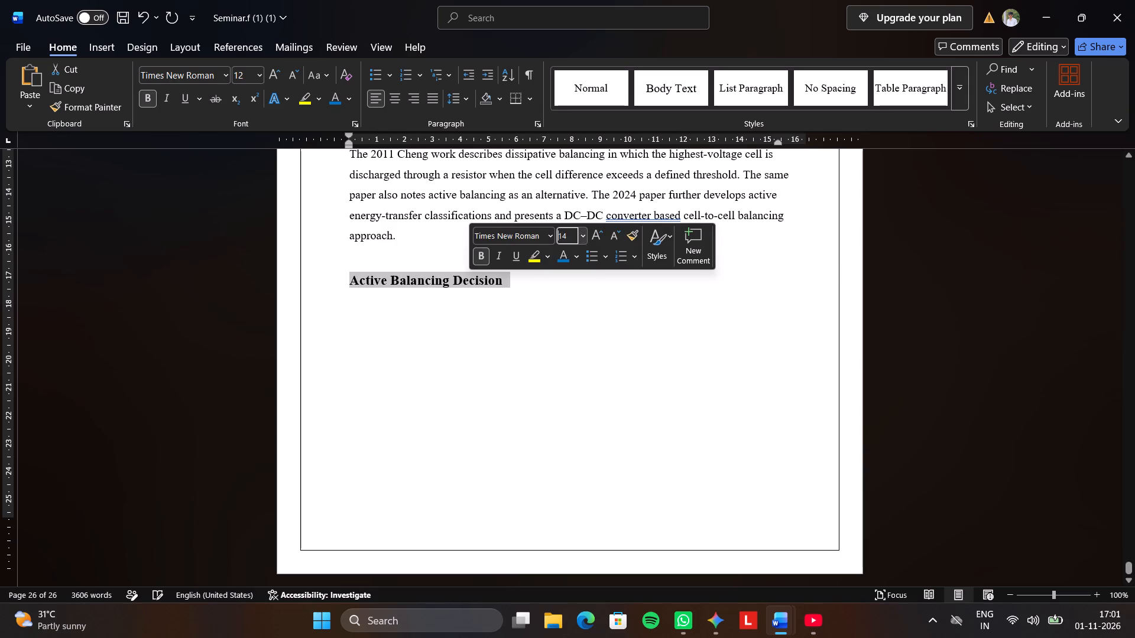
pyautogui.click(567, 317)
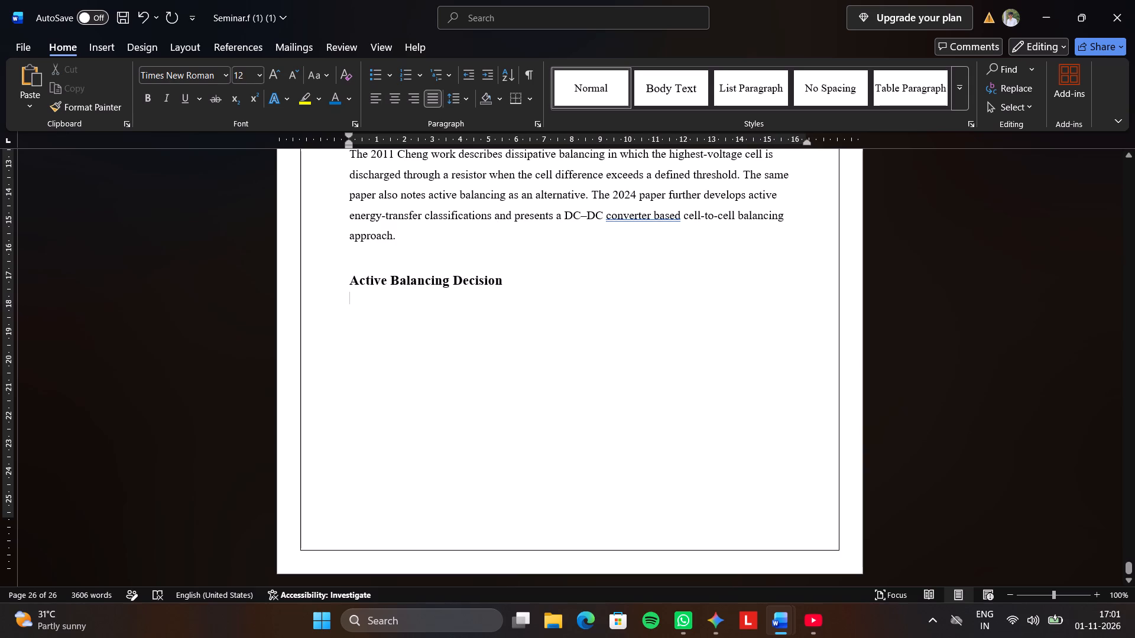
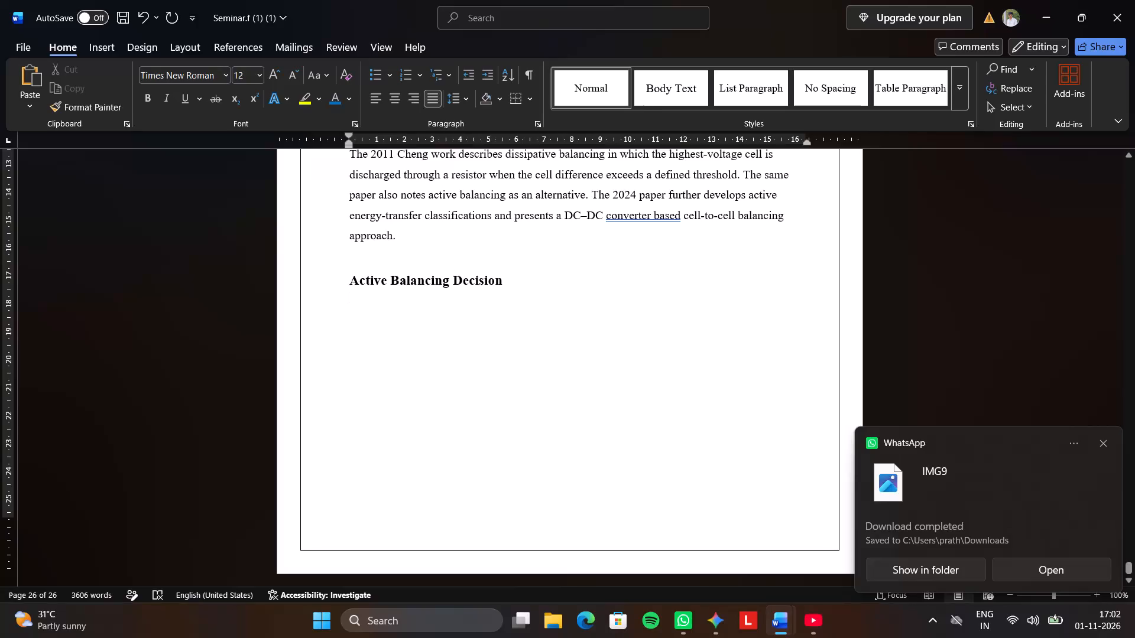
# Insert the IMG9 picture from the device's recent Downloads files below the Active Balancing Decision heading.
pyautogui.click(83, 44)
pyautogui.click(155, 70)
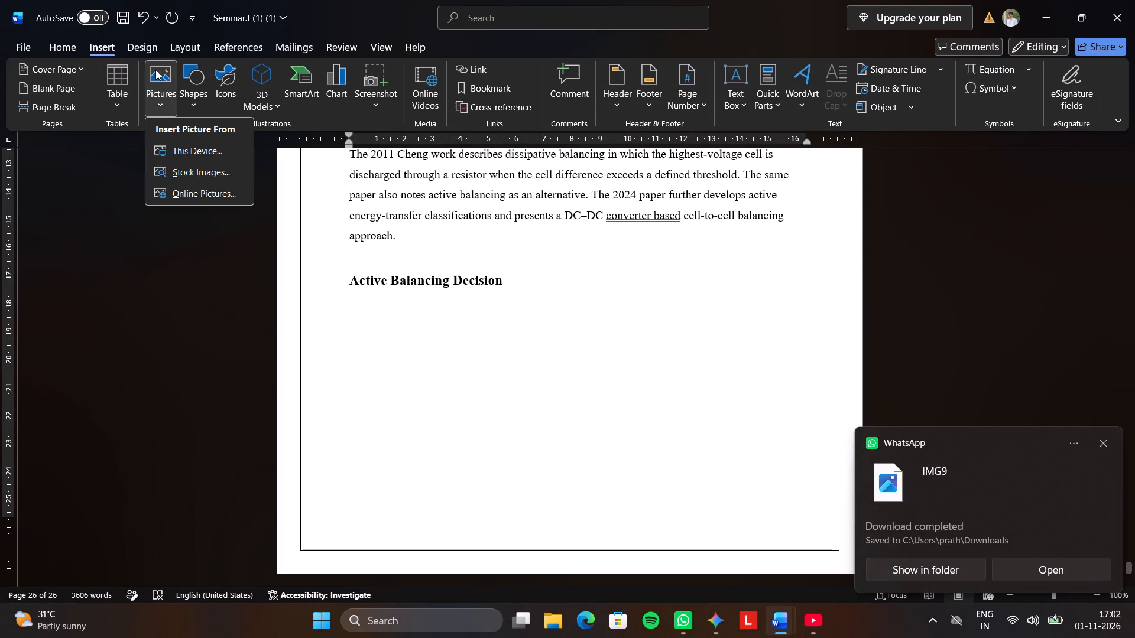
pyautogui.click(201, 151)
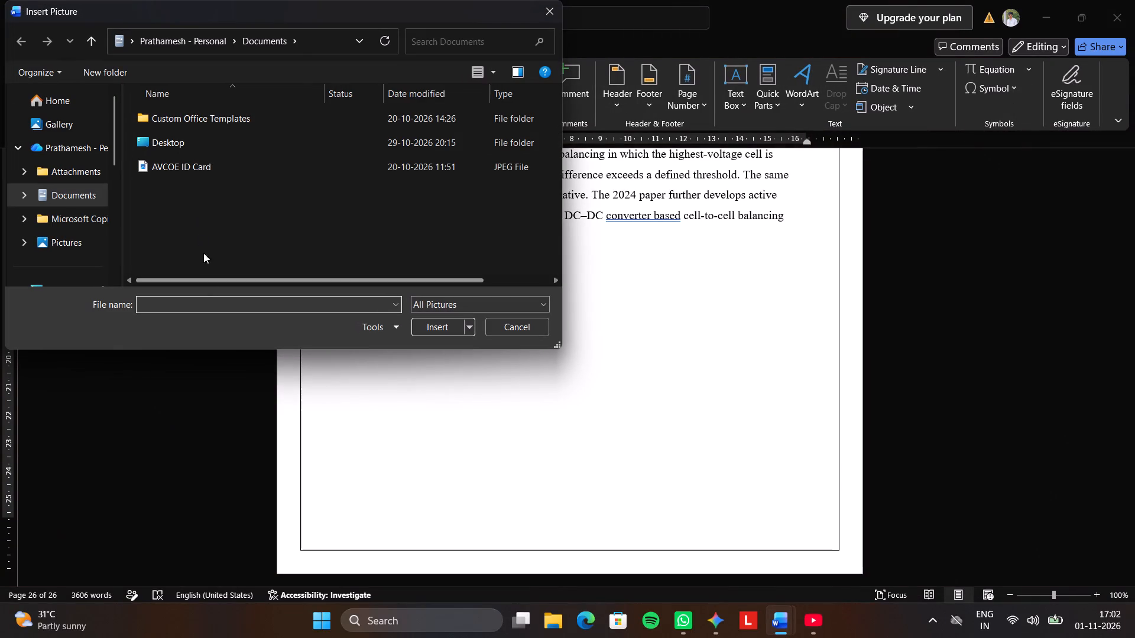
pyautogui.click(80, 105)
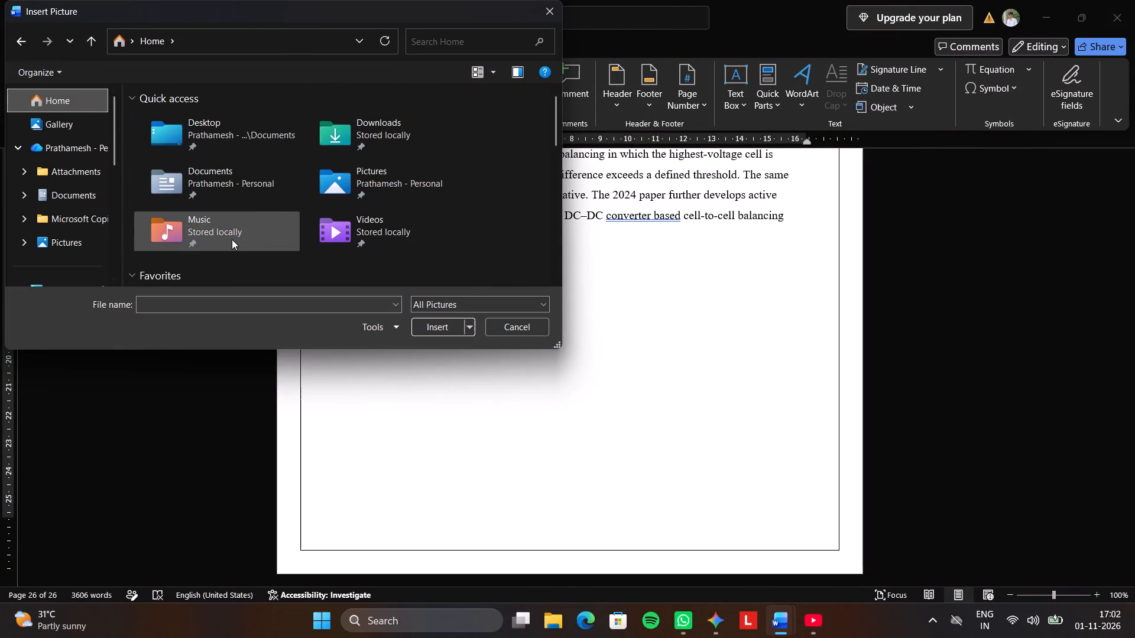
pyautogui.scroll(-2, 232, 239)
pyautogui.click(244, 212)
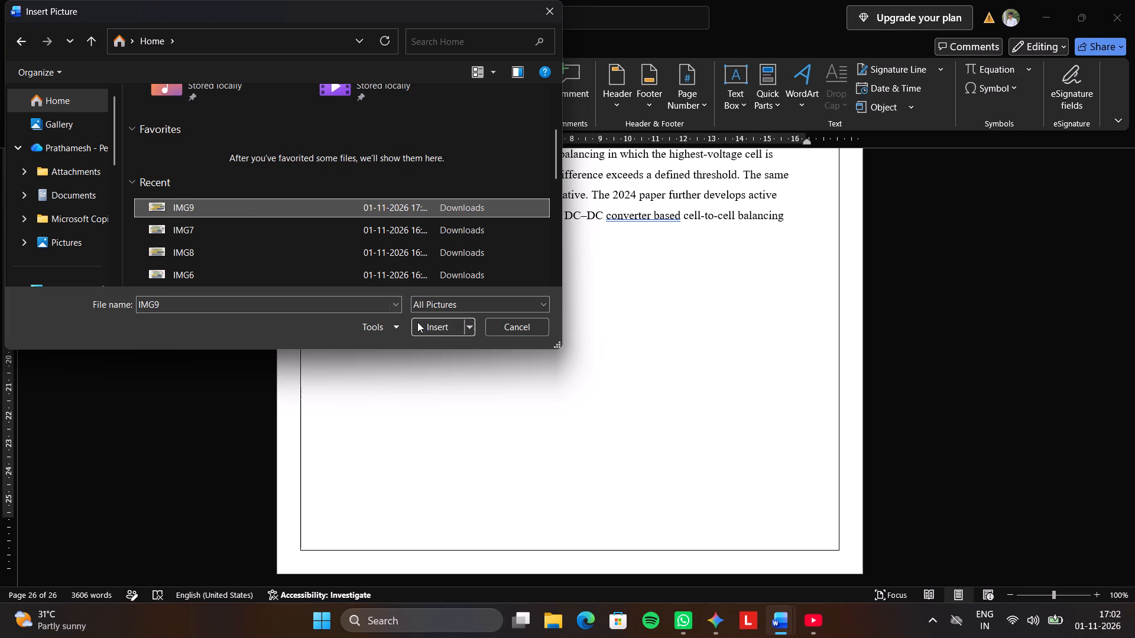
pyautogui.click(427, 325)
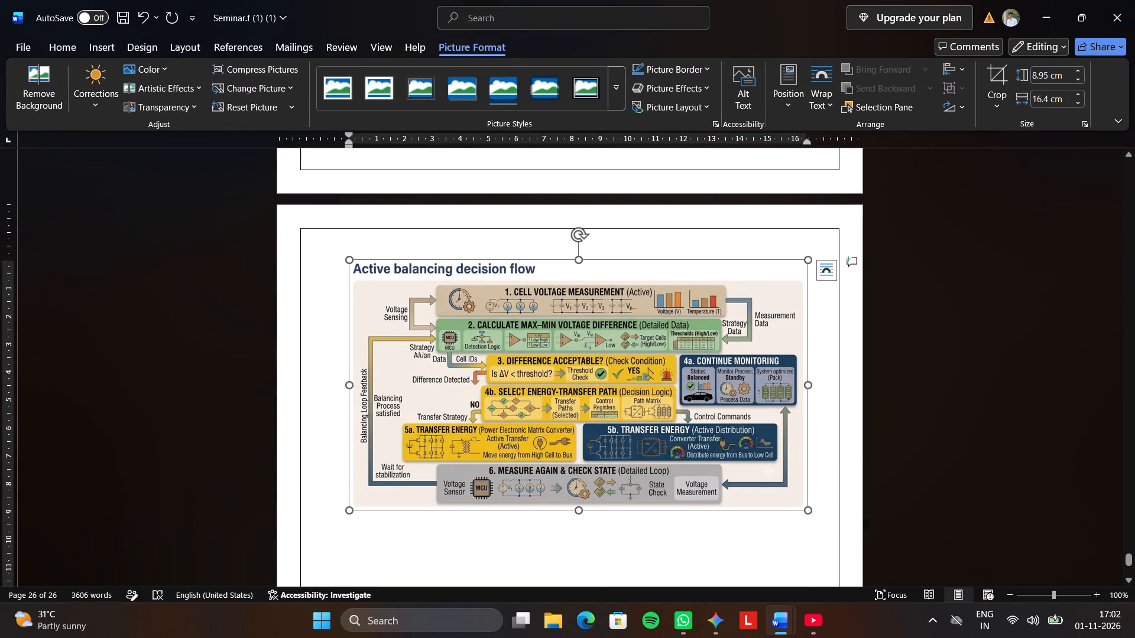
# Delete the blank line above the Active Balancing Decision heading in the Seminar document.
pyautogui.scroll(11, 430, 327)
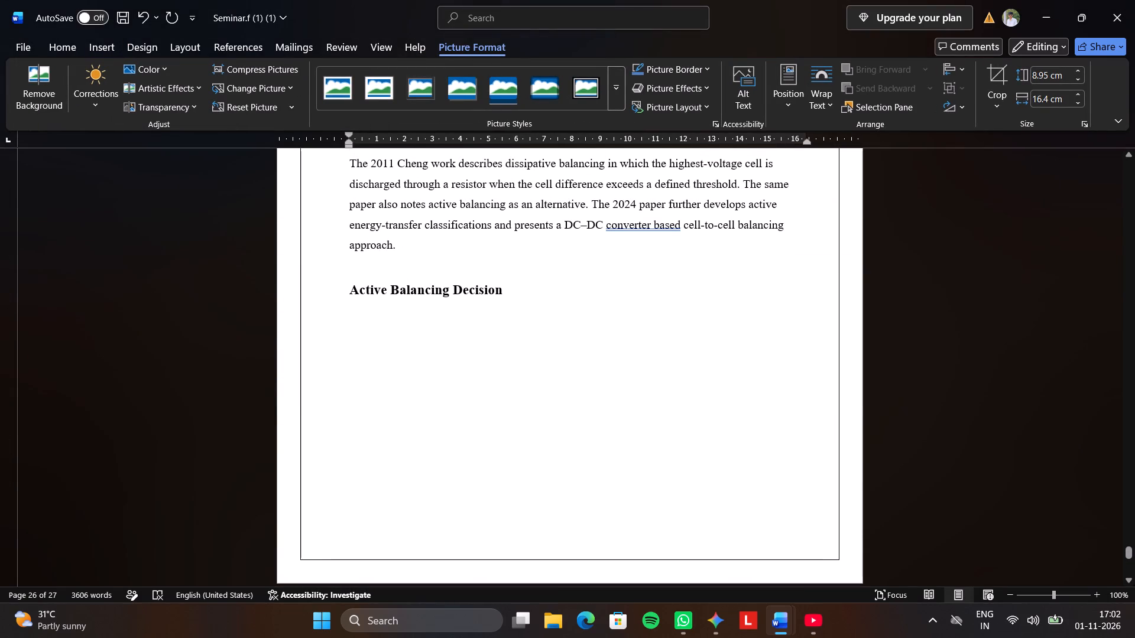
pyautogui.click(522, 304)
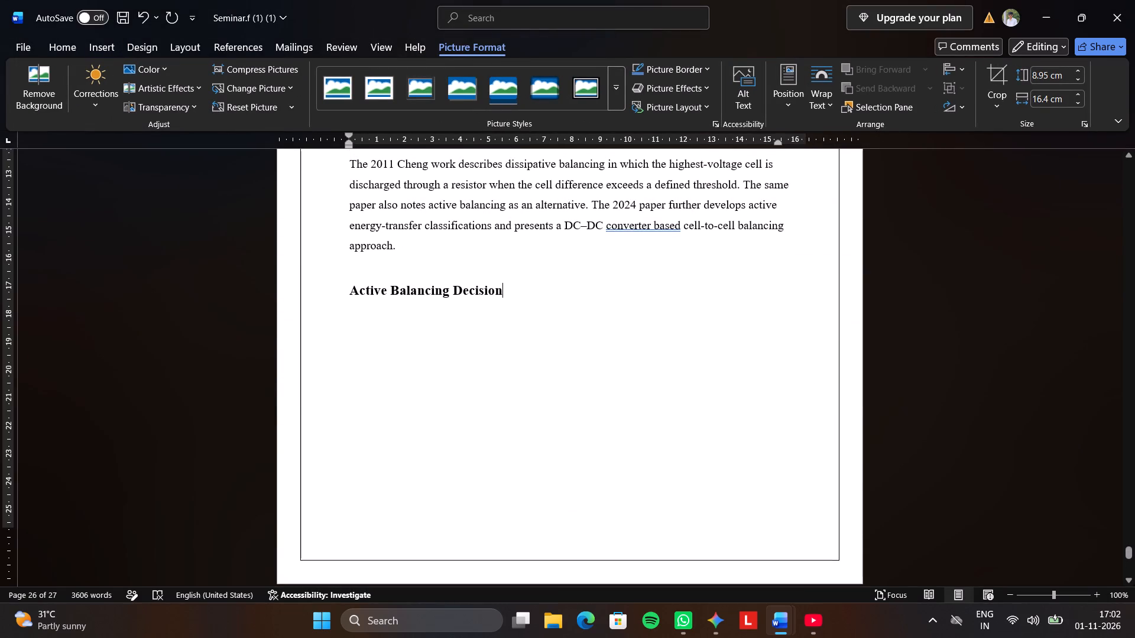
pyautogui.click(423, 340)
pyautogui.click(417, 258)
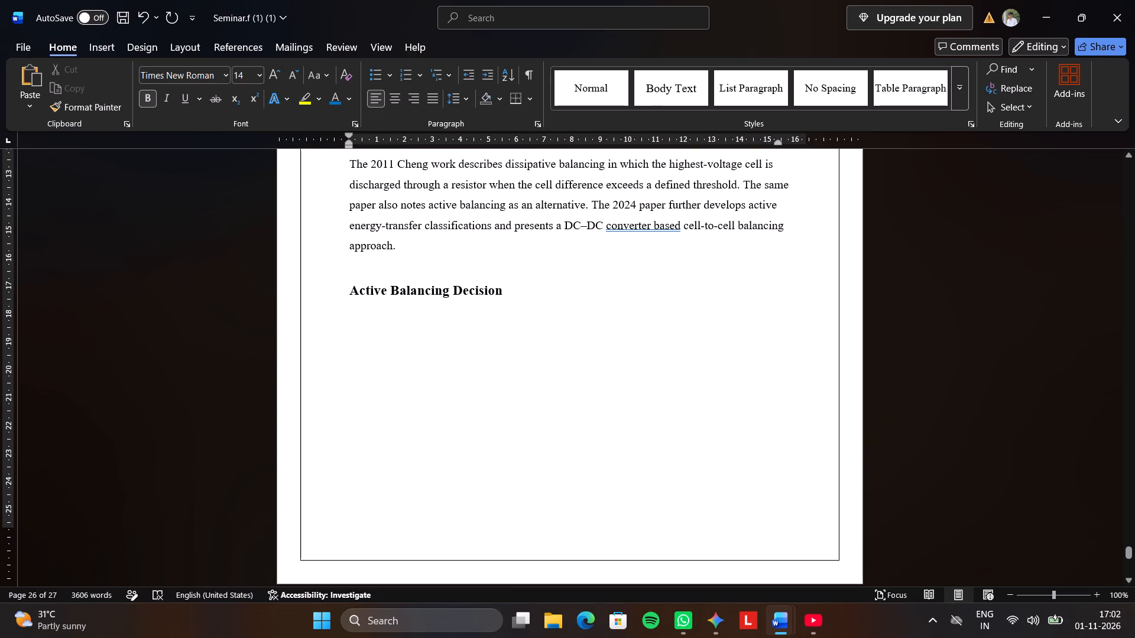
pyautogui.click(413, 262)
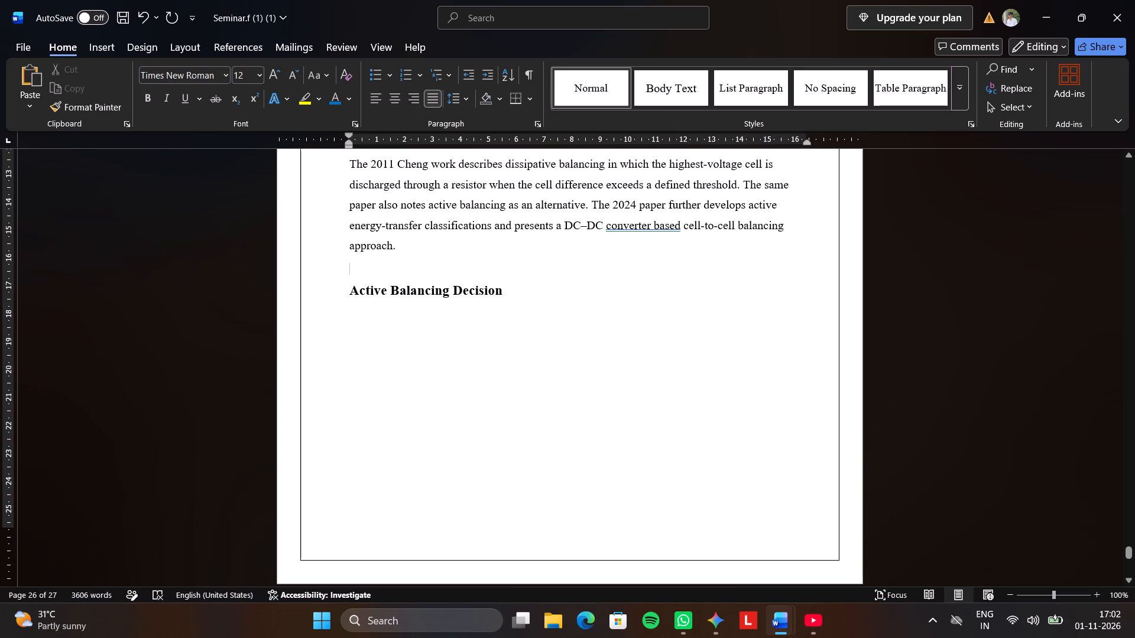
pyautogui.press('BackSpace')
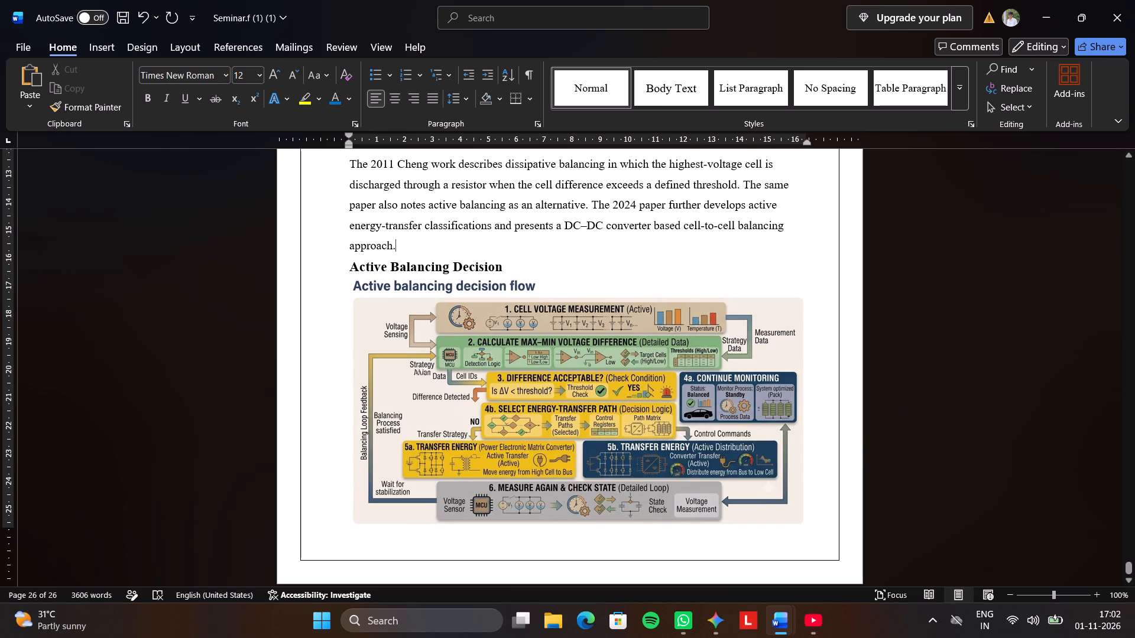
# Insert a blank page after the Active balancing decision flow figure.
pyautogui.scroll(-7, 543, 301)
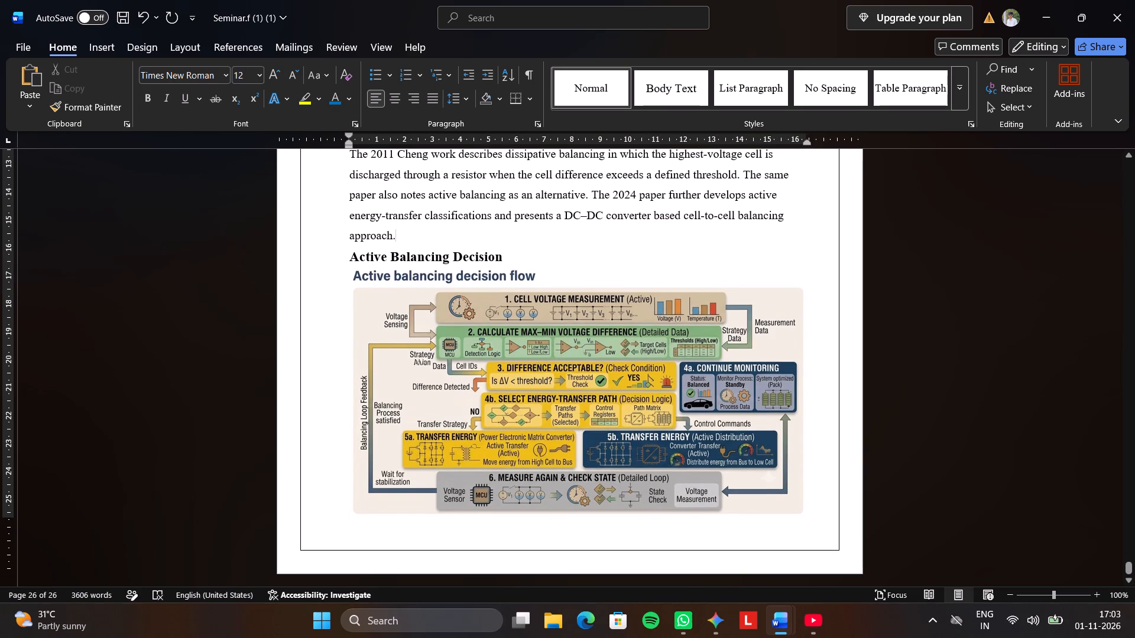
pyautogui.click(784, 532)
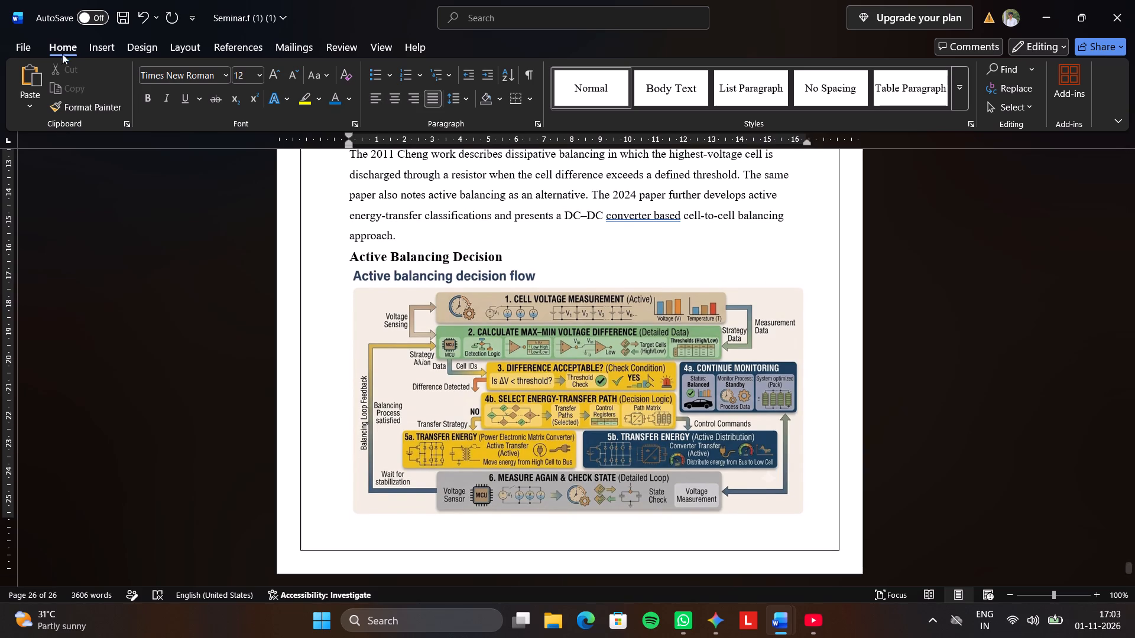
pyautogui.click(84, 46)
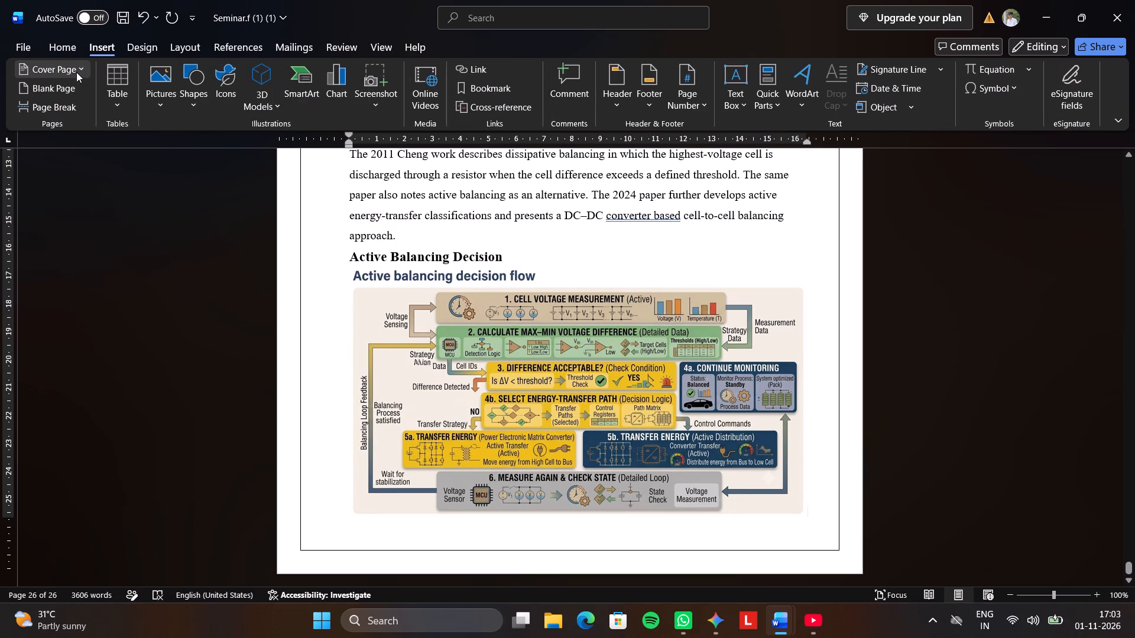
pyautogui.click(76, 87)
# Check the page layout around the Active balancing decision flow figure and the blank page following it.
pyautogui.scroll(4, 225, 171)
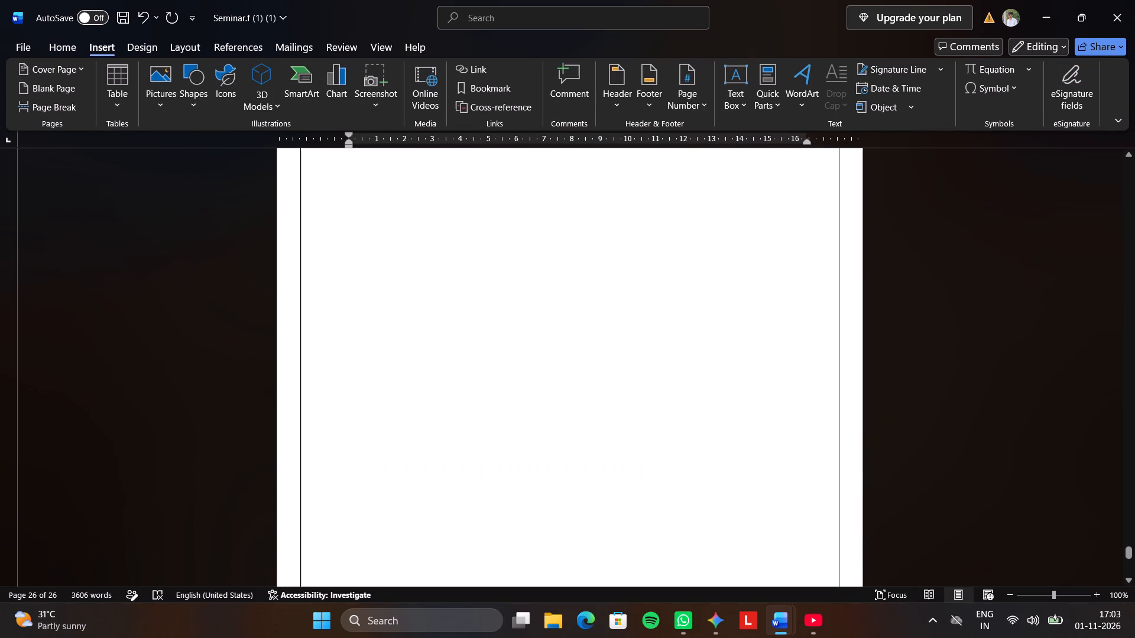
pyautogui.scroll(18, 622, 324)
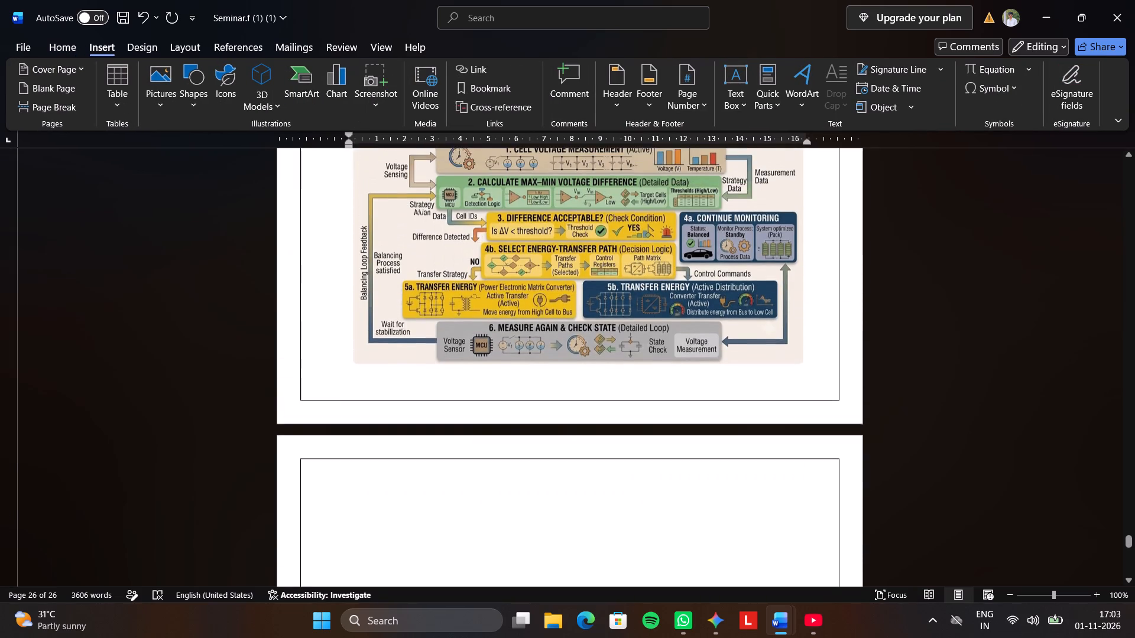
pyautogui.scroll(-3, 622, 271)
pyautogui.scroll(12, 622, 271)
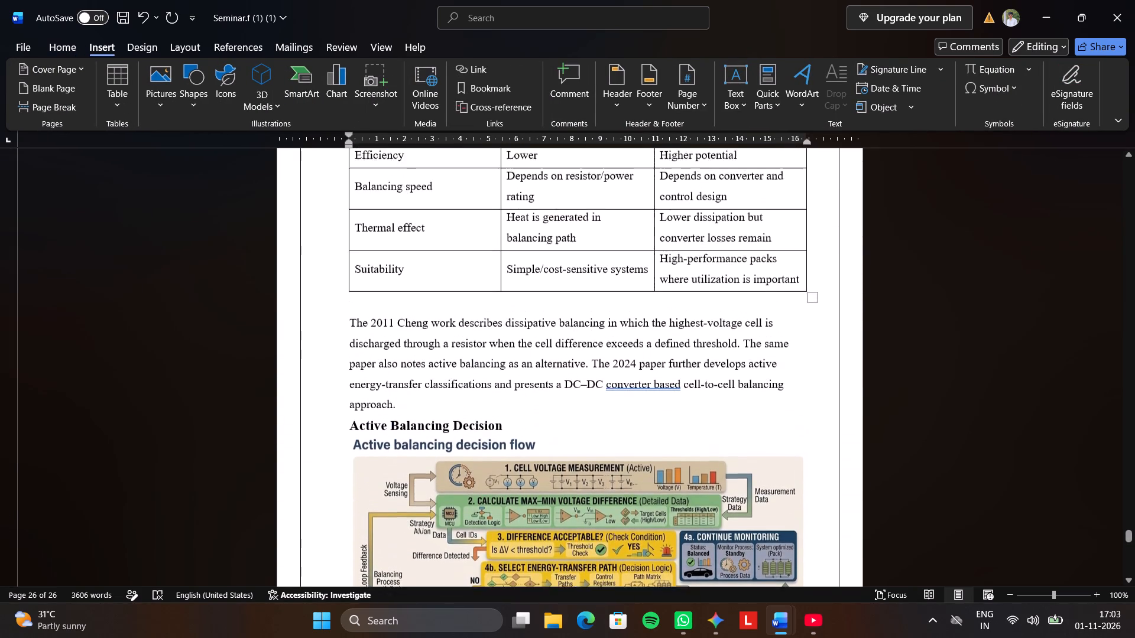
pyautogui.scroll(-15, 630, 241)
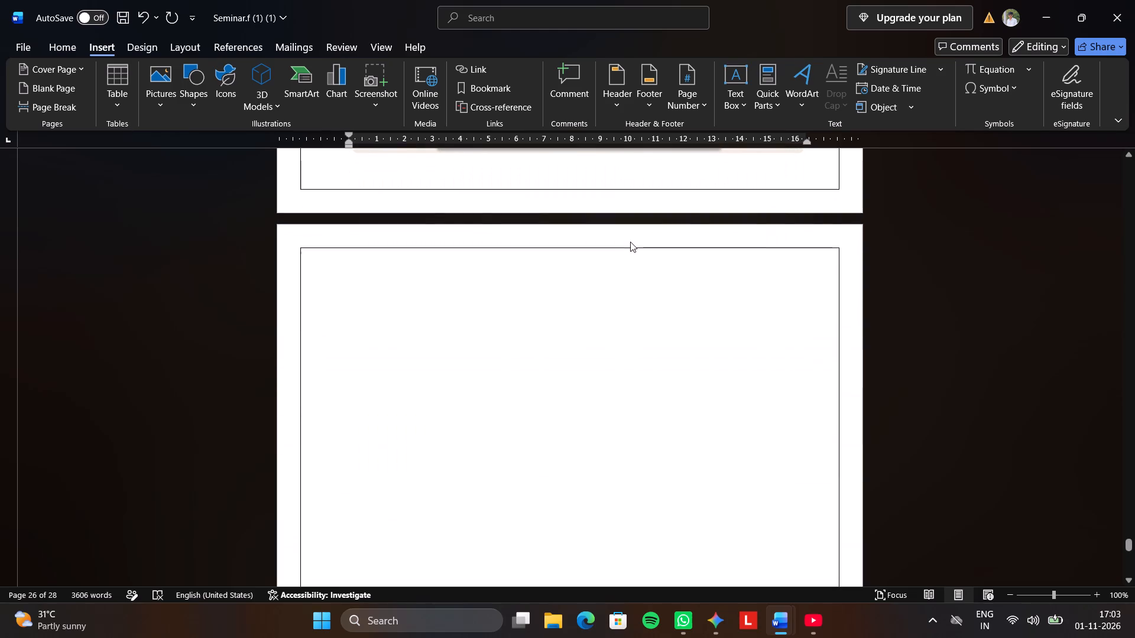
pyautogui.scroll(-2, 626, 256)
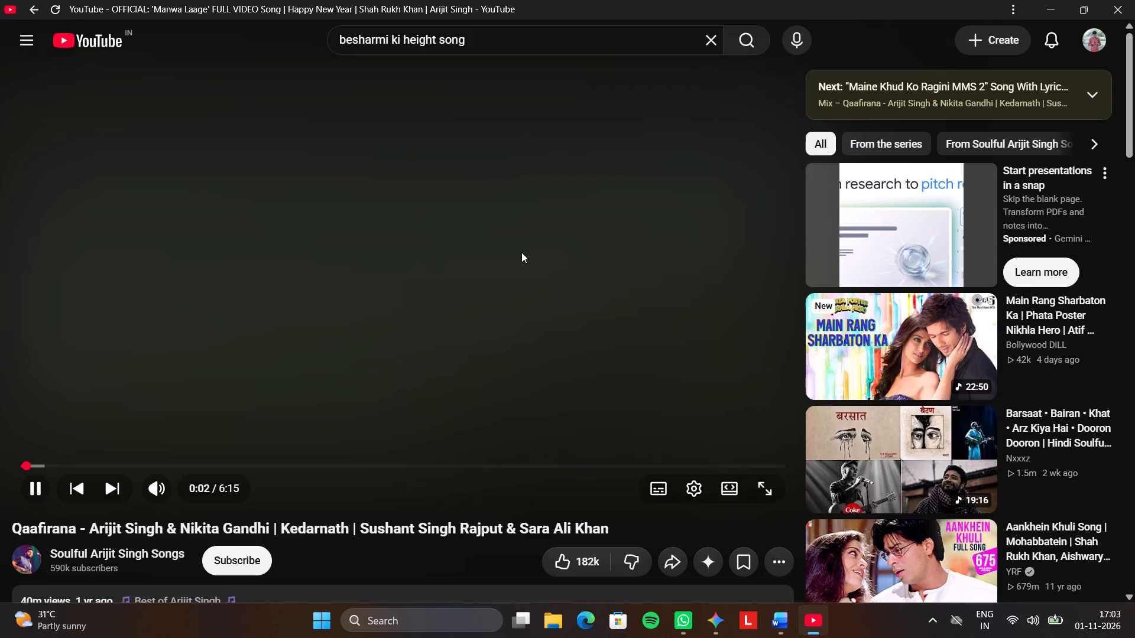
# Switch to YouTube, confirm continued watching, and play the Harsh Likhari "Bebe Bapu" lyrical video from the recommendations.
pyautogui.scroll(-1, 521, 252)
pyautogui.click(642, 350)
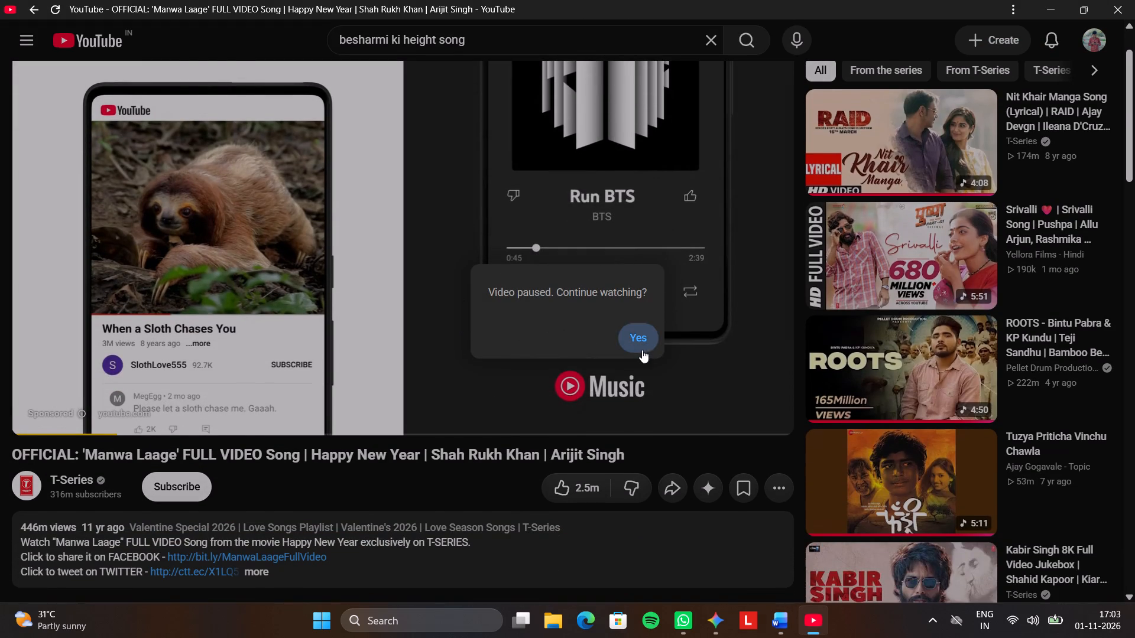
pyautogui.scroll(-7, 911, 353)
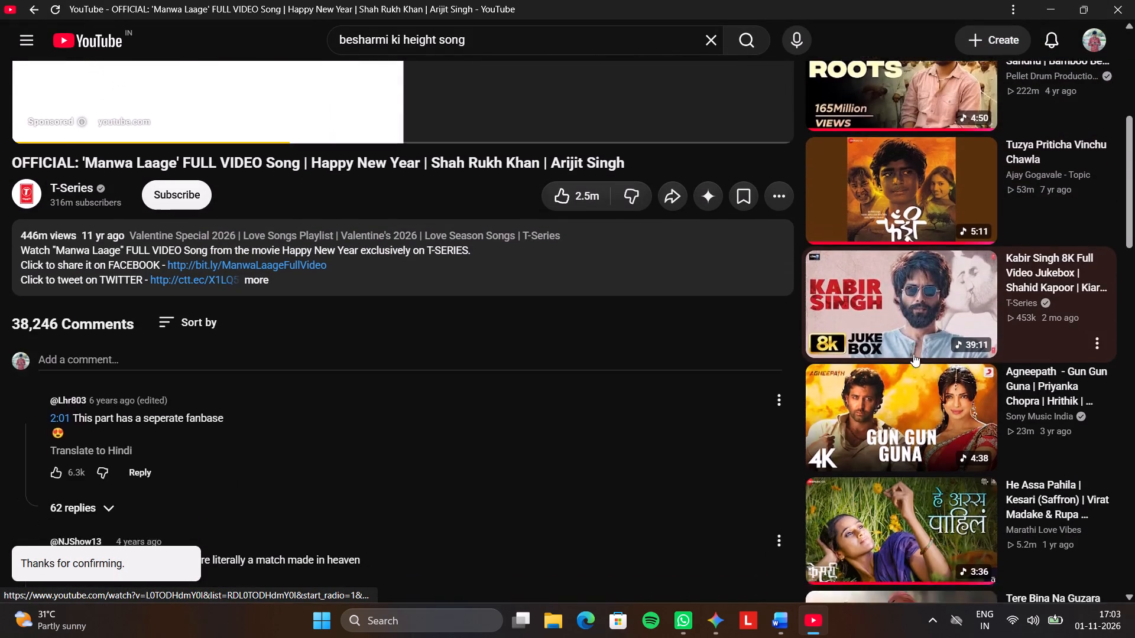
pyautogui.scroll(-5, 913, 354)
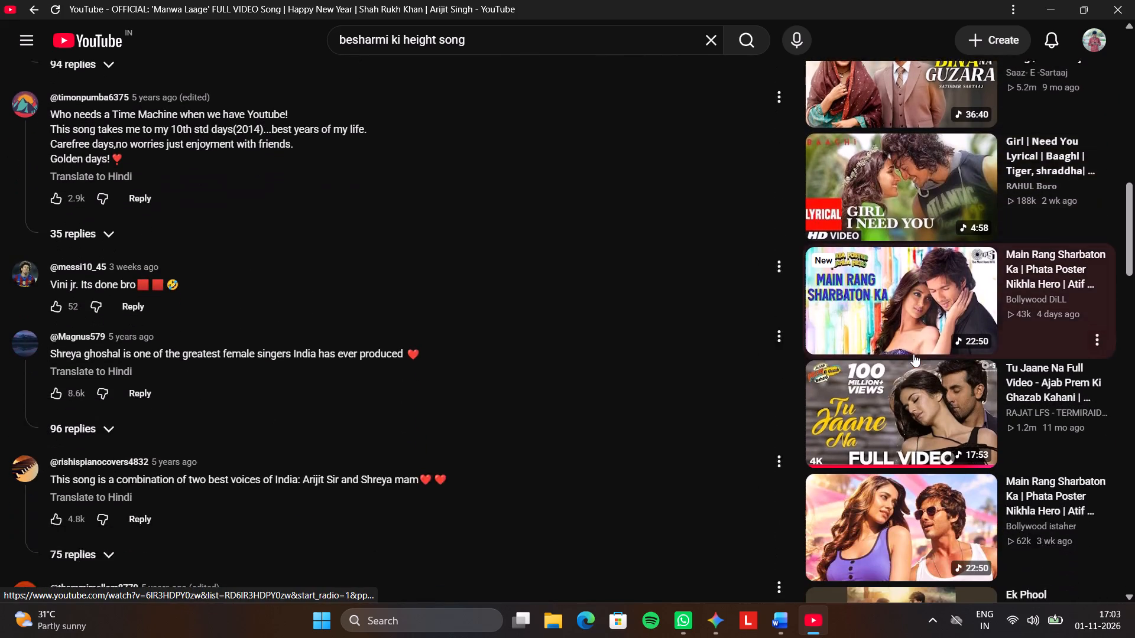
pyautogui.scroll(-10, 913, 354)
pyautogui.scroll(2, 914, 347)
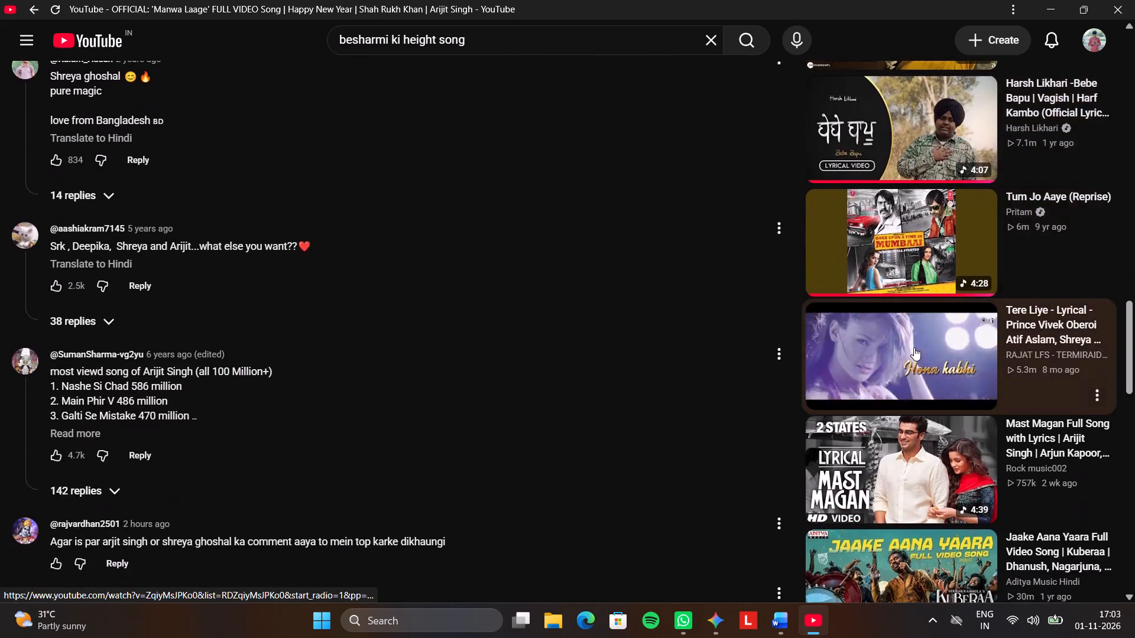
pyautogui.scroll(2, 914, 347)
pyautogui.scroll(-1, 914, 347)
pyautogui.click(914, 347)
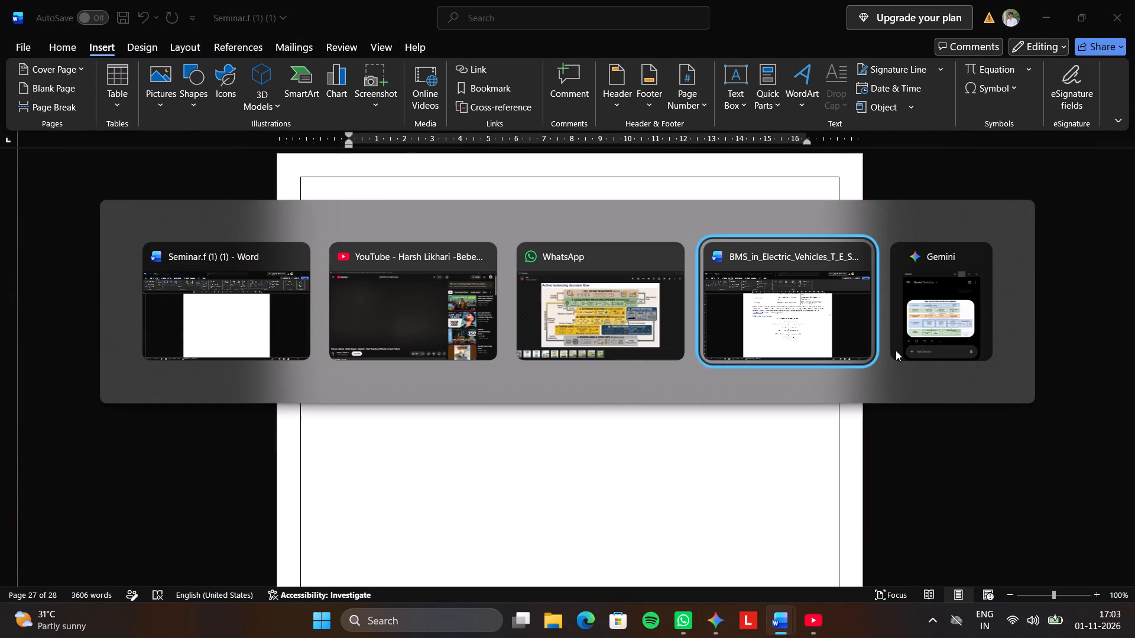
# Switch to the BMS report and review the remaining content from section 3.8 Thermal Management through 4.9 Limitations of BMS.
pyautogui.scroll(-7, 861, 358)
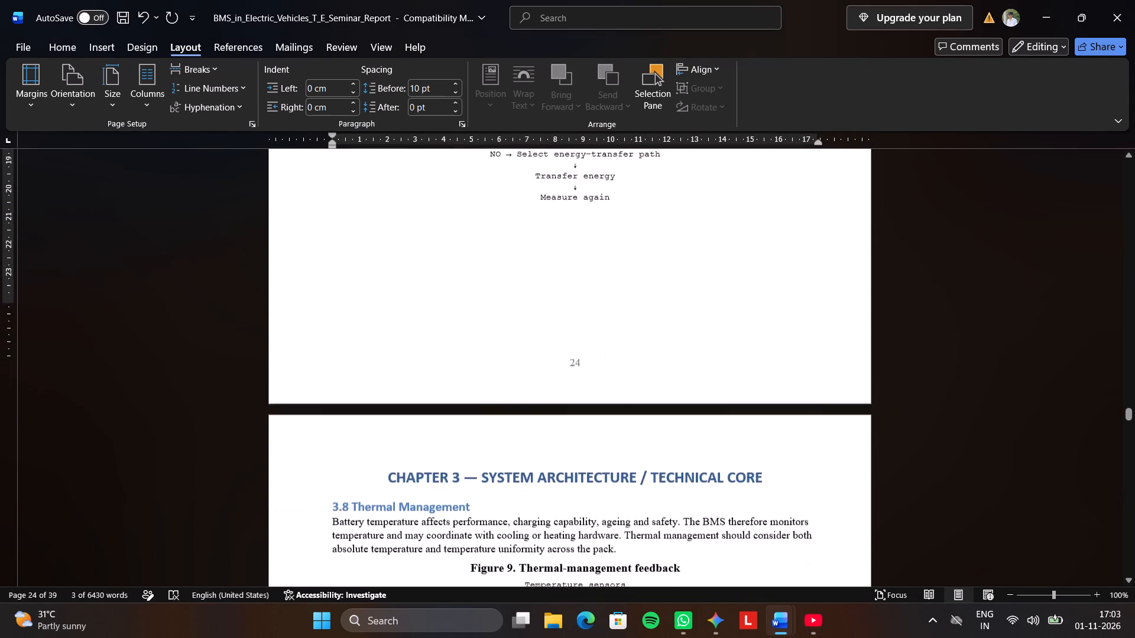
pyautogui.scroll(-5, 855, 360)
pyautogui.scroll(2, 855, 360)
pyautogui.scroll(-7, 855, 360)
pyautogui.scroll(2, 855, 360)
pyautogui.scroll(-4, 855, 360)
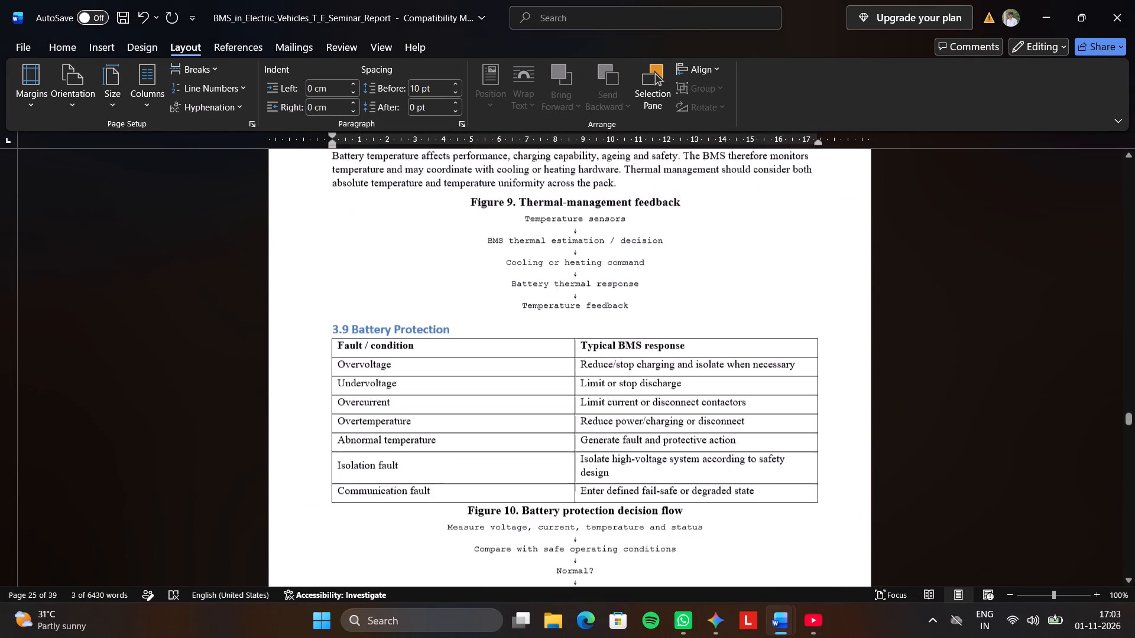
pyautogui.scroll(-20, 855, 360)
pyautogui.scroll(-3, 855, 360)
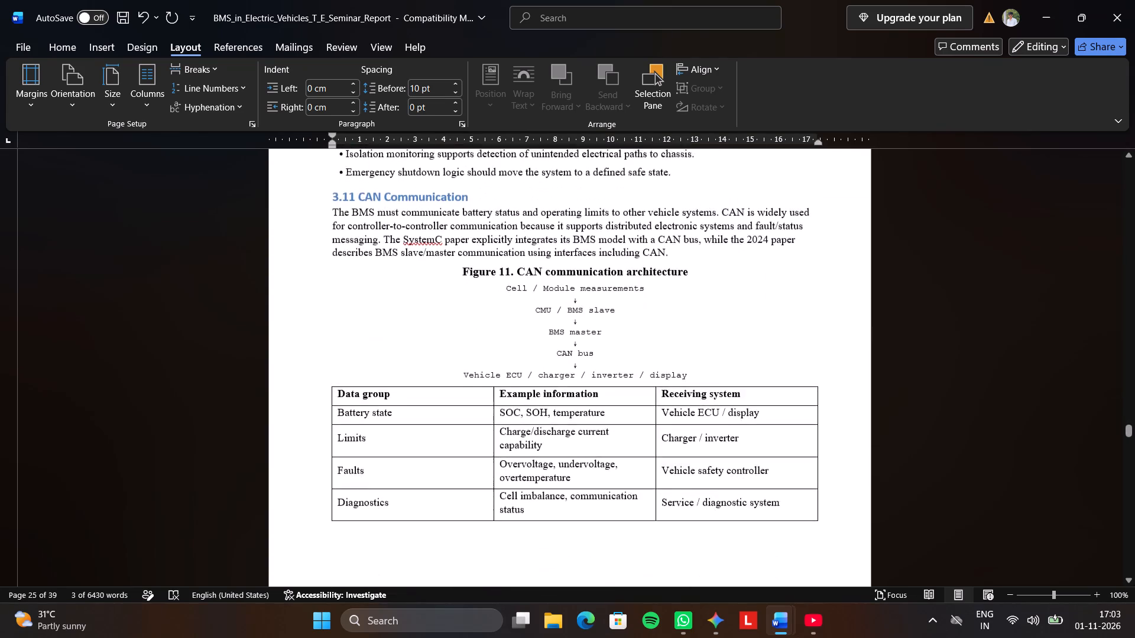
pyautogui.scroll(-20, 854, 359)
pyautogui.scroll(-5, 854, 359)
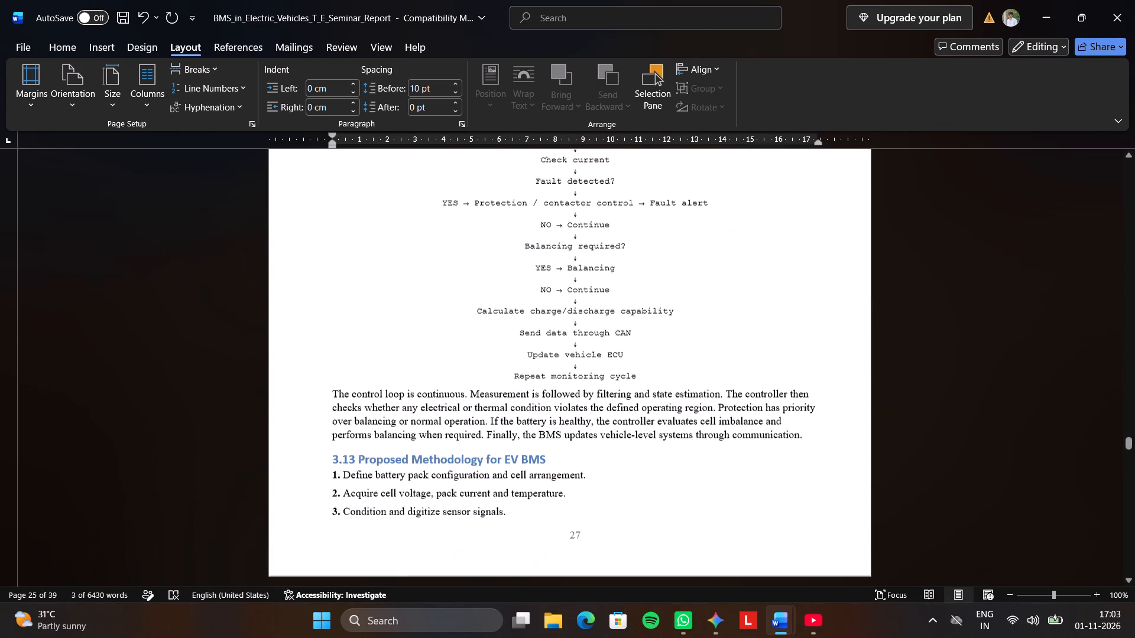
pyautogui.scroll(-20, 861, 351)
pyautogui.scroll(-5, 861, 351)
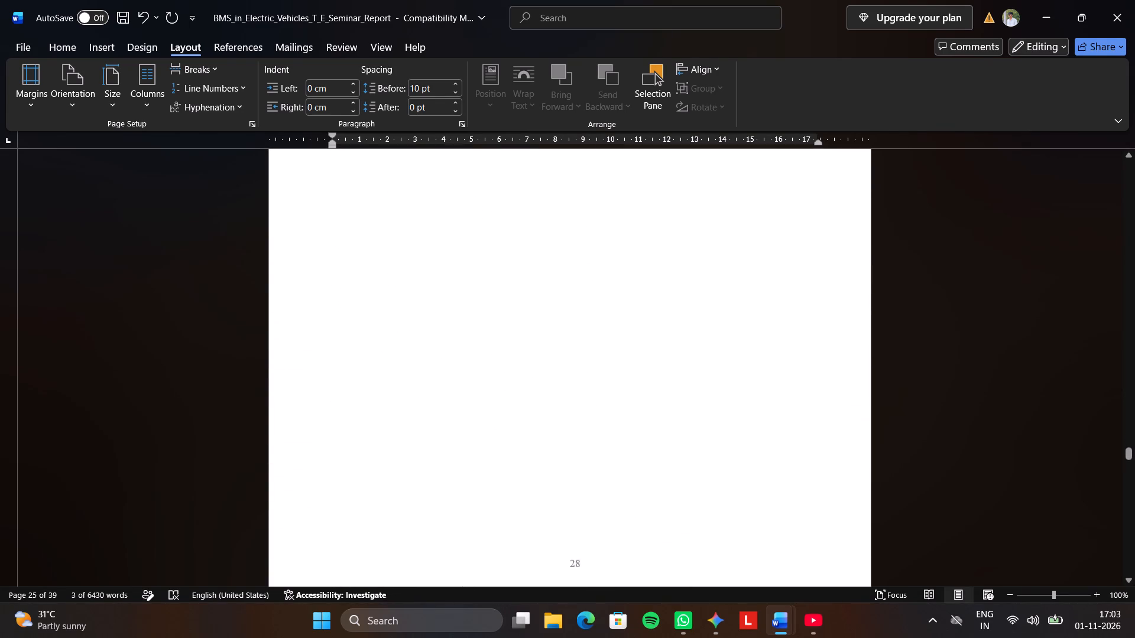
pyautogui.scroll(-19, 861, 351)
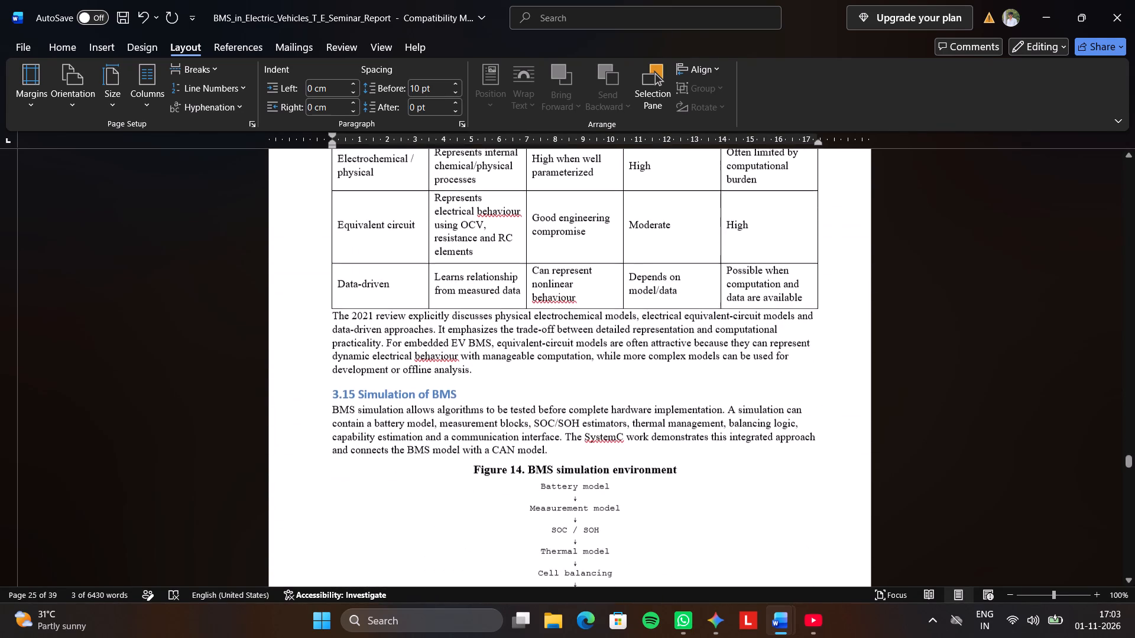
pyautogui.scroll(-13, 873, 348)
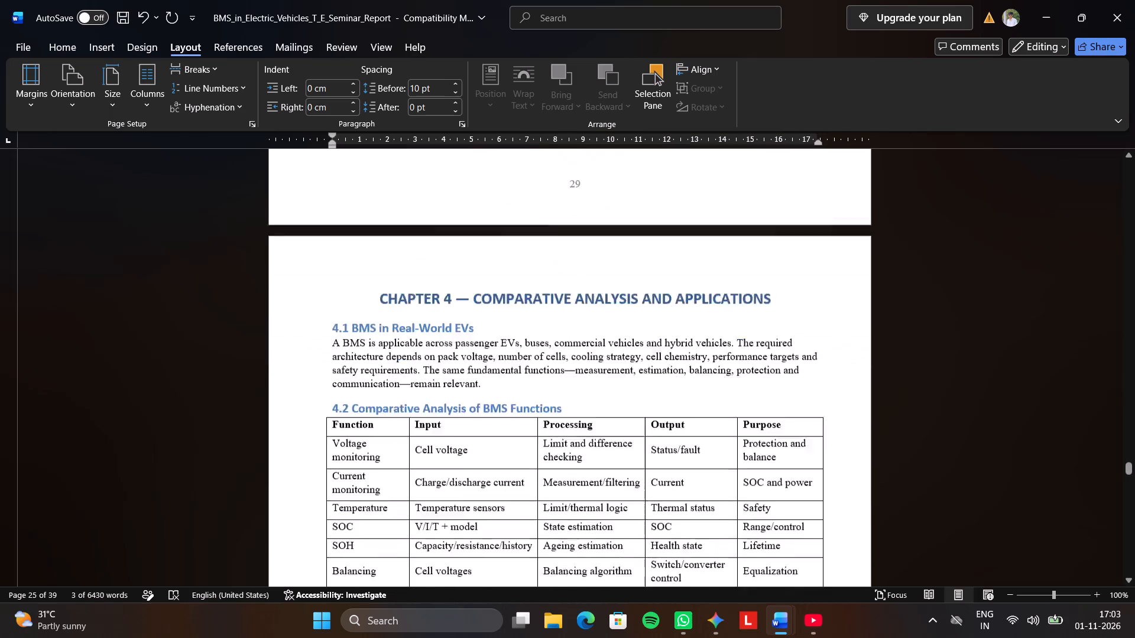
pyautogui.scroll(-15, 878, 351)
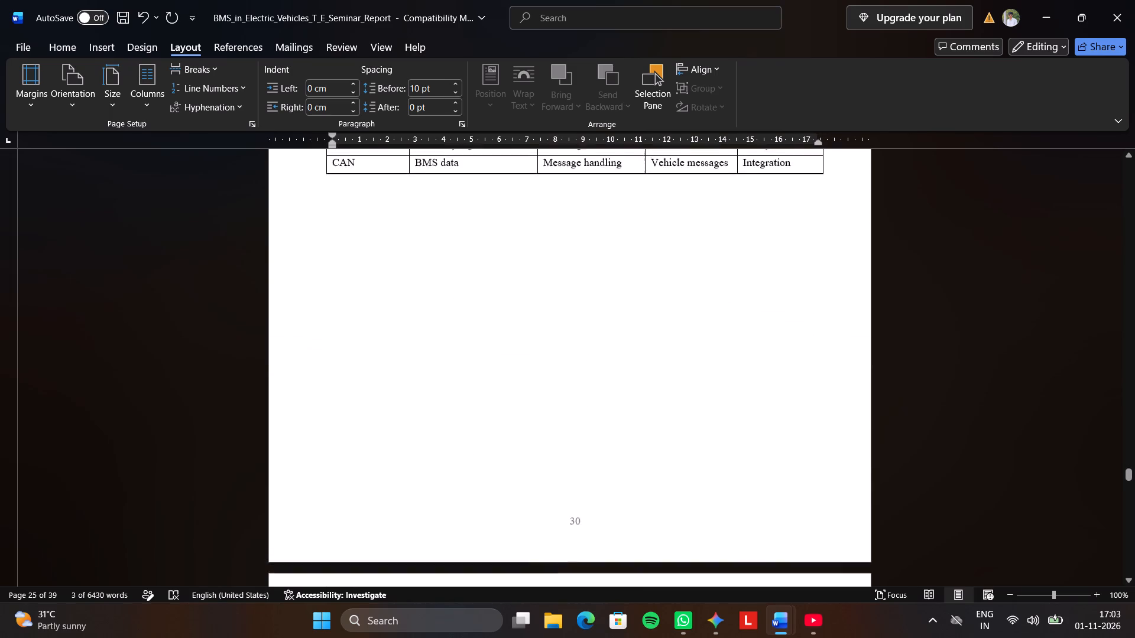
pyautogui.scroll(-15, 874, 343)
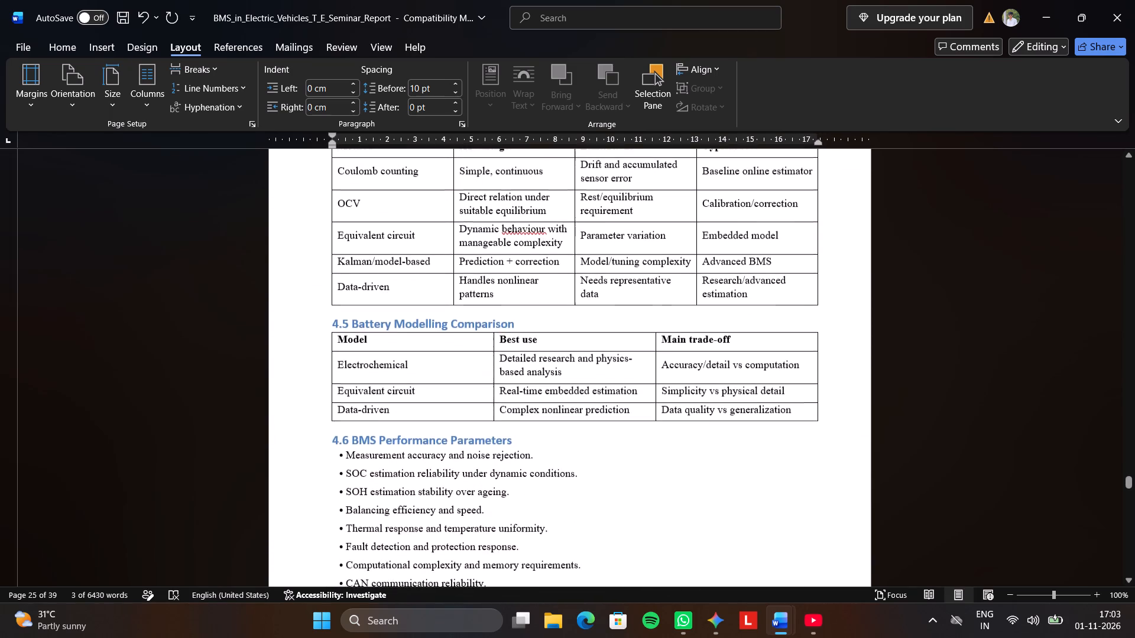
pyautogui.scroll(10, 873, 341)
pyautogui.scroll(-1, 873, 341)
pyautogui.scroll(2, 873, 341)
pyautogui.scroll(-11, 873, 341)
pyautogui.scroll(1, 873, 338)
pyautogui.scroll(-2, 873, 338)
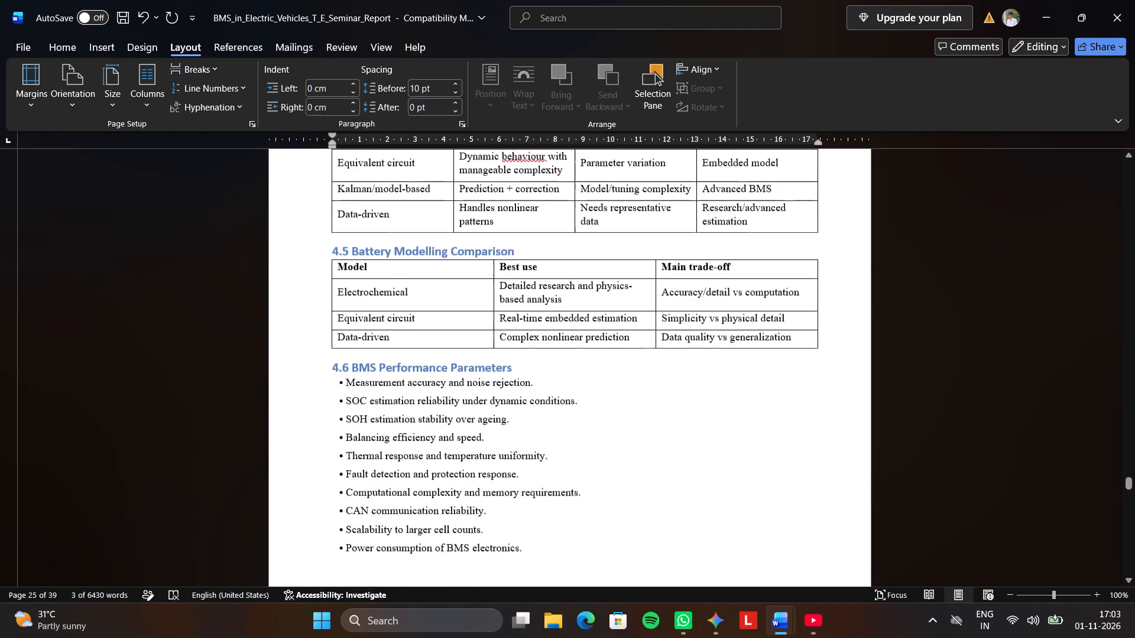
pyautogui.scroll(-20, 873, 338)
pyautogui.scroll(-3, 873, 338)
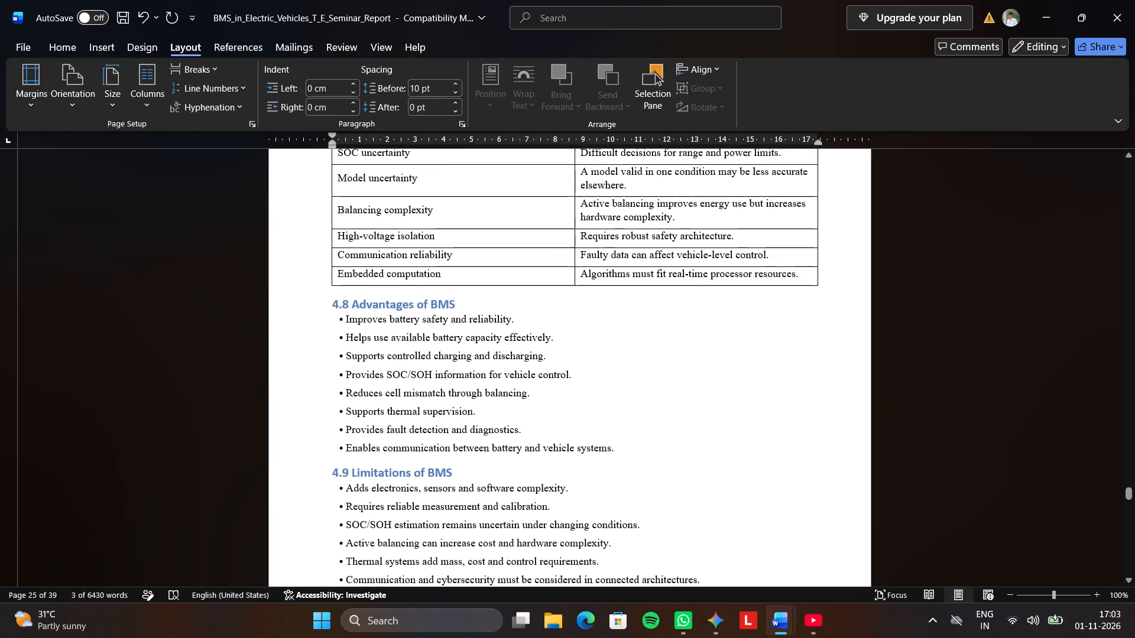
# Go back through the BMS report's Chapter 4 and Chapter 3 sections to section 3.8 Thermal Management.
pyautogui.scroll(20, 805, 350)
pyautogui.scroll(9, 805, 350)
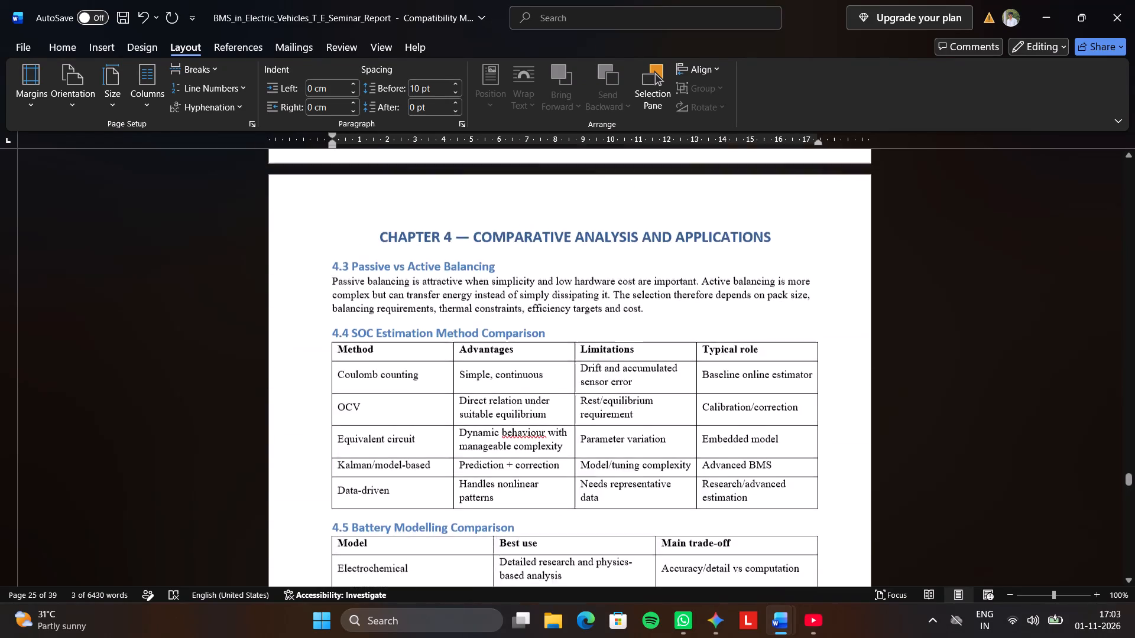
pyautogui.scroll(20, 813, 317)
pyautogui.scroll(12, 813, 317)
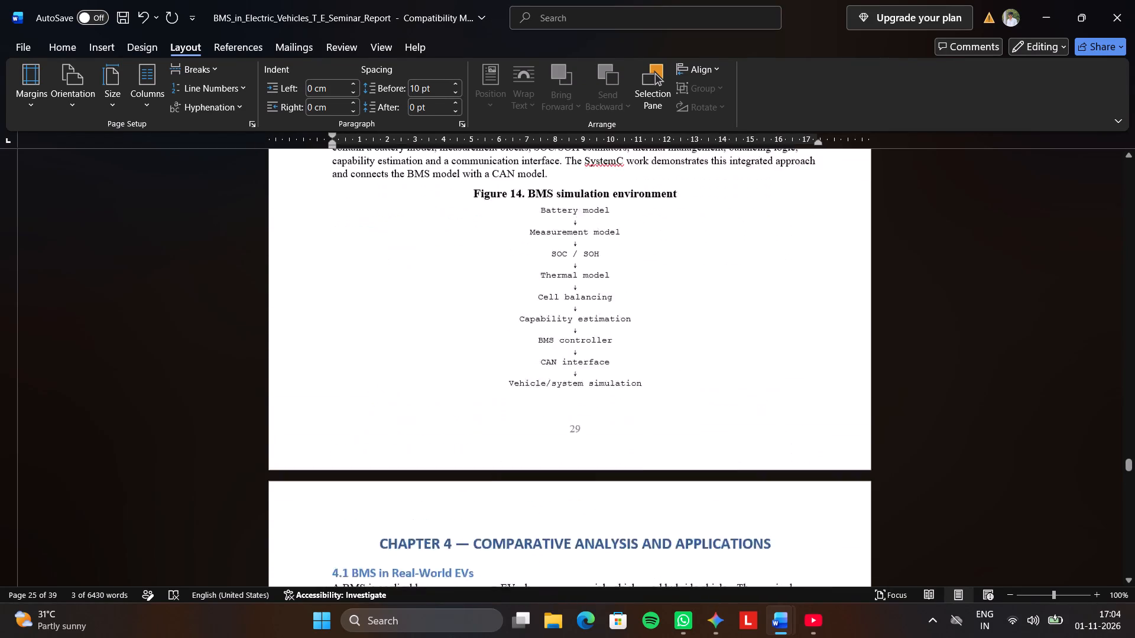
pyautogui.scroll(15, 818, 318)
pyautogui.scroll(10, 816, 301)
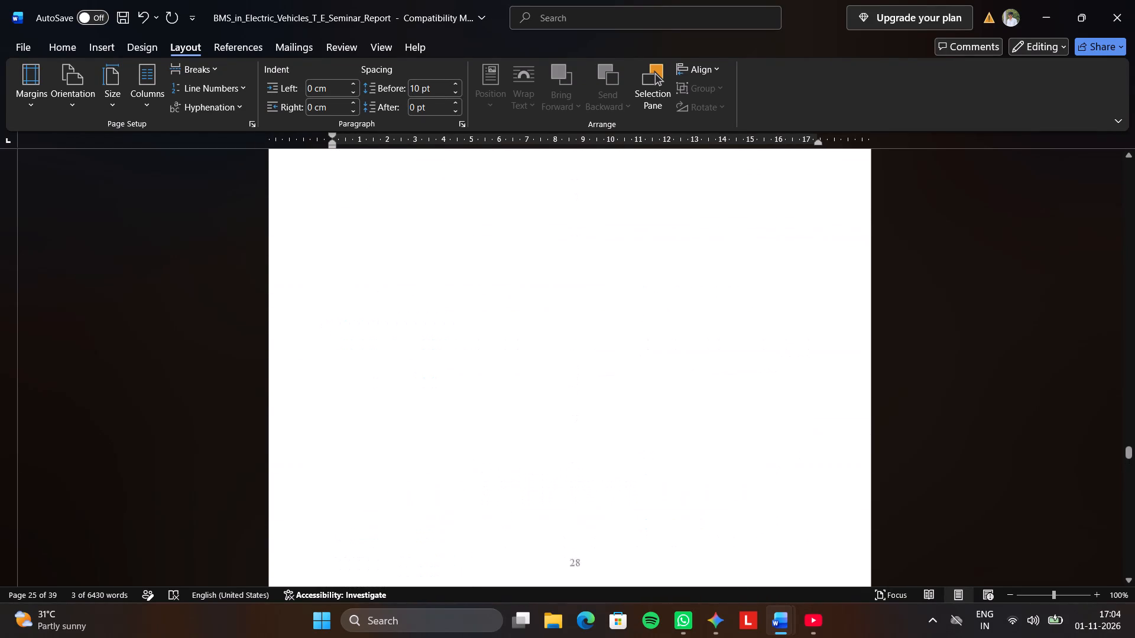
pyautogui.scroll(20, 815, 304)
pyautogui.scroll(9, 815, 304)
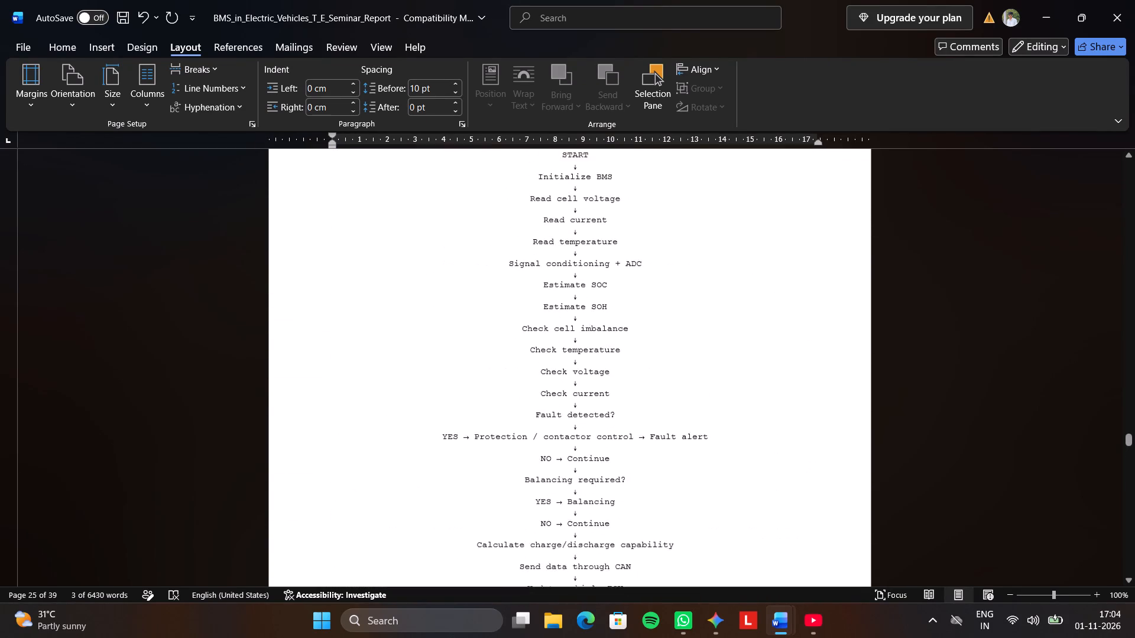
pyautogui.scroll(20, 815, 306)
pyautogui.scroll(10, 815, 306)
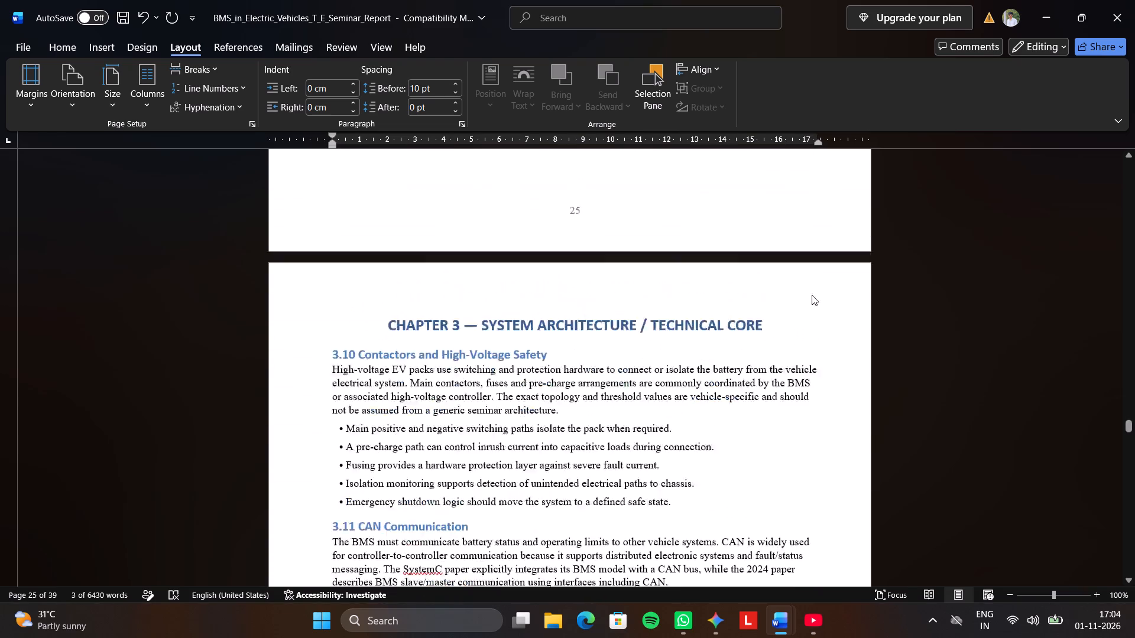
pyautogui.scroll(19, 812, 295)
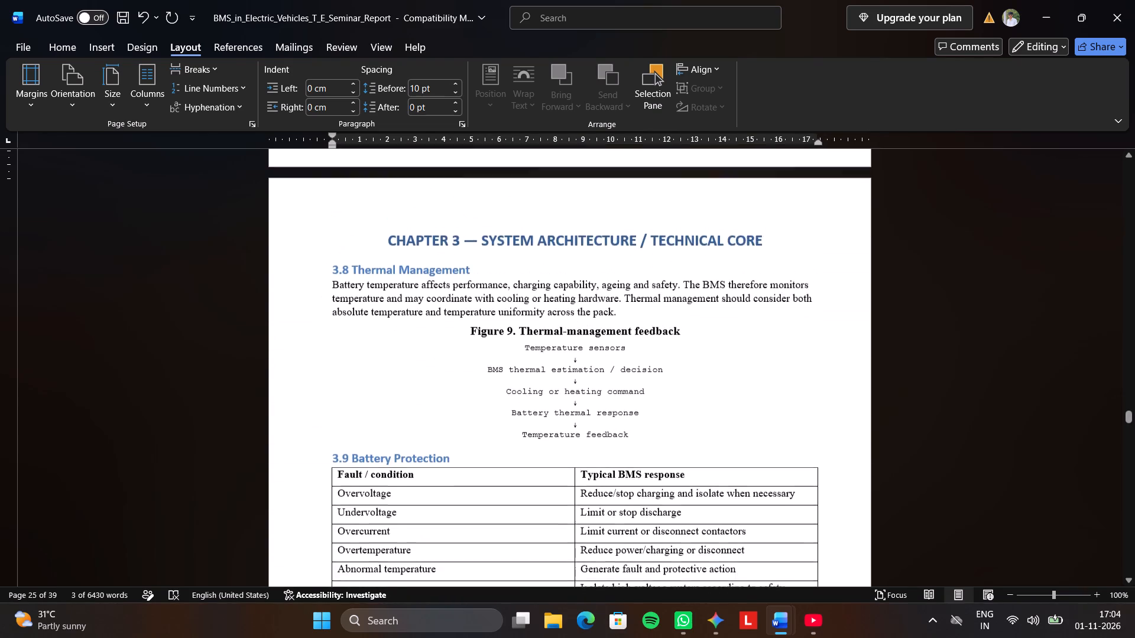
# Copy the 3.8 Thermal Management heading and its paragraph, without Figure 9, from the BMS report.
pyautogui.scroll(15, 812, 294)
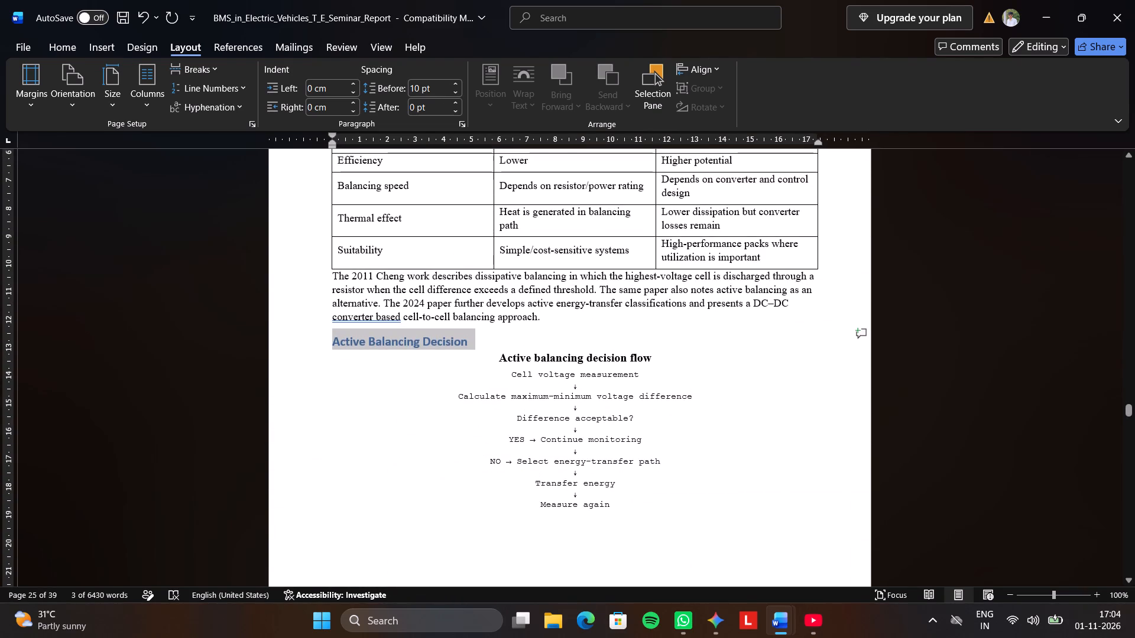
pyautogui.scroll(1, 812, 294)
pyautogui.scroll(-3, 806, 310)
pyautogui.scroll(-3, 751, 343)
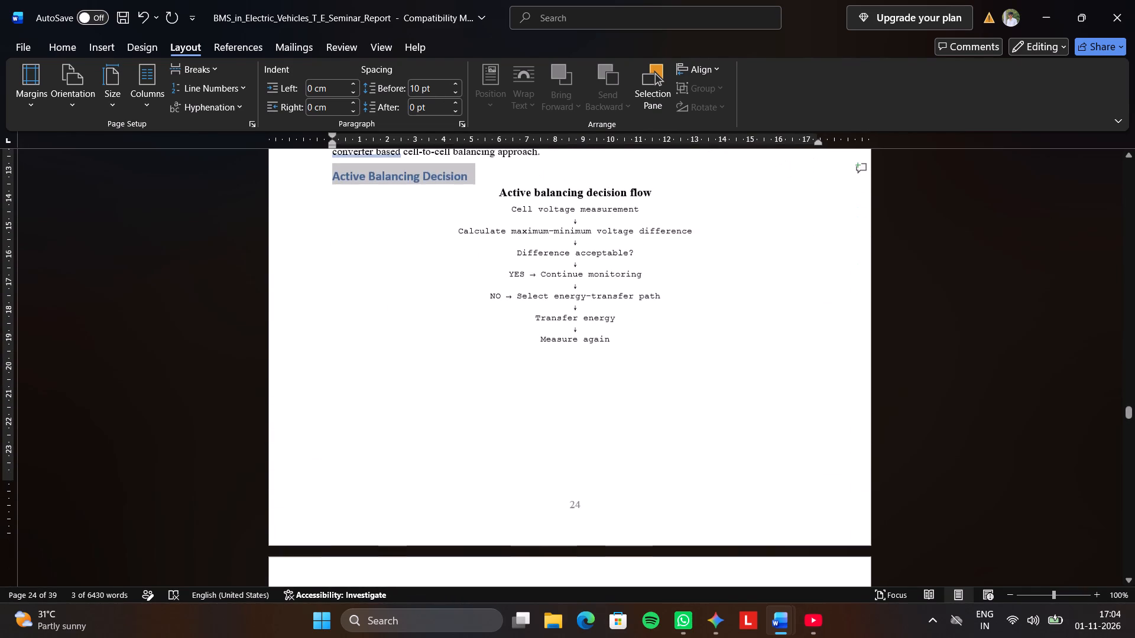
pyautogui.scroll(-10, 751, 357)
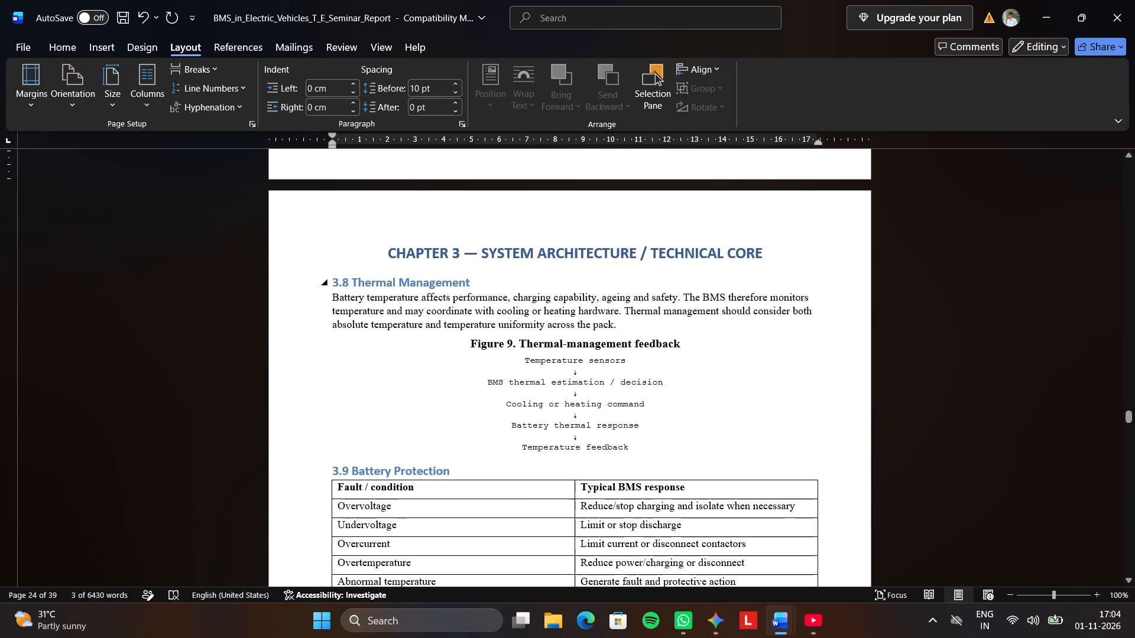
pyautogui.moveTo(331, 282); pyautogui.dragTo(641, 316)
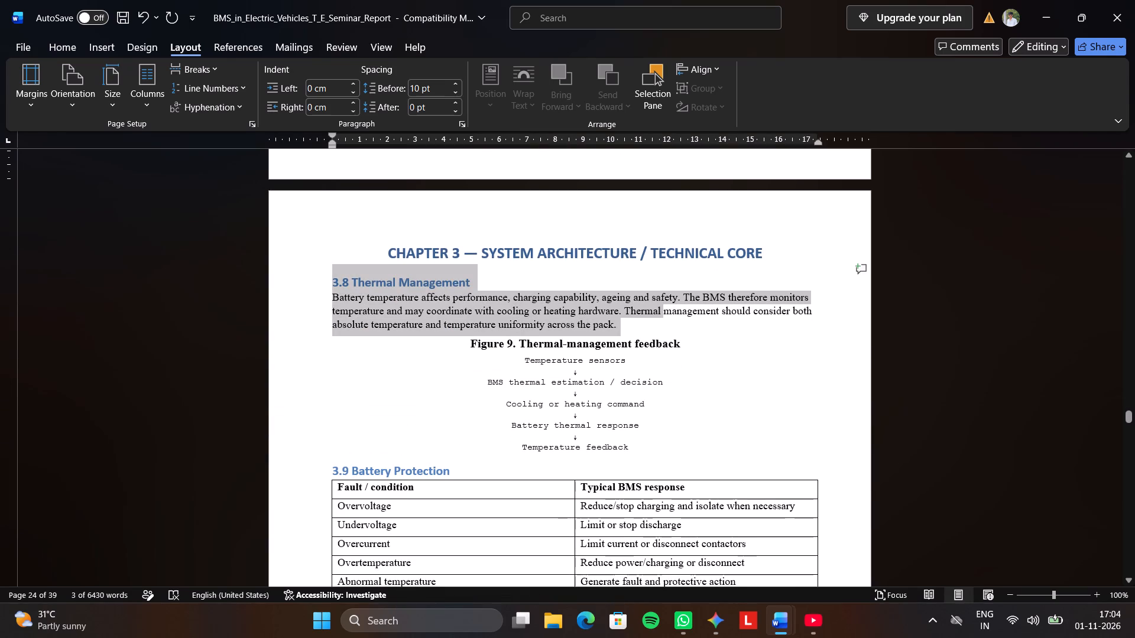
pyautogui.moveTo(641, 316); pyautogui.dragTo(812, 311)
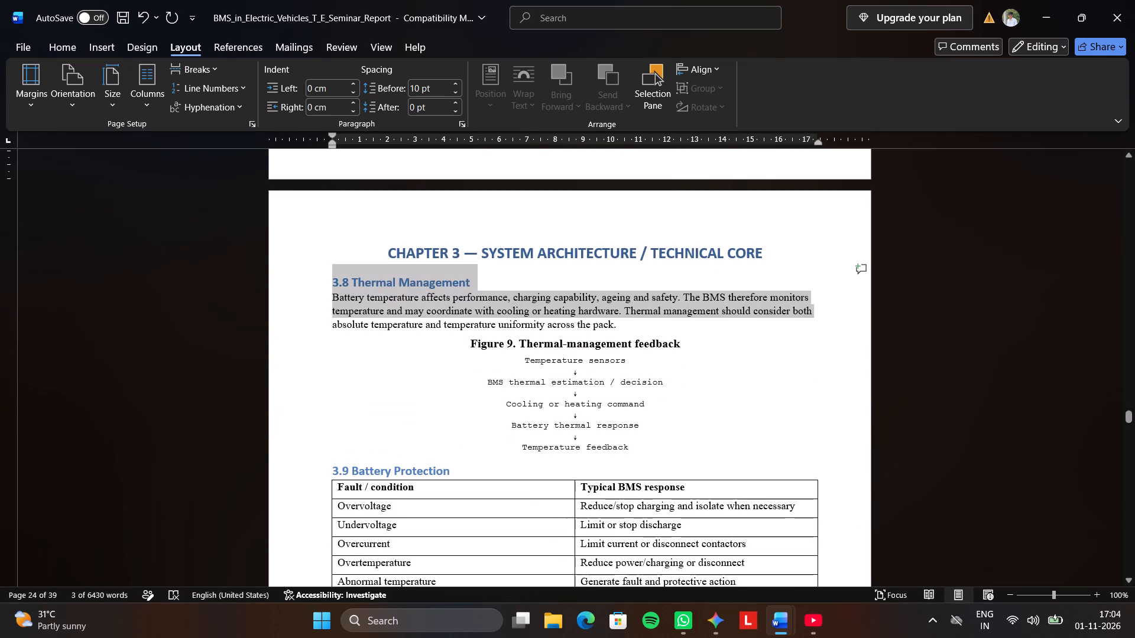
pyautogui.moveTo(812, 311); pyautogui.dragTo(822, 338)
pyautogui.click(635, 328)
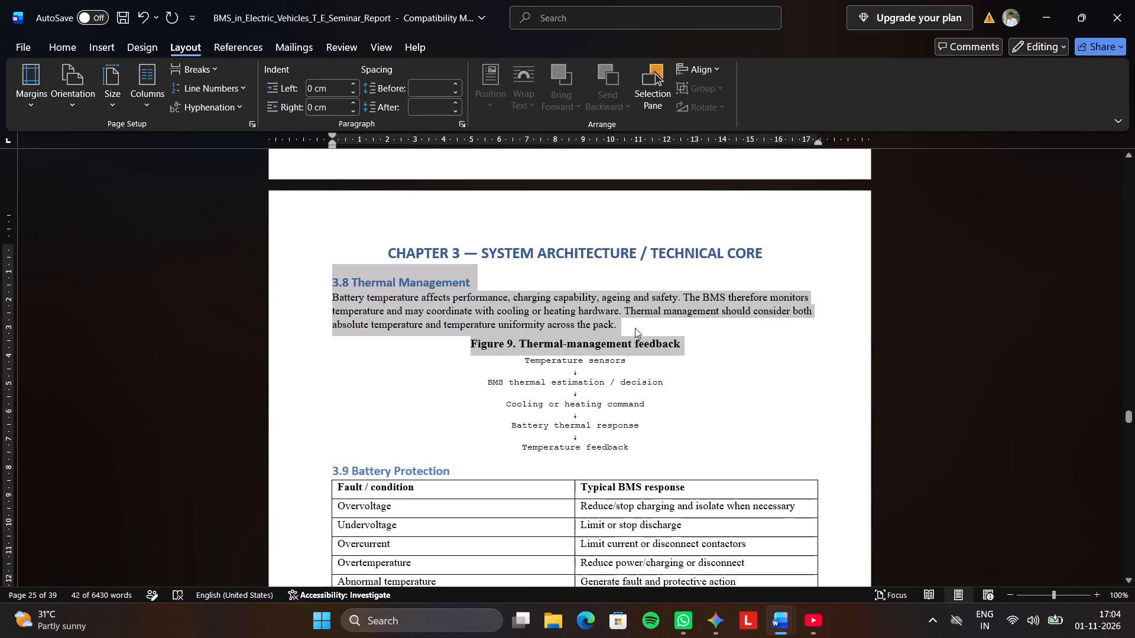
pyautogui.moveTo(335, 278); pyautogui.dragTo(614, 311)
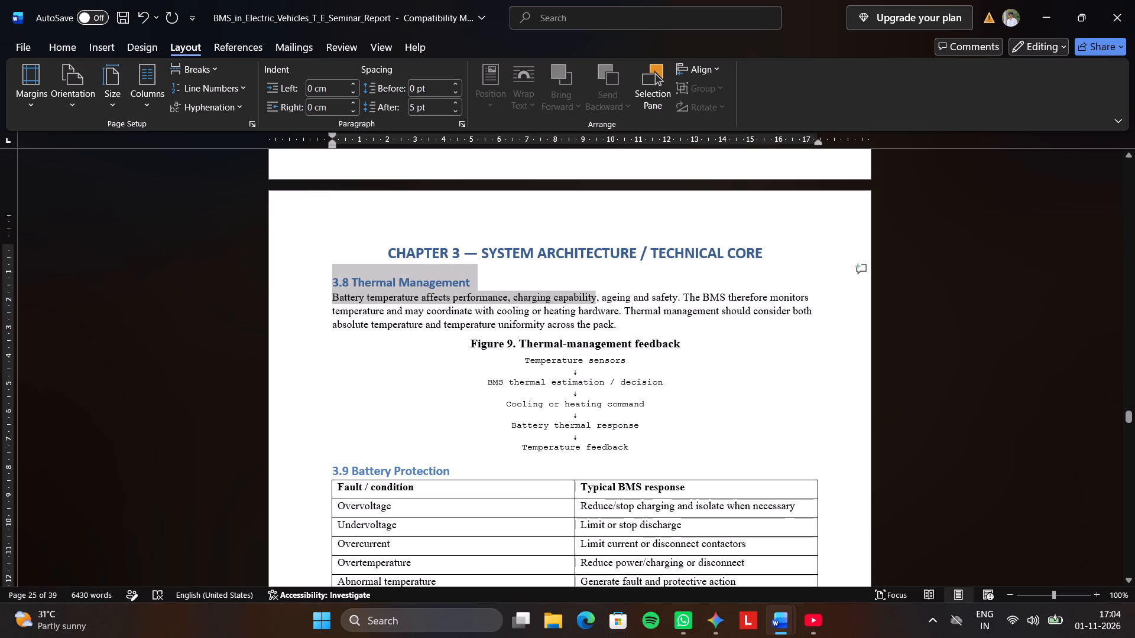
pyautogui.moveTo(614, 311); pyautogui.dragTo(622, 324)
pyautogui.hotkey('ctrl', 'c')
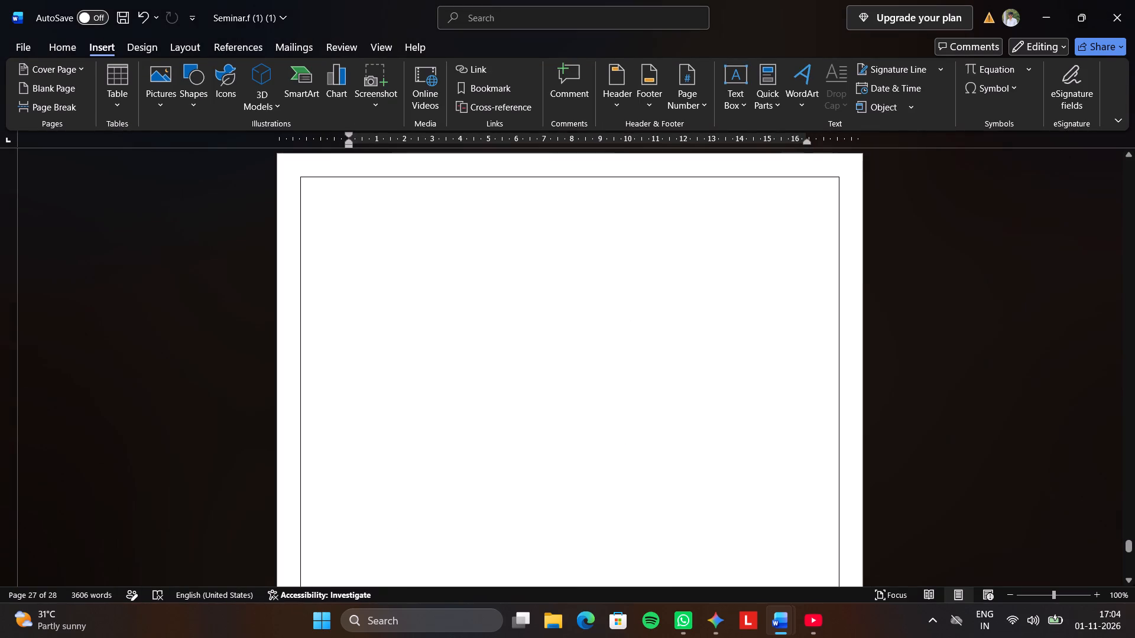
# Paste the copied section 3.8 at the blank page in the Seminar document and delete the trailing empty line.
pyautogui.click(362, 211)
pyautogui.hotkey('ctrl', 'v')
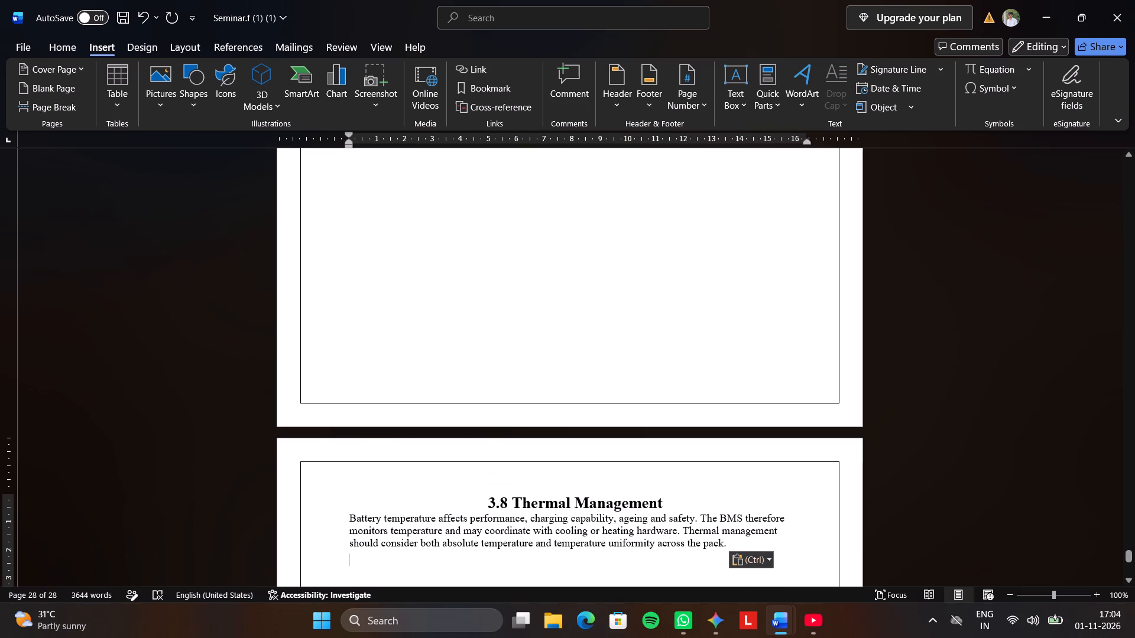
pyautogui.press('BackSpace')
pyautogui.press('BackSpace')
pyautogui.press('BackSpace')
# Remove the blank page before 3.8 Thermal Management so the section starts on the page right after the balancing diagram.
pyautogui.click(365, 209)
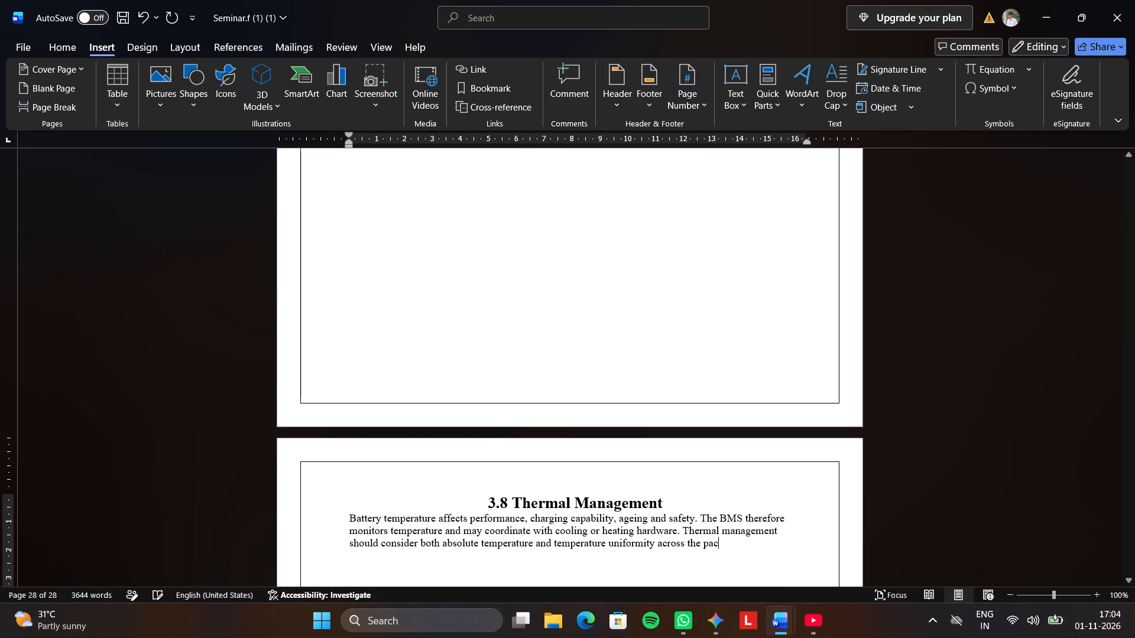
pyautogui.press('BackSpace')
pyautogui.scroll(-3, 400, 314)
pyautogui.scroll(4, 400, 314)
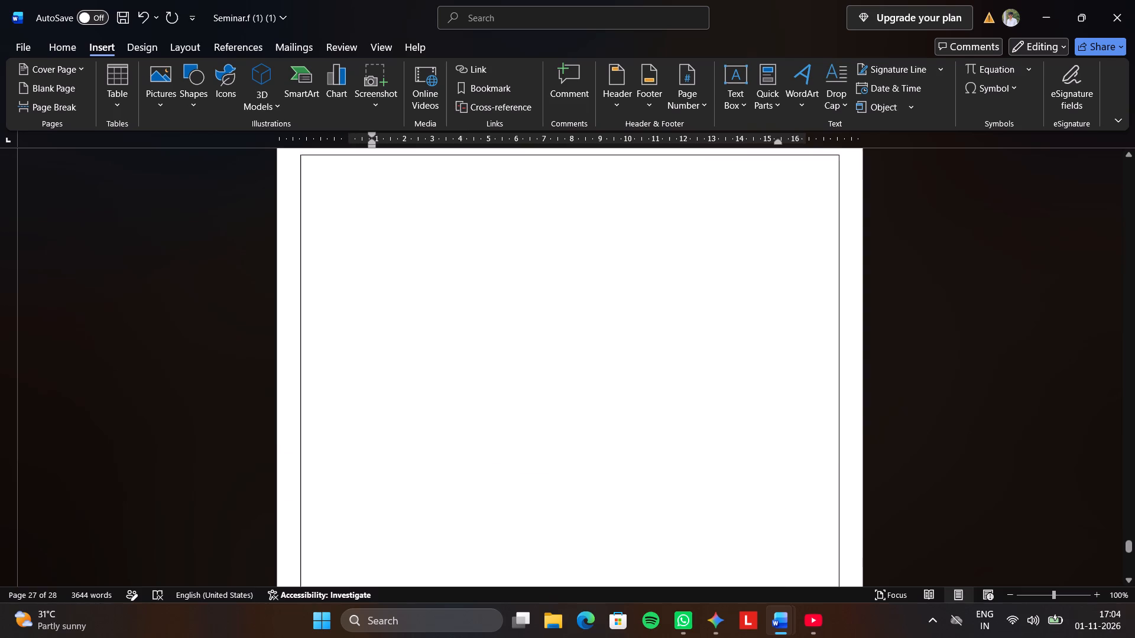
pyautogui.scroll(2, 400, 298)
pyautogui.scroll(-14, 402, 287)
pyautogui.scroll(6, 407, 285)
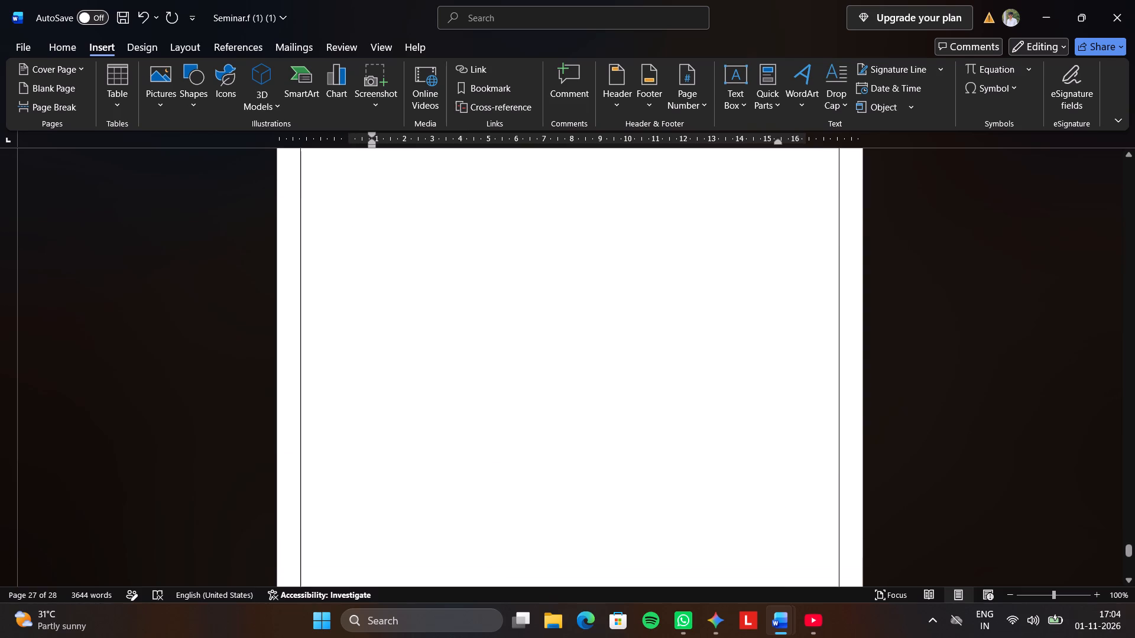
pyautogui.scroll(-15, 410, 274)
pyautogui.click(353, 302)
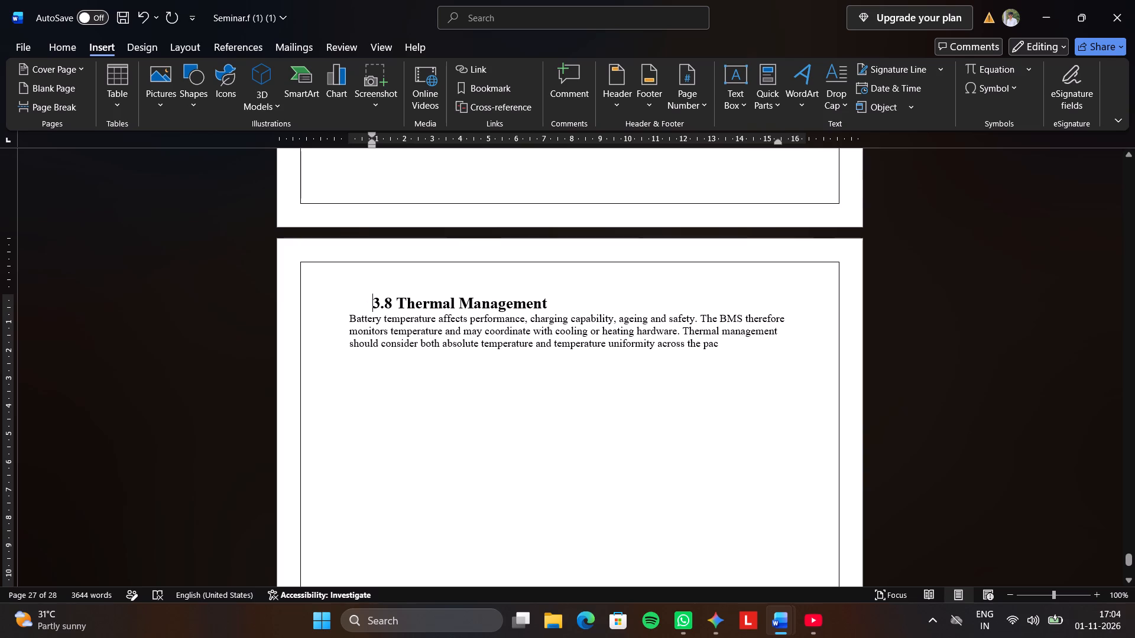
pyautogui.press('BackSpace')
pyautogui.press('BackSpace')
pyautogui.scroll(4, 354, 301)
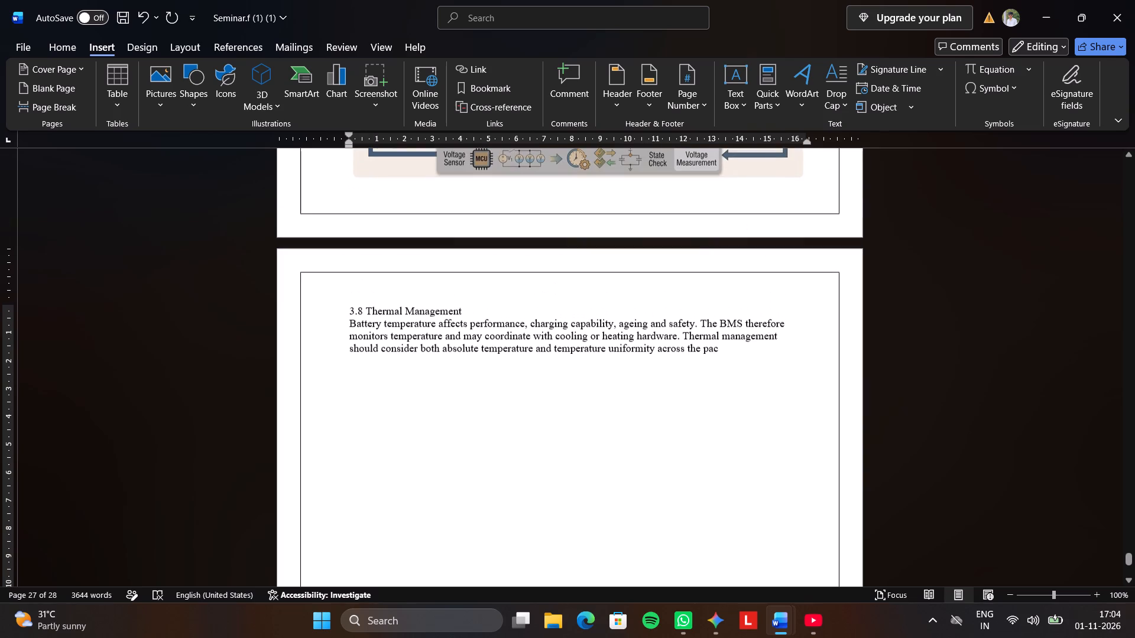
# Format the 3.8 Thermal Management heading as bold 14 pt and insert an empty line below it.
pyautogui.tripleClick(356, 305)
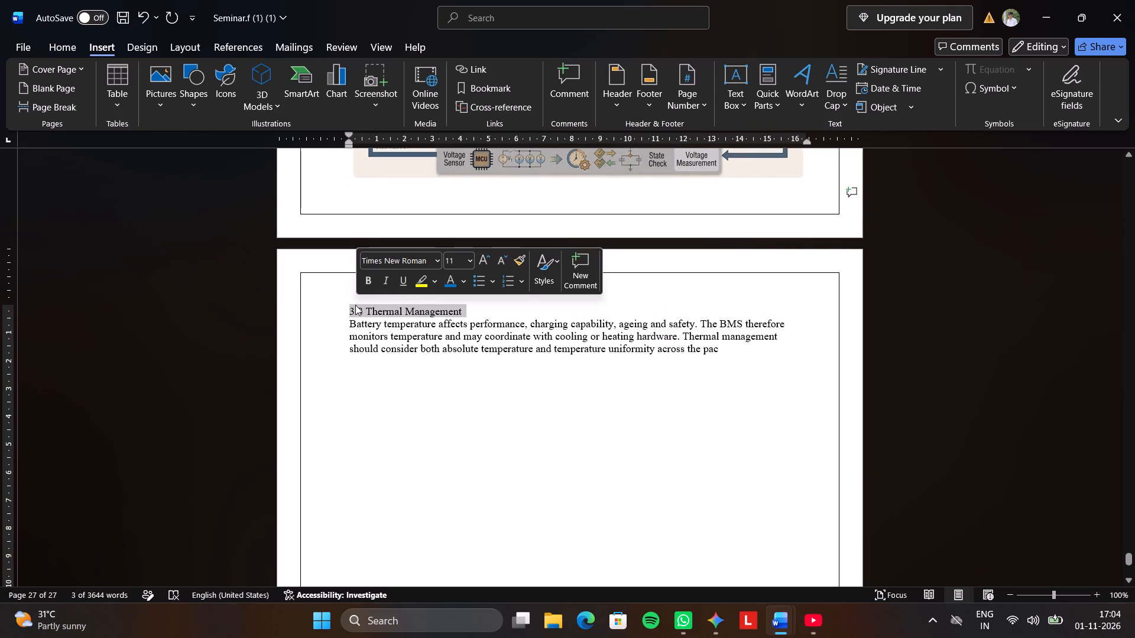
pyautogui.click(366, 280)
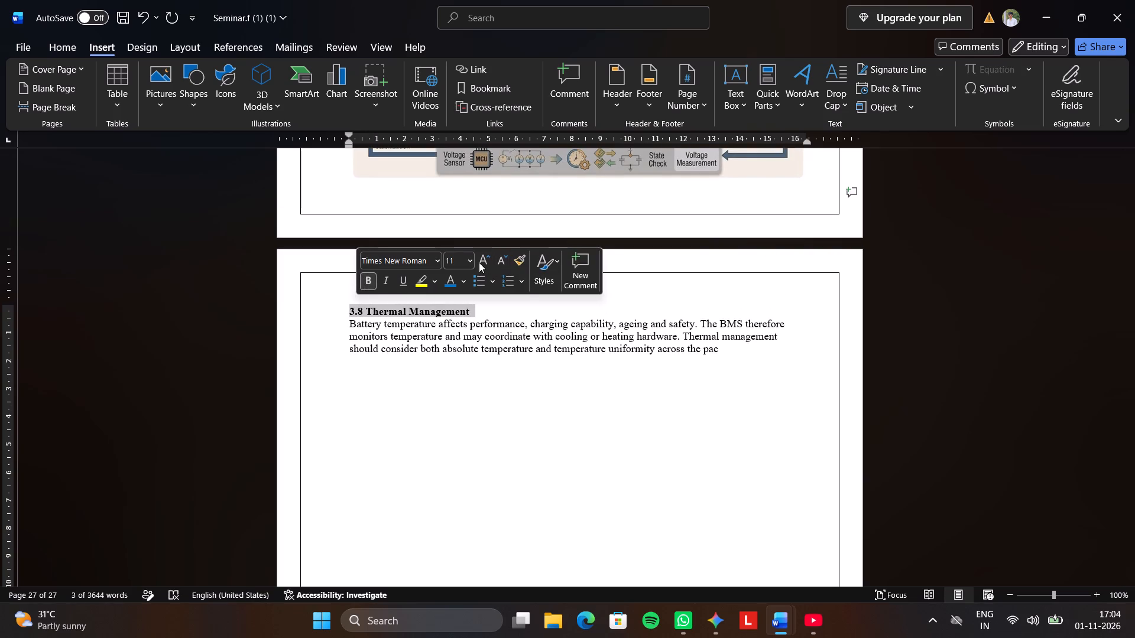
pyautogui.click(471, 262)
pyautogui.click(464, 372)
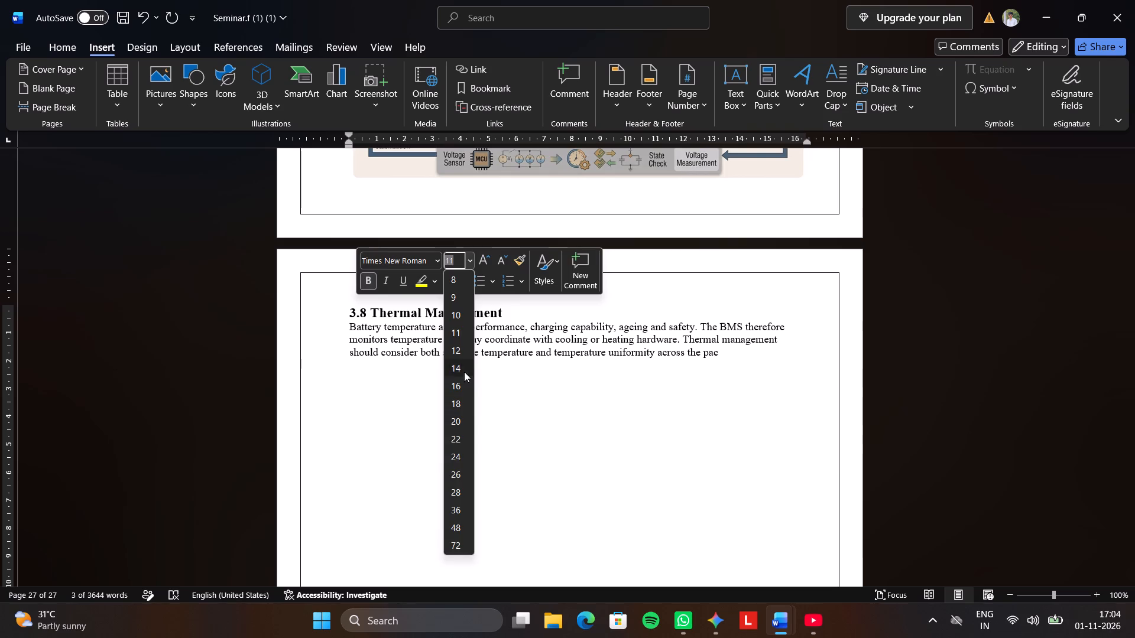
pyautogui.click(530, 306)
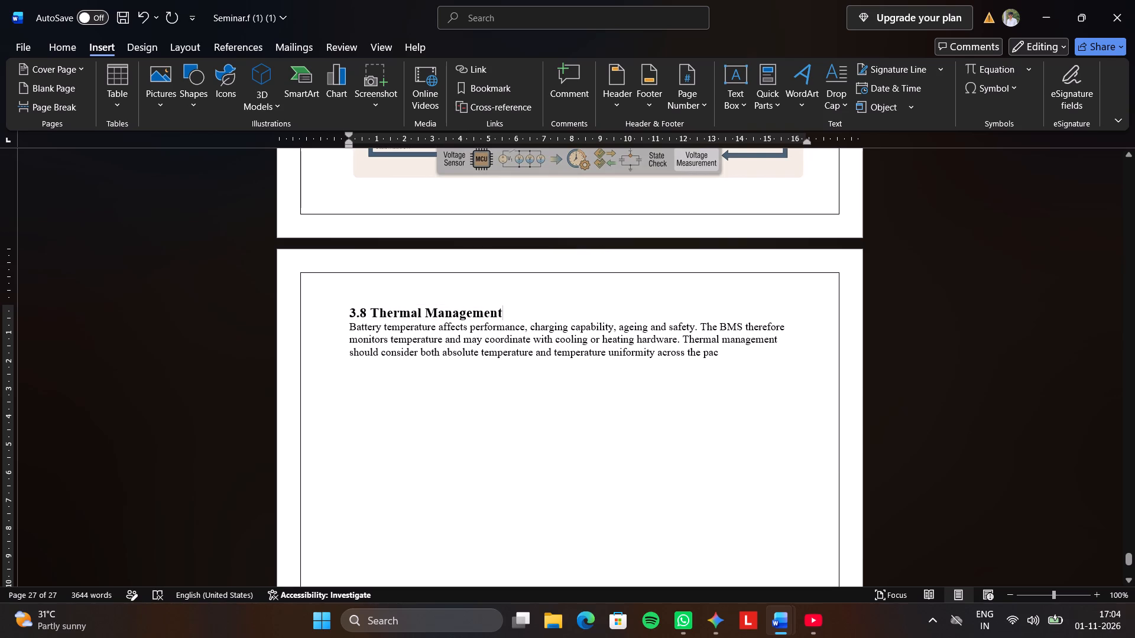
pyautogui.press('Return')
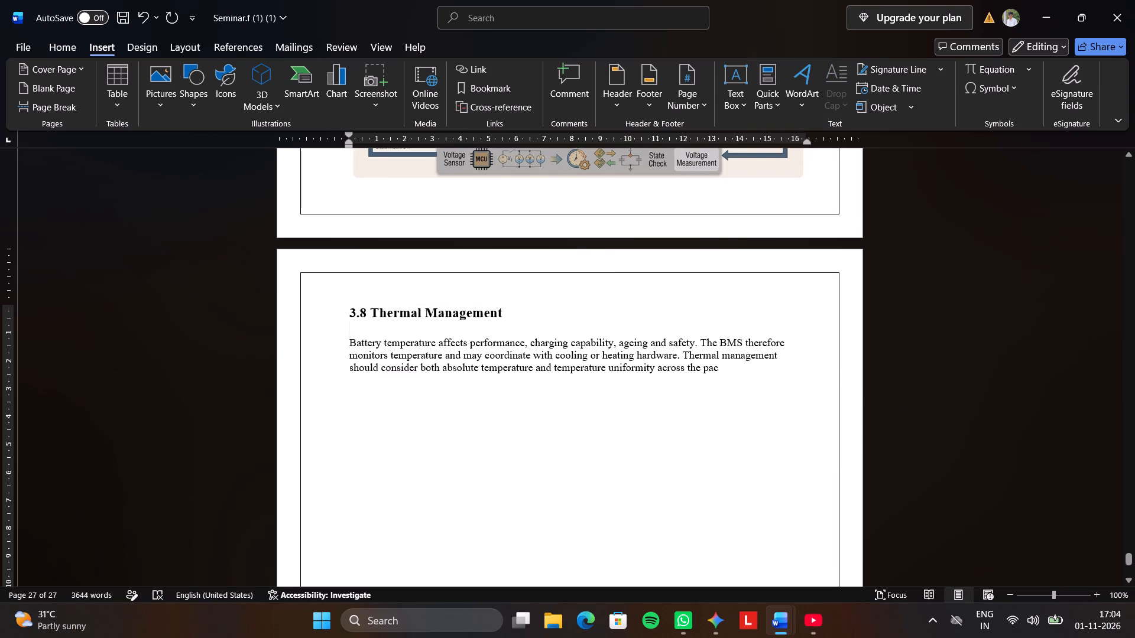
# Set the Thermal Management paragraph to 12 pt with 1.5 line spacing.
pyautogui.moveTo(351, 344); pyautogui.dragTo(724, 367)
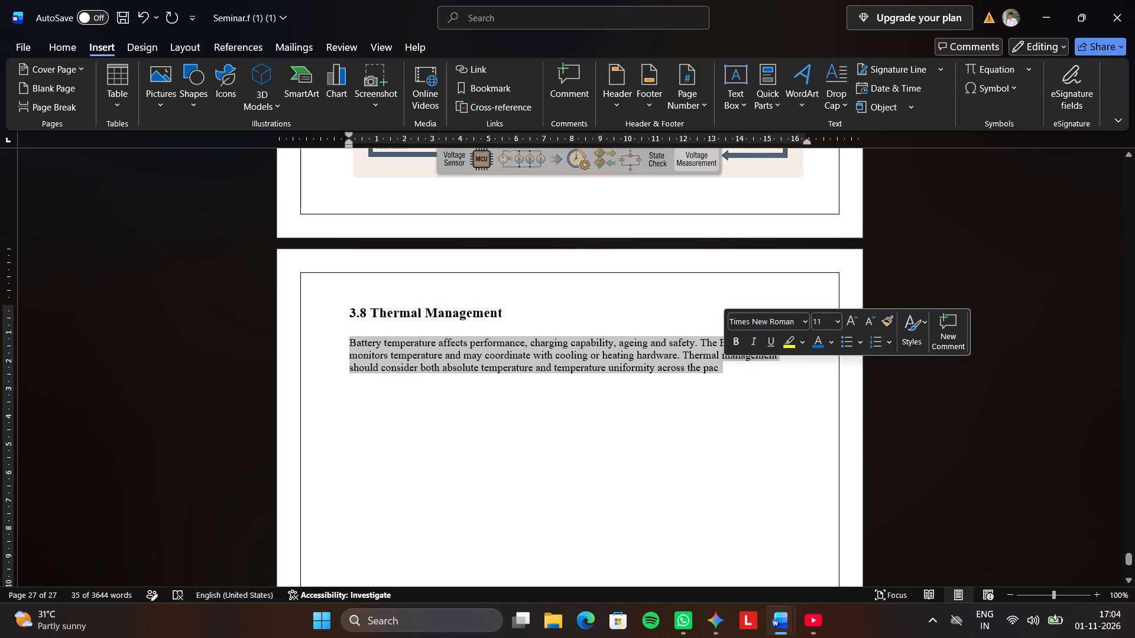
pyautogui.click(829, 313)
pyautogui.click(834, 319)
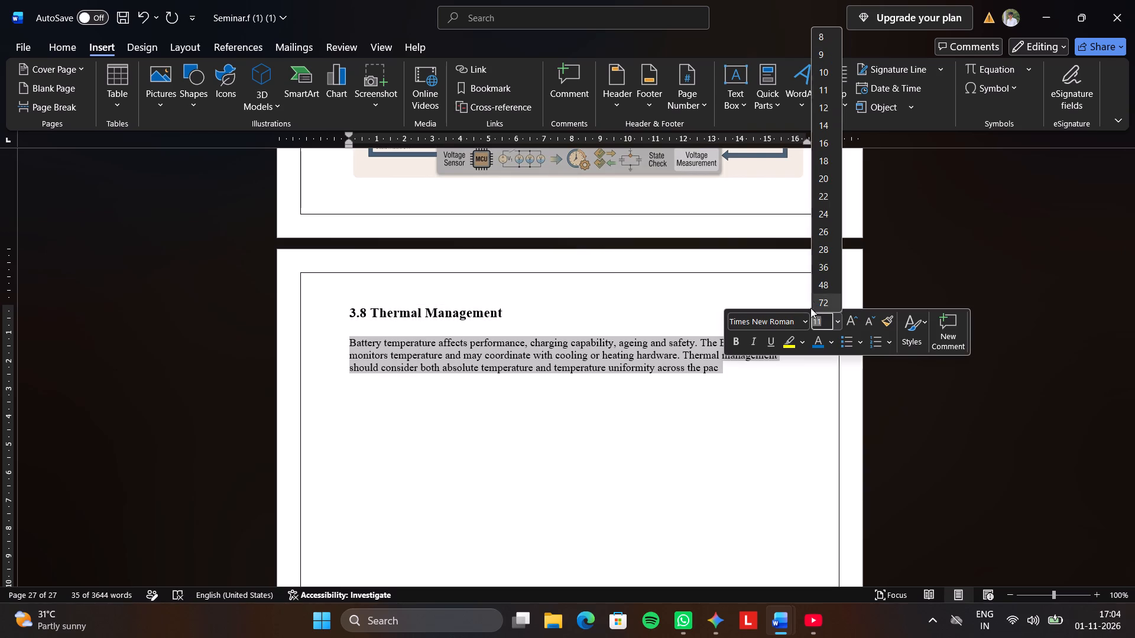
pyautogui.click(833, 103)
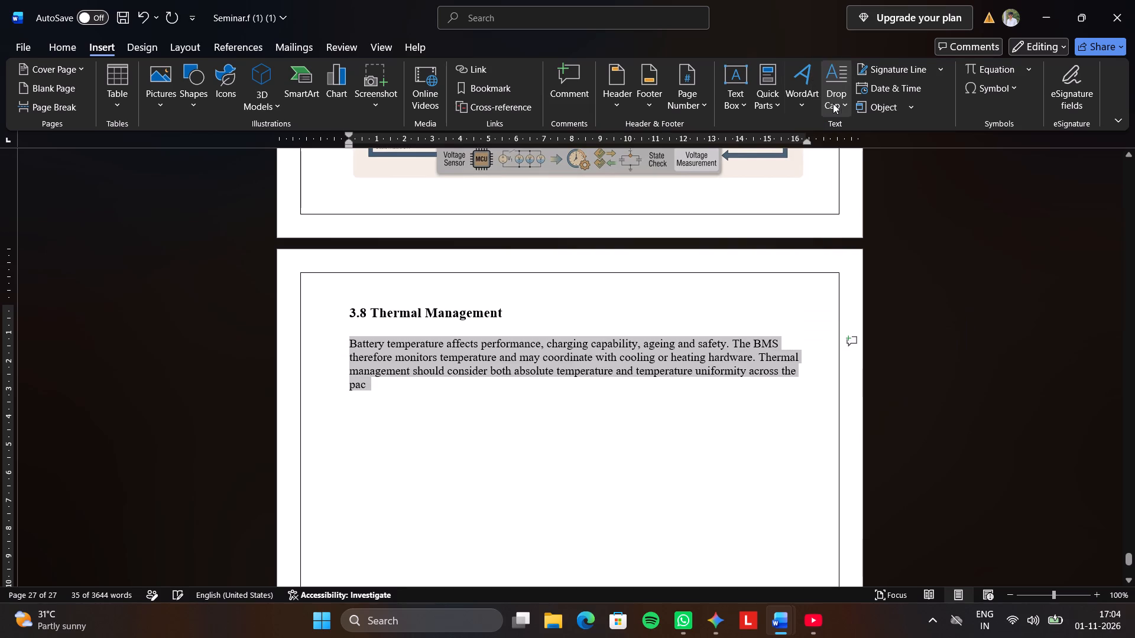
pyautogui.click(75, 44)
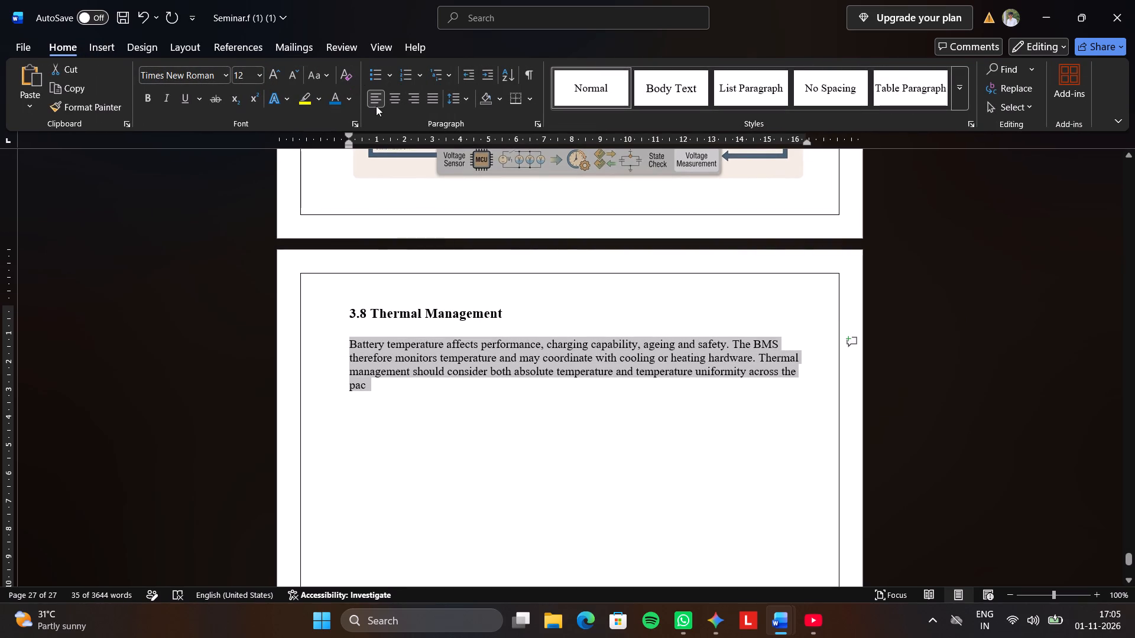
pyautogui.click(467, 102)
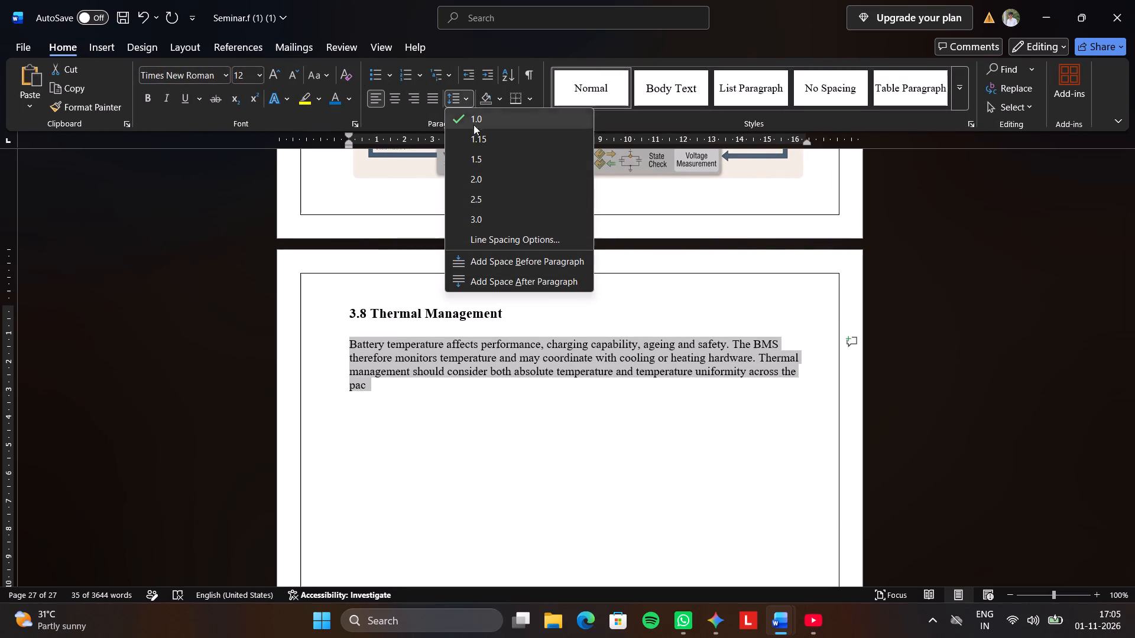
pyautogui.click(488, 158)
pyautogui.click(543, 416)
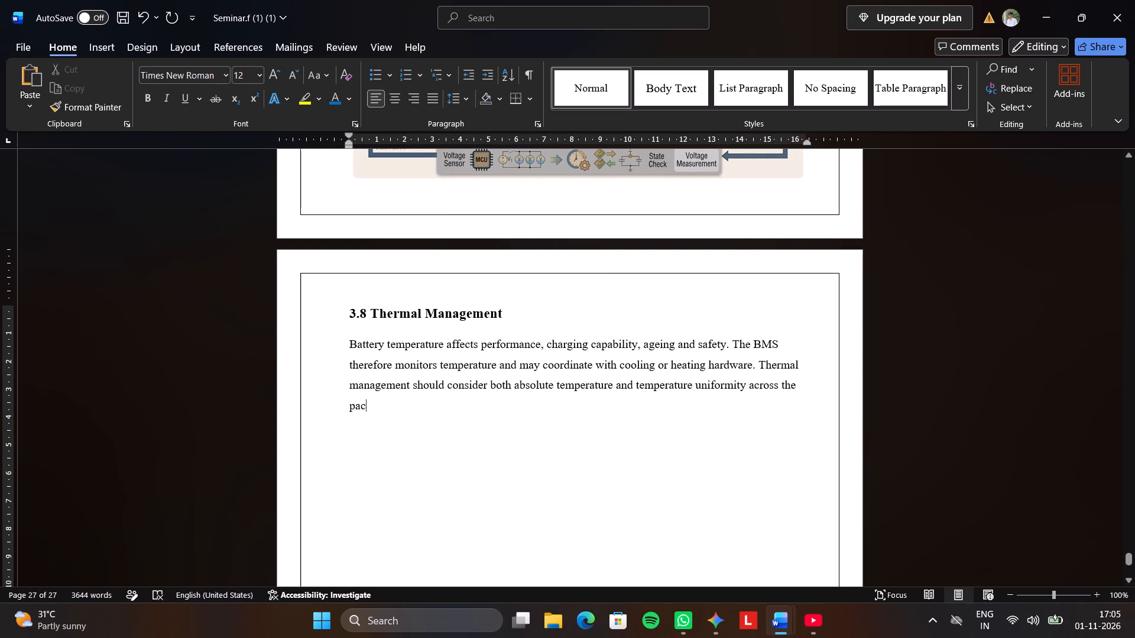
# Check the Thermal Management paragraph's ending against the BMS report and complete its last word as "pack.".
pyautogui.press('.')
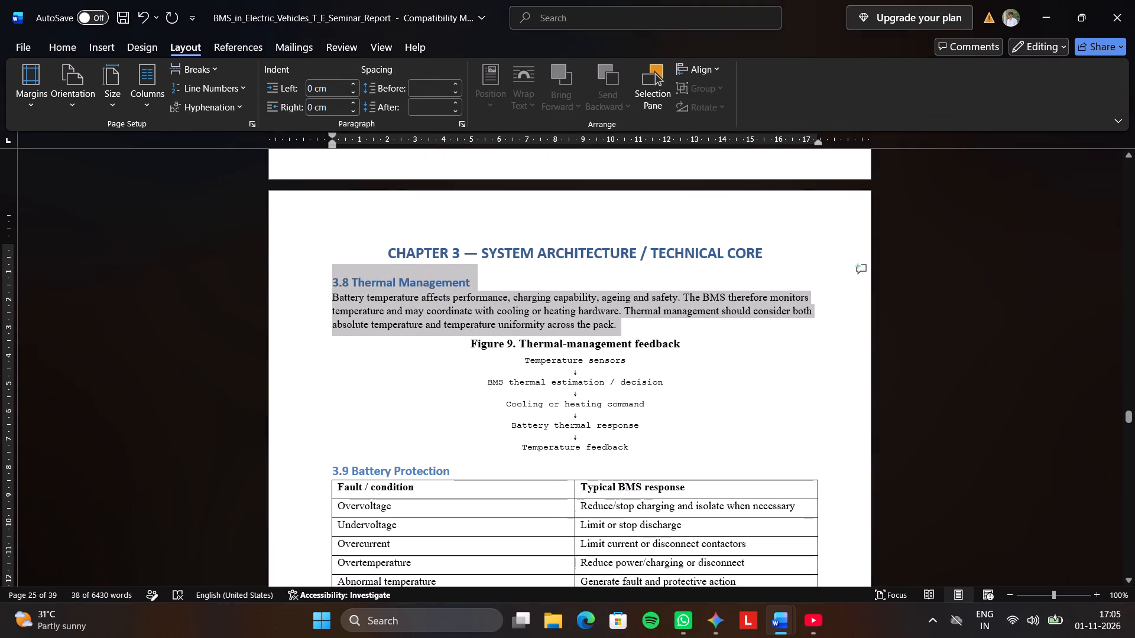
pyautogui.click(571, 388)
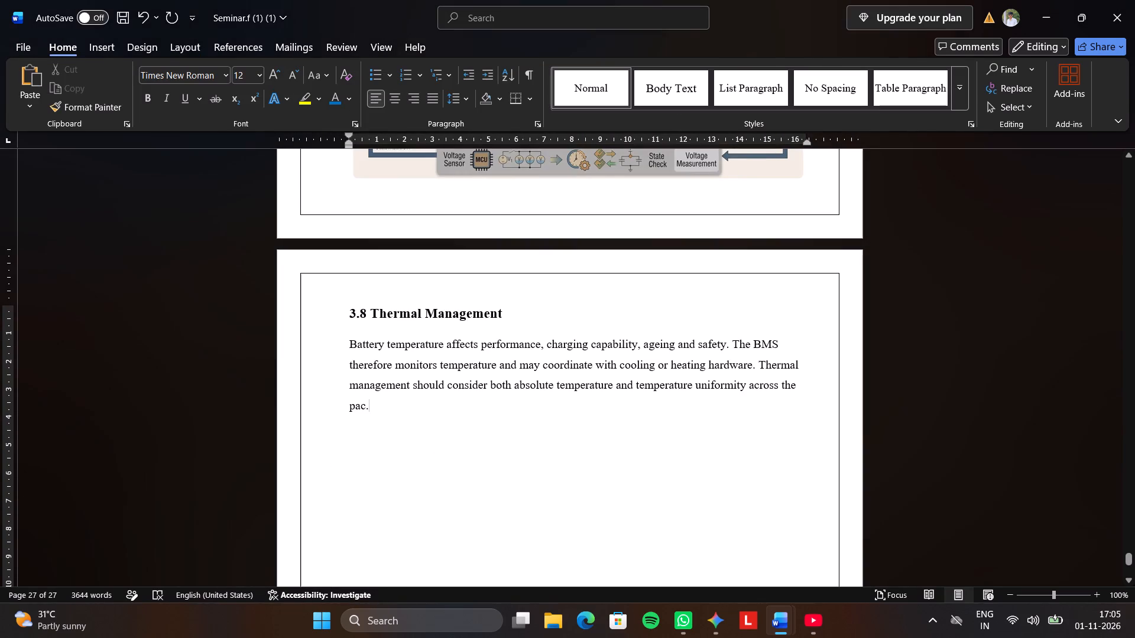
pyautogui.press('BackSpace')
pyautogui.press('k')
pyautogui.press('.')
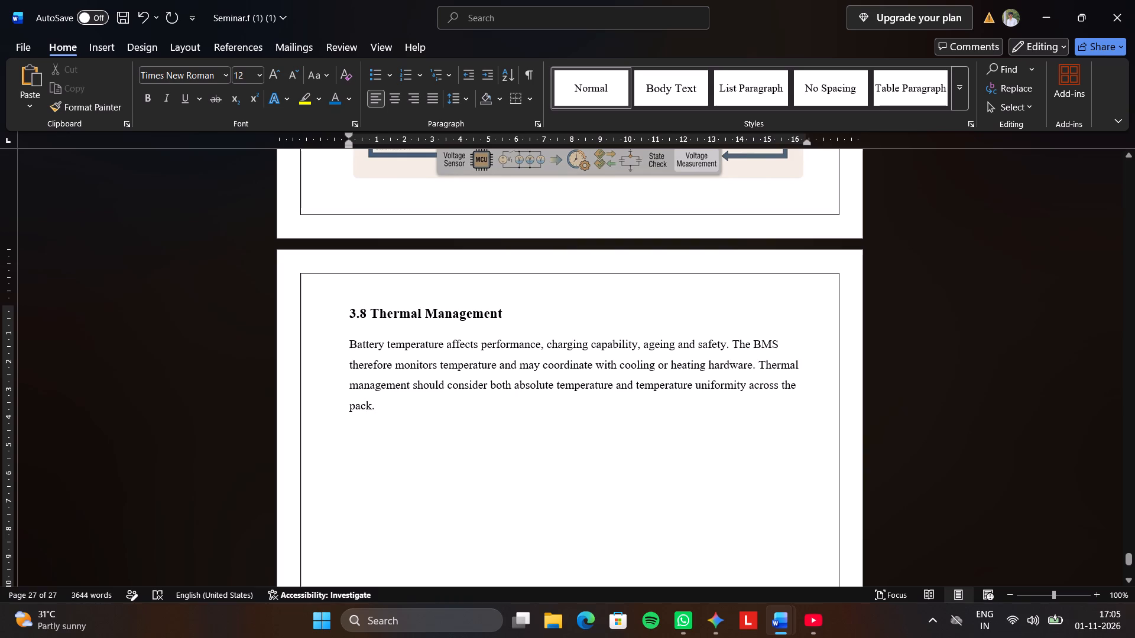